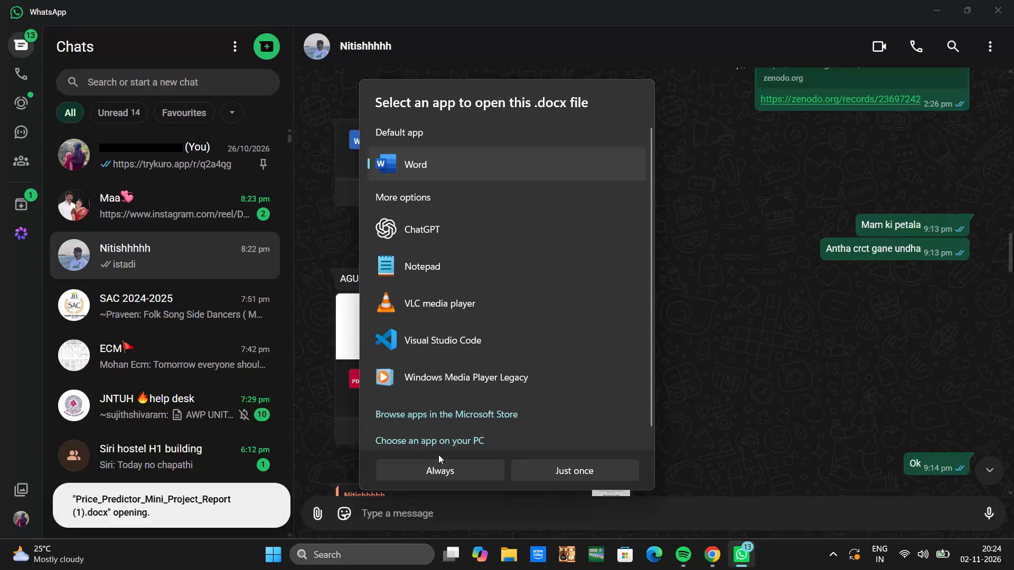
Choose Word as the app for opening the Price_Predictor_Mini_Project_Report (1).docx file.
click(524, 157)
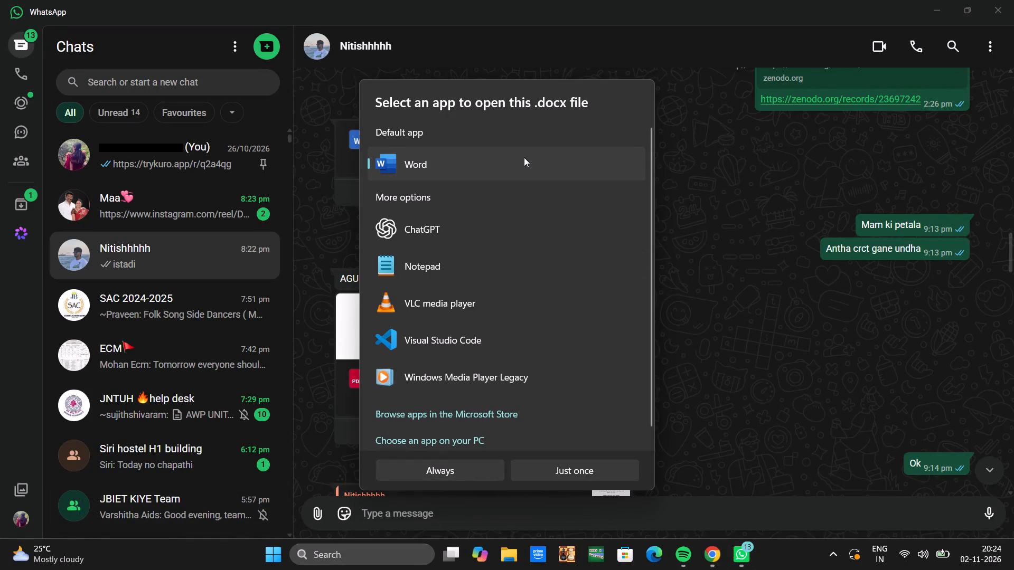
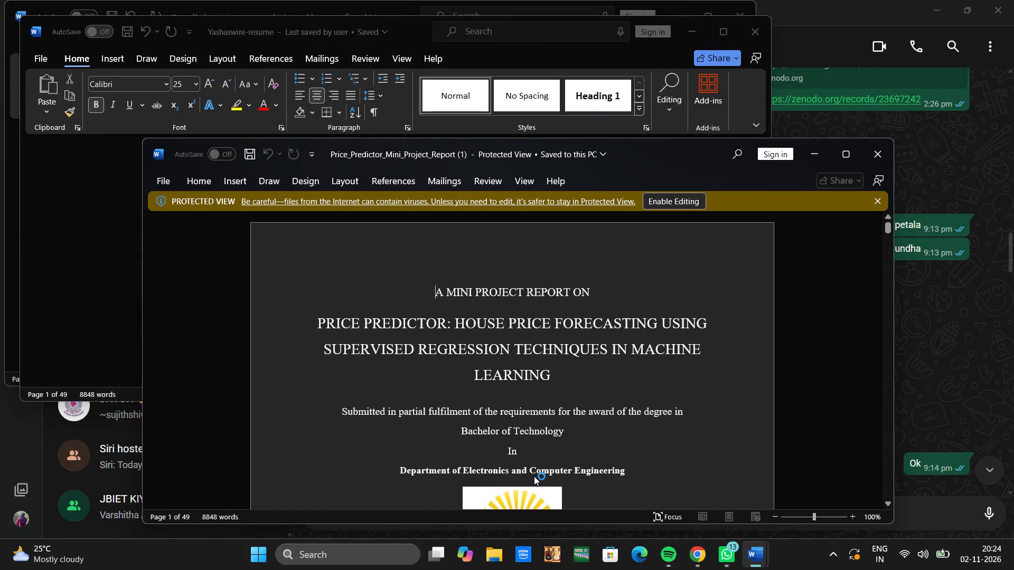
Snap the Price_Predictor_Mini_Project_Report (1) document window to the left half of the screen in the equal two-window layout.
click(848, 166)
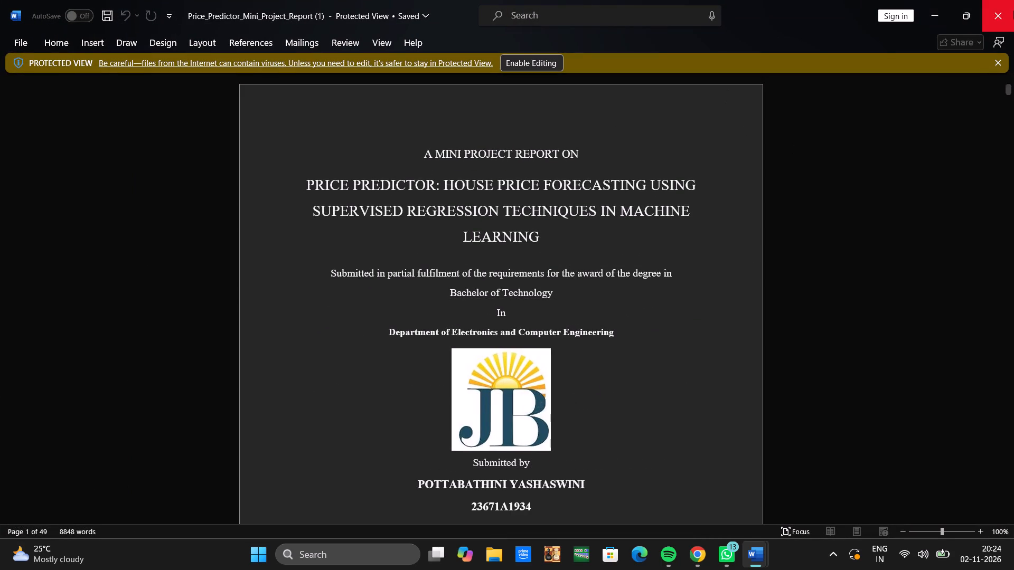
click(961, 16)
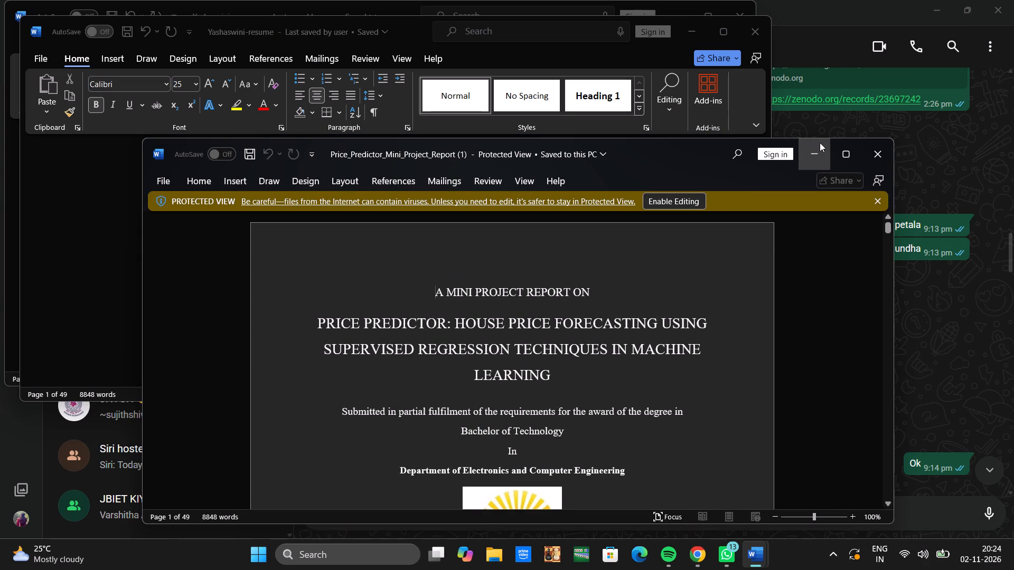
drag(825, 142, 852, 151)
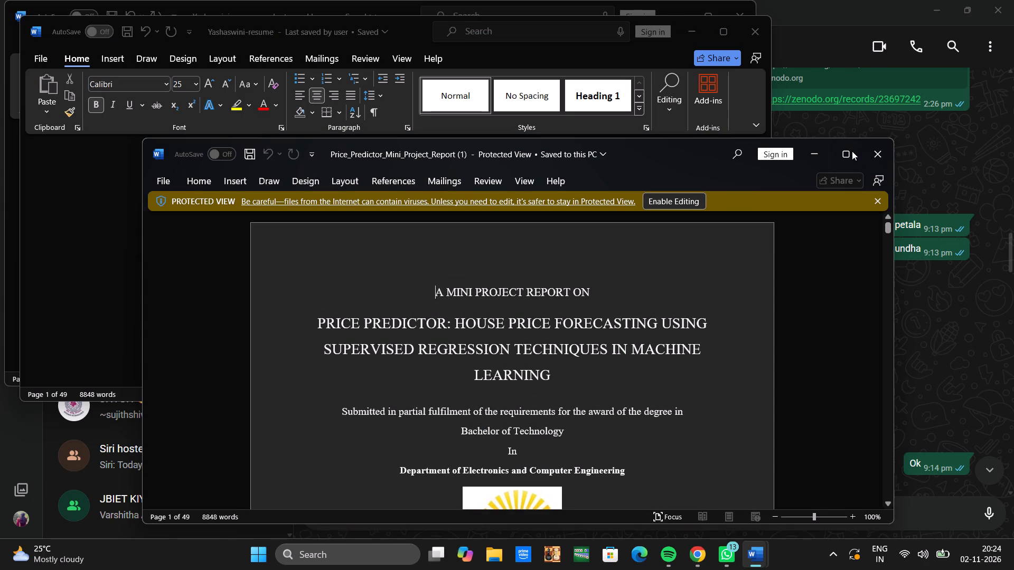
drag(852, 151, 851, 148)
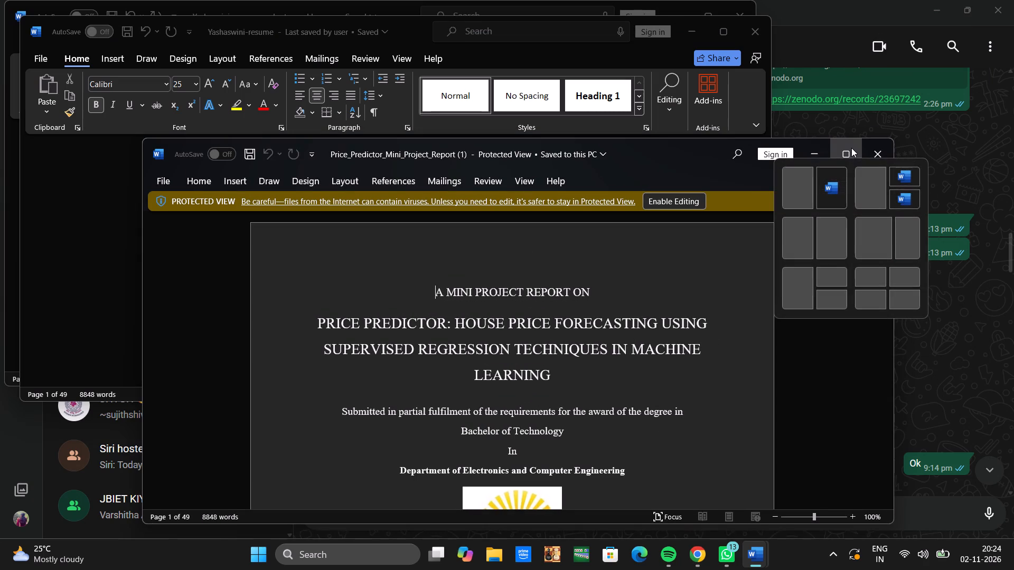
click(805, 233)
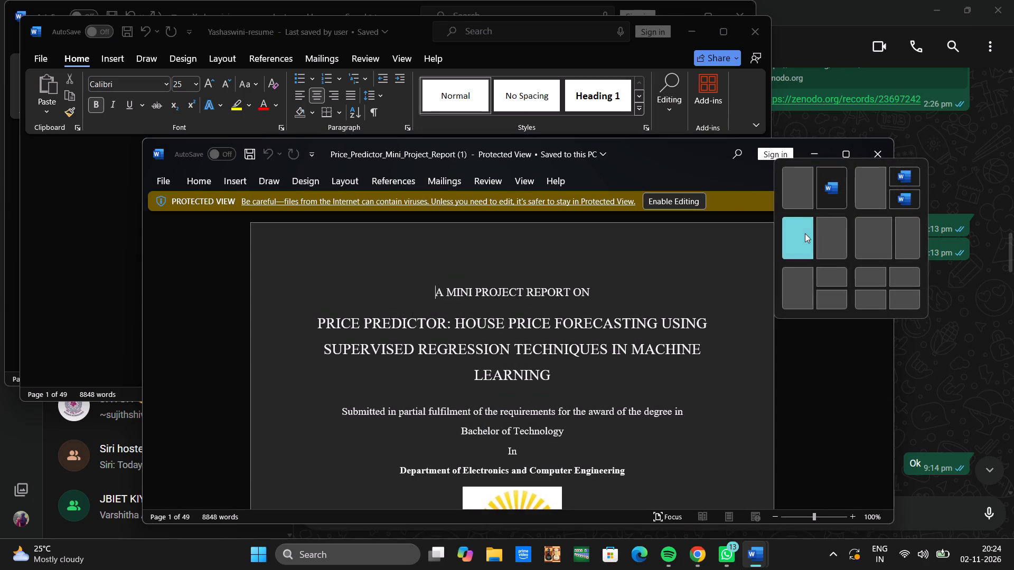
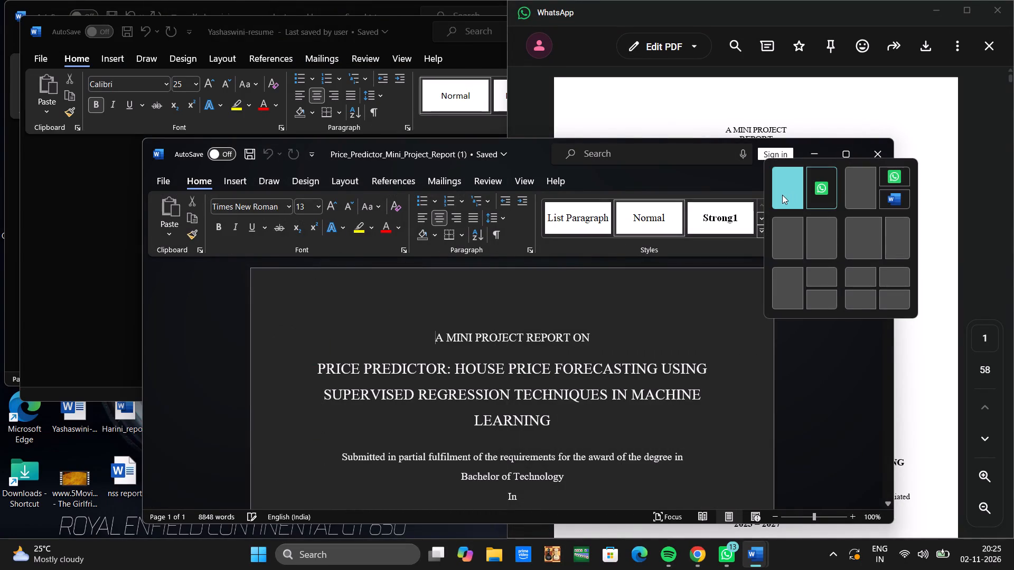
Snap the Word report window into the half of the screen beside the WhatsApp PDF.
click(782, 195)
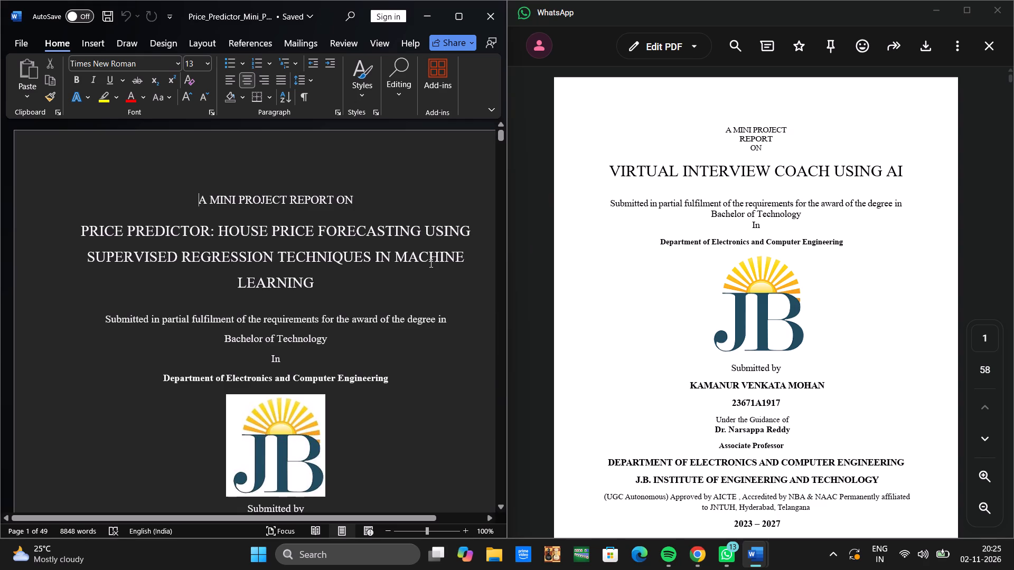
Compare the cover and certificate pages of the Price Predictor report with those in the Virtual Interview Coach PDF.
scroll(430, 263, down, 3)
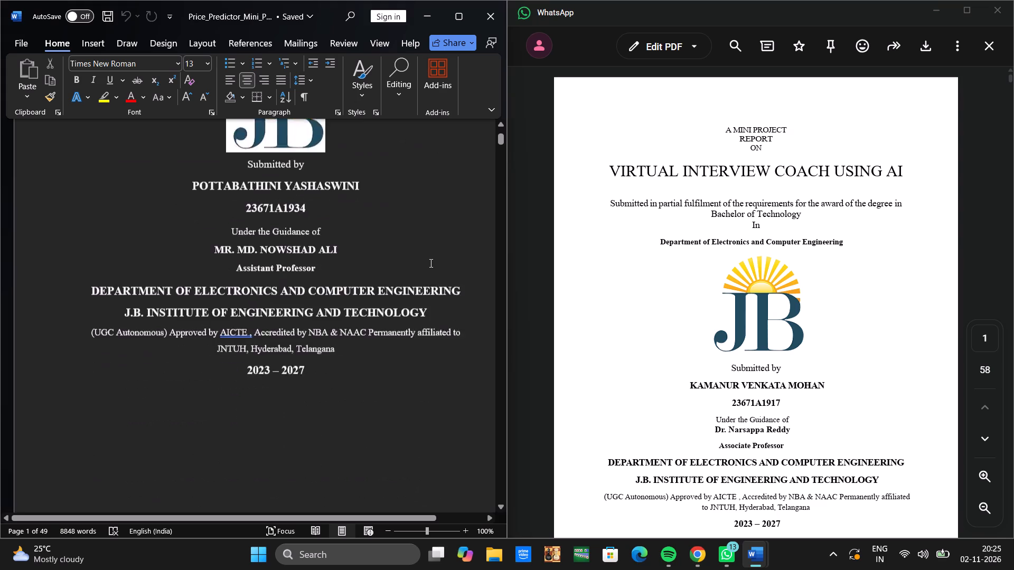
scroll(430, 263, down, 1)
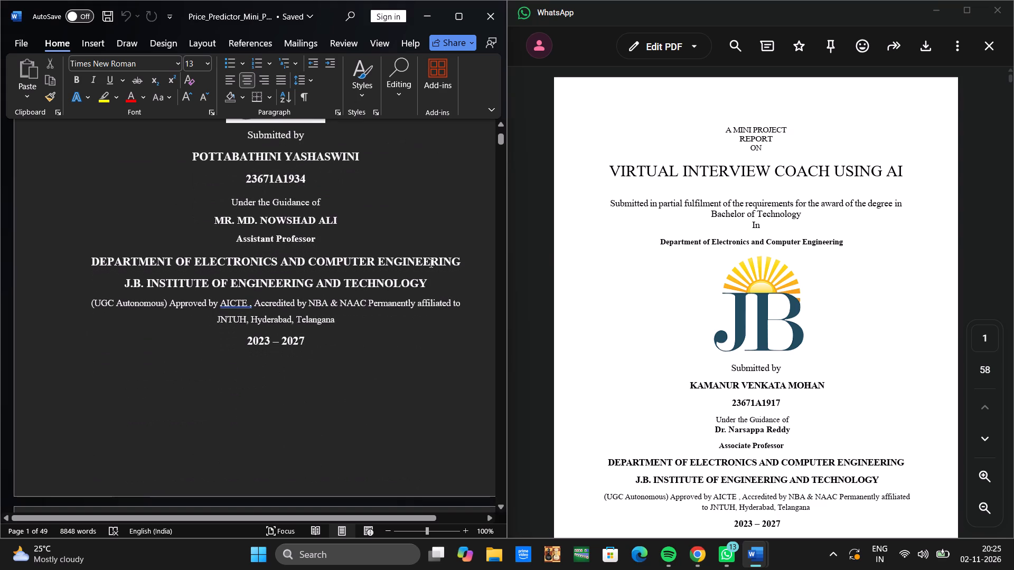
right_click(430, 263)
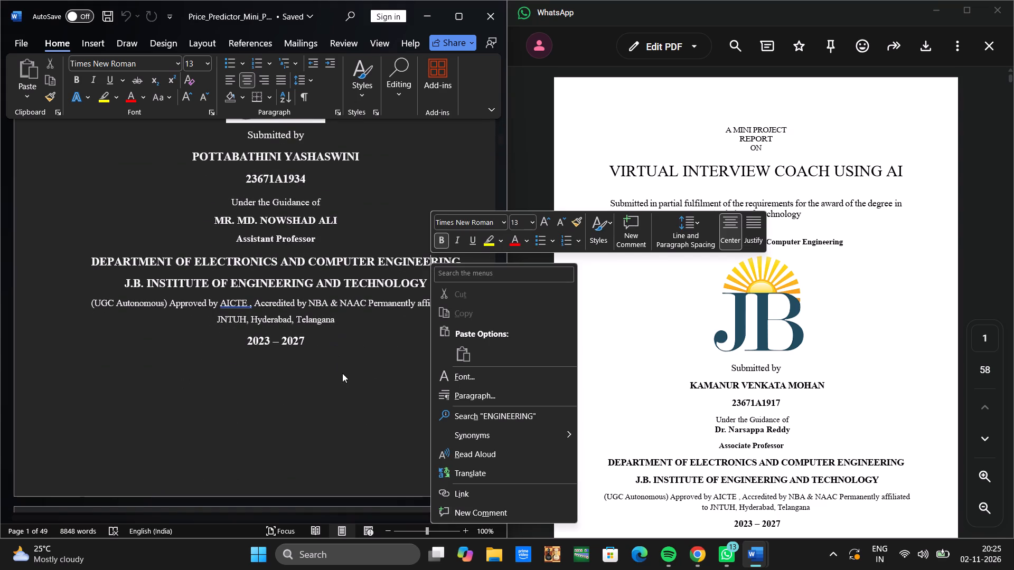
click(342, 373)
scroll(342, 373, down, 1)
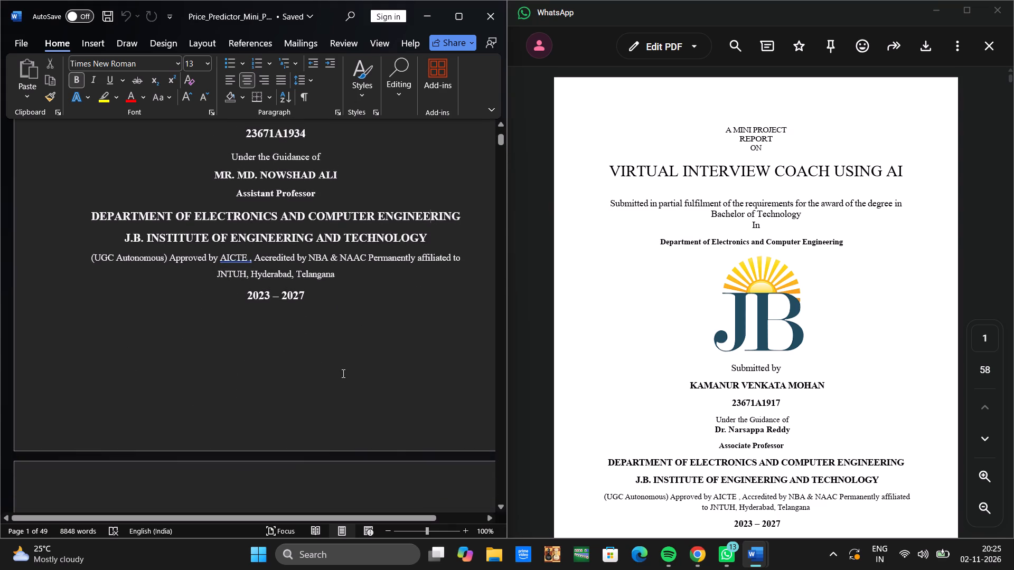
scroll(342, 373, down, 1)
scroll(577, 386, down, 1)
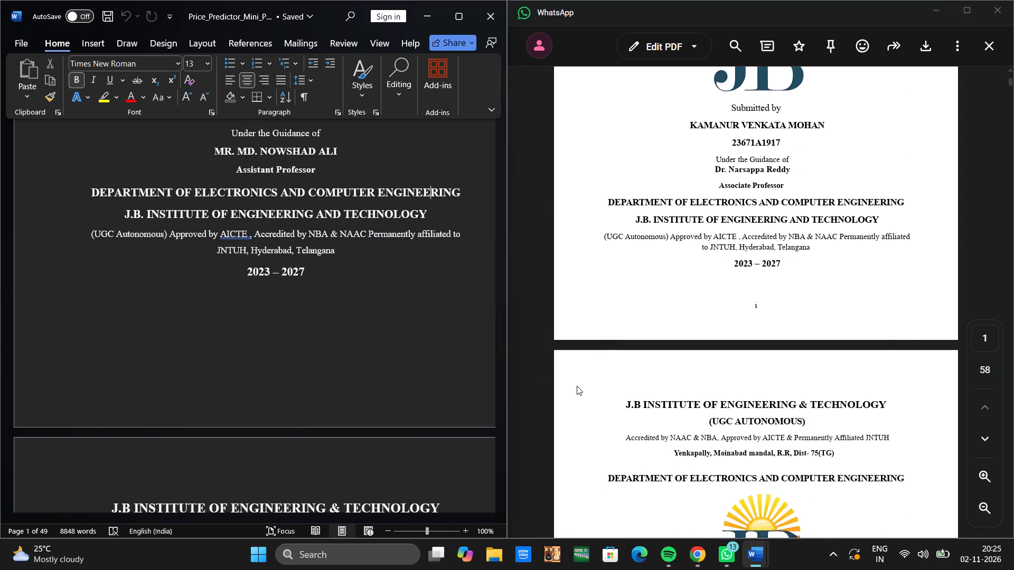
scroll(577, 386, down, 1)
scroll(426, 453, down, 1)
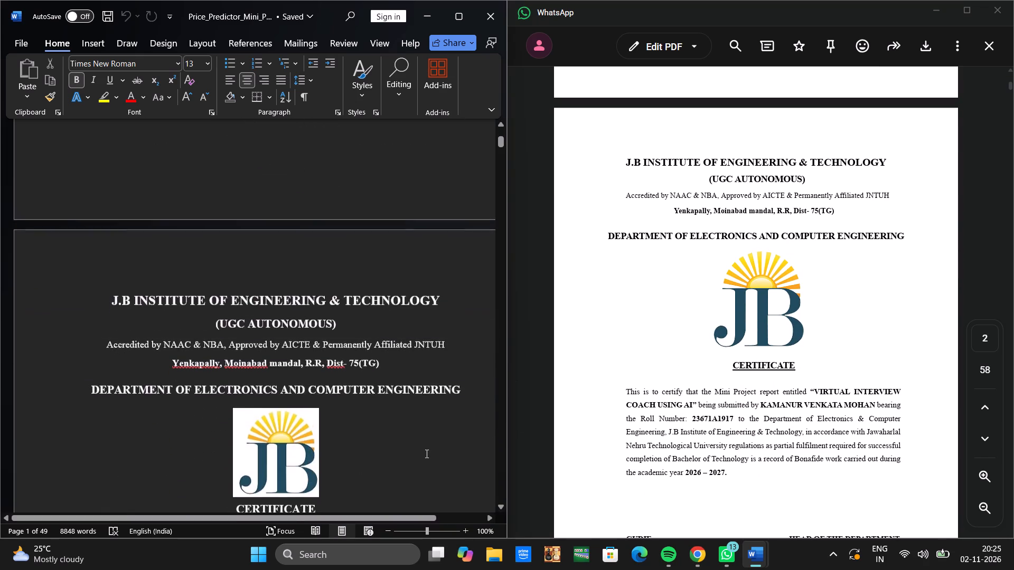
scroll(426, 453, down, 1)
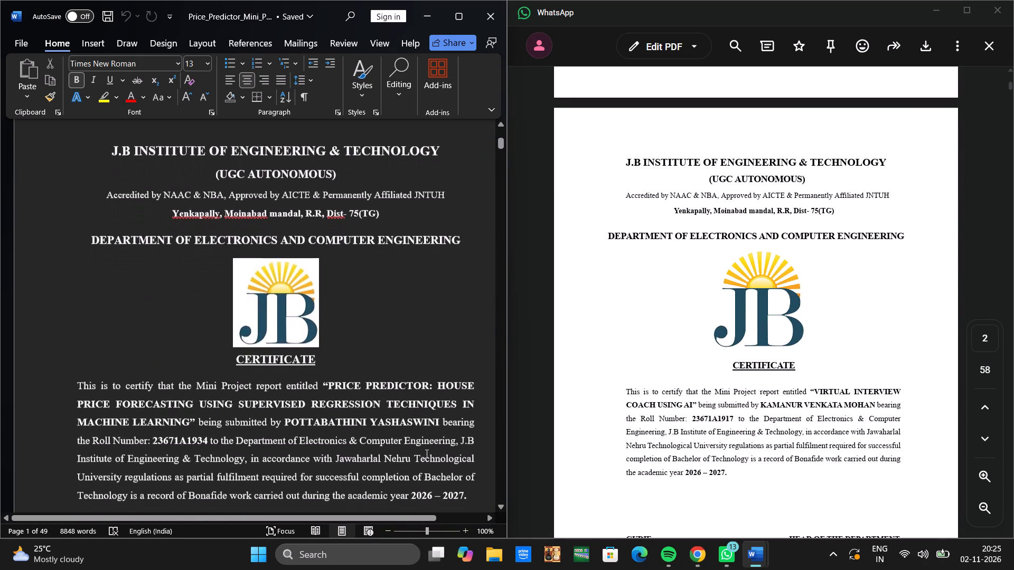
scroll(426, 453, down, 2)
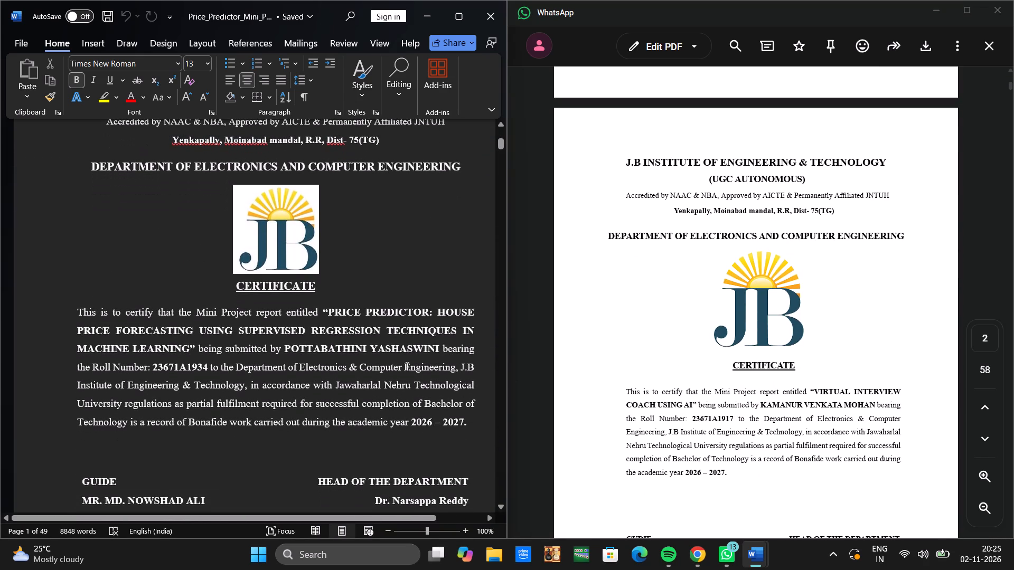
scroll(406, 367, down, 1)
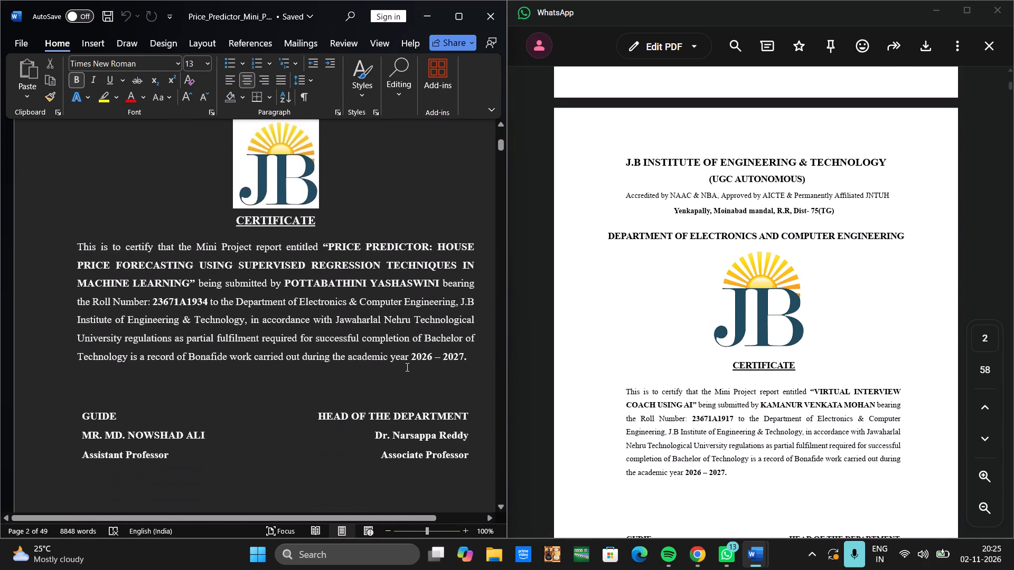
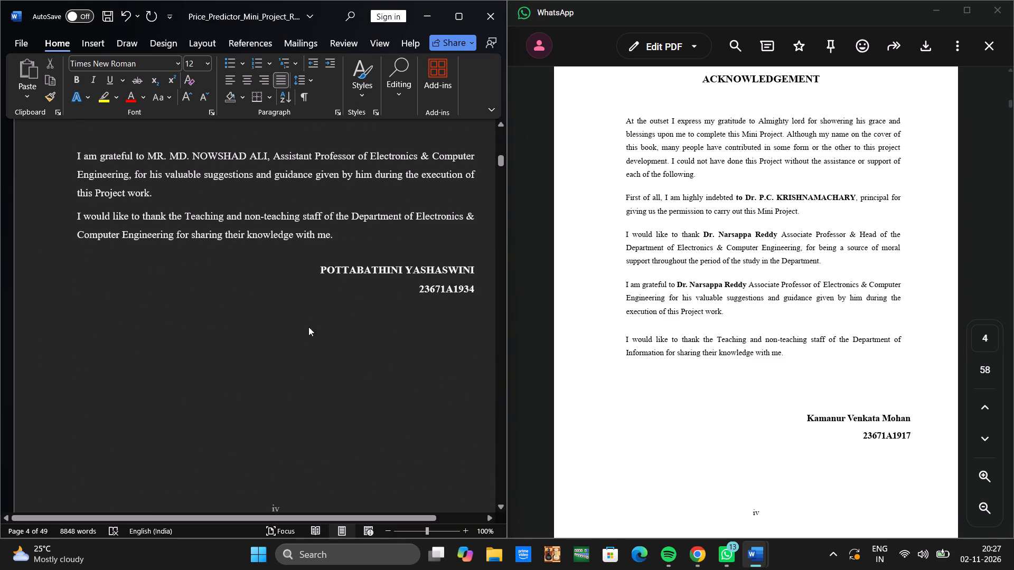
Insert an empty line after the acknowledgement paragraph ending "this Project work." to separate it from the teaching staff thanks.
click(260, 201)
key(Return)
Look through the report's abstract and table of contents pages, with the reference PDF's abstract alongside for comparison.
scroll(260, 201, down, 2)
scroll(260, 201, up, 1)
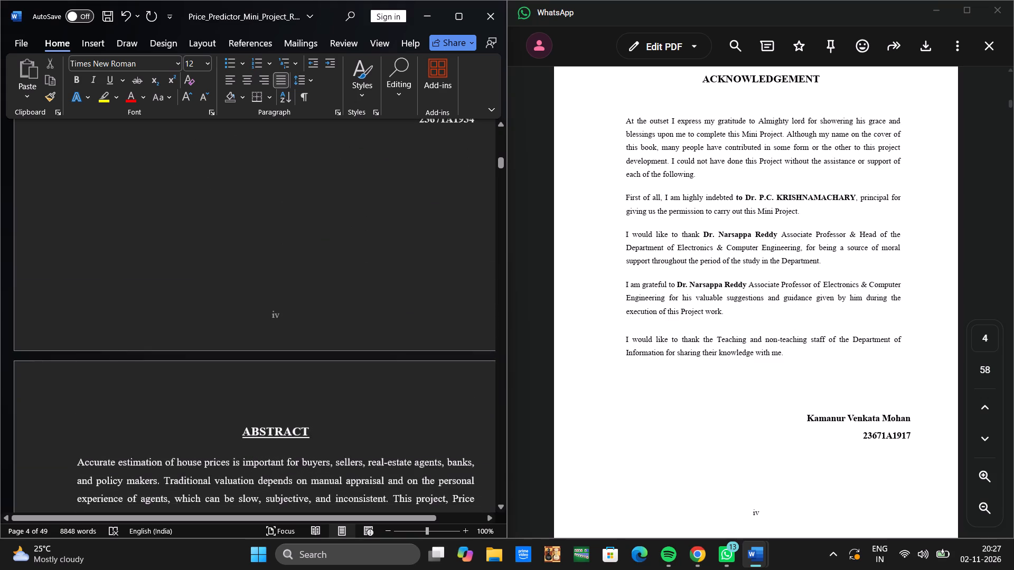
scroll(260, 201, up, 1)
scroll(260, 201, down, 1)
scroll(260, 201, up, 1)
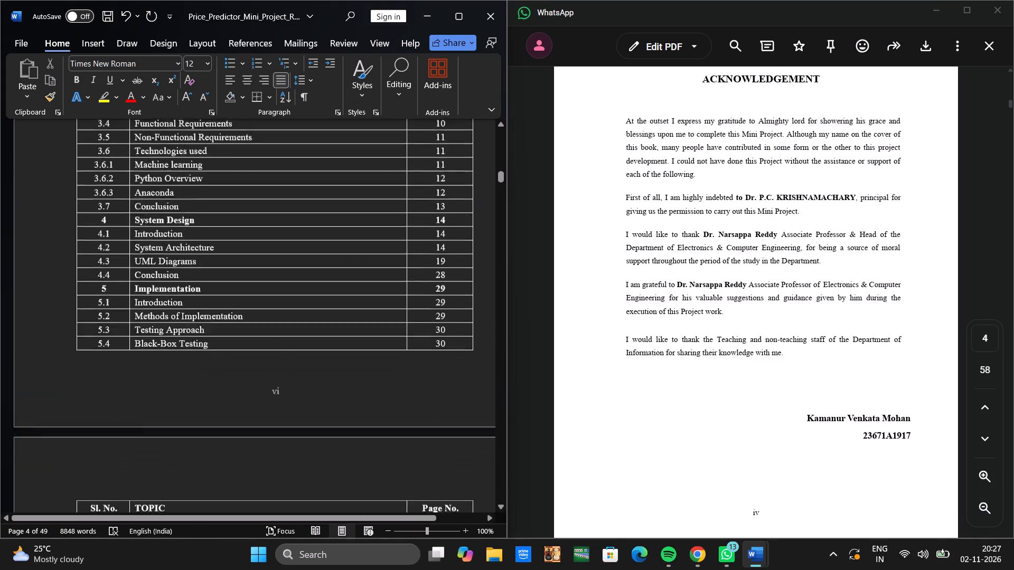
scroll(260, 201, up, 5)
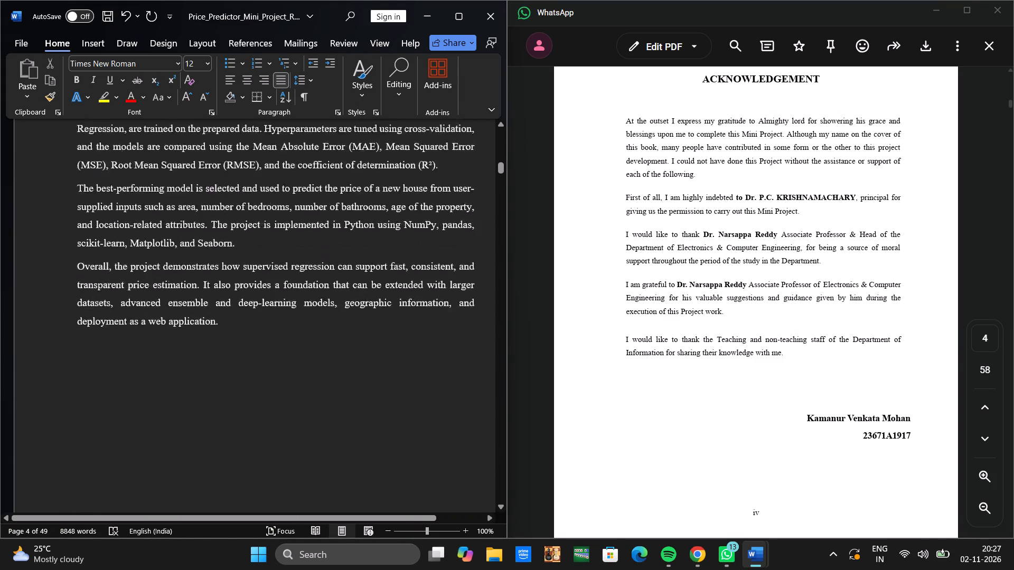
scroll(260, 201, up, 1)
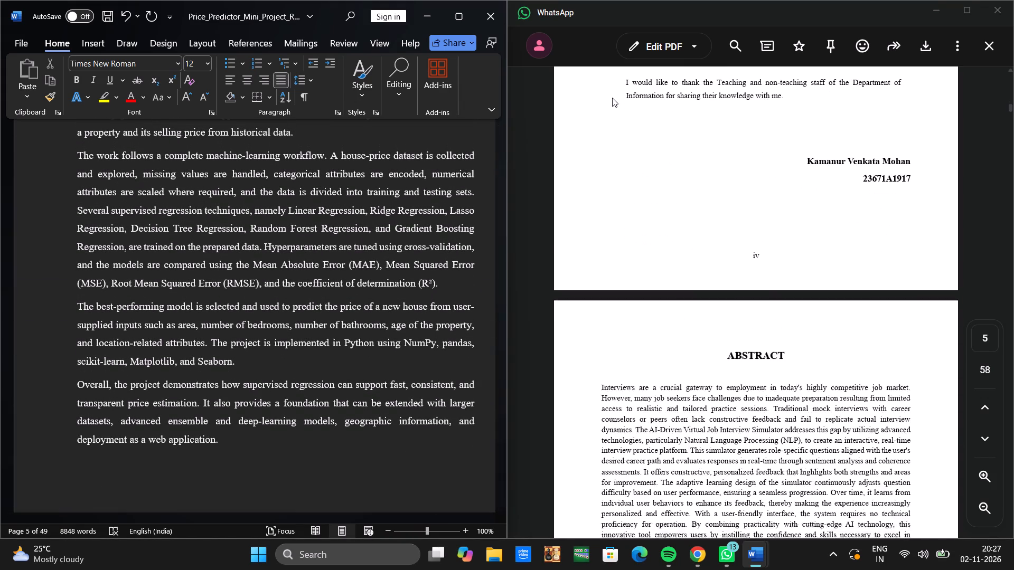
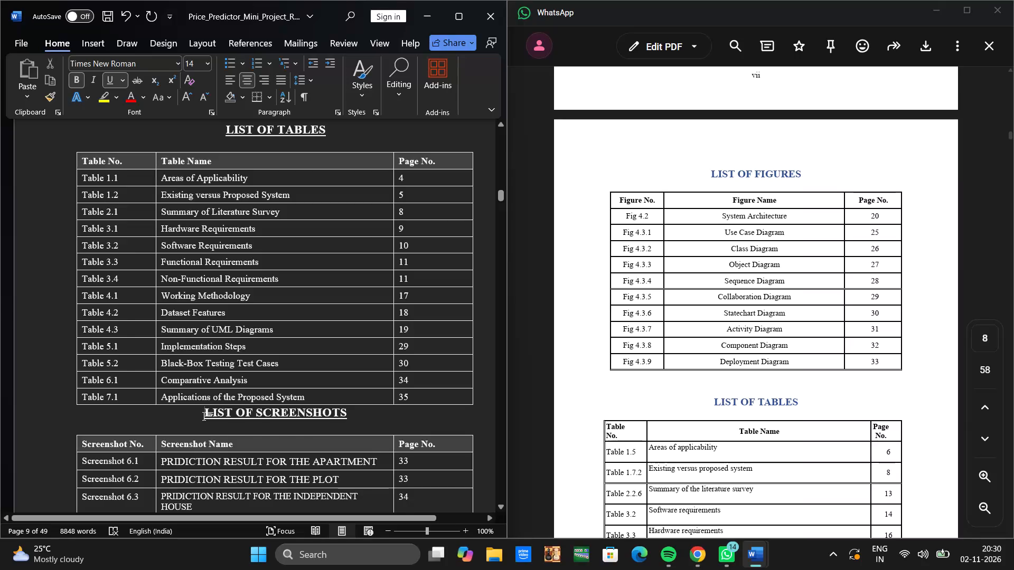
Insert an empty line between the list of tables and the LIST OF SCREENSHOTS heading.
key(Return)
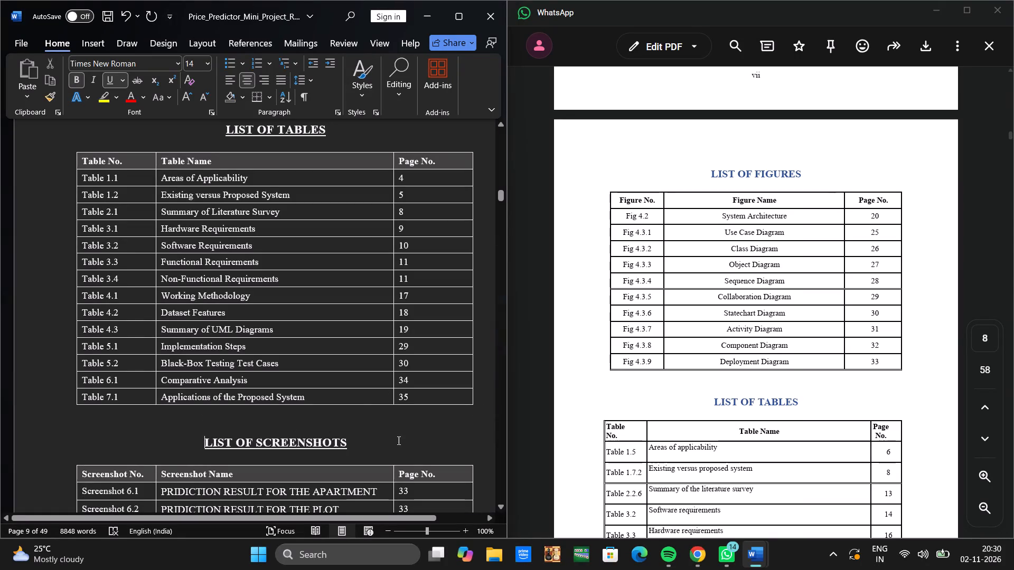
Examine the report's pages from the list of screenshots through section 1.2 Objectives, comparing their layout with the reference PDF.
scroll(419, 416, down, 2)
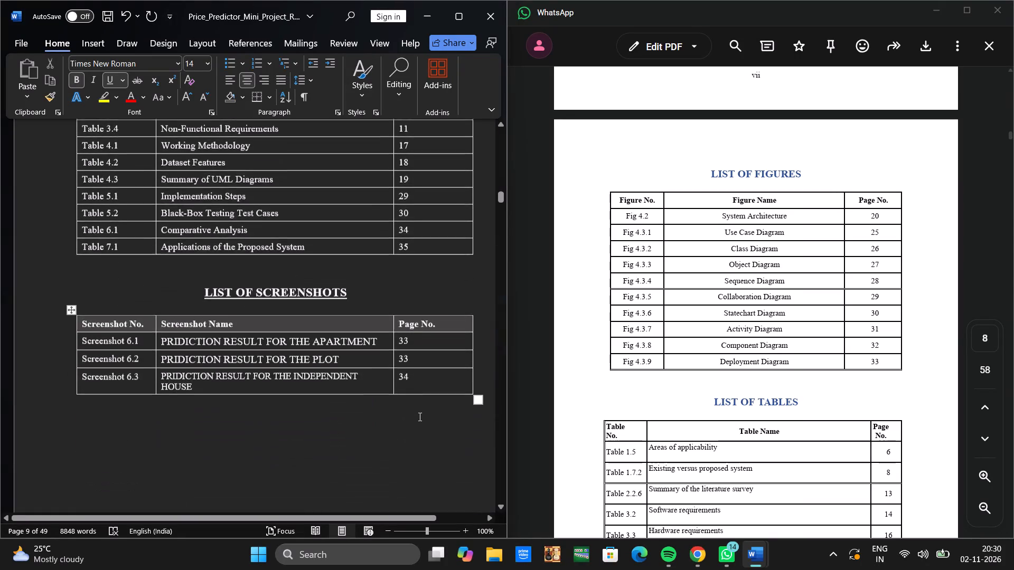
scroll(419, 416, down, 5)
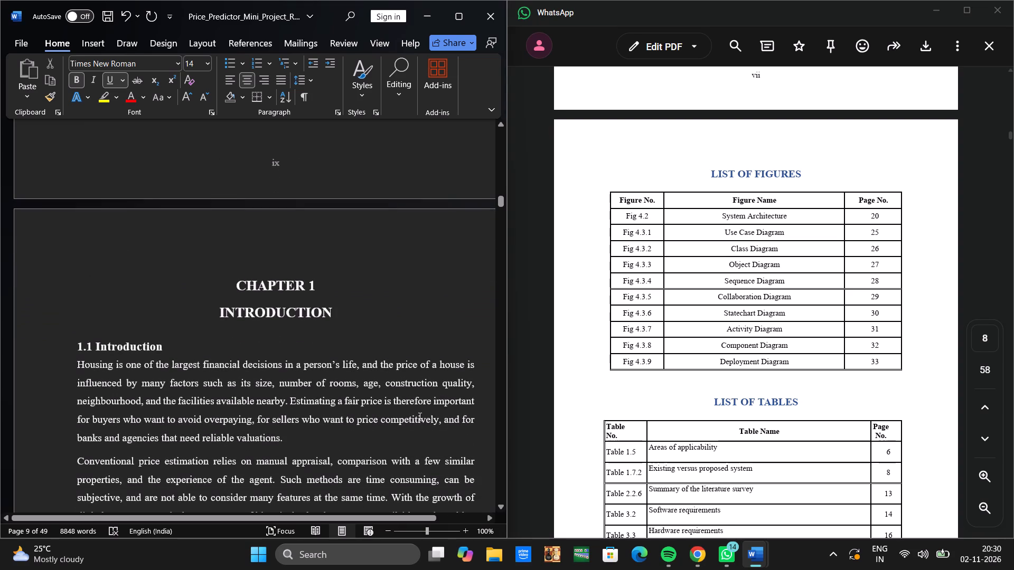
scroll(781, 354, down, 3)
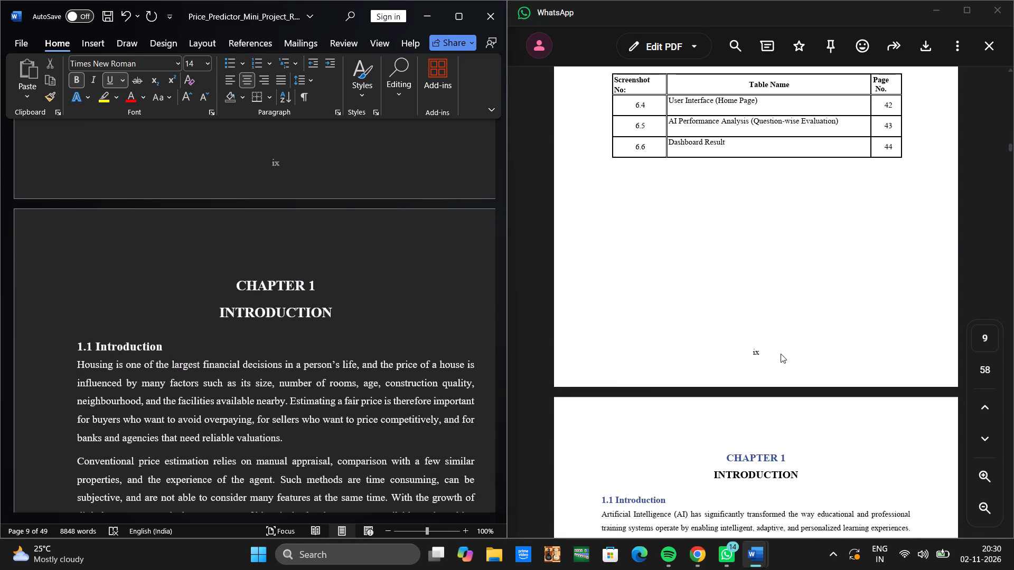
scroll(781, 354, down, 1)
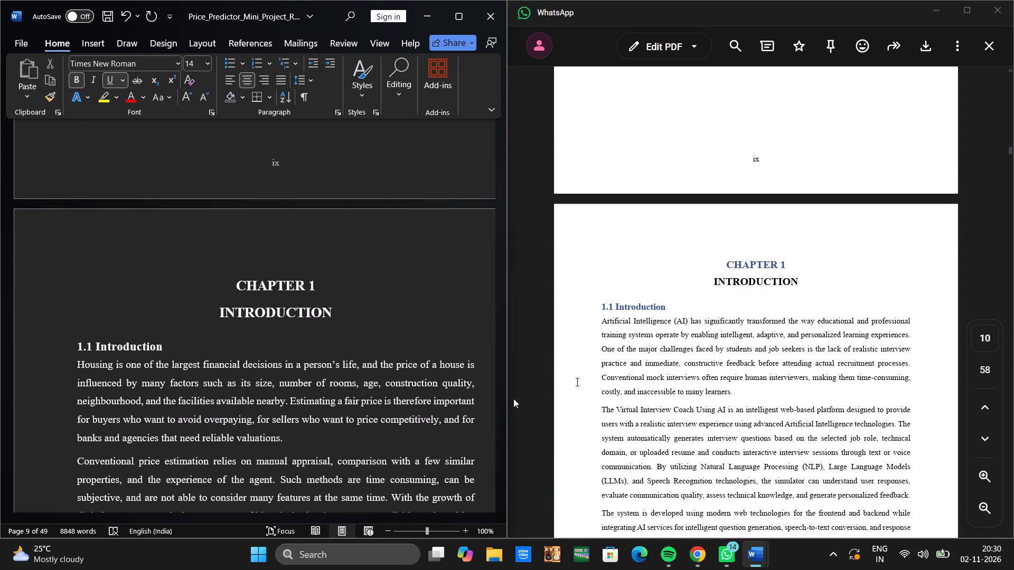
scroll(445, 401, down, 3)
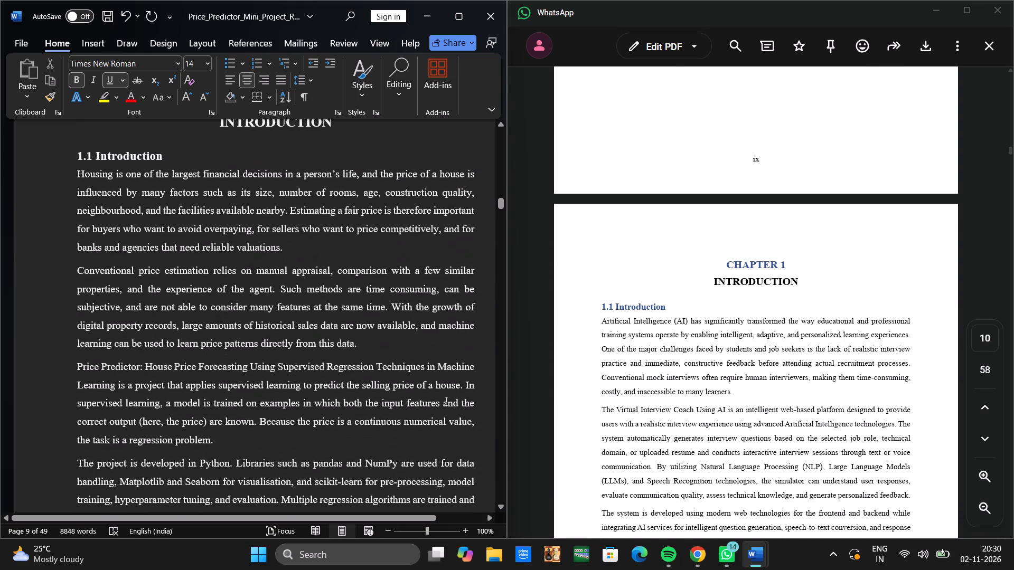
scroll(445, 401, down, 4)
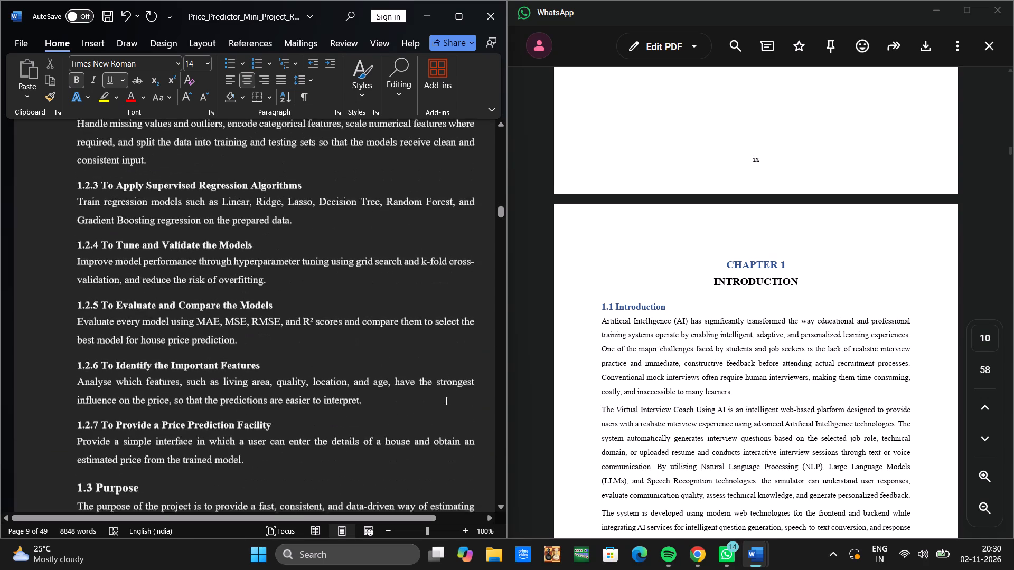
scroll(445, 401, up, 4)
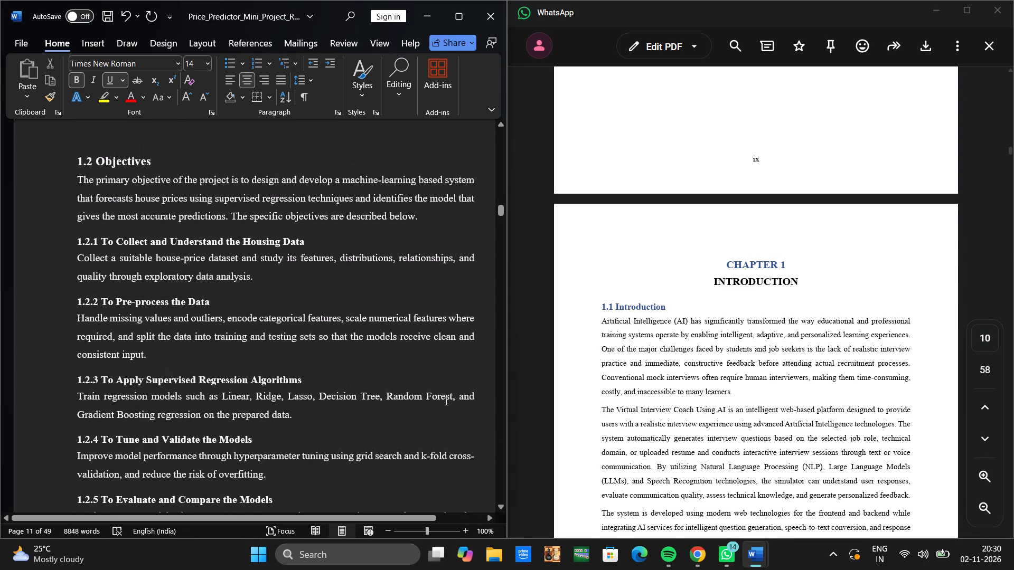
scroll(694, 398, down, 1)
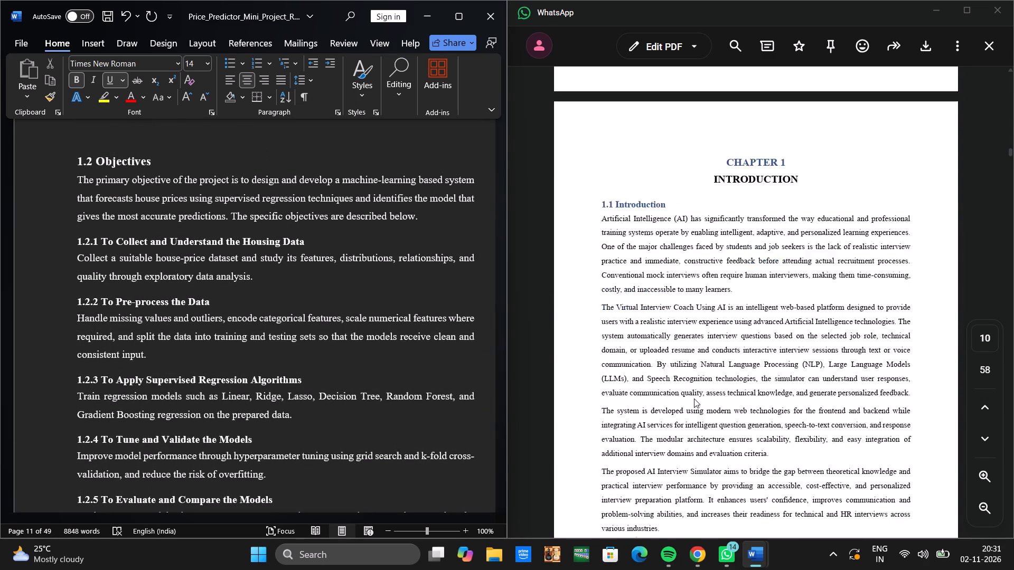
scroll(694, 398, down, 2)
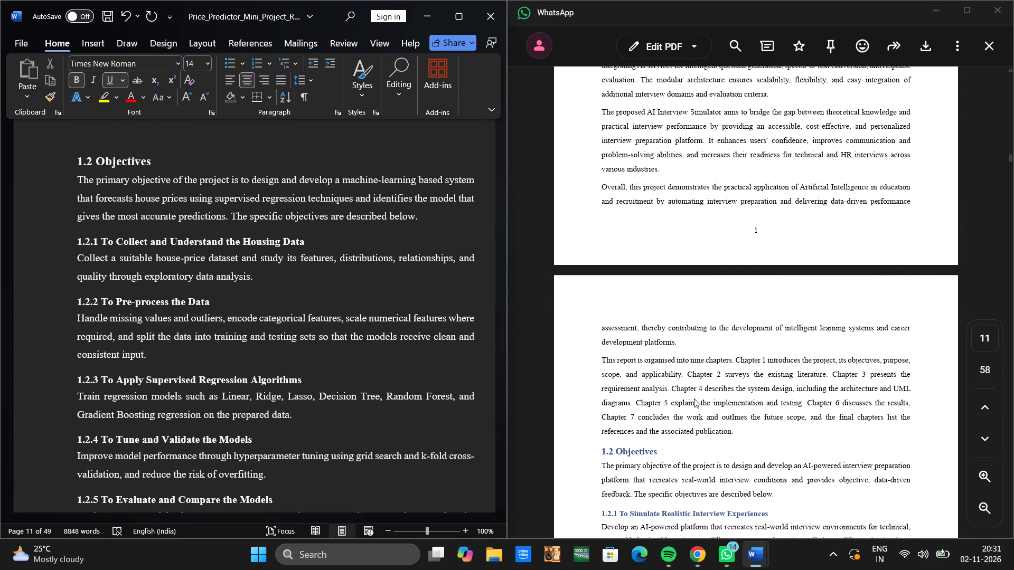
scroll(694, 398, down, 2)
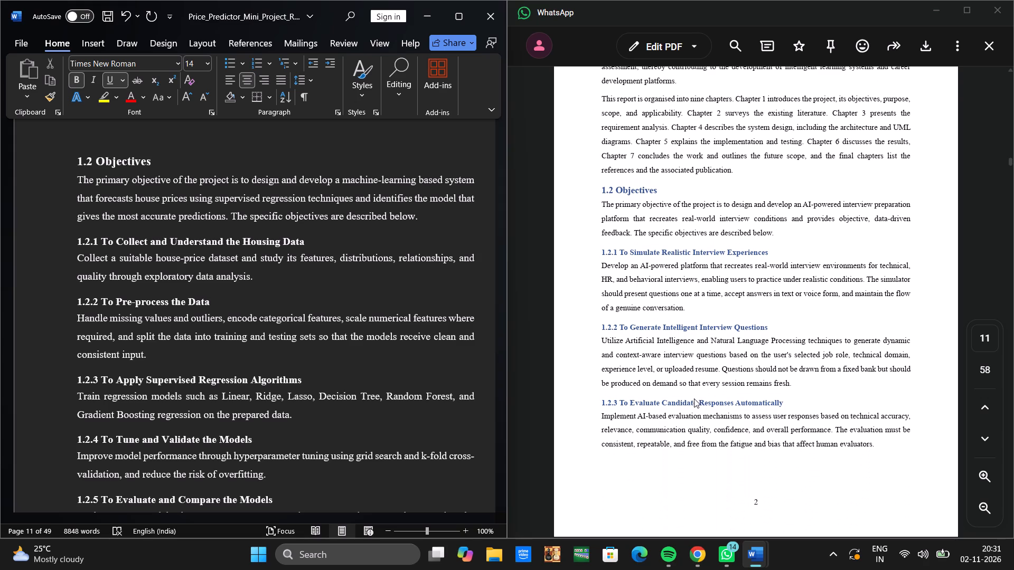
scroll(390, 482, down, 1)
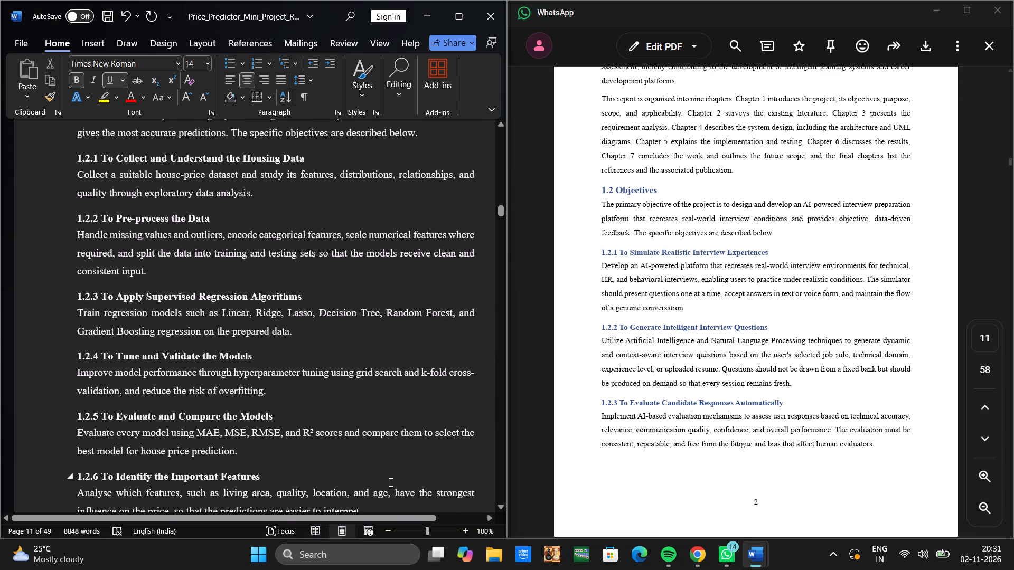
scroll(390, 482, down, 1)
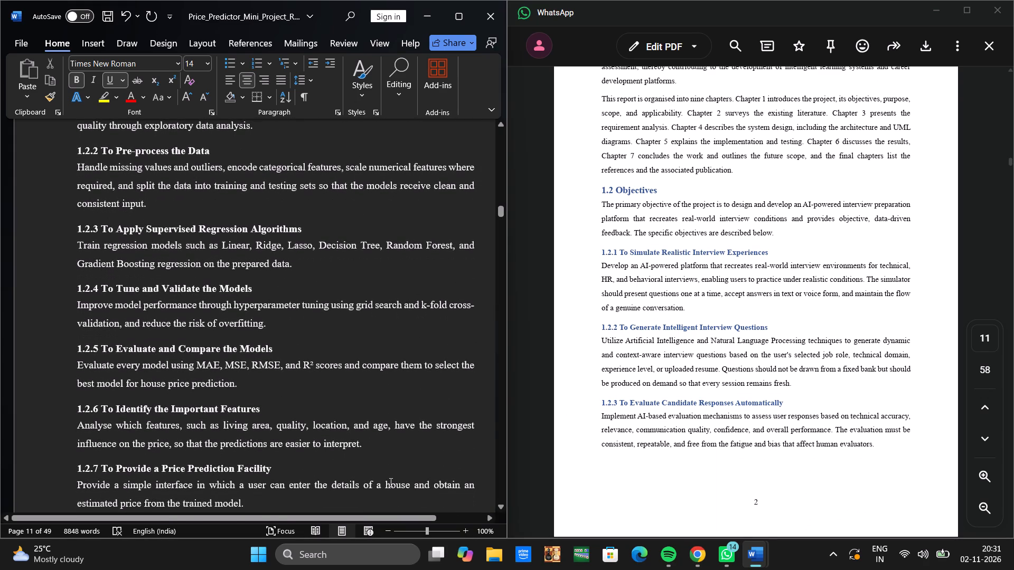
scroll(390, 482, right, 1)
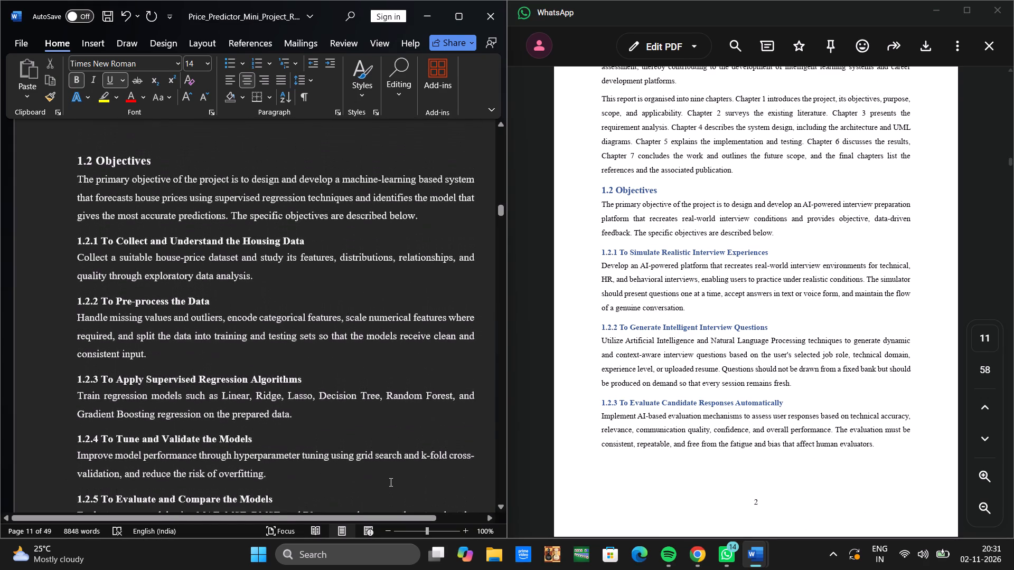
scroll(390, 482, right, 1)
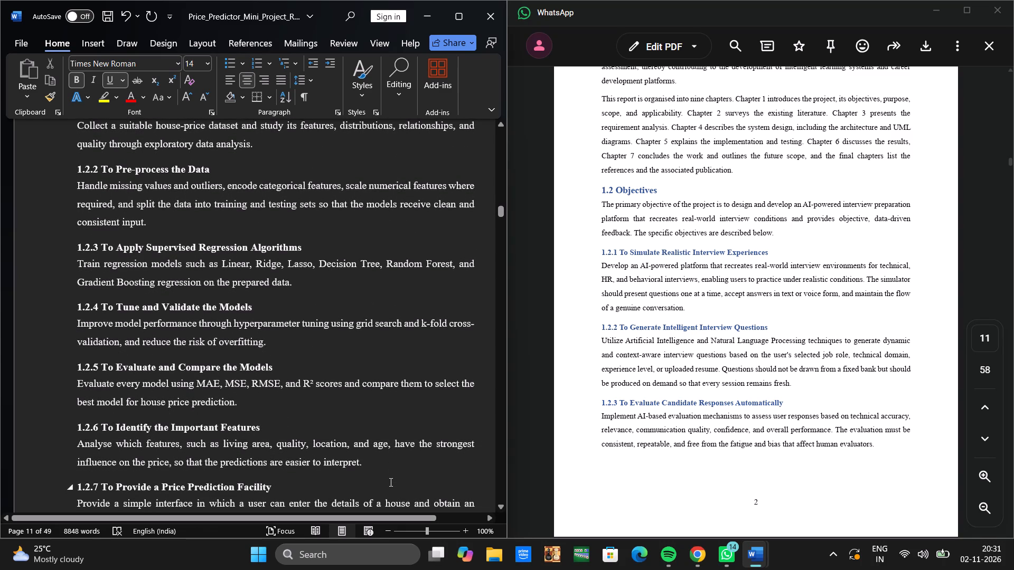
scroll(390, 482, down, 1)
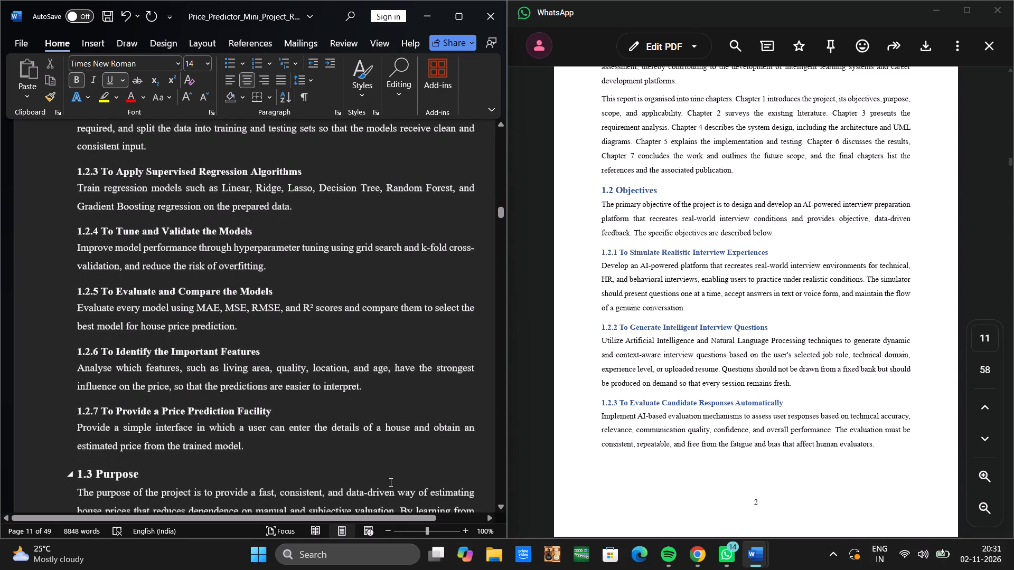
scroll(390, 482, down, 1)
Recheck the Chapter 1 Introduction page in the report against the Chapter 1 opening pages of the reference PDF.
scroll(390, 482, up, 3)
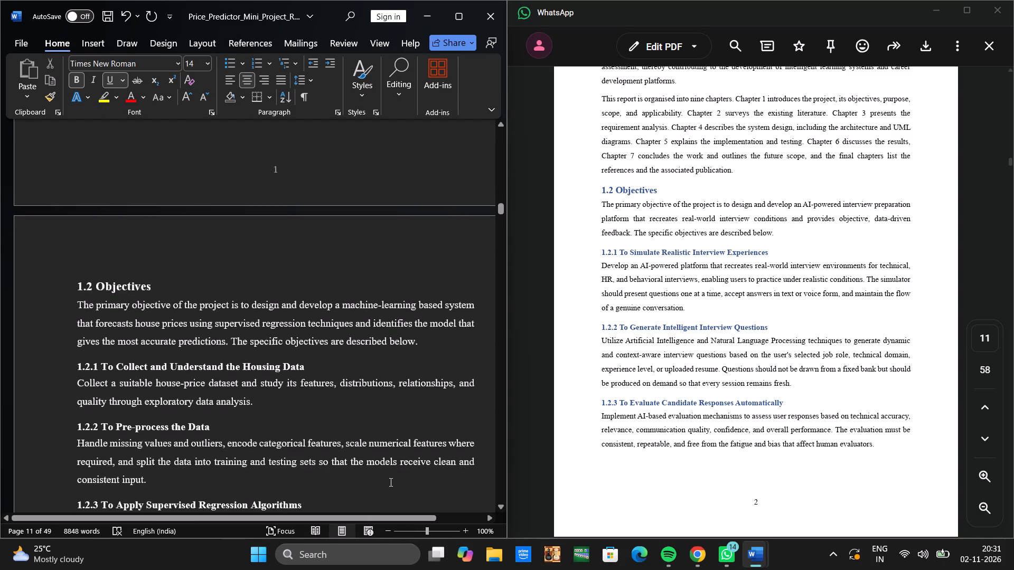
scroll(390, 482, up, 3)
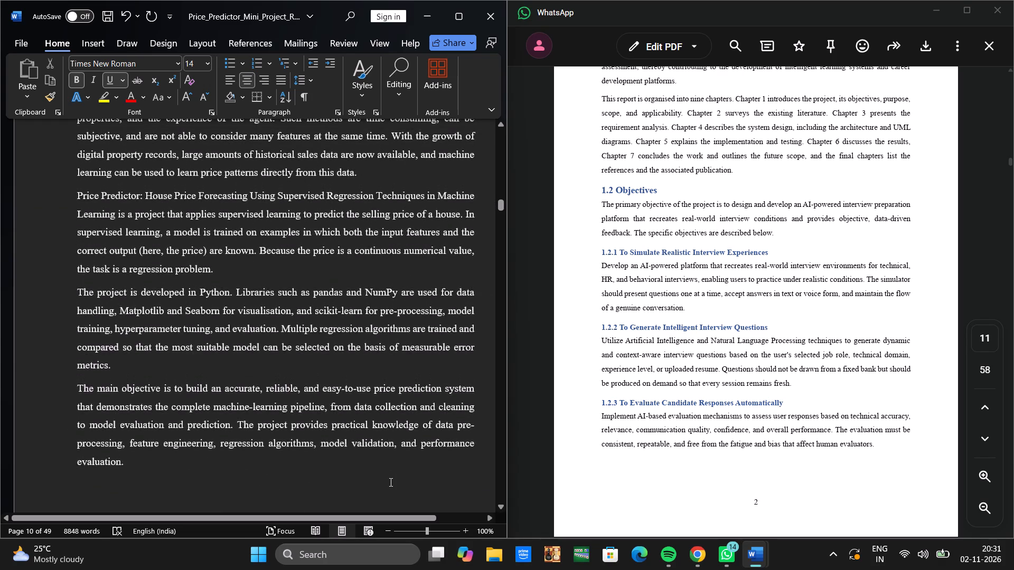
scroll(390, 482, up, 3)
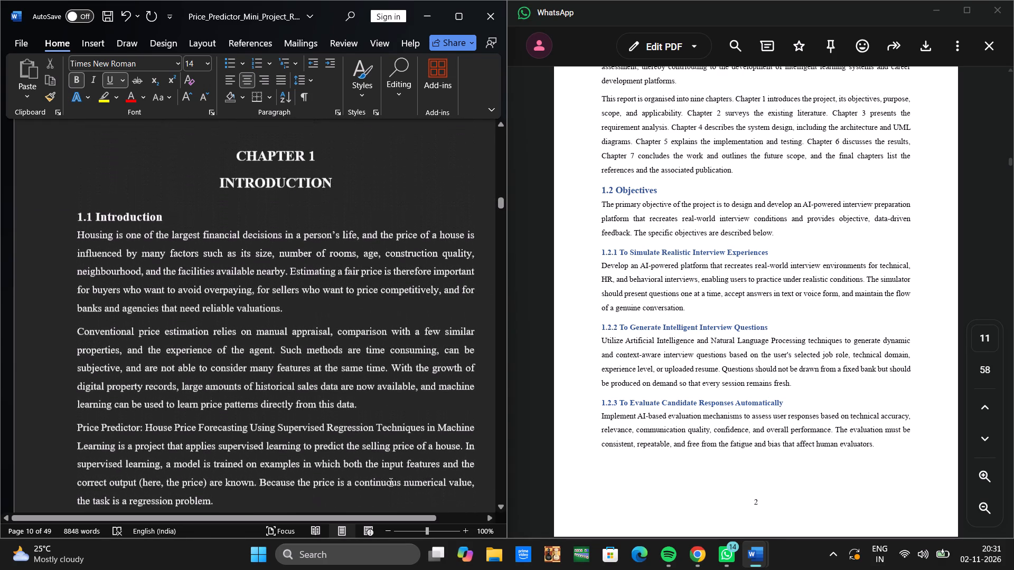
scroll(390, 482, up, 1)
scroll(390, 482, down, 1)
scroll(561, 478, up, 1)
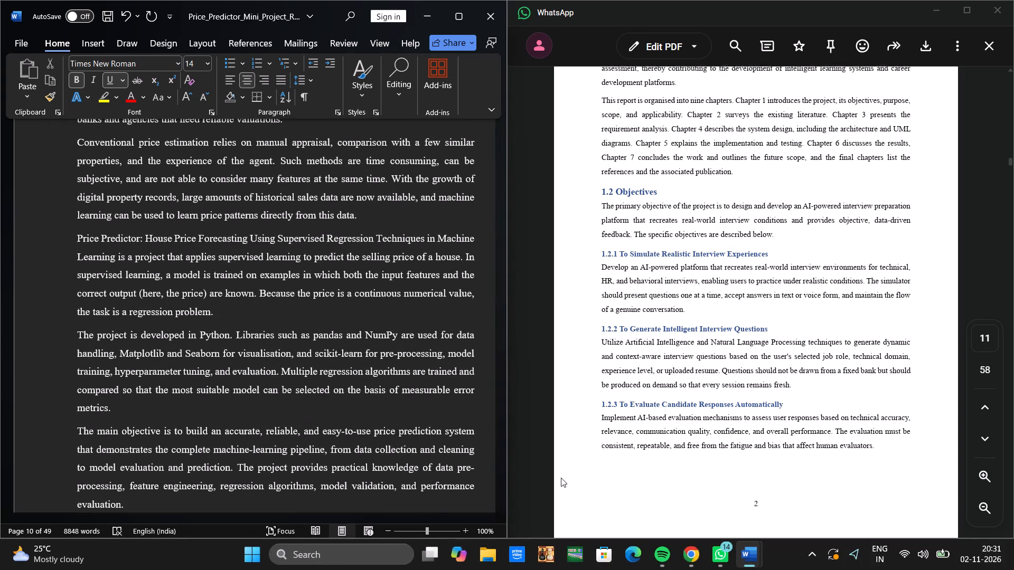
scroll(561, 478, up, 1)
scroll(561, 478, right, 1)
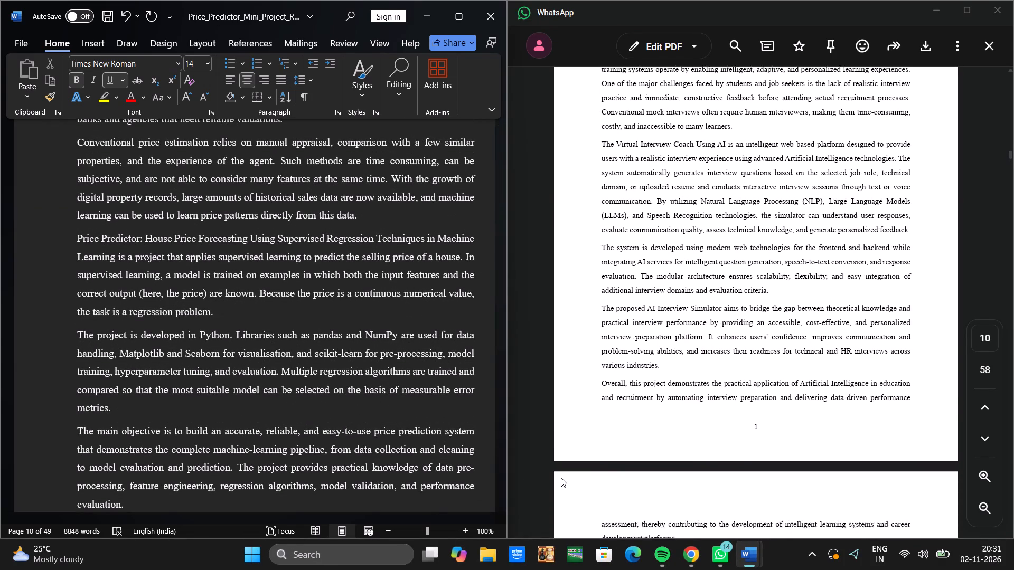
scroll(561, 478, right, 1)
scroll(561, 478, down, 1)
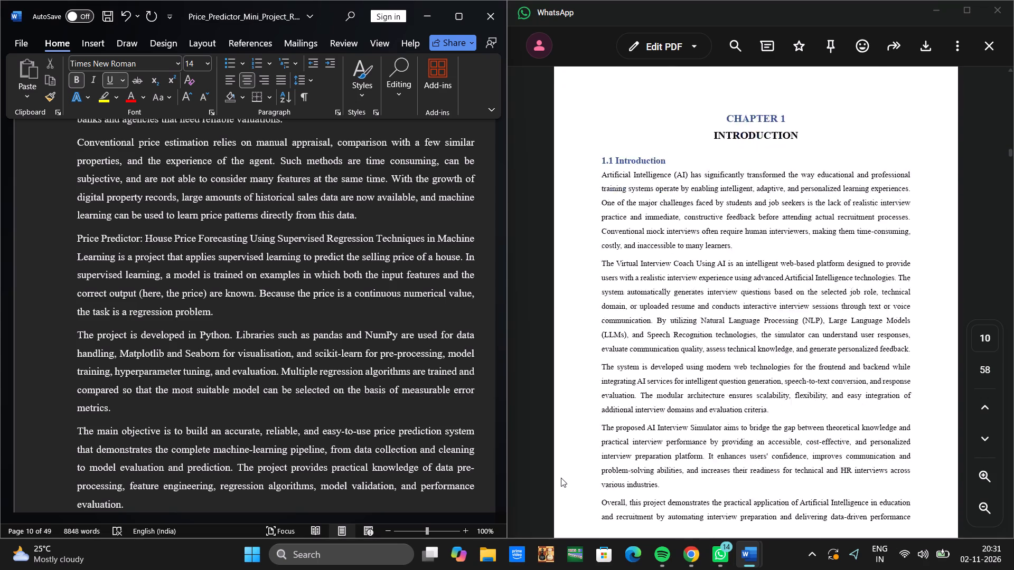
scroll(561, 478, down, 1)
scroll(430, 448, down, 1)
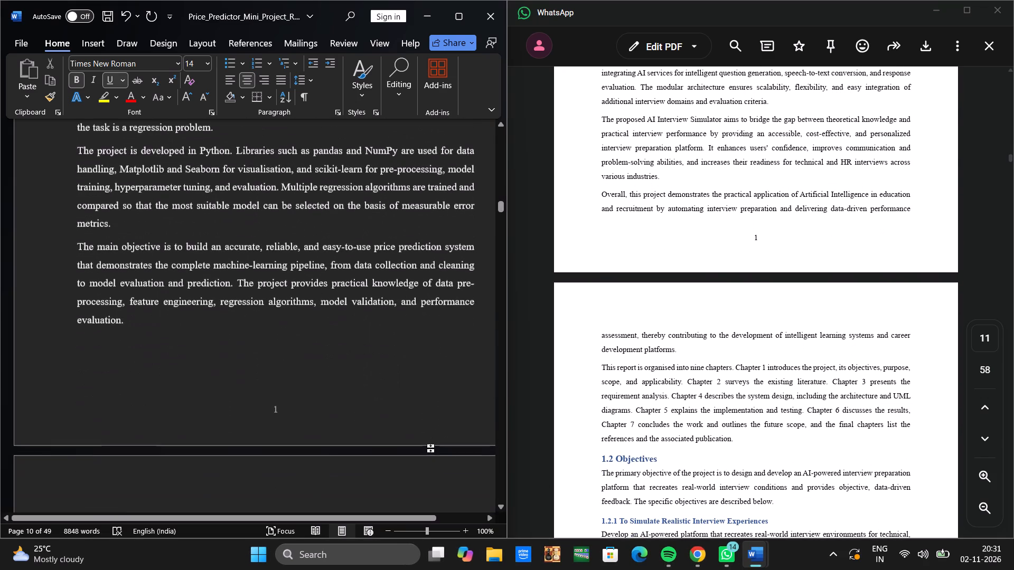
Compare sections 1.2 Objectives, 1.3 Purpose and 1.3.1 Importance of the Project with the same sections in the reference PDF.
scroll(430, 448, down, 4)
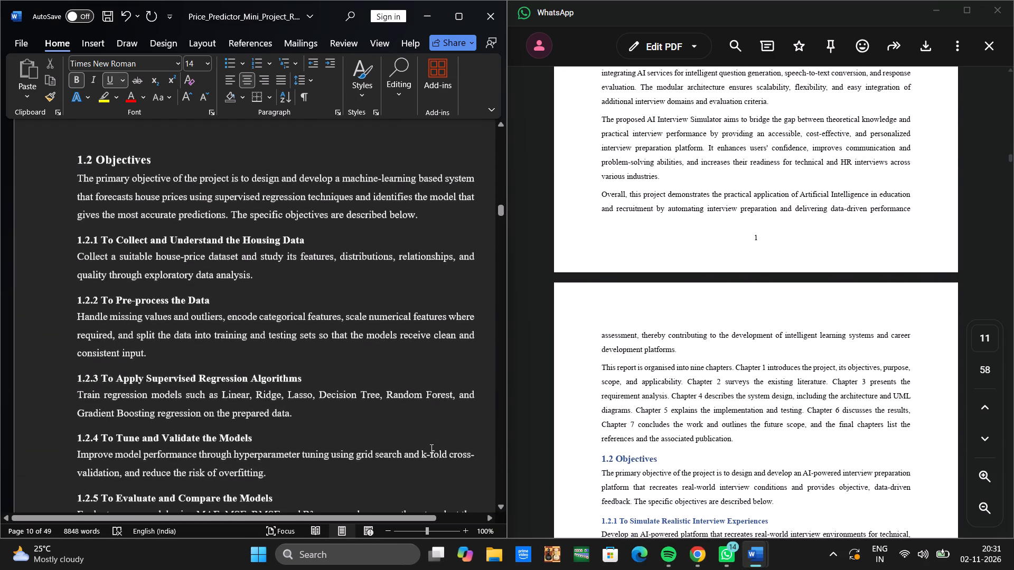
scroll(430, 448, down, 4)
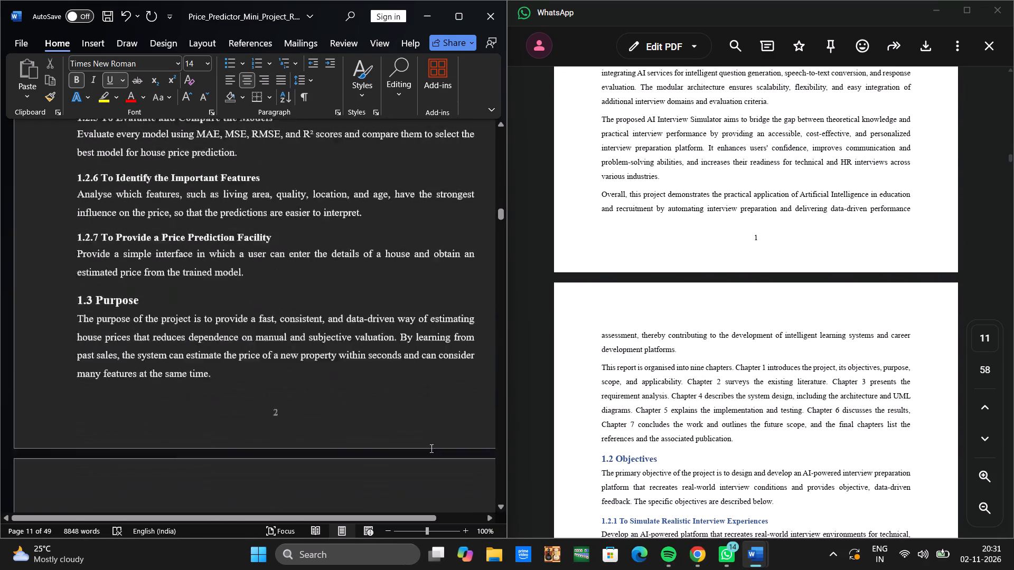
scroll(430, 448, down, 1)
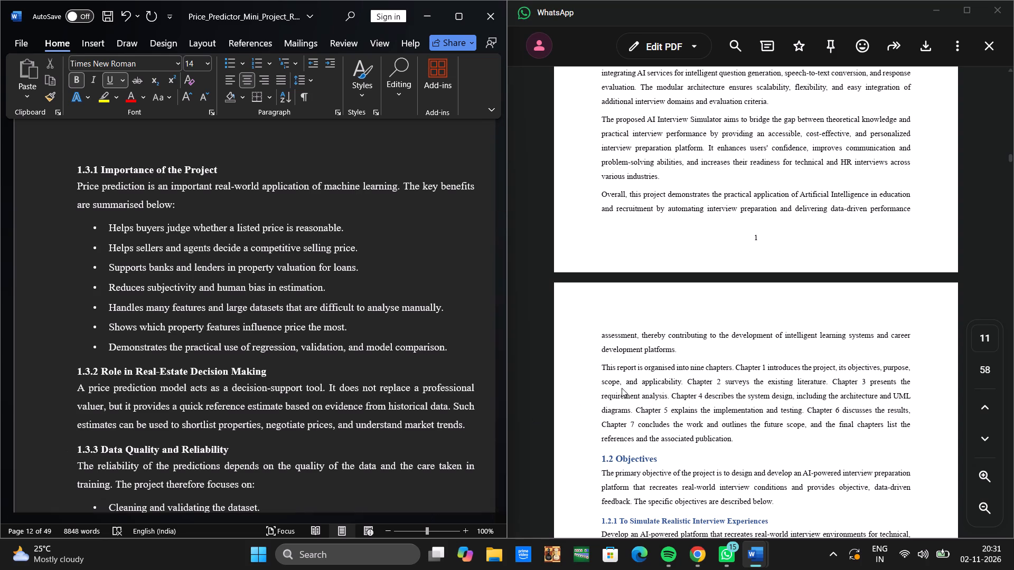
scroll(622, 388, down, 2)
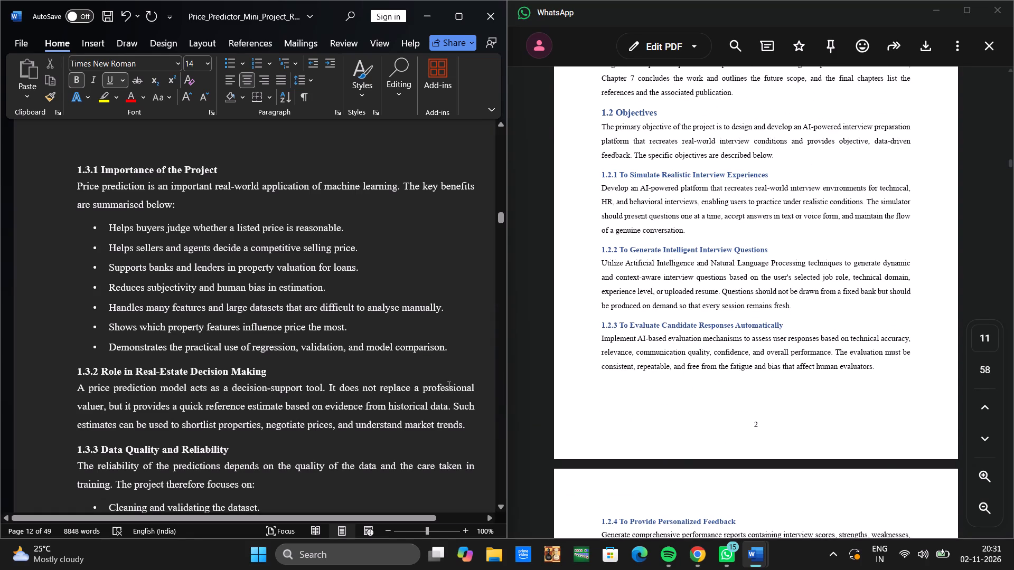
scroll(448, 385, up, 3)
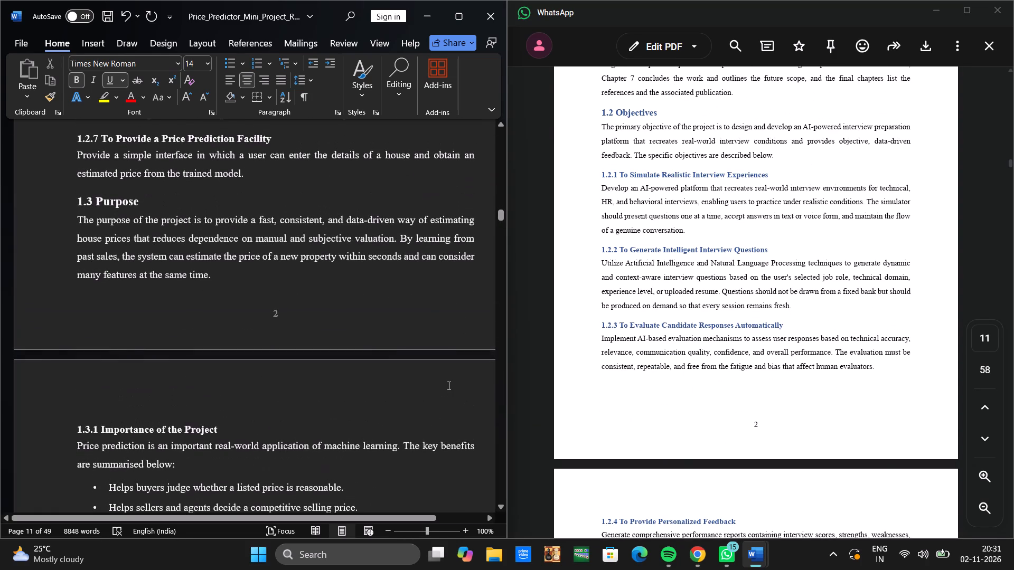
scroll(448, 385, up, 1)
scroll(604, 404, down, 2)
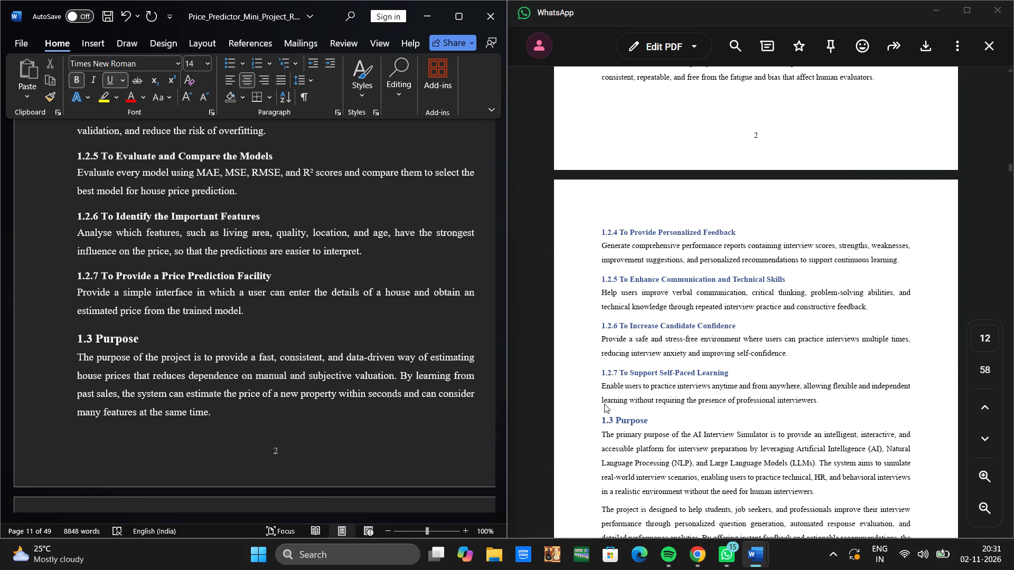
scroll(604, 404, down, 1)
scroll(604, 404, up, 1)
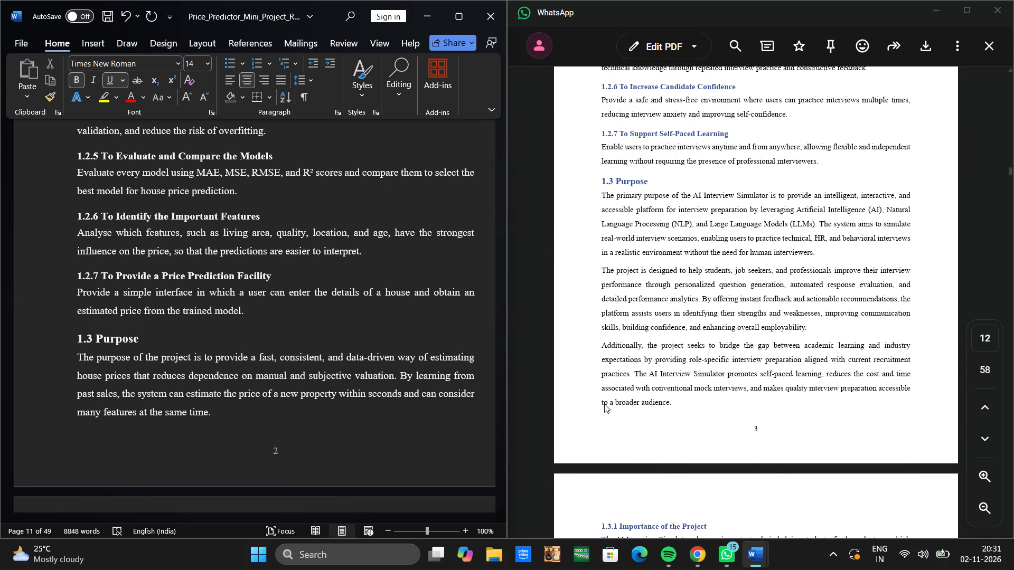
scroll(443, 422, down, 2)
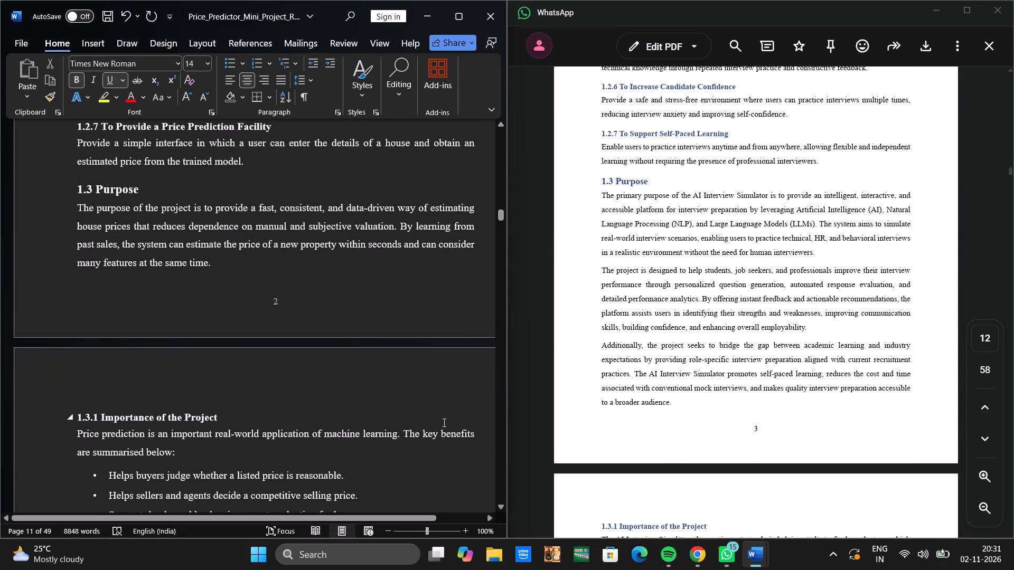
scroll(443, 422, down, 1)
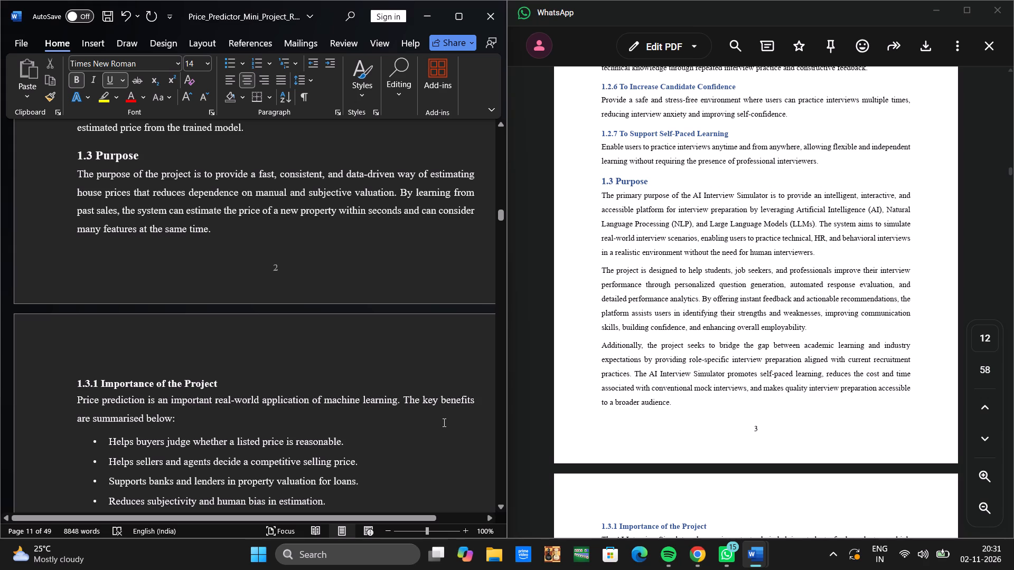
scroll(443, 422, down, 2)
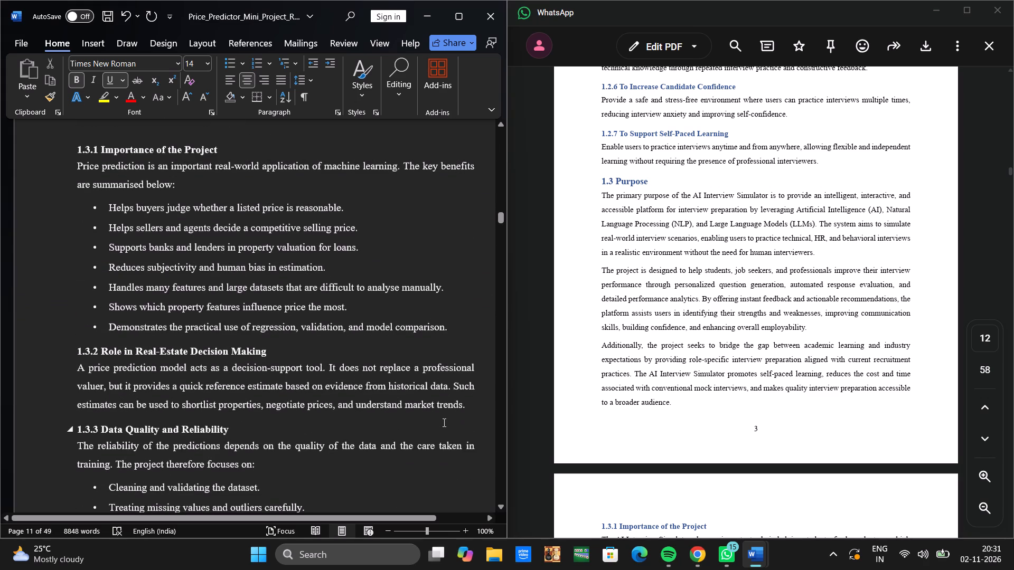
scroll(663, 355, down, 2)
scroll(663, 355, up, 1)
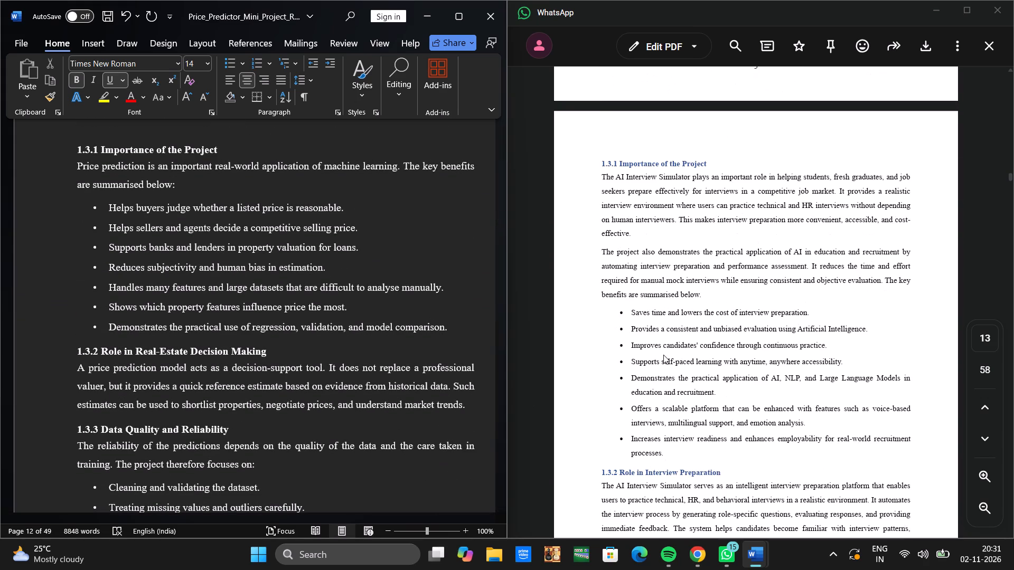
scroll(663, 355, down, 1)
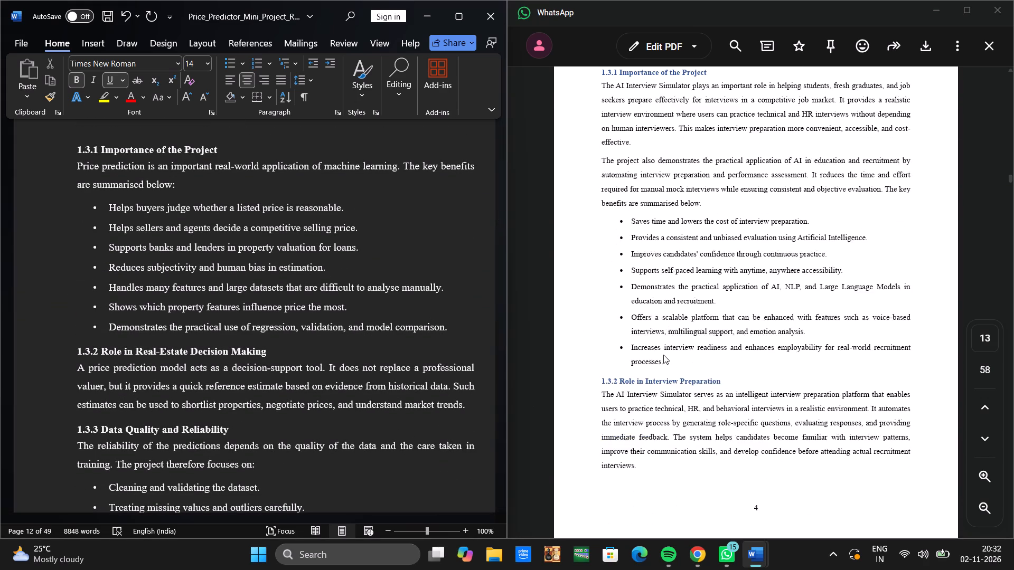
Examine the report from section 1.3.1 Importance of the Project through 1.4.1 In-Scope Features against section 1.3 of the reference PDF.
scroll(663, 355, down, 1)
scroll(663, 355, up, 1)
scroll(663, 355, down, 1)
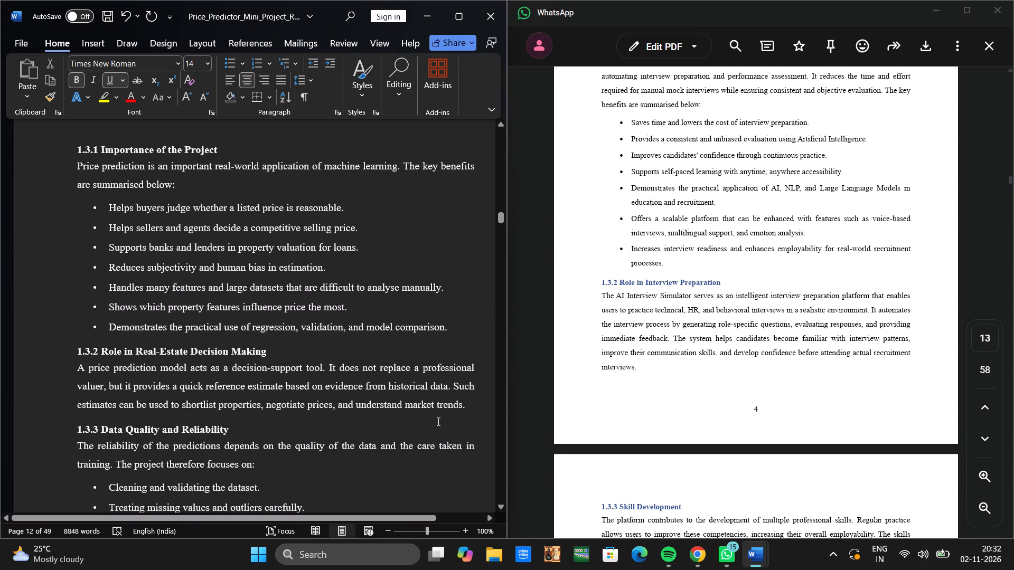
scroll(438, 421, down, 3)
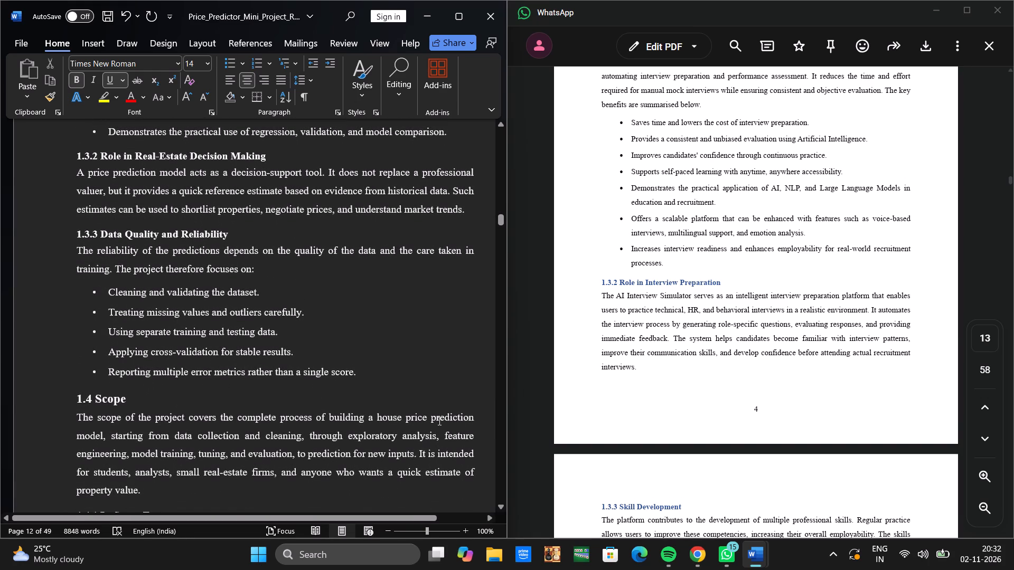
scroll(438, 421, down, 1)
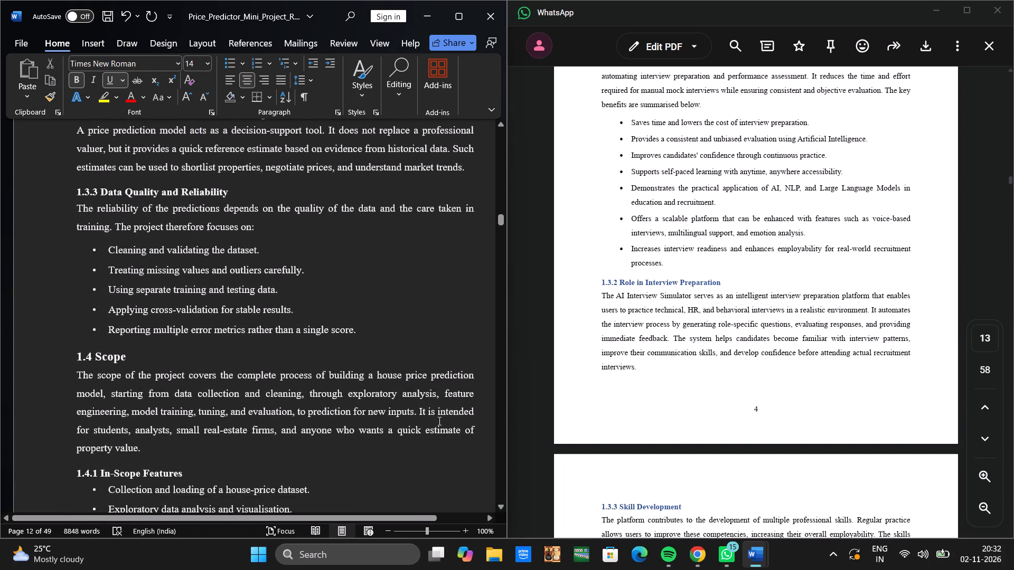
scroll(438, 421, down, 1)
Recheck the report's page layout from the Chapter 1 Introduction heading through section 1.3.1 Importance of the Project.
scroll(438, 421, up, 5)
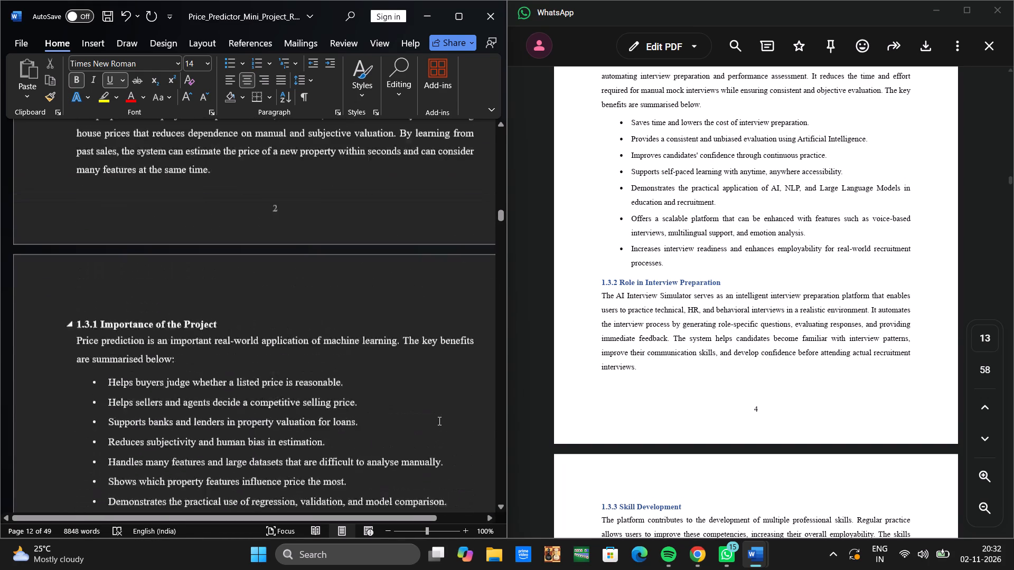
scroll(438, 421, up, 8)
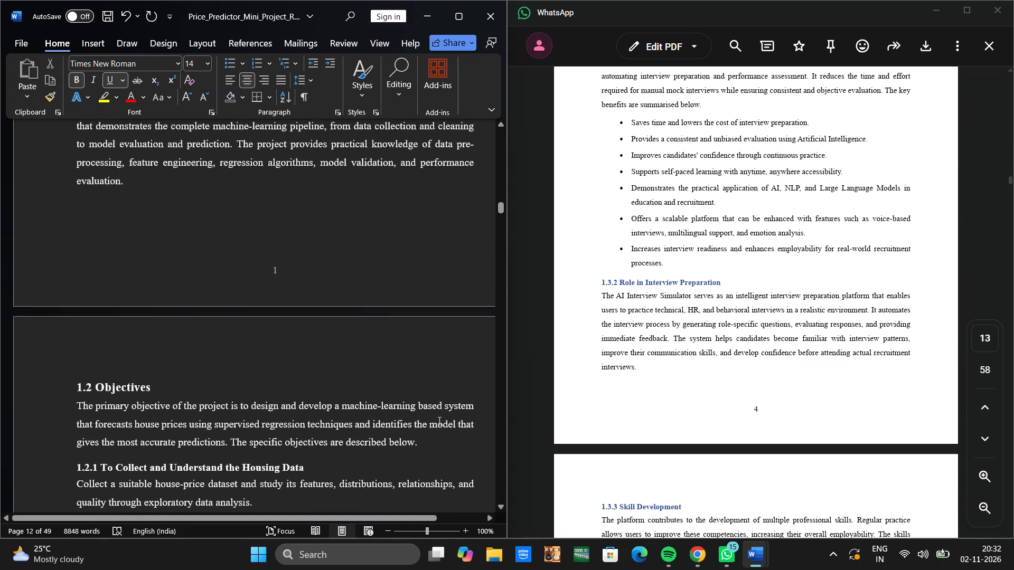
scroll(438, 421, up, 4)
scroll(438, 421, down, 2)
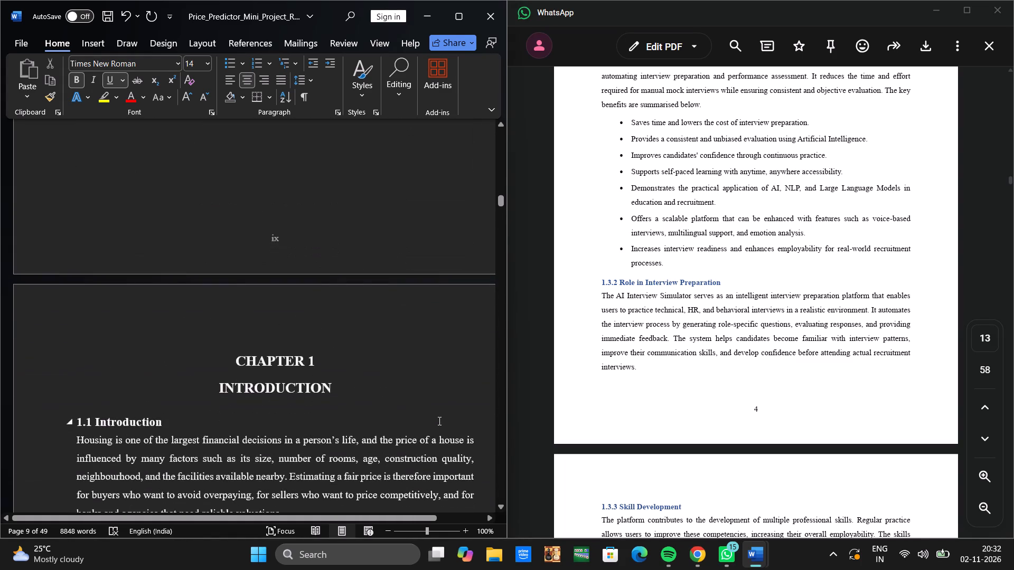
scroll(438, 421, down, 5)
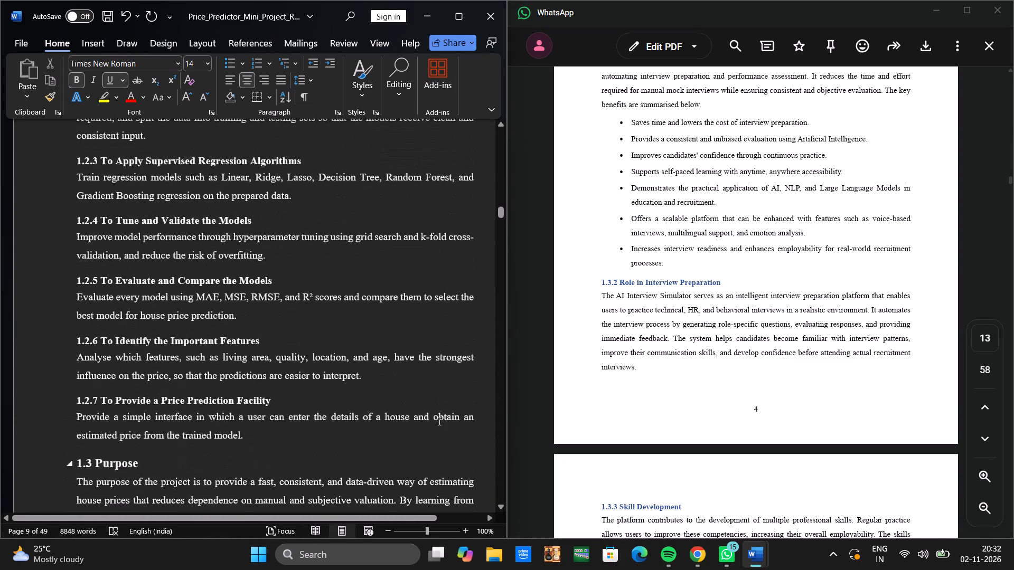
scroll(438, 421, down, 3)
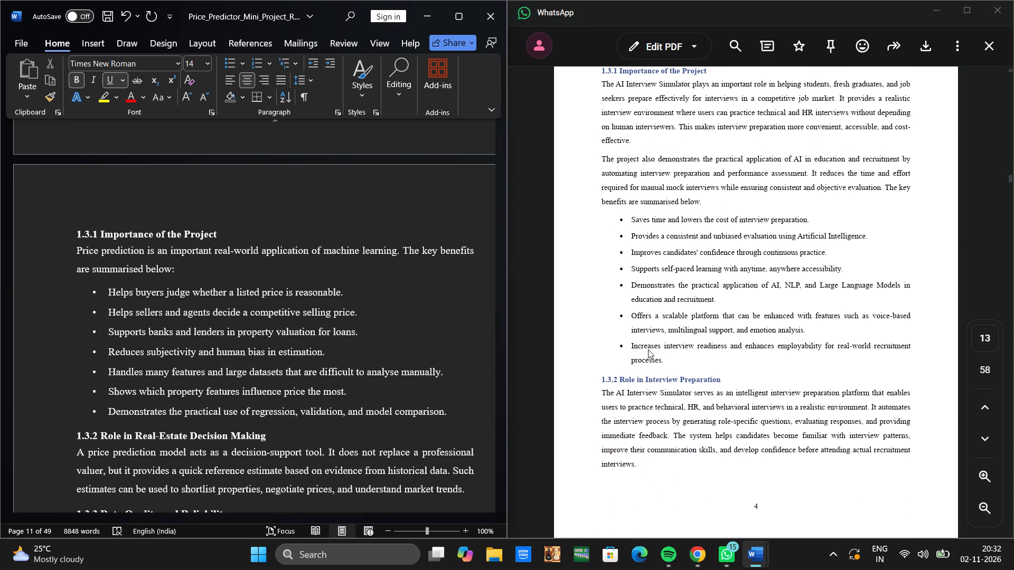
Compare sections 1.3.2, 1.3.3 and the start of 1.4 Scope in the report with the corresponding pages of the reference PDF.
scroll(372, 375, down, 1)
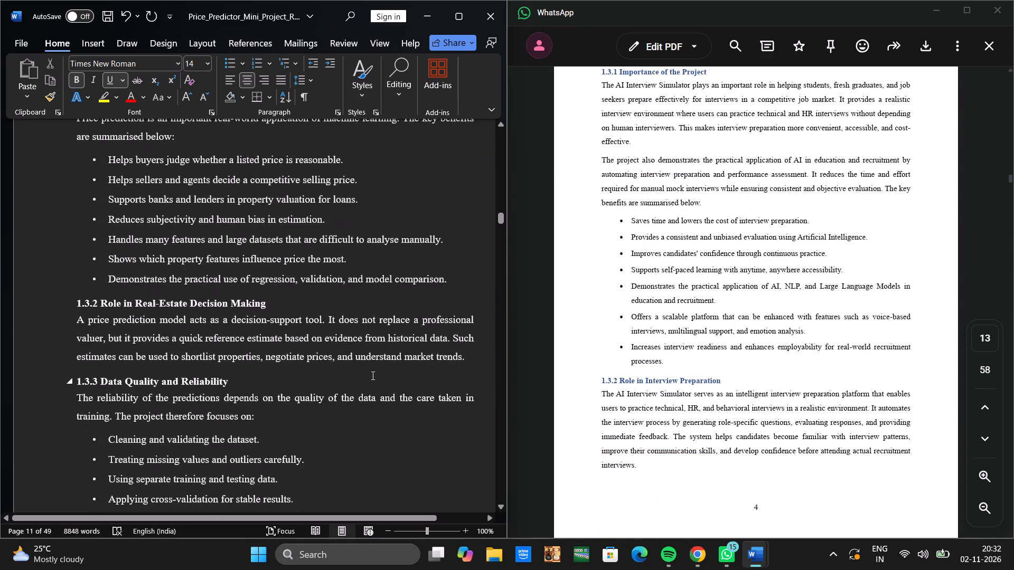
scroll(372, 375, down, 3)
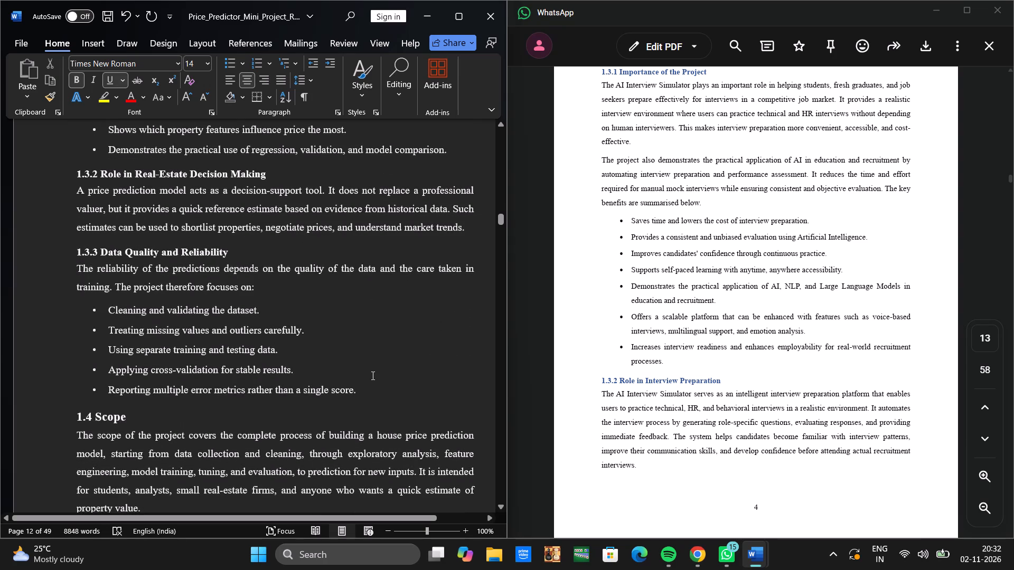
scroll(372, 375, down, 1)
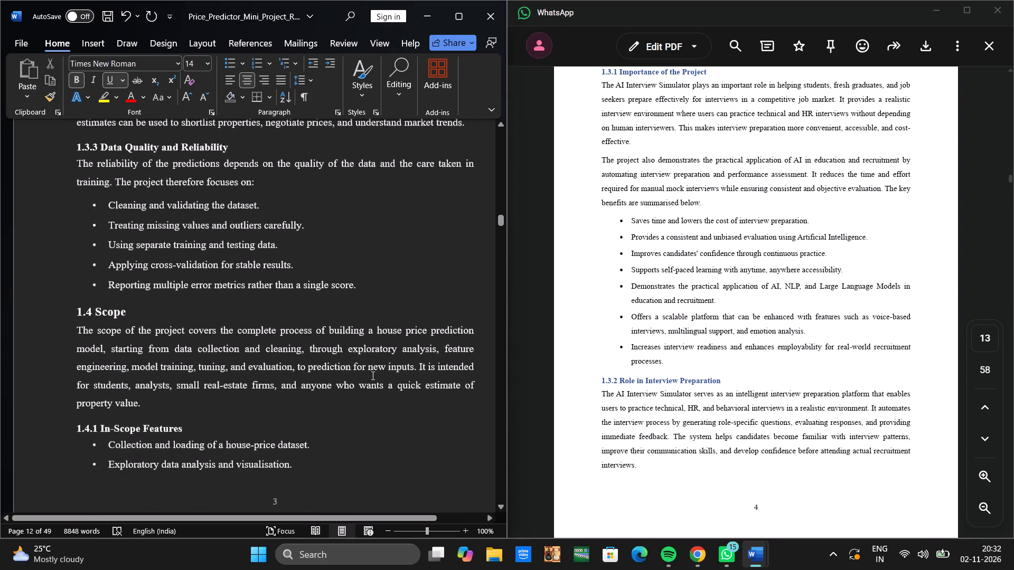
scroll(372, 375, down, 2)
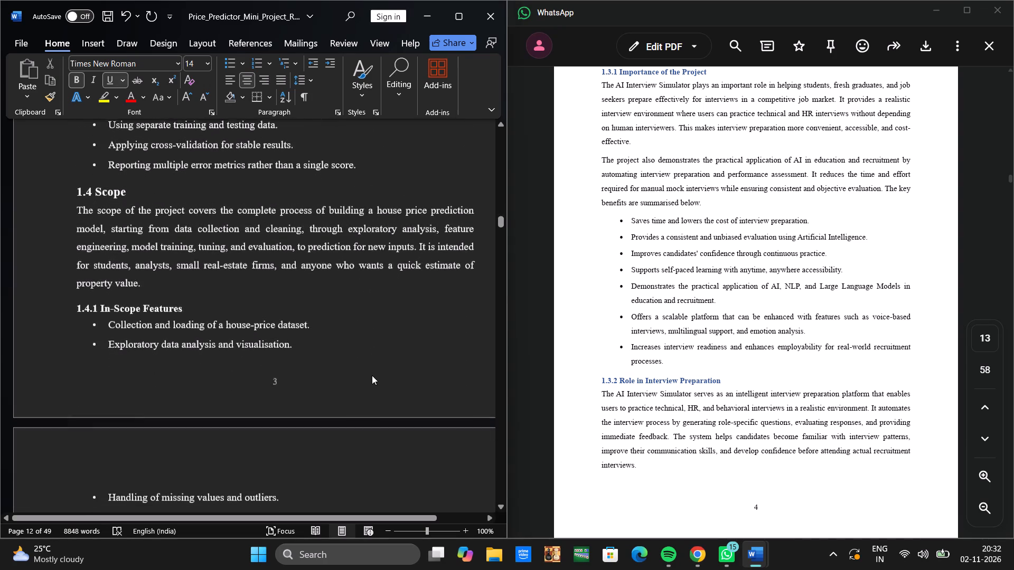
scroll(372, 375, down, 1)
scroll(667, 296, down, 1)
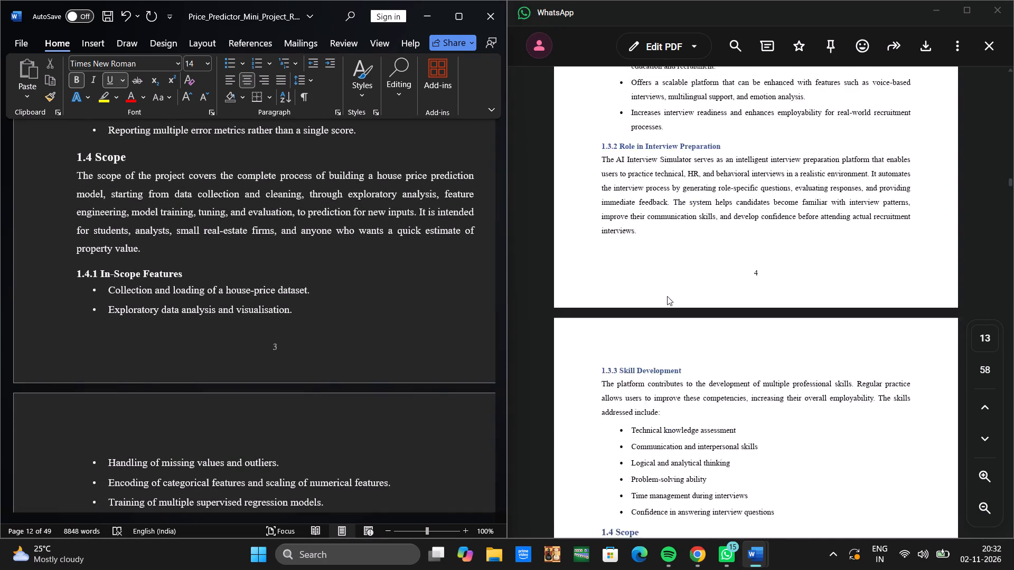
Compare sections 1.4.1 In-Scope Features through 1.5 Applicability, including the applicability table, between the reference PDF and the report.
scroll(667, 296, down, 2)
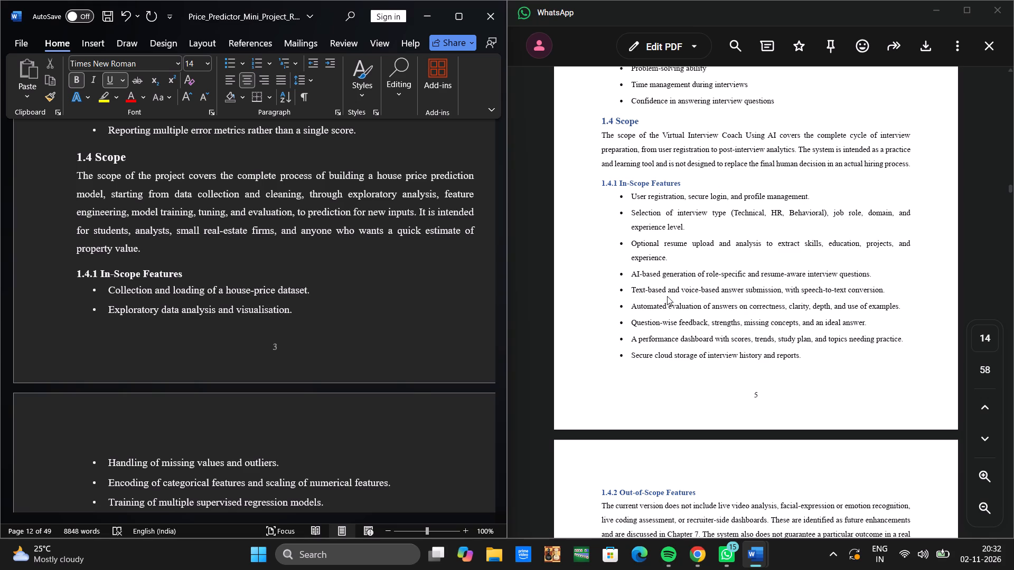
scroll(667, 296, down, 1)
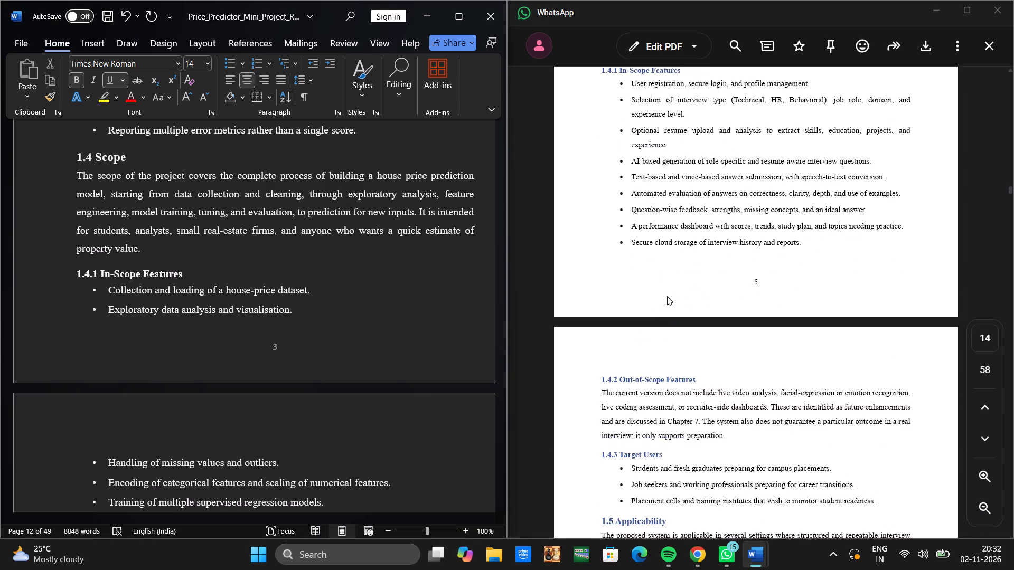
scroll(667, 296, down, 1)
scroll(368, 374, down, 1)
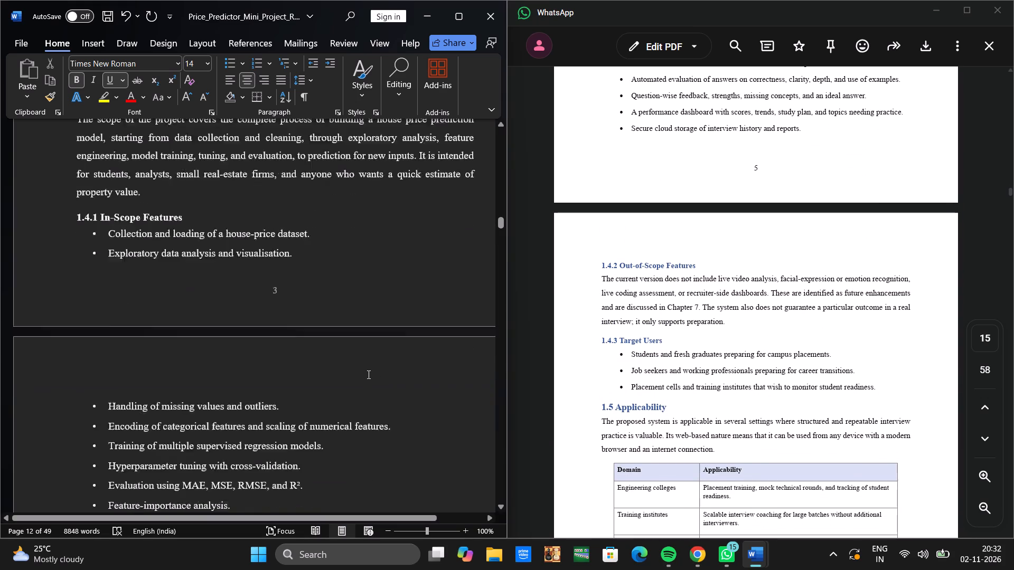
scroll(368, 374, down, 3)
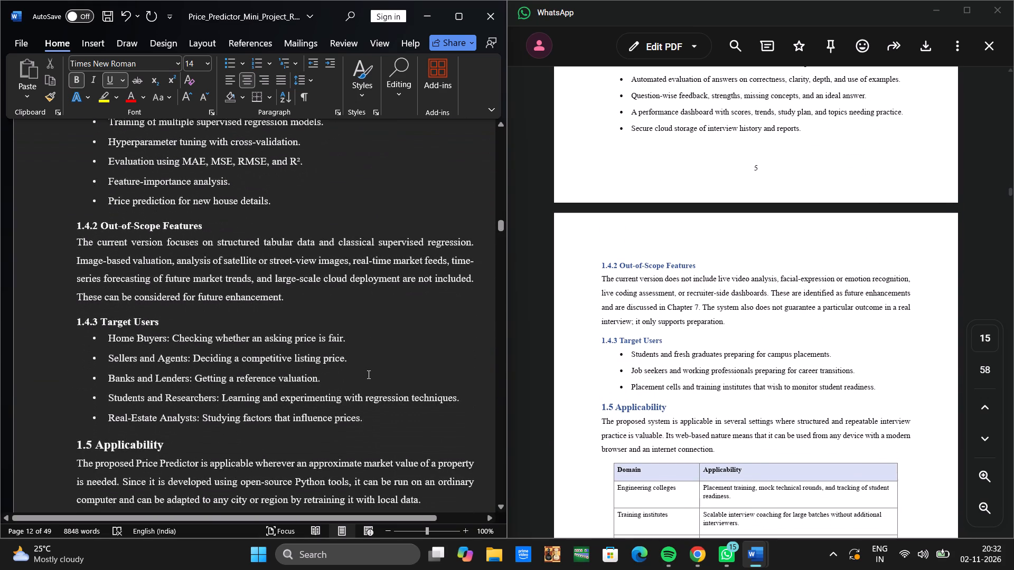
scroll(370, 366, down, 3)
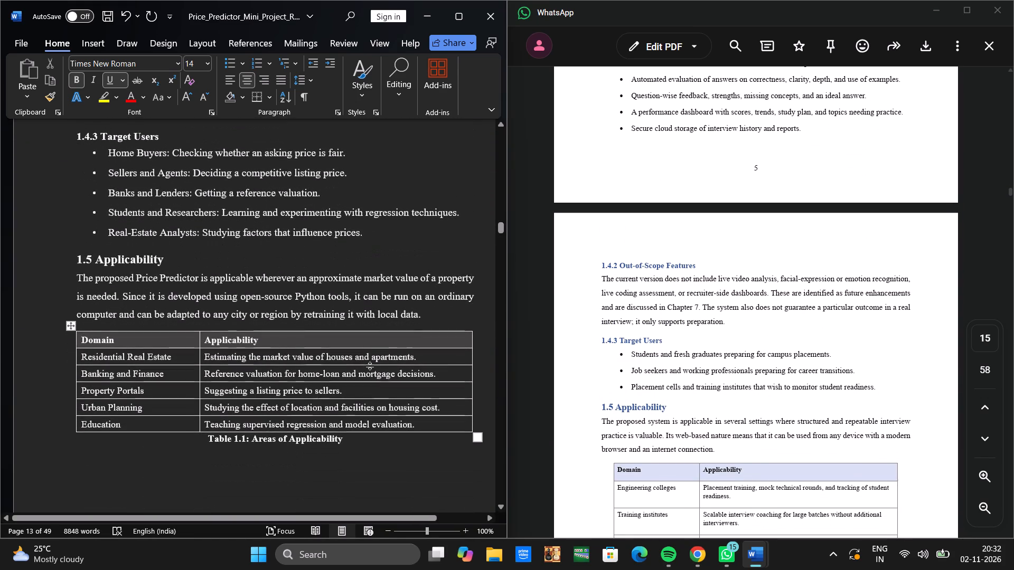
scroll(370, 366, down, 1)
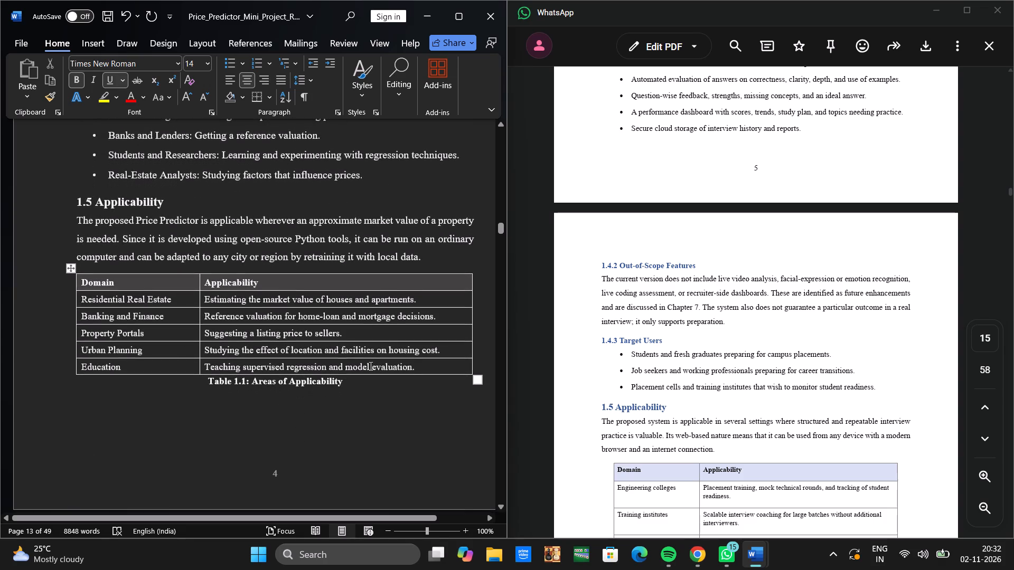
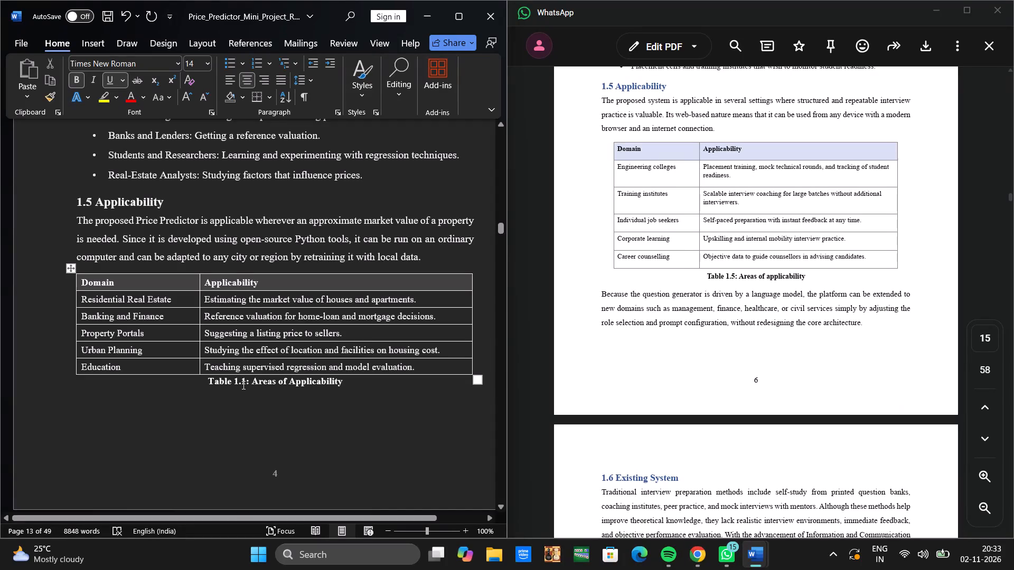
Renumber the Areas of Applicability table caption in the report as Table 1.5.
click(245, 384)
key(BackSpace)
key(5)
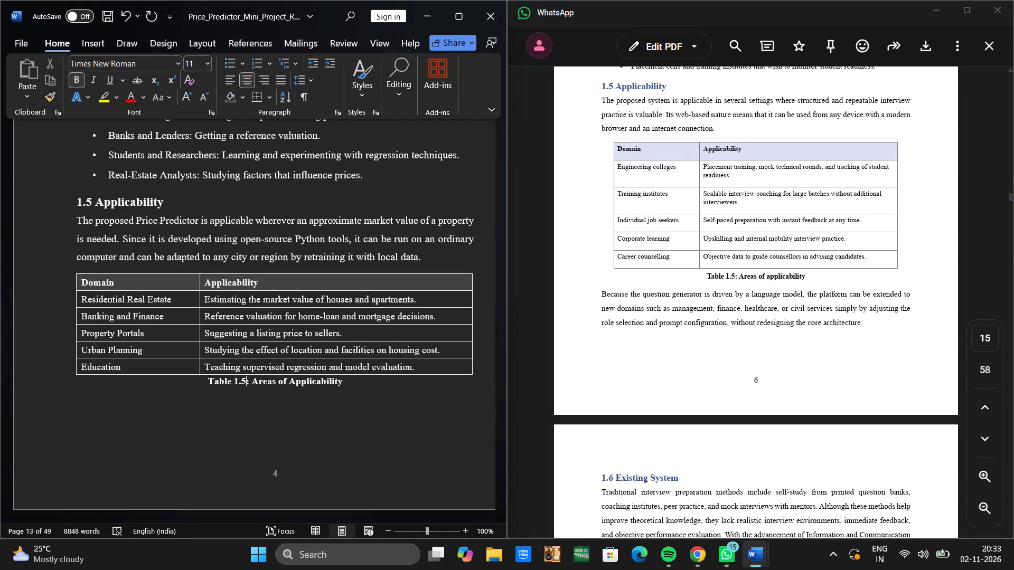
scroll(245, 384, down, 1)
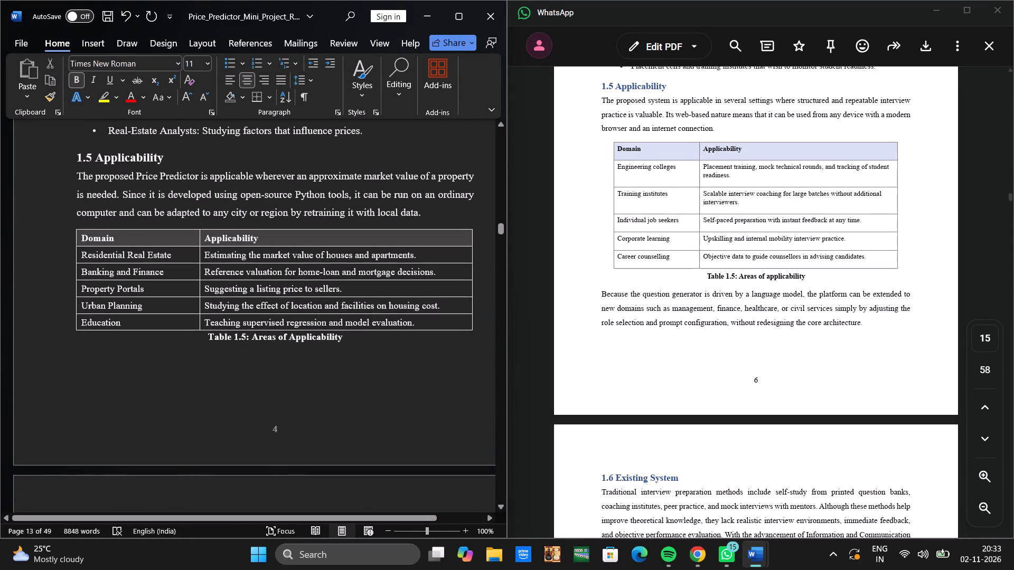
scroll(245, 384, down, 1)
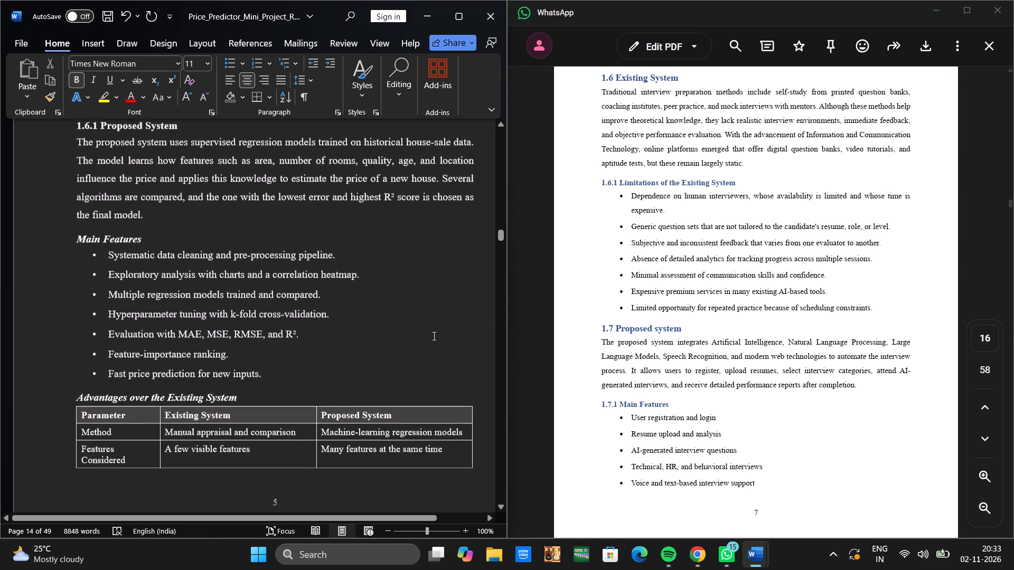
Number the "Limitations of the Existing System" subheading under section 1.6 as 1.6.1 and remove its italic formatting.
scroll(433, 336, up, 4)
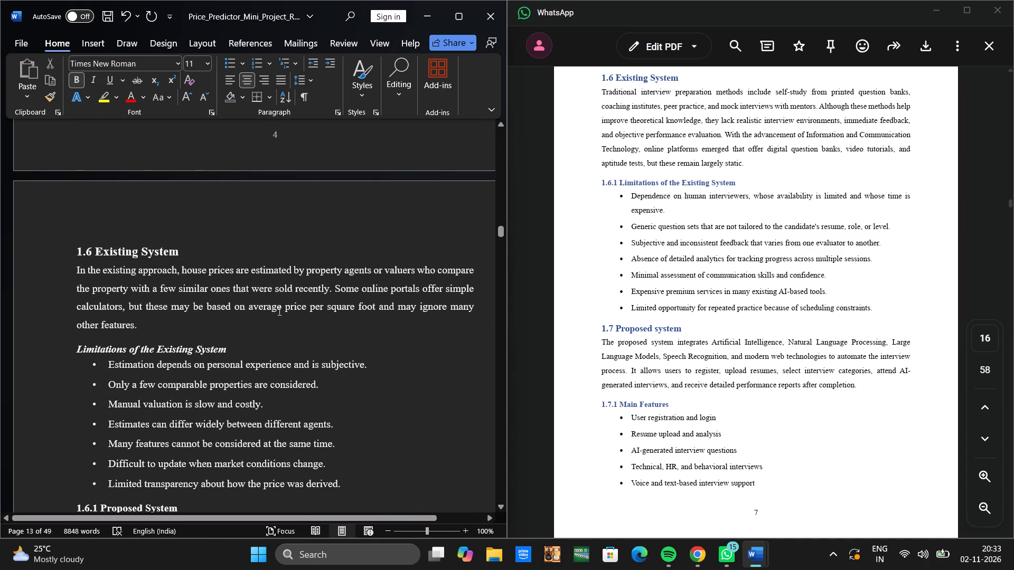
click(77, 348)
key(1)
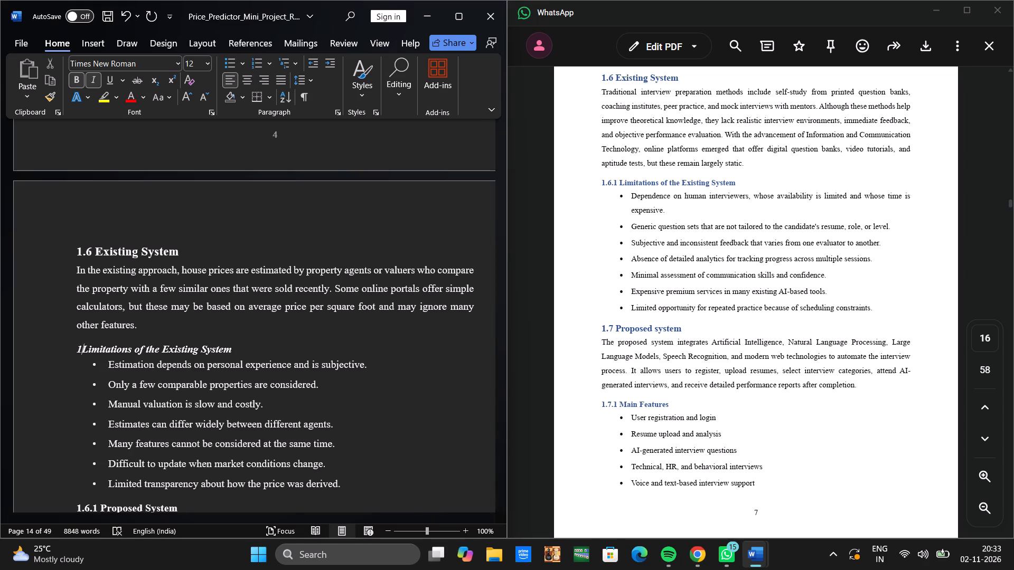
key(period)
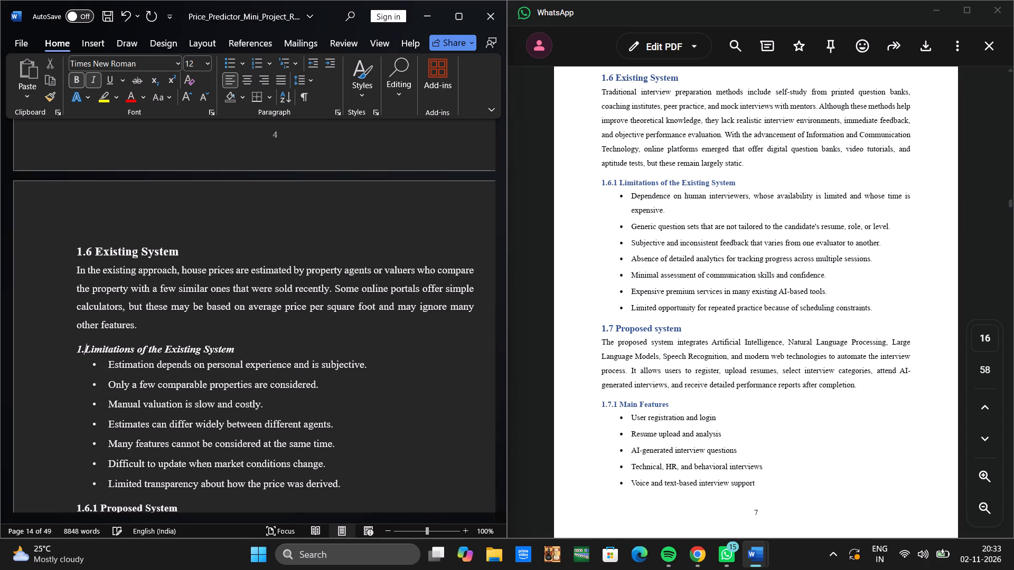
text(6.)
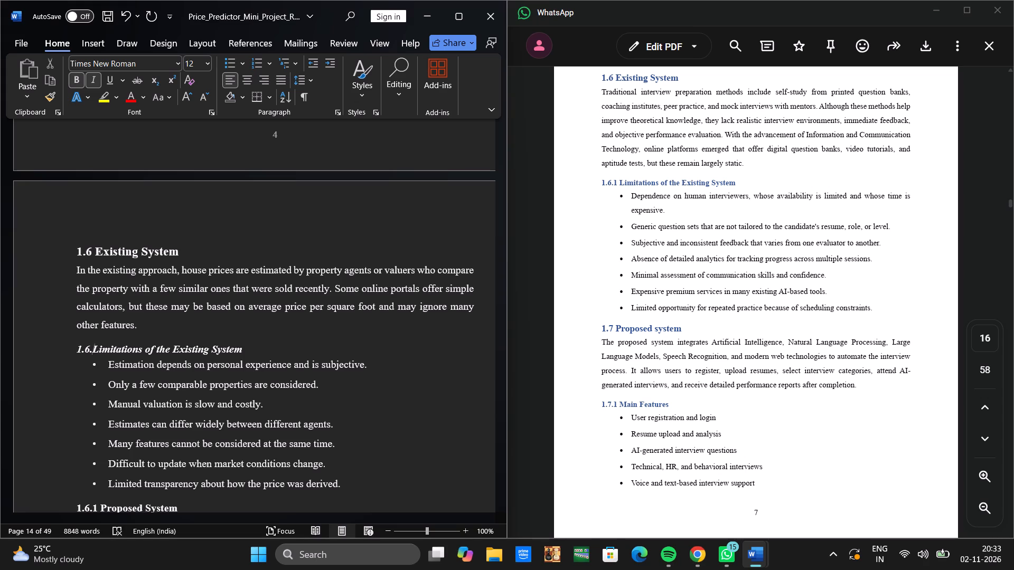
key(1)
key(space)
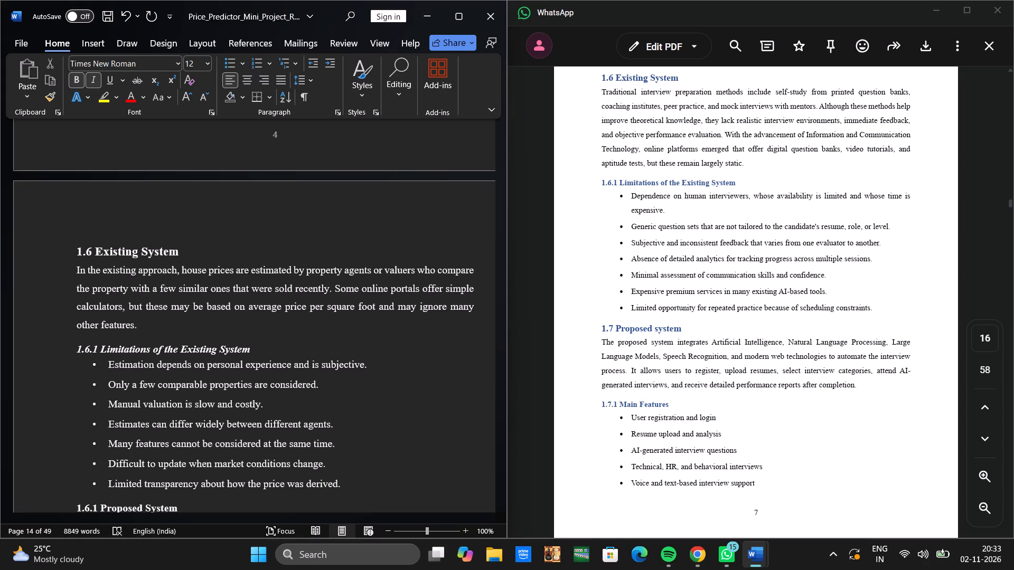
drag(261, 346, 253, 348)
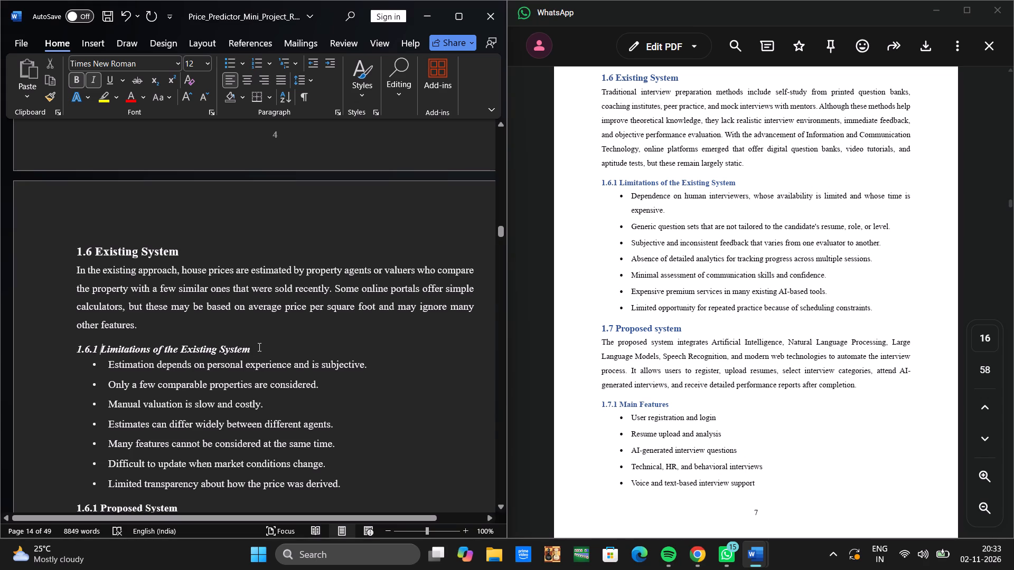
drag(253, 348, 70, 349)
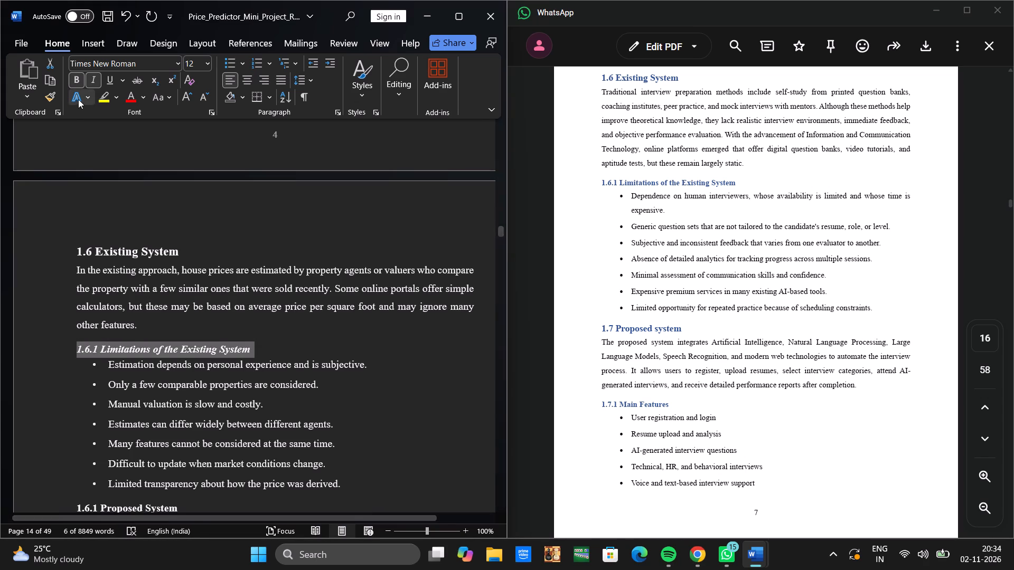
click(89, 83)
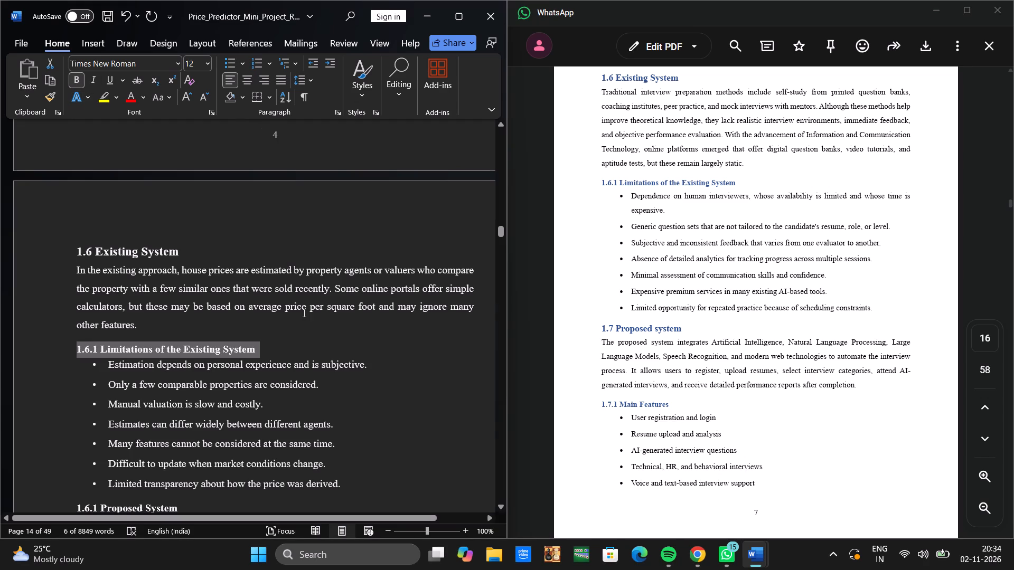
Number the "Main Features" subheading under Proposed System as 1.7.1 and remove its italic formatting.
scroll(301, 311, down, 2)
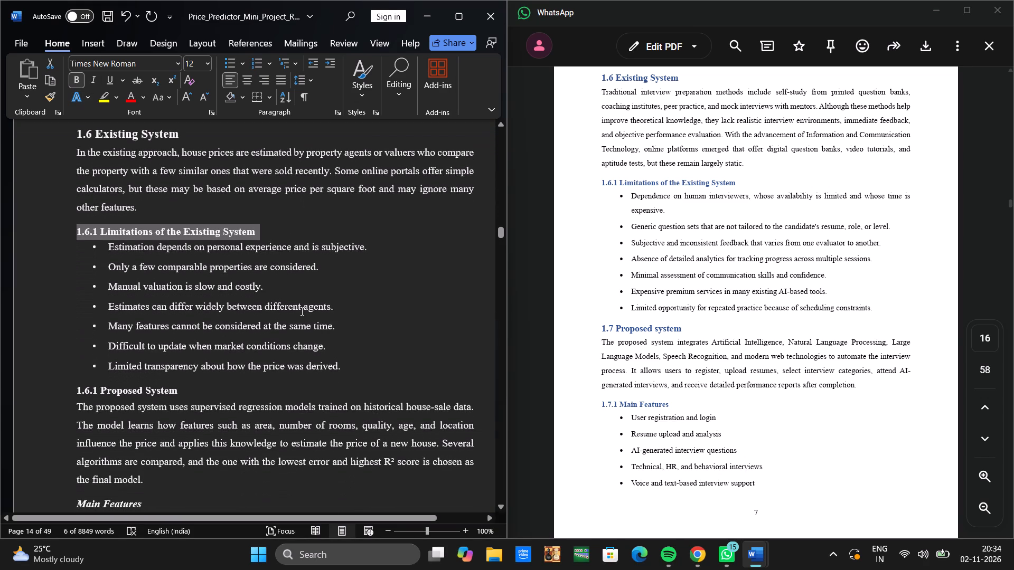
scroll(301, 311, down, 2)
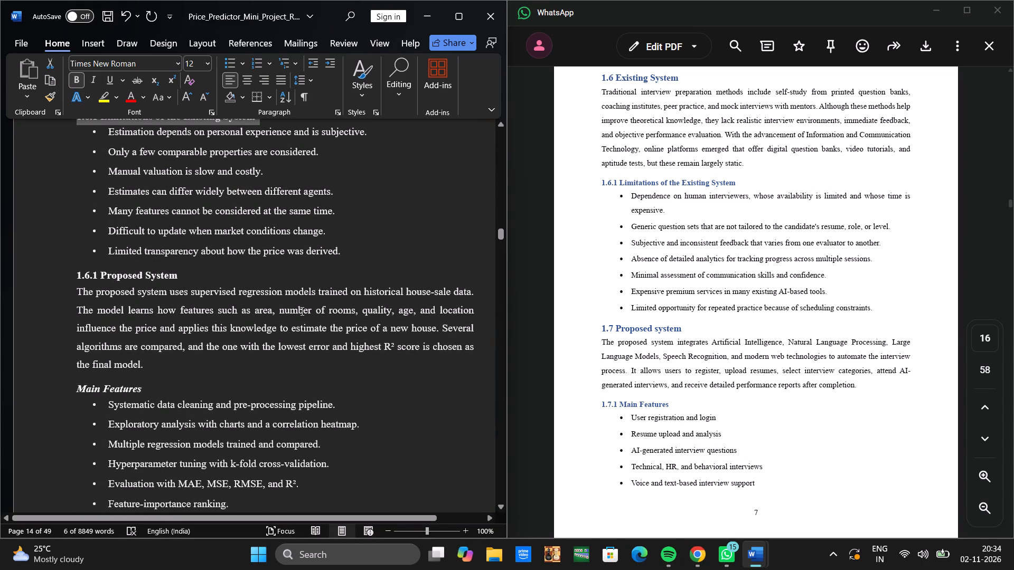
scroll(301, 311, down, 1)
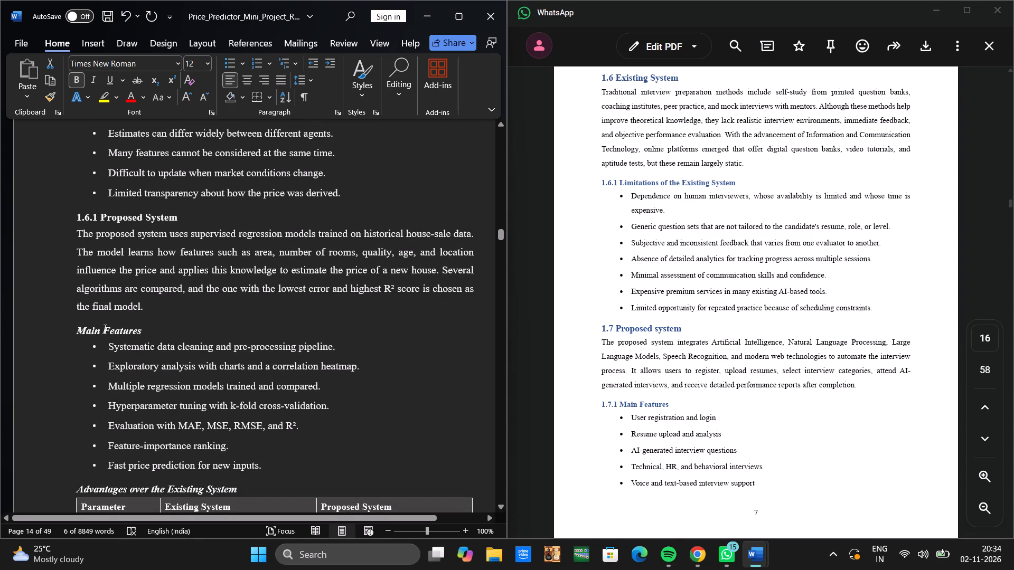
click(77, 330)
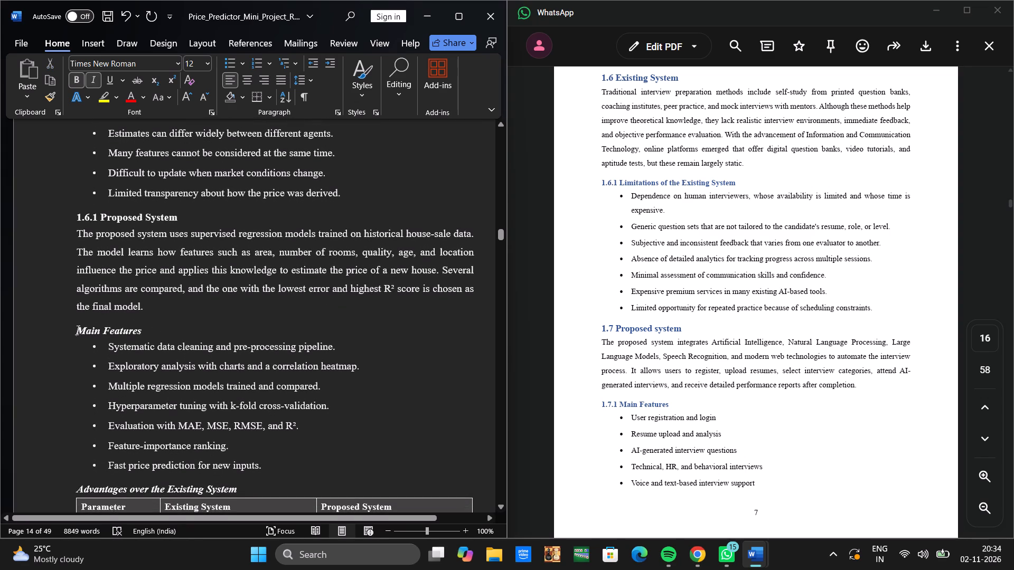
key(1)
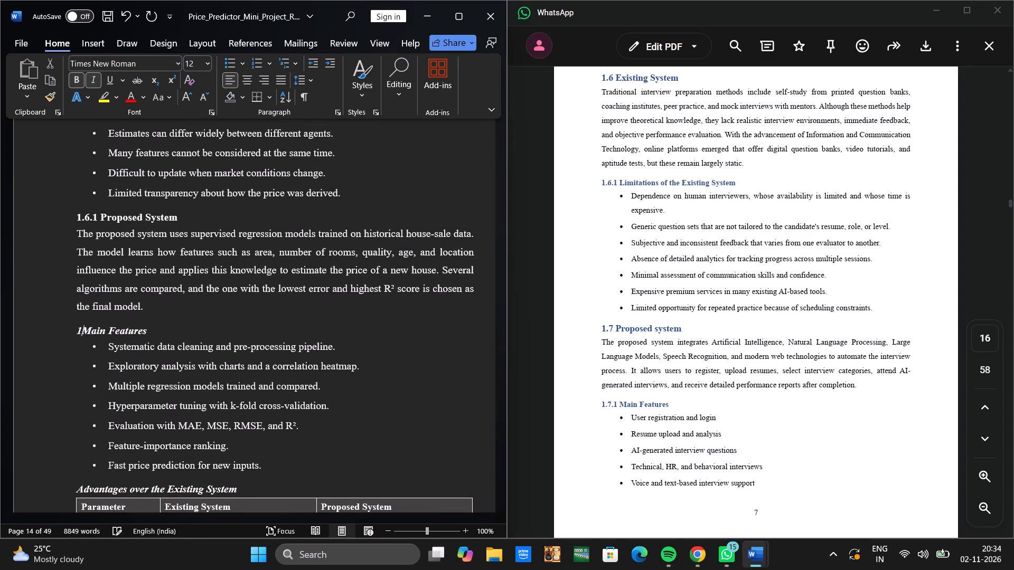
text(.7.1)
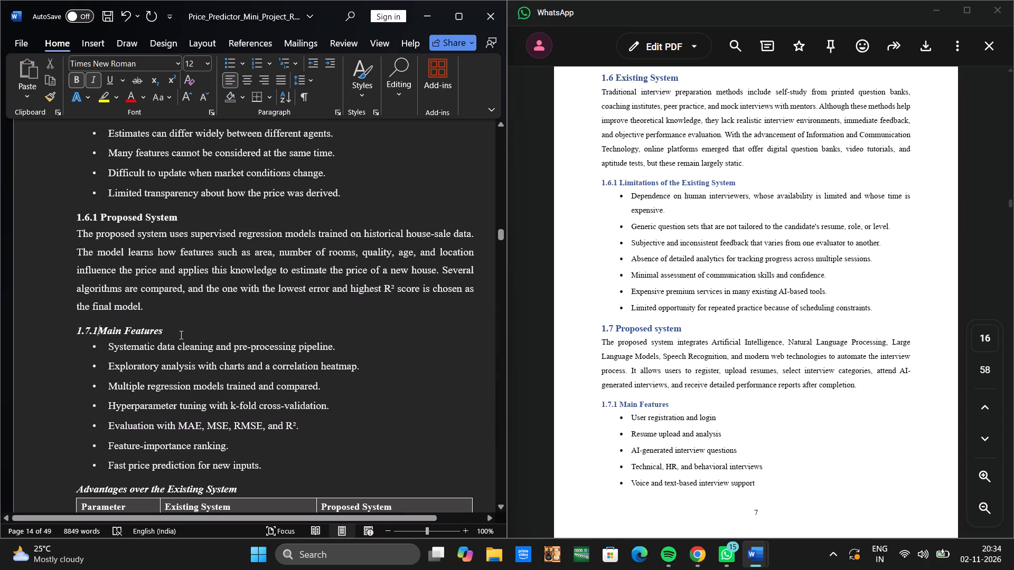
key(space)
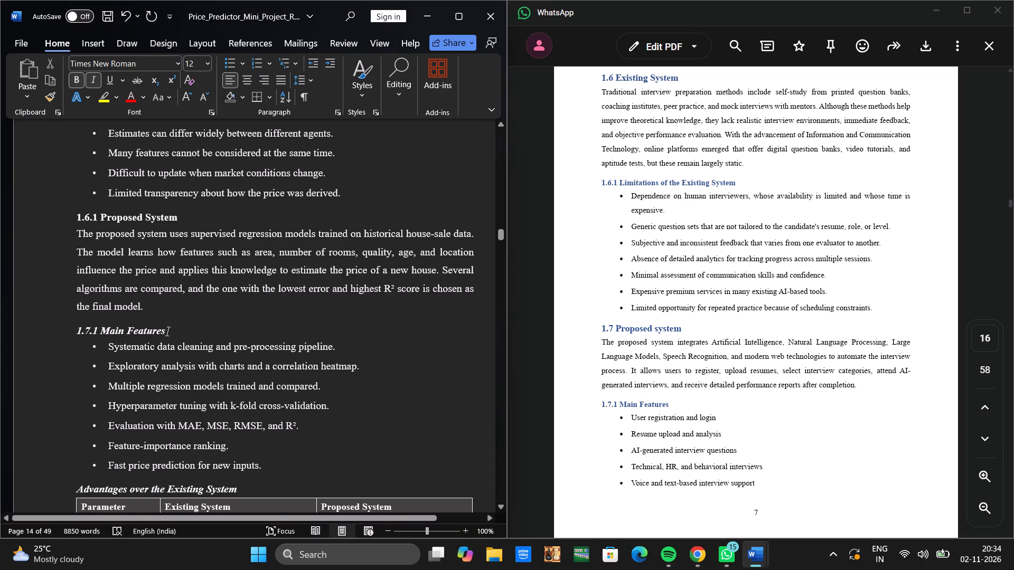
click(167, 331)
drag(167, 331, 68, 335)
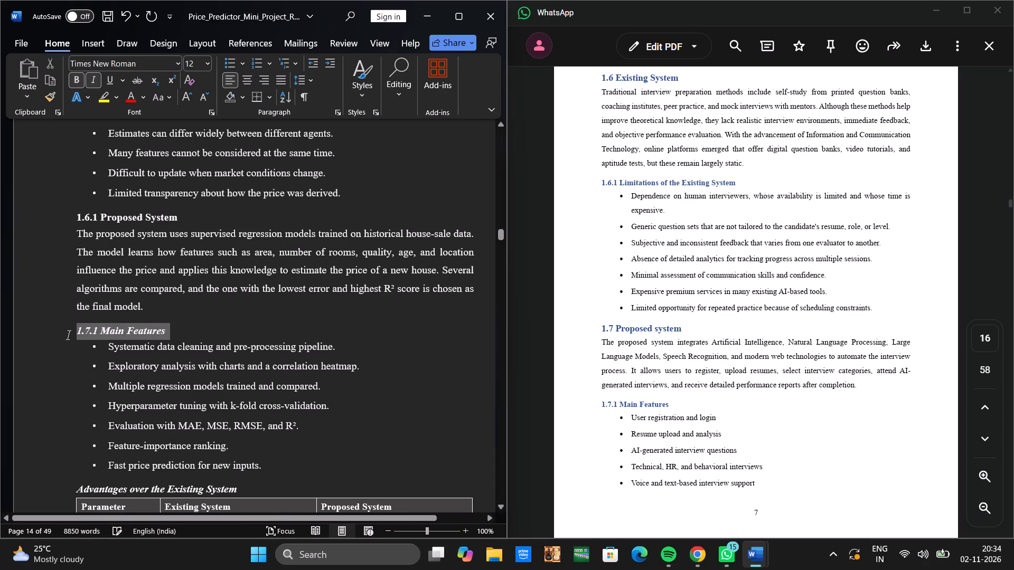
drag(68, 335, 69, 336)
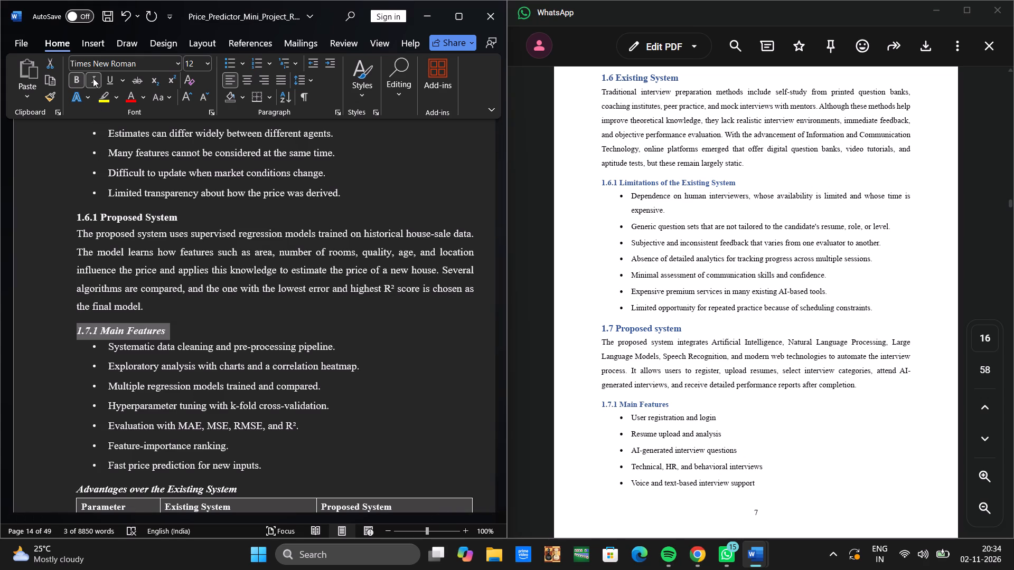
click(93, 77)
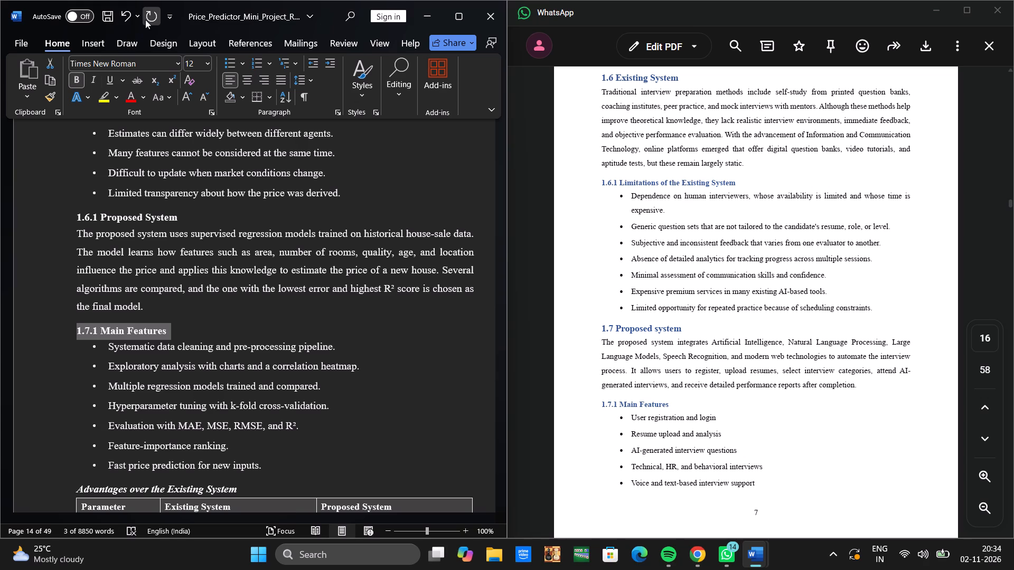
Renumber the "Proposed System" heading as 1.7.
scroll(145, 20, up, 1)
scroll(204, 229, up, 1)
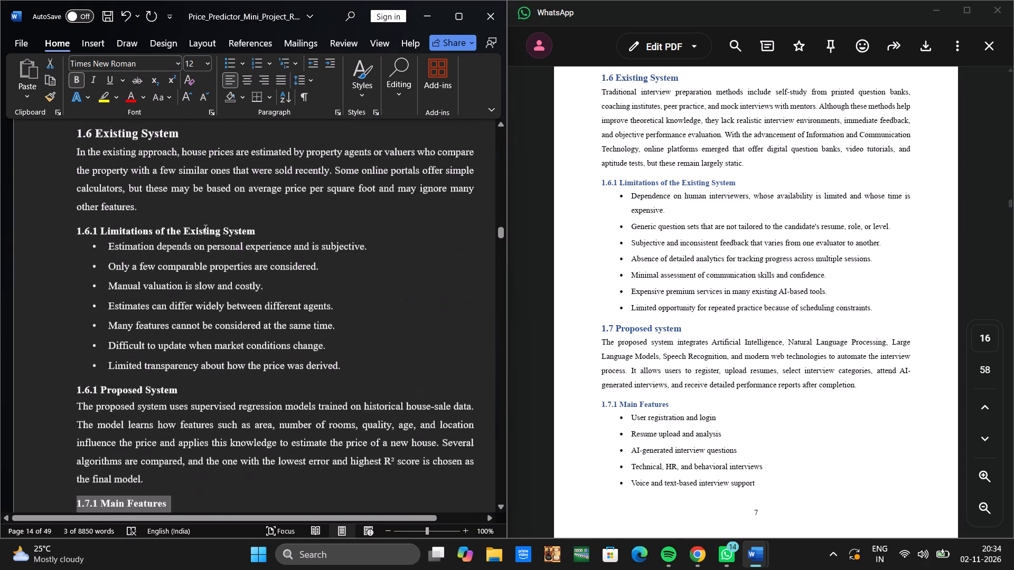
scroll(204, 229, up, 1)
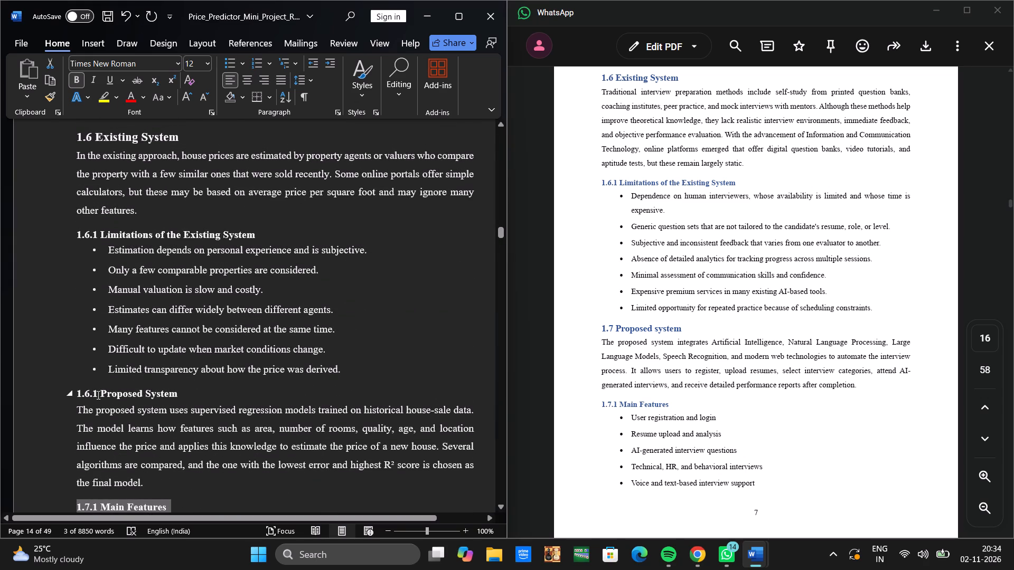
click(97, 395)
key(BackSpace)
key(BackSpace)
key(BackSpace)
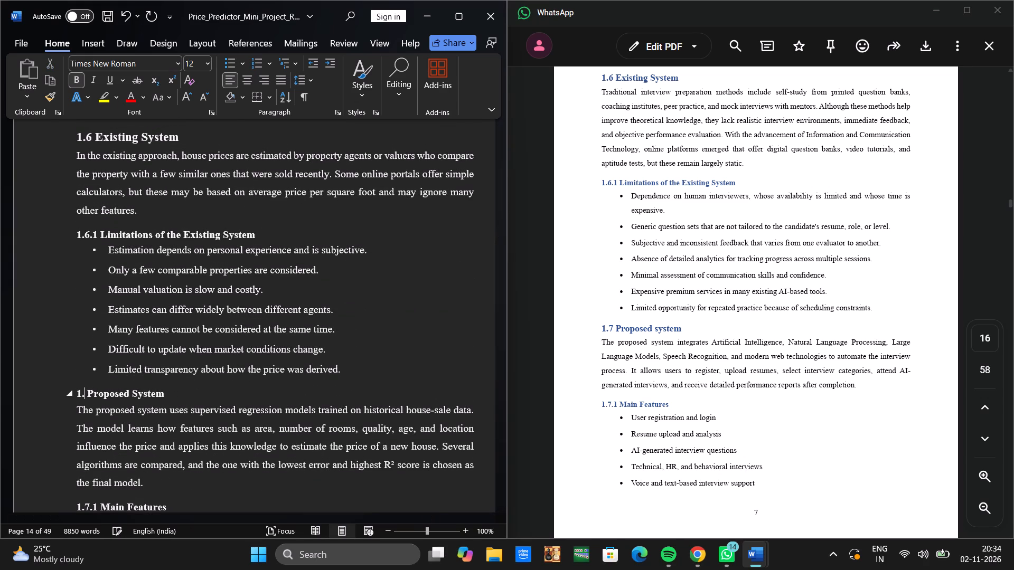
key(7)
Compare section 1.7.1 Main Features and the Advantages over the Existing System table in the report with the reference PDF.
scroll(228, 397, down, 1)
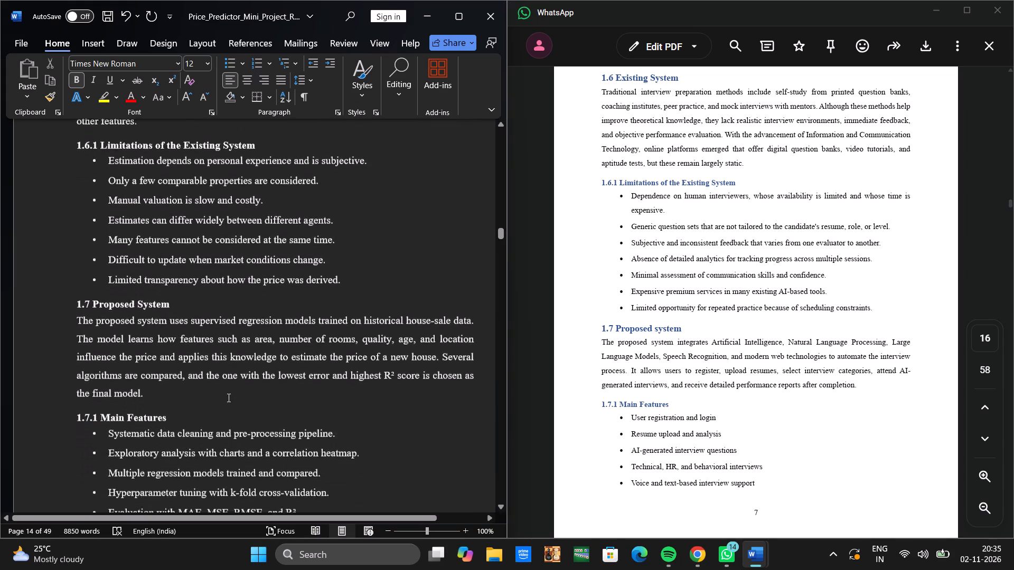
scroll(228, 397, down, 2)
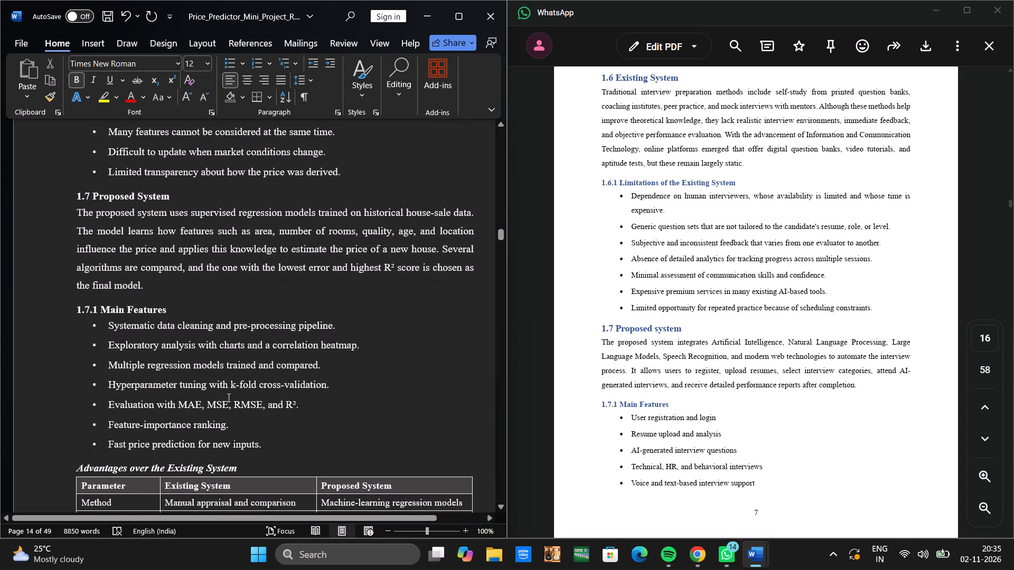
scroll(228, 397, down, 2)
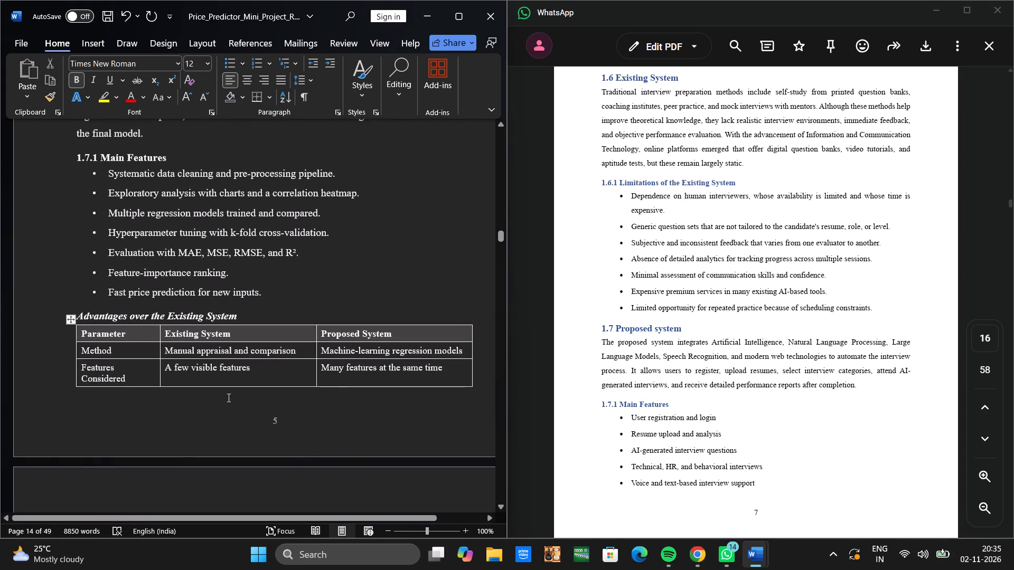
scroll(664, 374, down, 1)
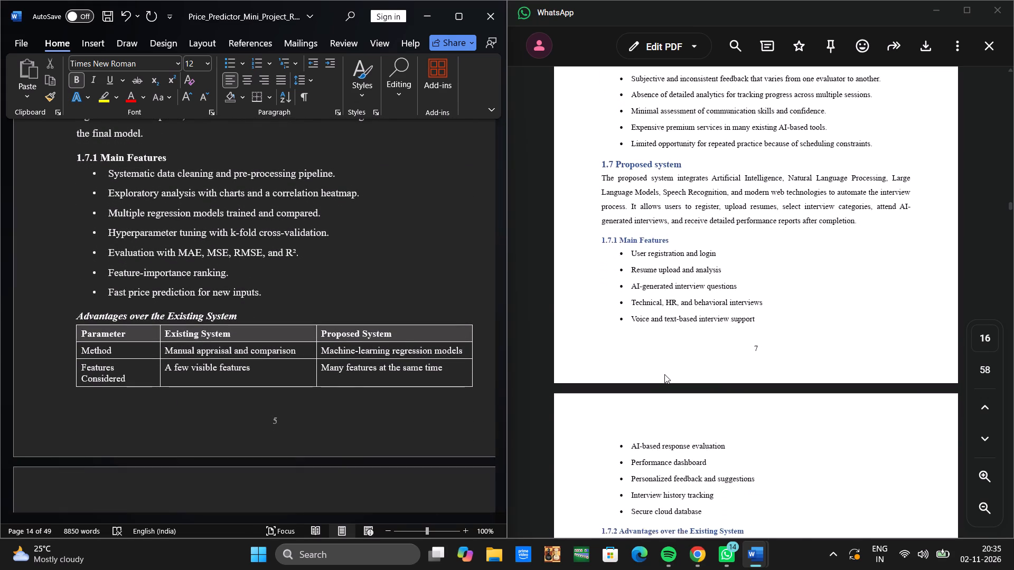
scroll(664, 374, down, 1)
scroll(664, 374, up, 1)
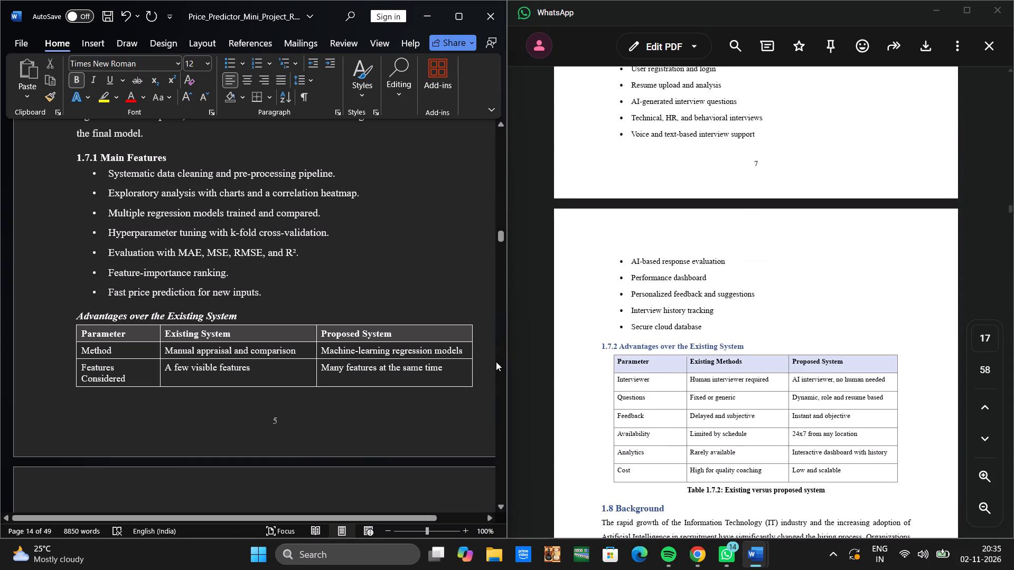
scroll(496, 362, down, 1)
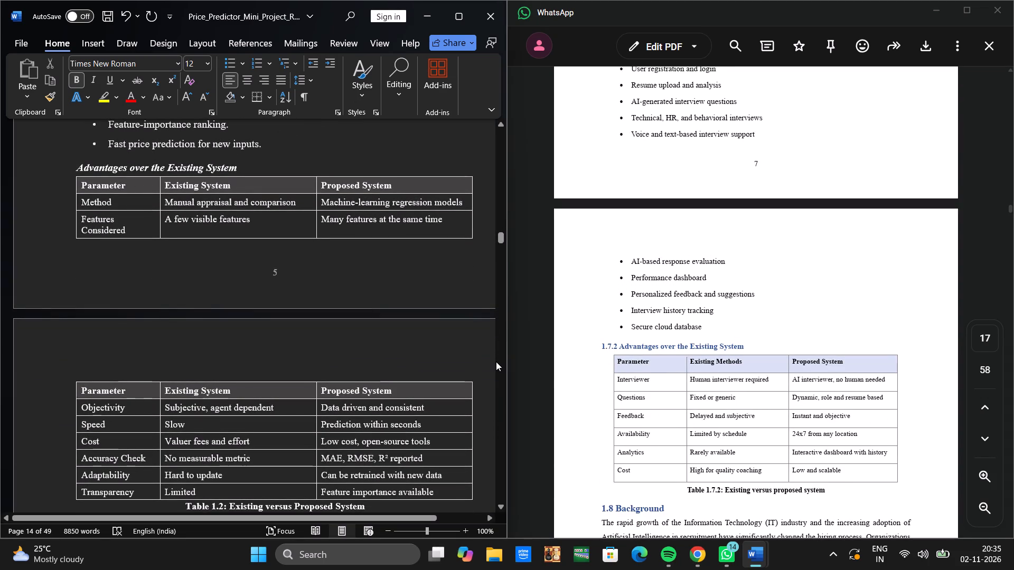
Insert blank lines after the last Main Features bullet to move the "Advantages over the Existing System" heading and table onto the next page.
click(320, 151)
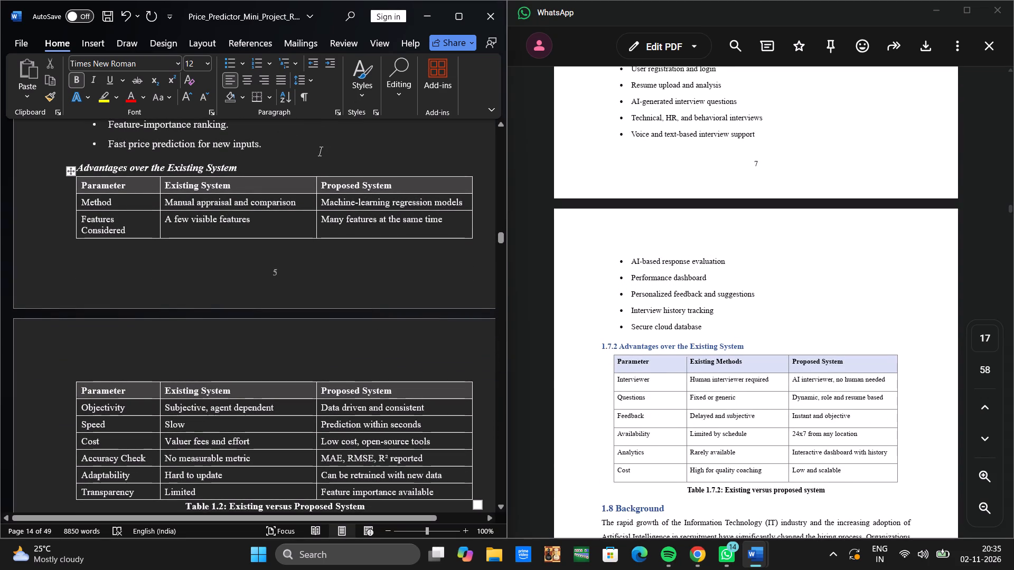
key(Return)
key(Return)
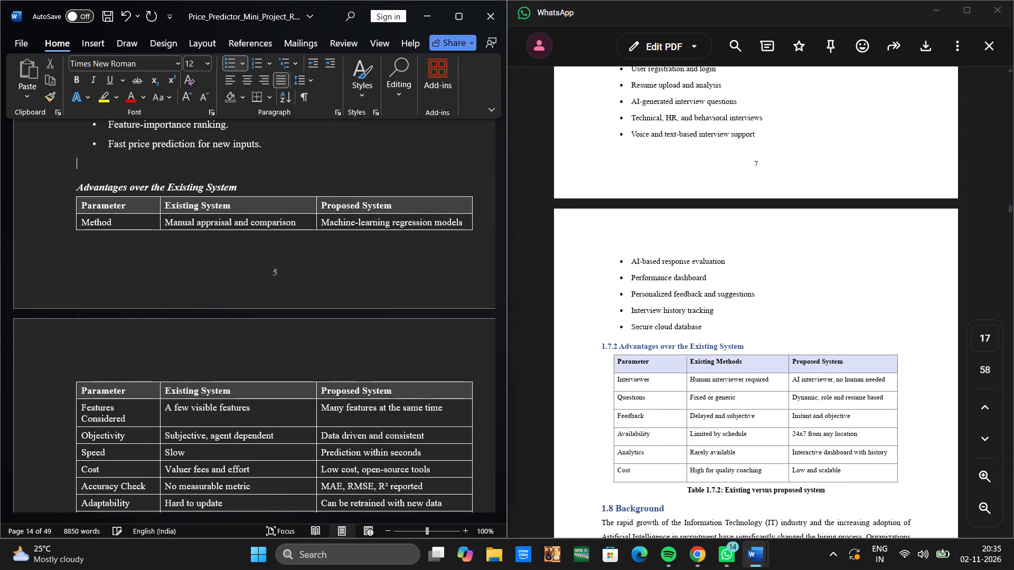
key(Return)
key(Return)
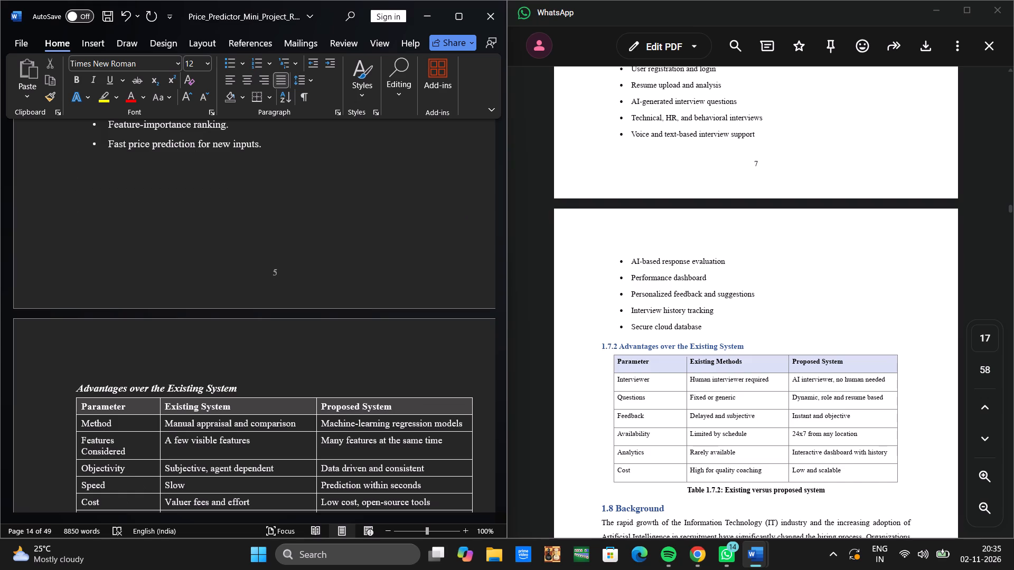
key(BackSpace)
Renumber the "Existing versus Proposed System" table caption as Table 1.7.2.
scroll(320, 151, up, 1)
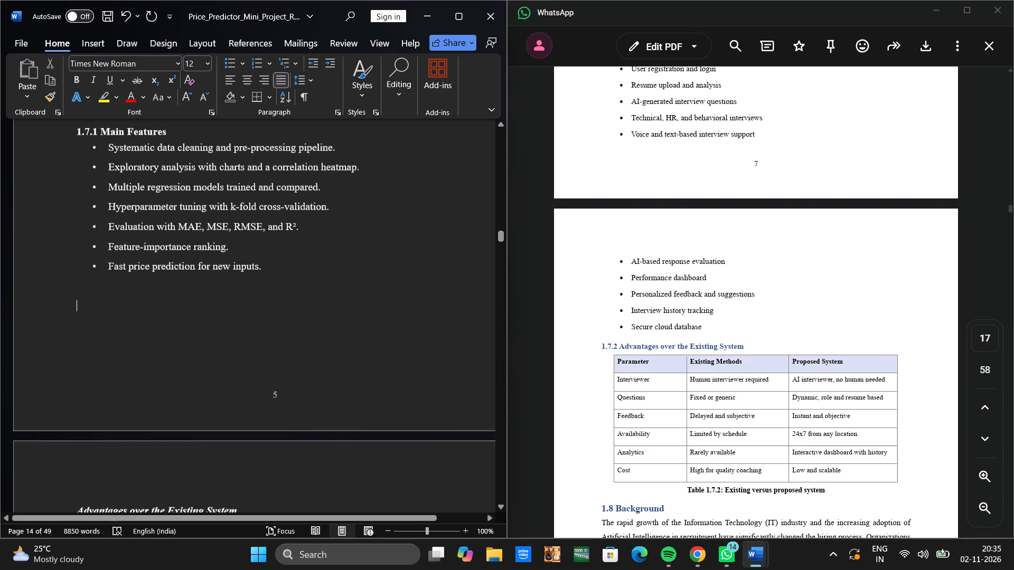
scroll(320, 151, up, 1)
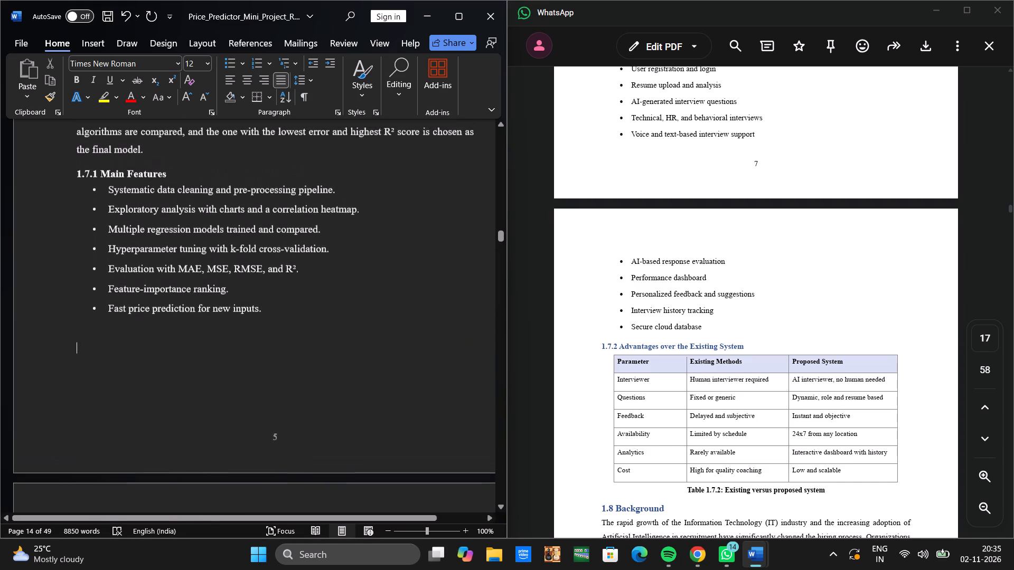
scroll(320, 151, up, 2)
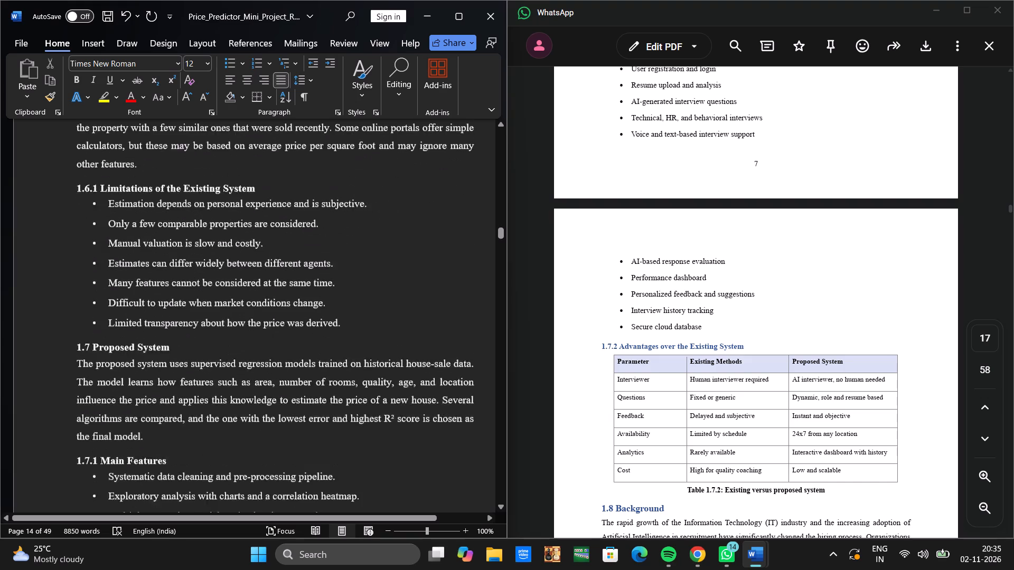
scroll(320, 151, up, 2)
scroll(320, 151, down, 2)
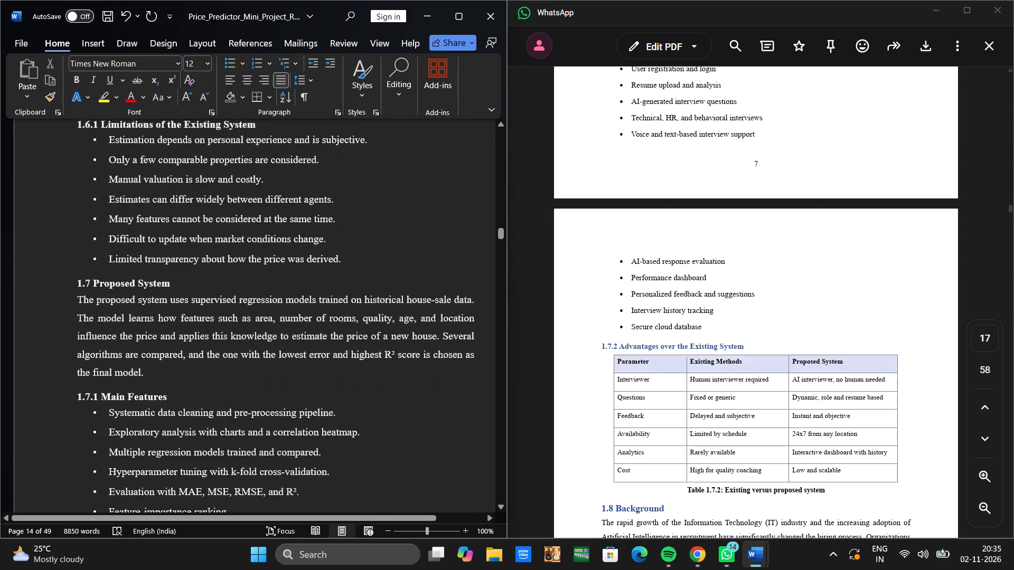
scroll(320, 151, down, 2)
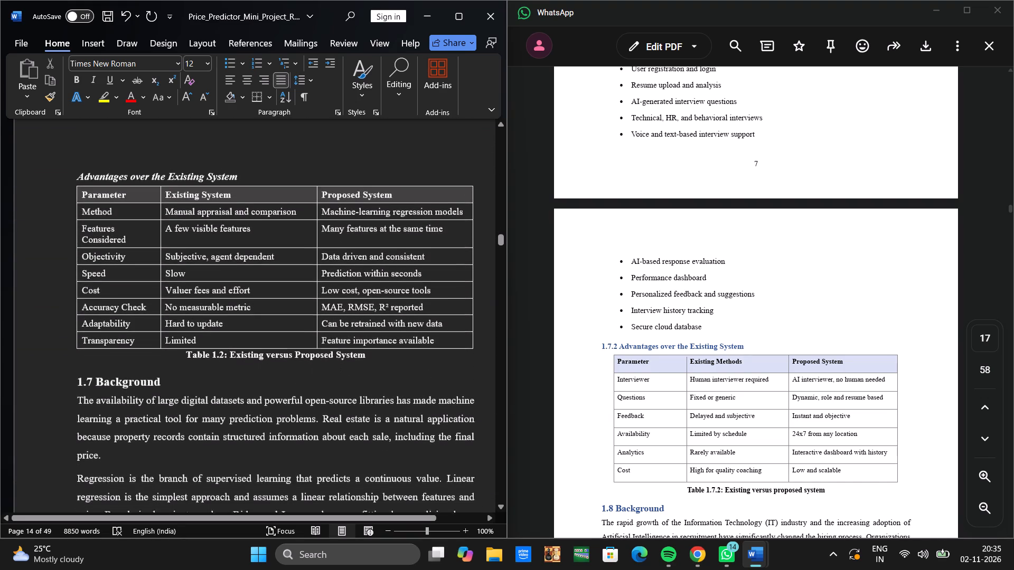
scroll(320, 151, down, 2)
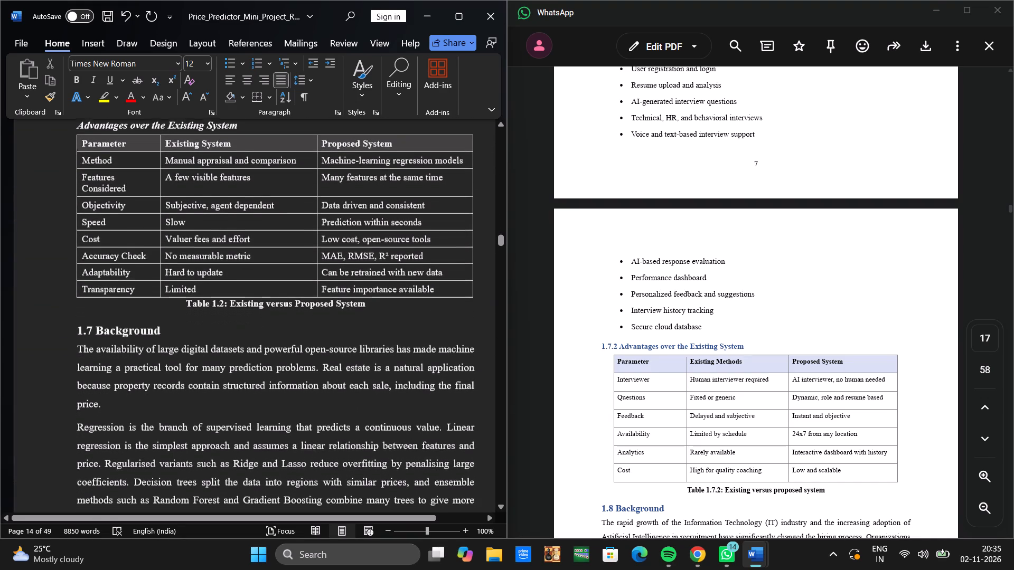
scroll(320, 151, down, 2)
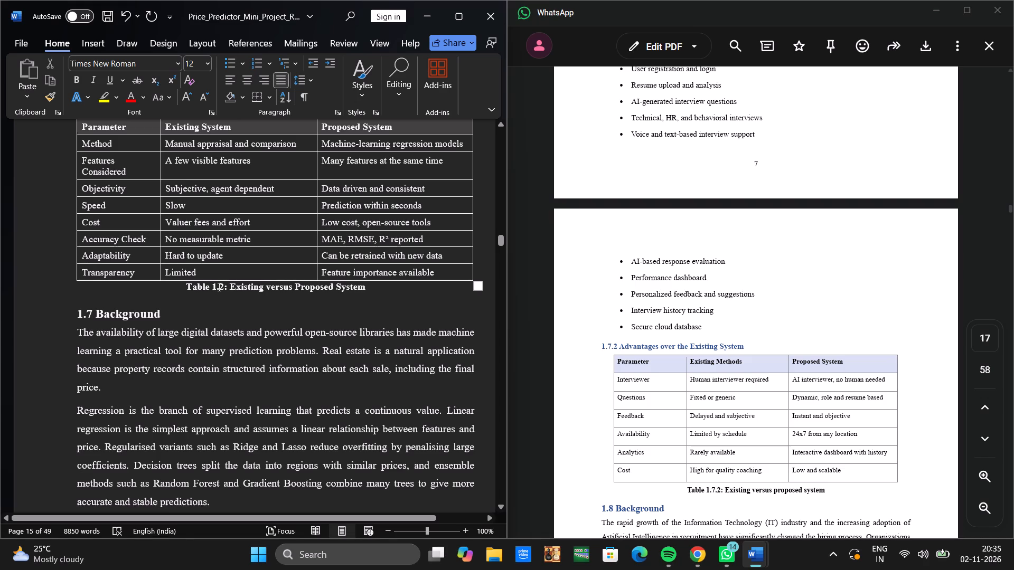
click(218, 287)
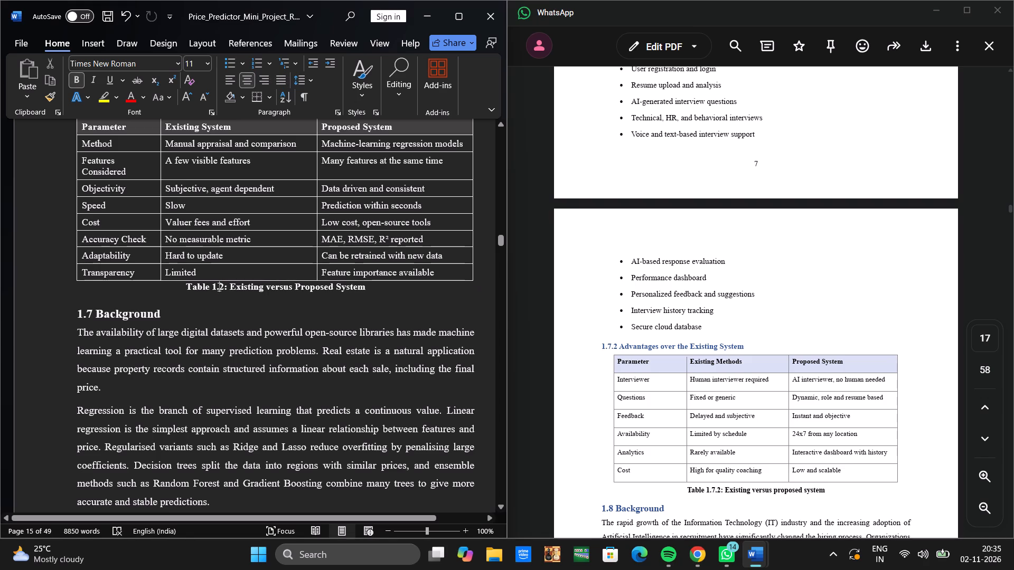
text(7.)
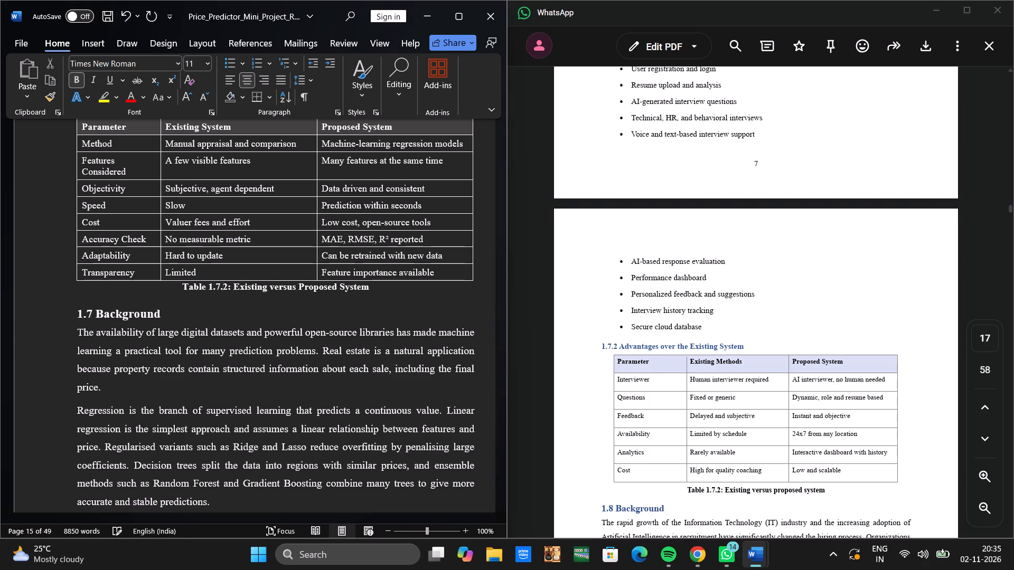
Recheck the report's Proposed System section, advantages table and Background heading against sections 1.6 and 1.7 of the reference PDF.
scroll(218, 287, up, 4)
scroll(215, 331, up, 1)
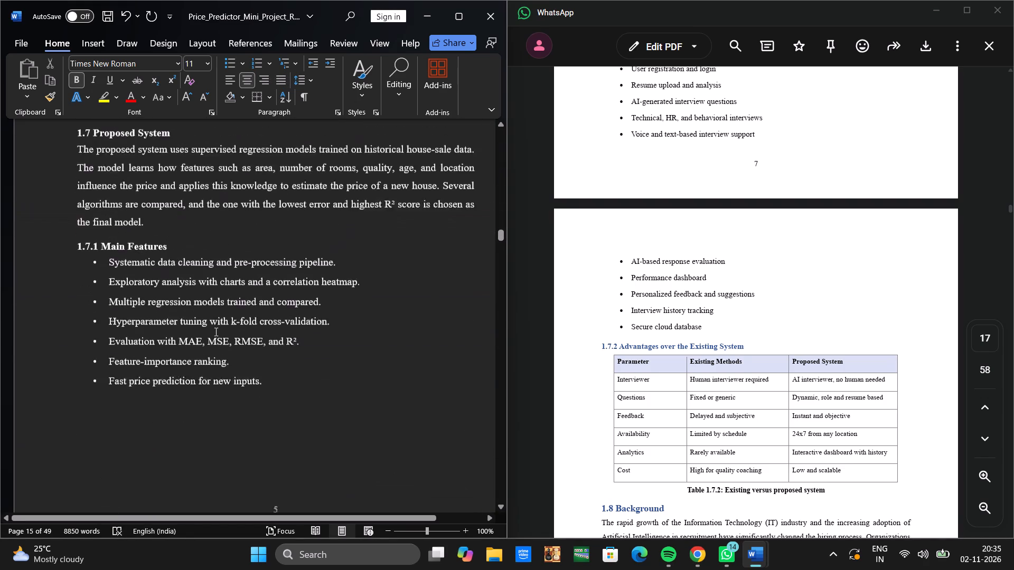
scroll(215, 331, up, 1)
scroll(215, 331, down, 1)
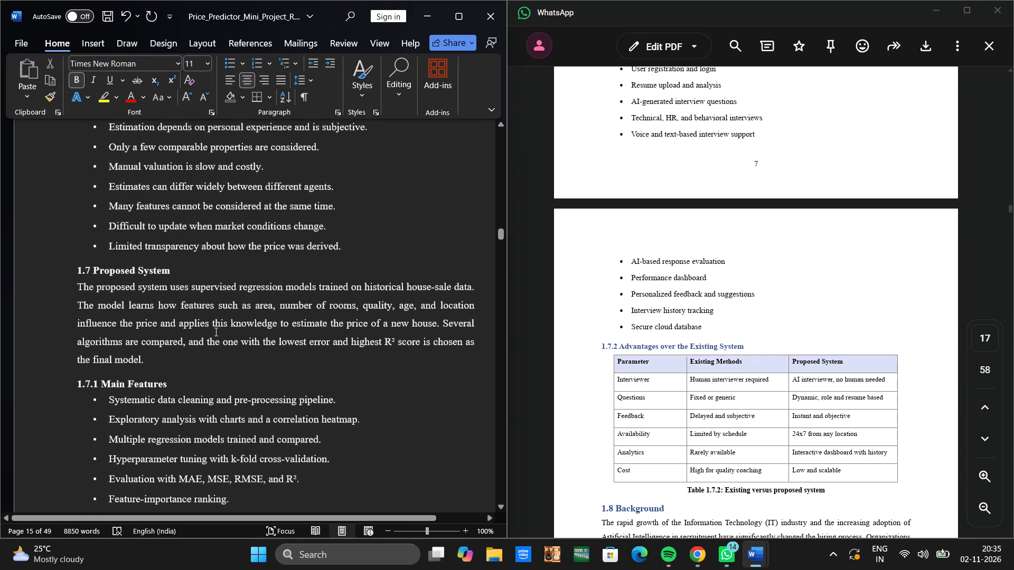
scroll(215, 331, down, 1)
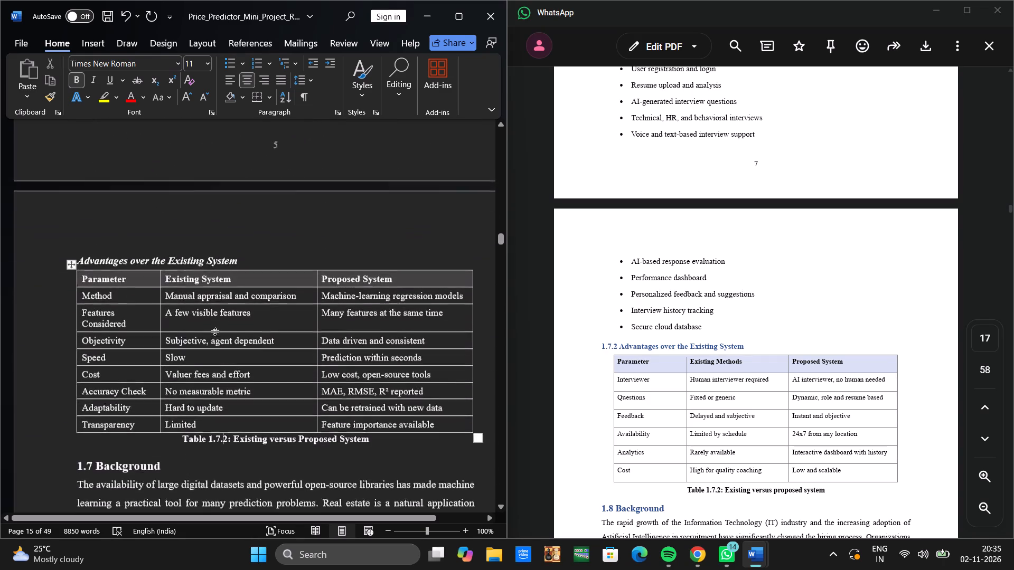
scroll(215, 331, down, 1)
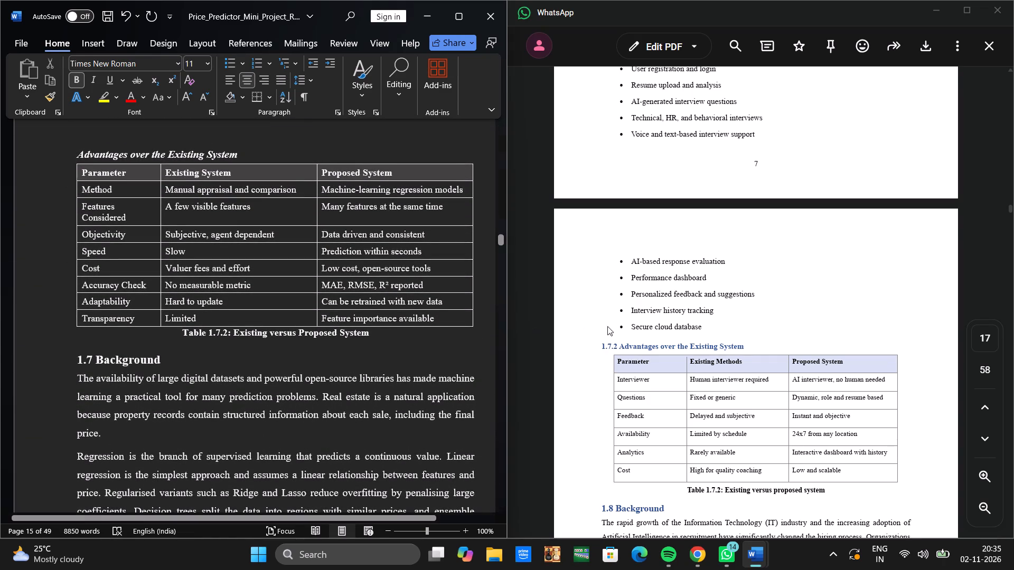
scroll(637, 329, up, 2)
scroll(637, 329, down, 1)
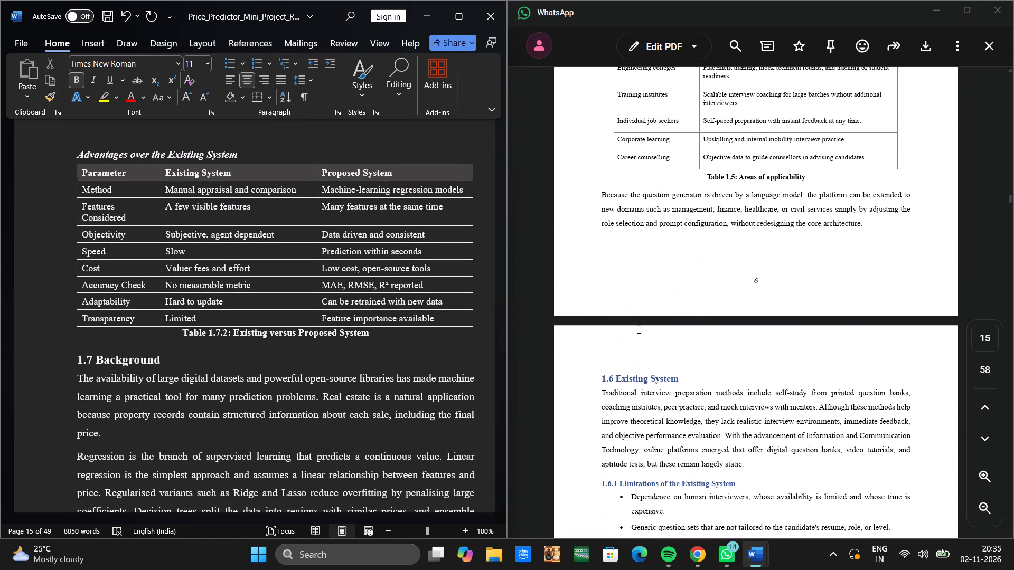
scroll(637, 329, down, 1)
scroll(637, 329, up, 1)
scroll(637, 329, down, 1)
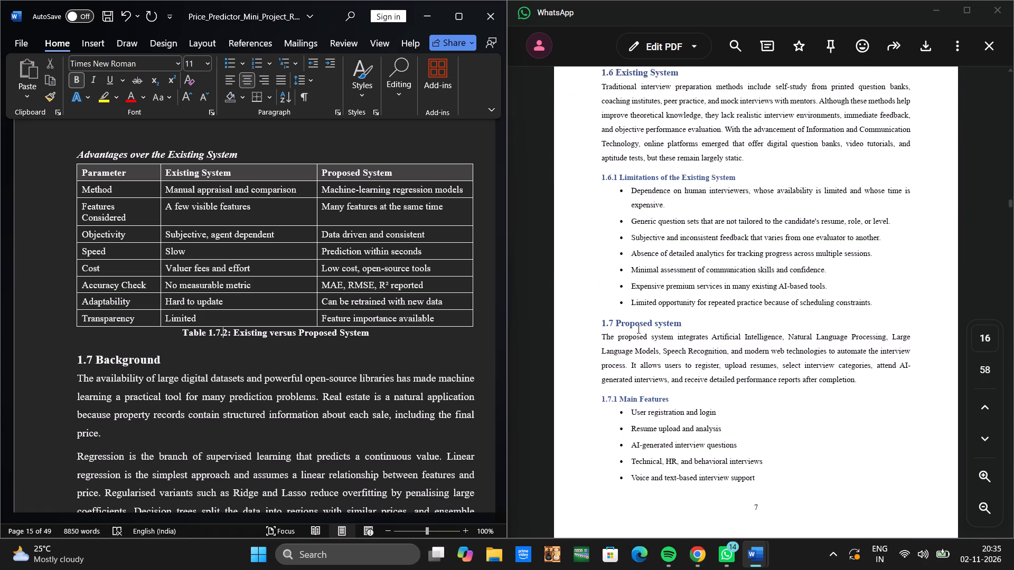
Number the "Advantages over the Existing System" subheading as 1.7.2, matching the reference PDF, and remove its italic formatting.
scroll(637, 329, down, 3)
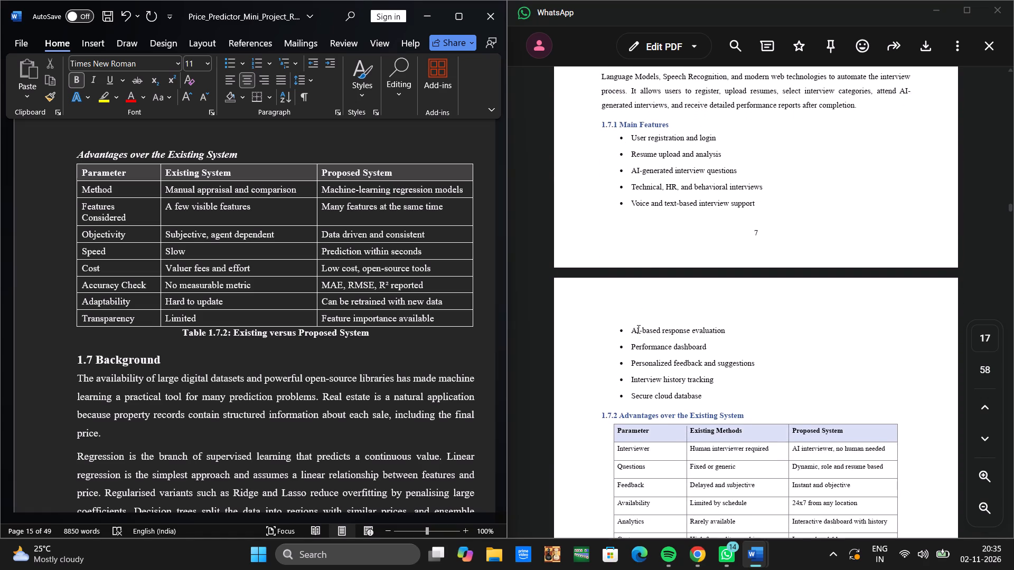
scroll(637, 329, down, 1)
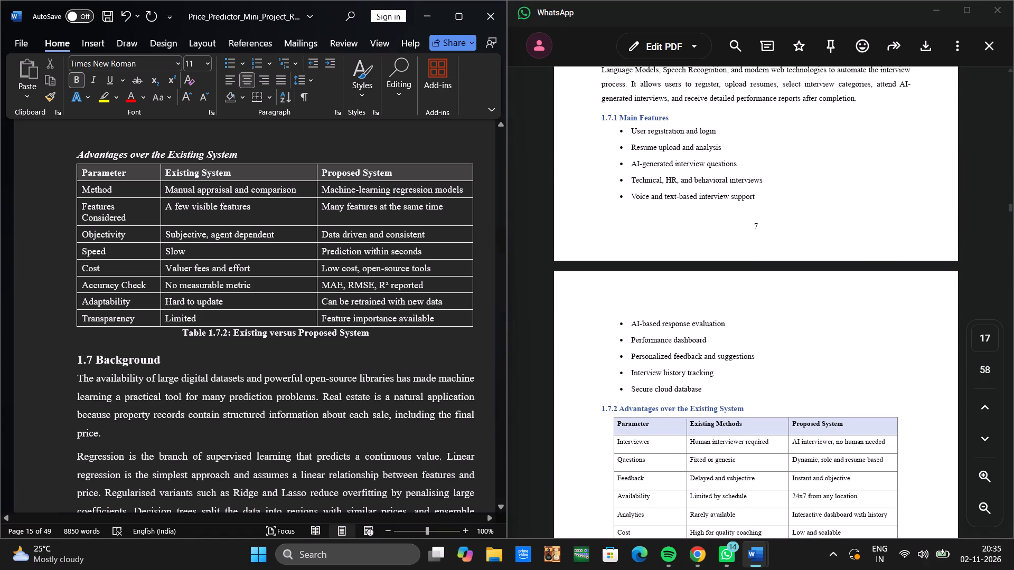
scroll(360, 332, up, 1)
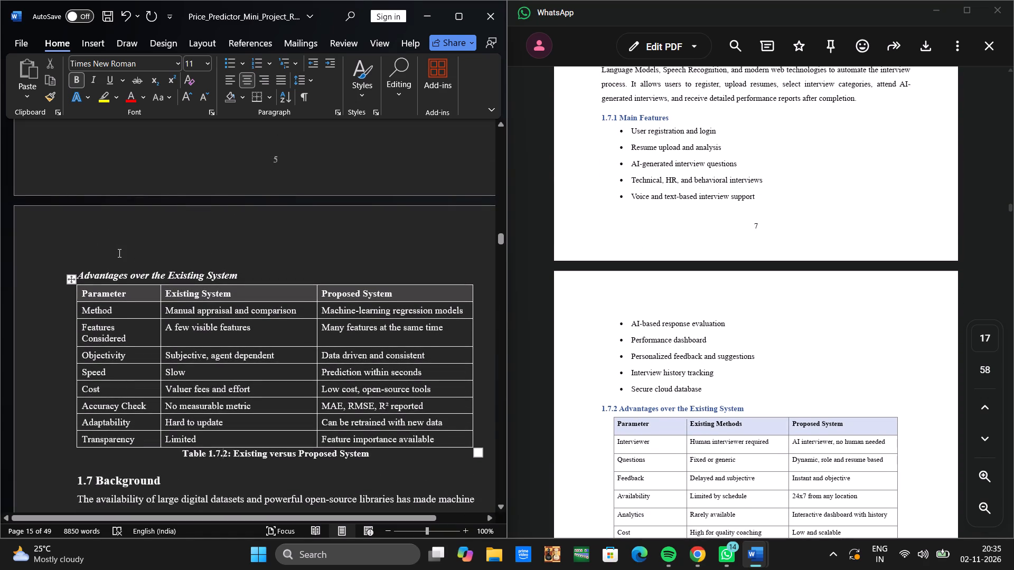
click(78, 275)
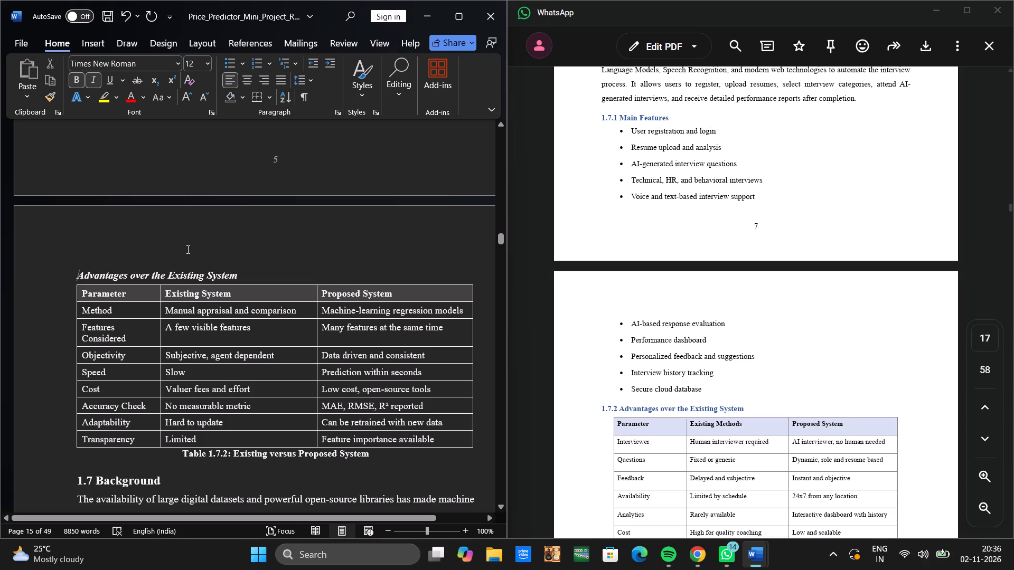
key(1)
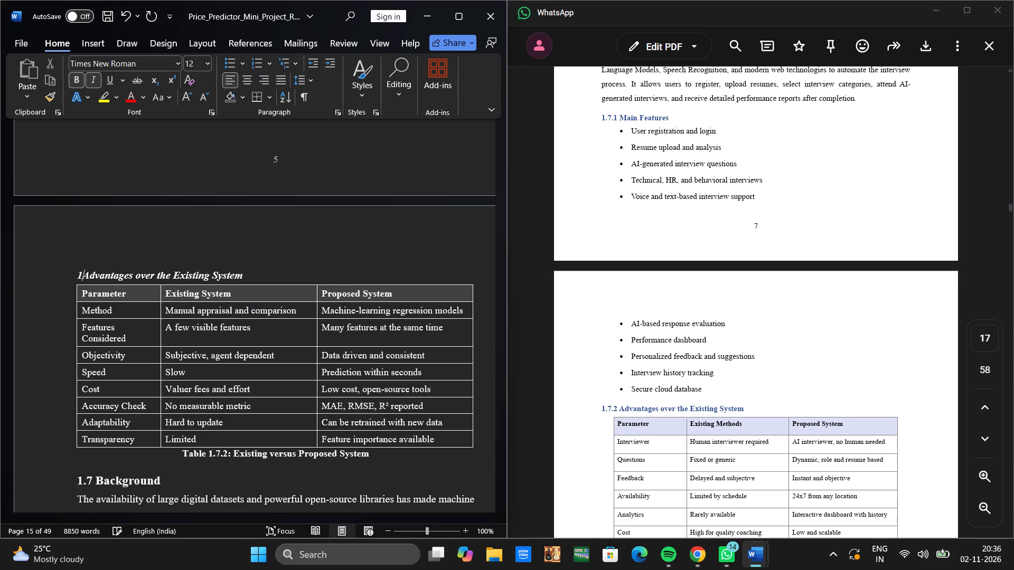
text(.7.)
key(2)
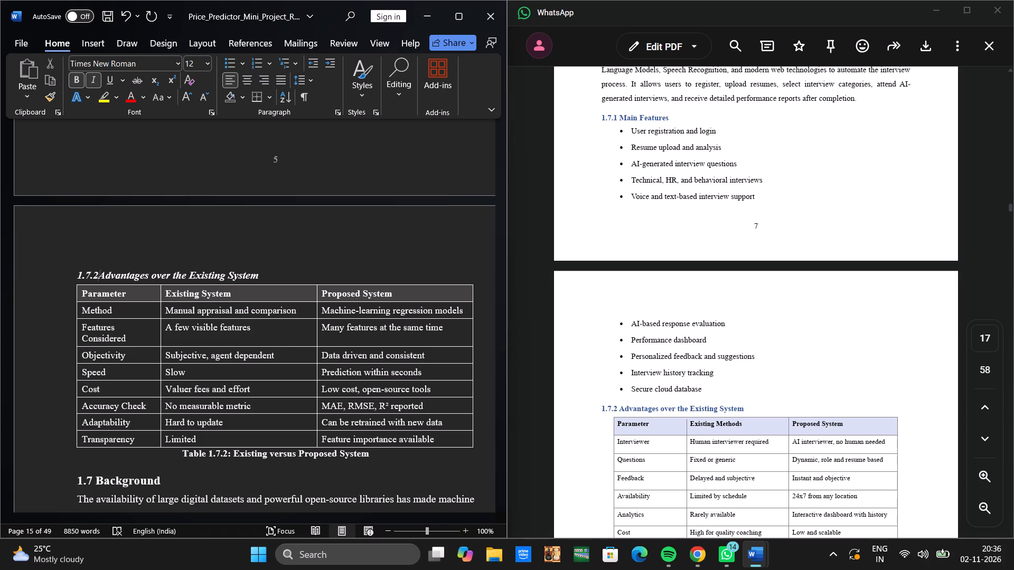
key(space)
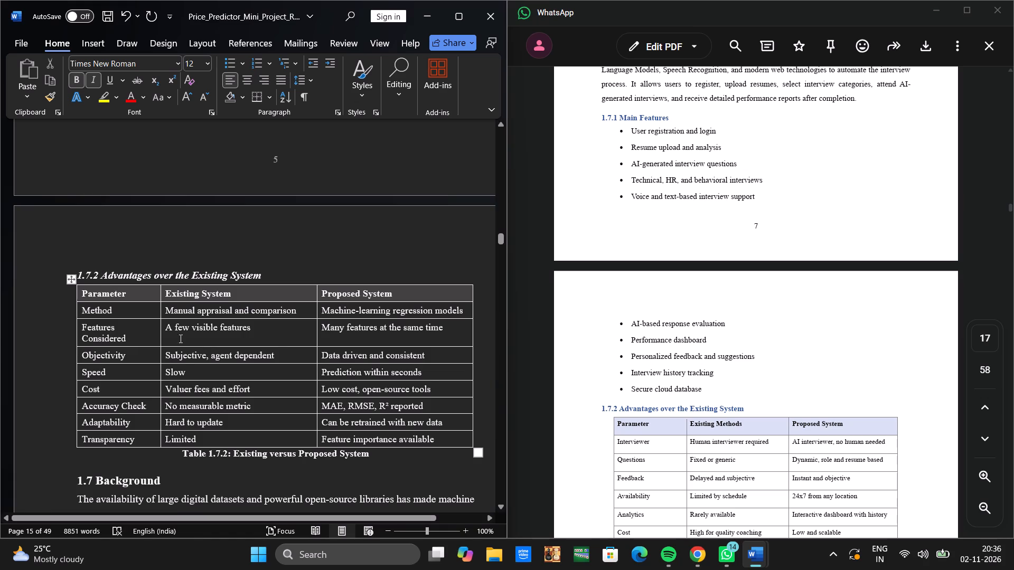
click(269, 267)
drag(269, 267, 54, 277)
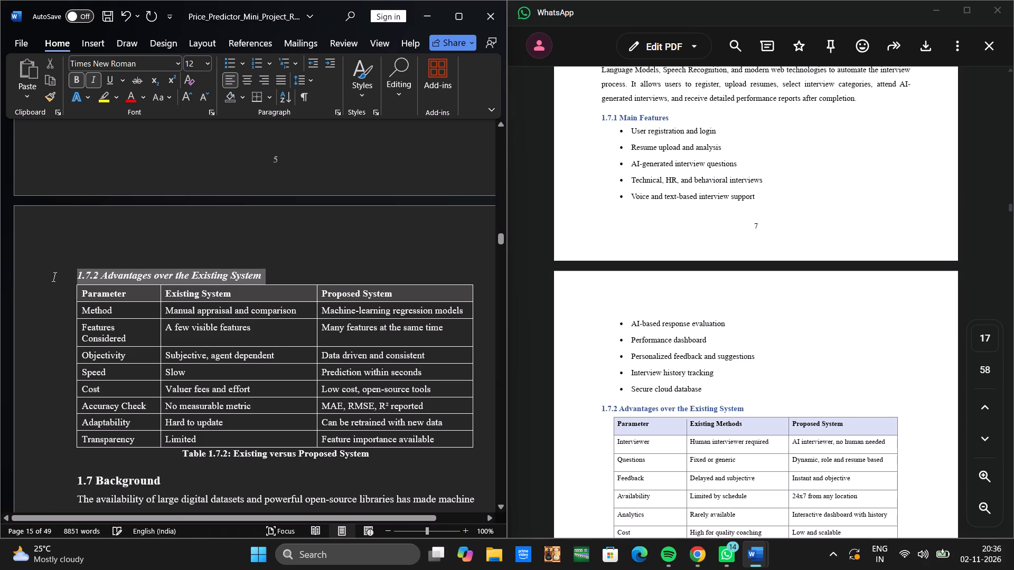
drag(54, 277, 54, 277)
click(88, 78)
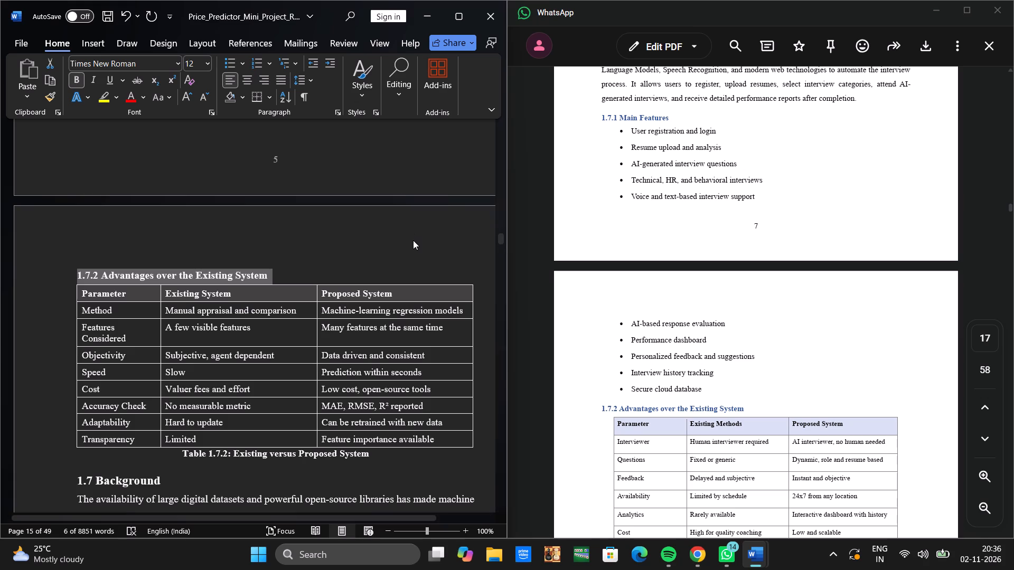
Renumber the "Background" heading below the Existing versus Proposed System table as 1.8, matching the reference PDF.
scroll(499, 302, down, 1)
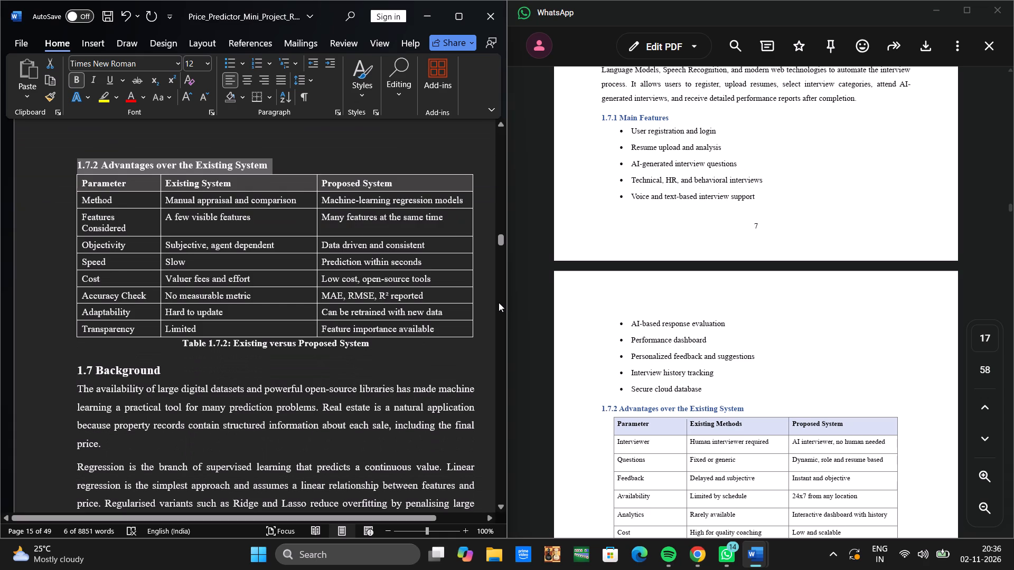
scroll(692, 320, down, 2)
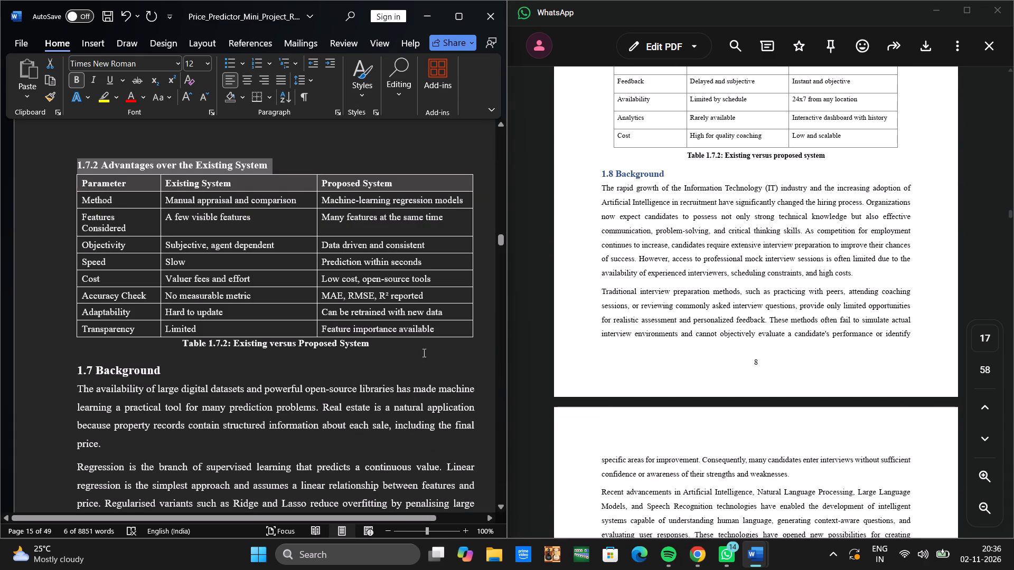
scroll(422, 353, down, 2)
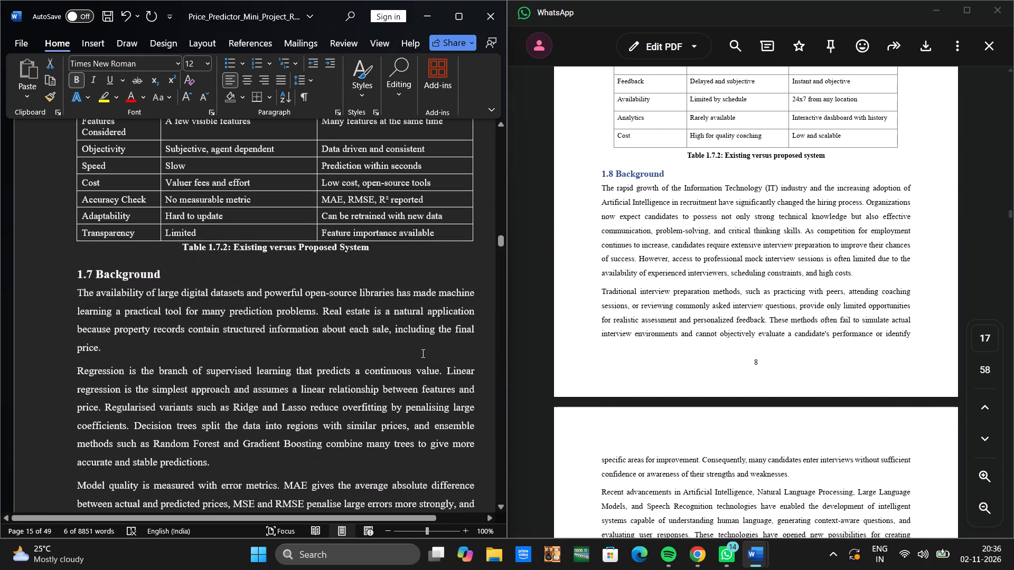
click(96, 272)
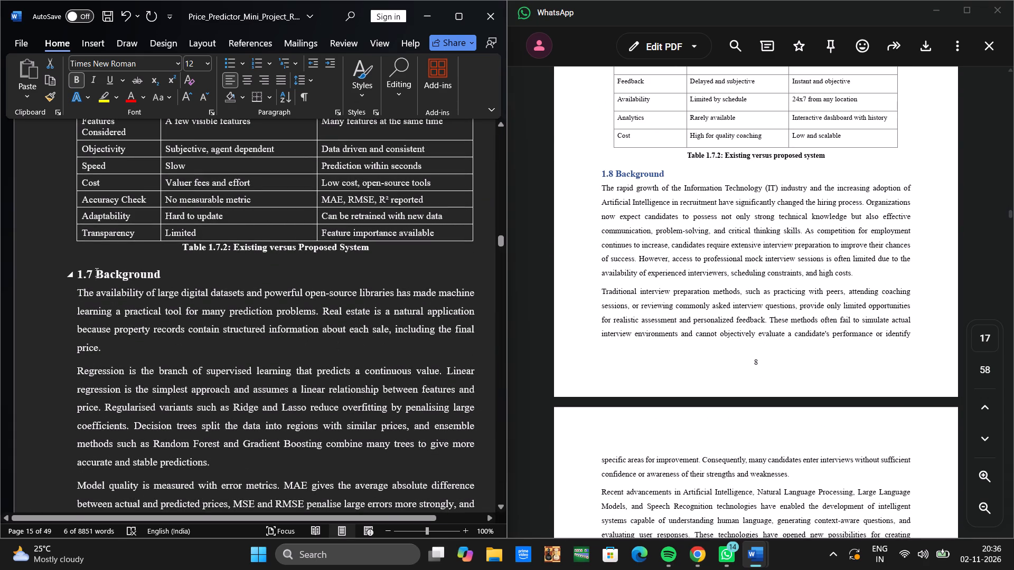
key(BackSpace)
key(BackSpace)
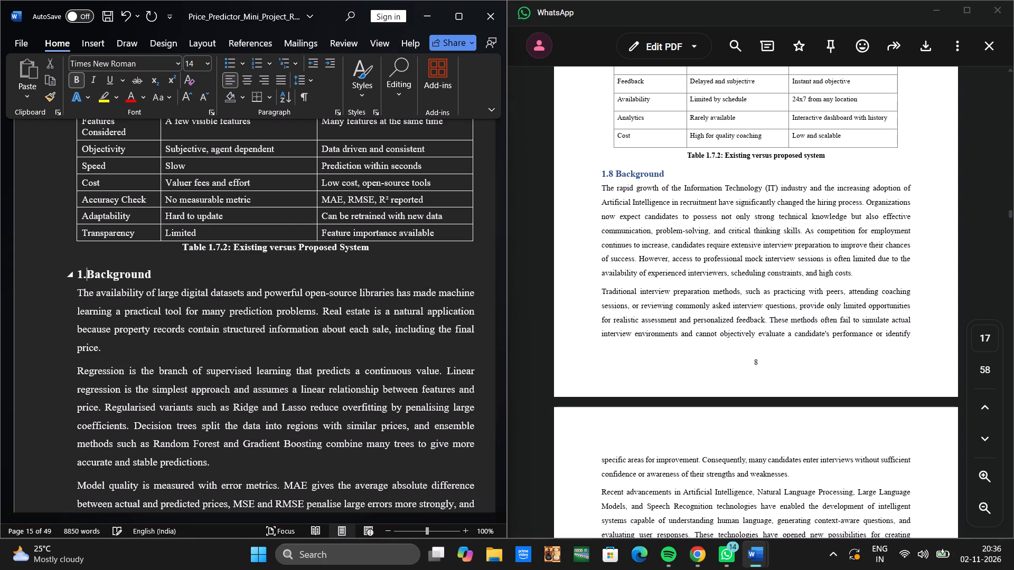
text(8)
key(space)
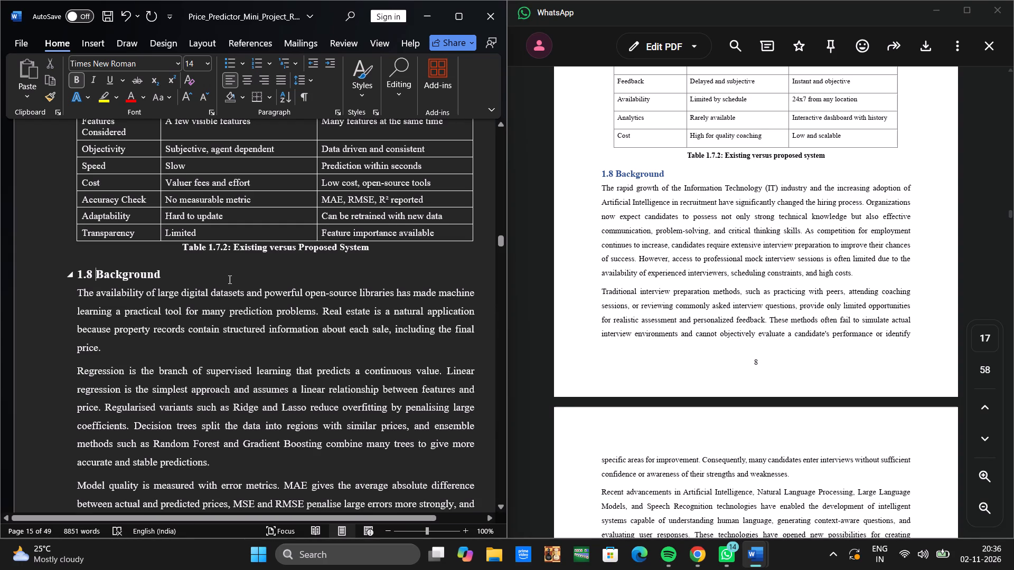
Renumber the "Conclusion" heading that follows the Background section as 1.9, matching the reference PDF.
scroll(229, 279, down, 2)
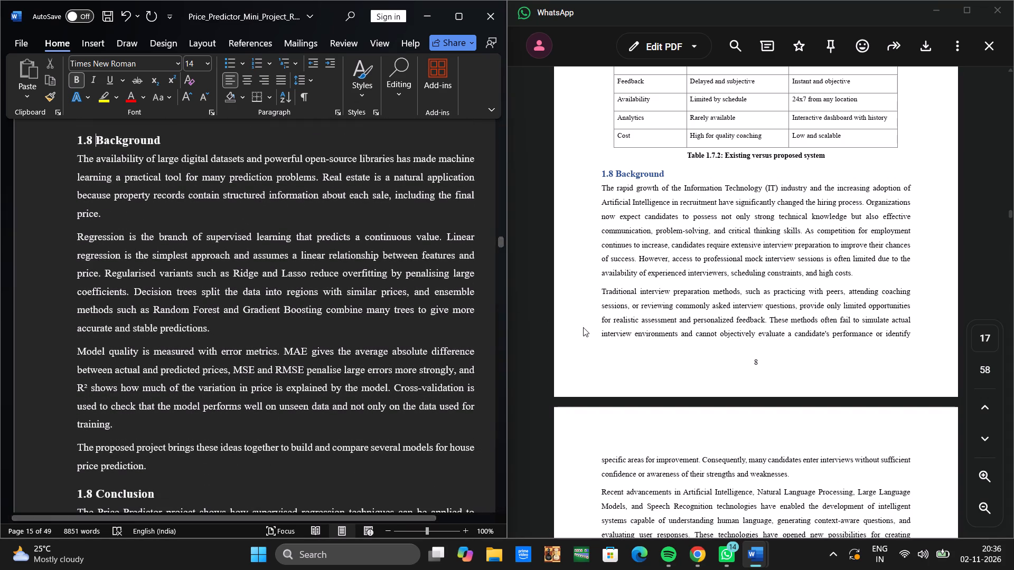
scroll(584, 333, down, 2)
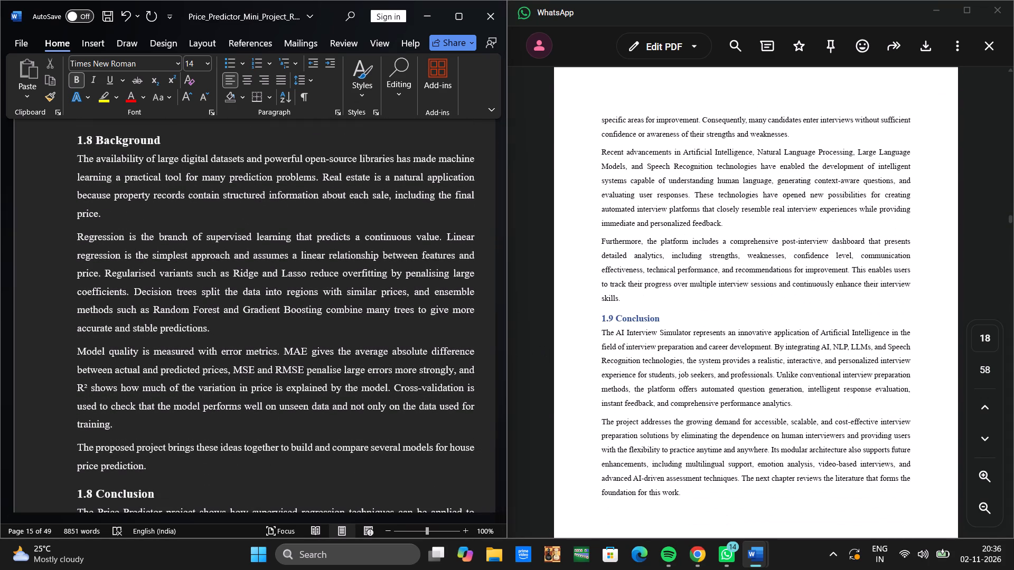
scroll(644, 327, up, 1)
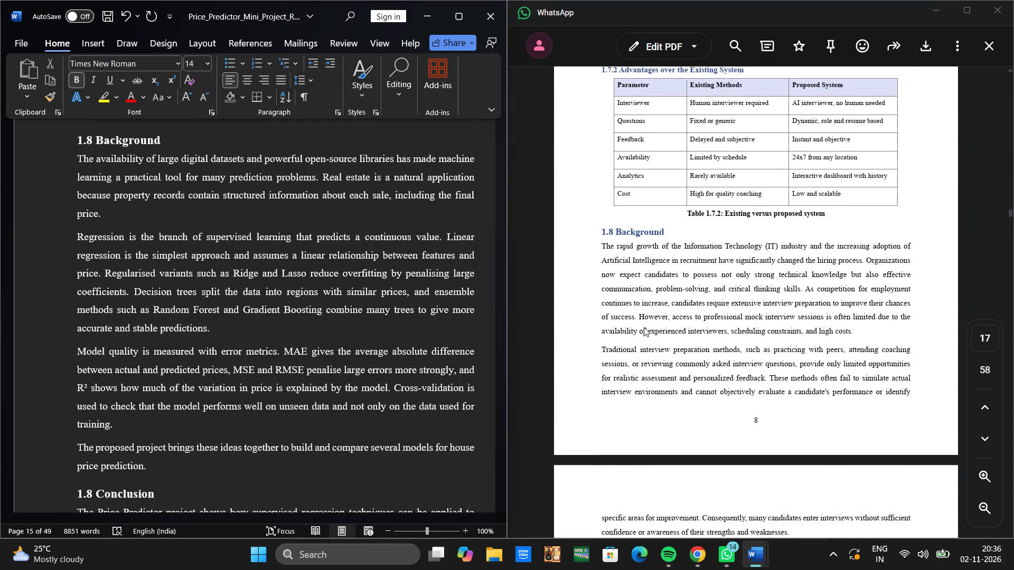
scroll(644, 327, up, 1)
scroll(644, 327, down, 1)
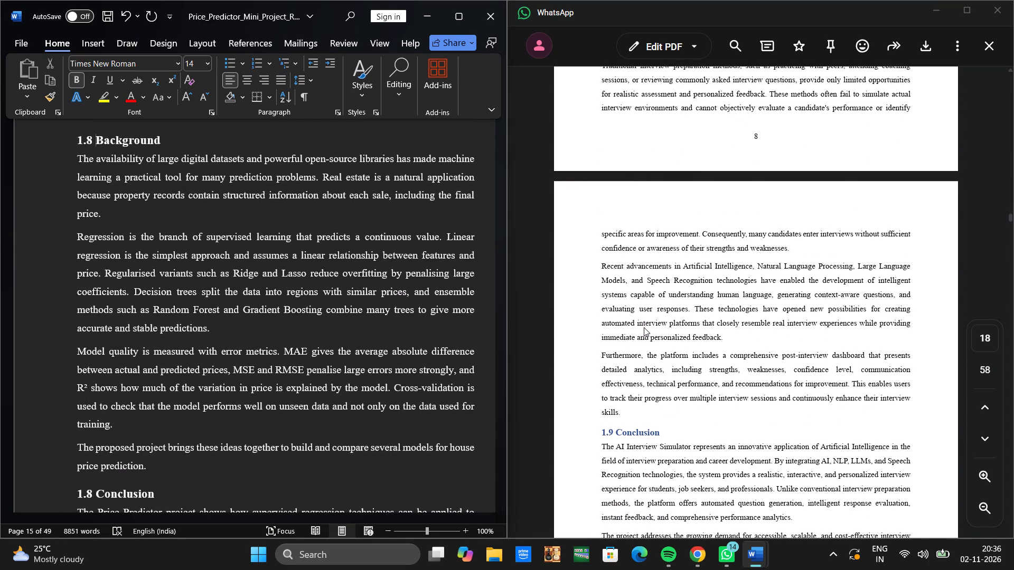
scroll(644, 327, down, 1)
scroll(271, 382, down, 2)
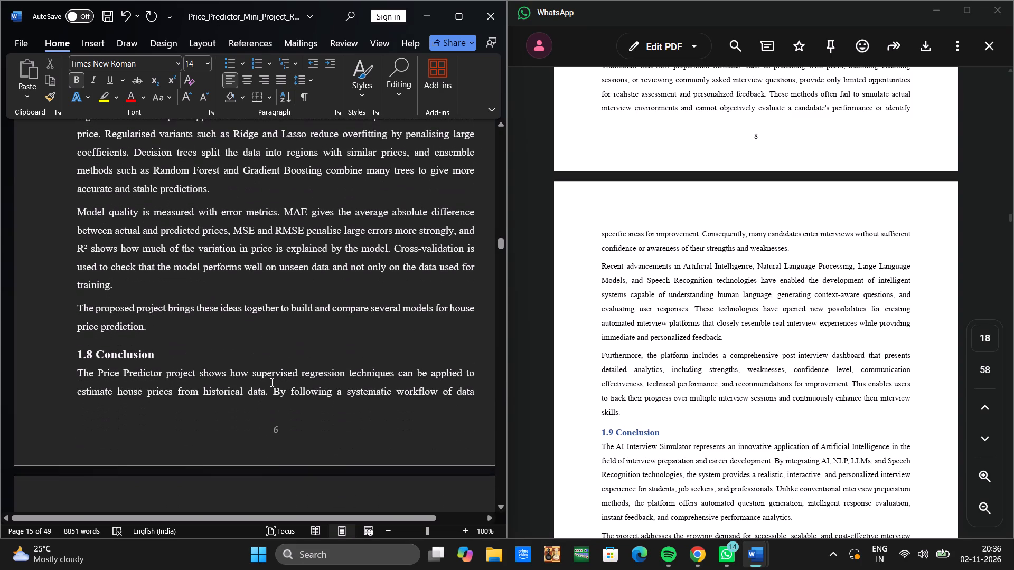
click(93, 352)
key(BackSpace)
key(9)
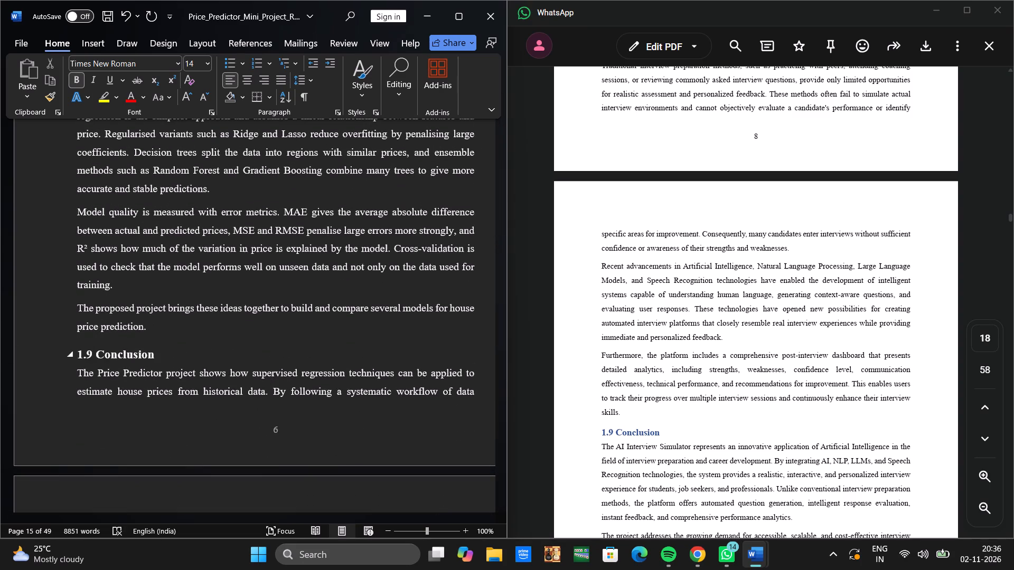
Insert an empty paragraph after the last Background paragraph to push the 1.9 Conclusion heading onto the next page.
scroll(93, 352, down, 2)
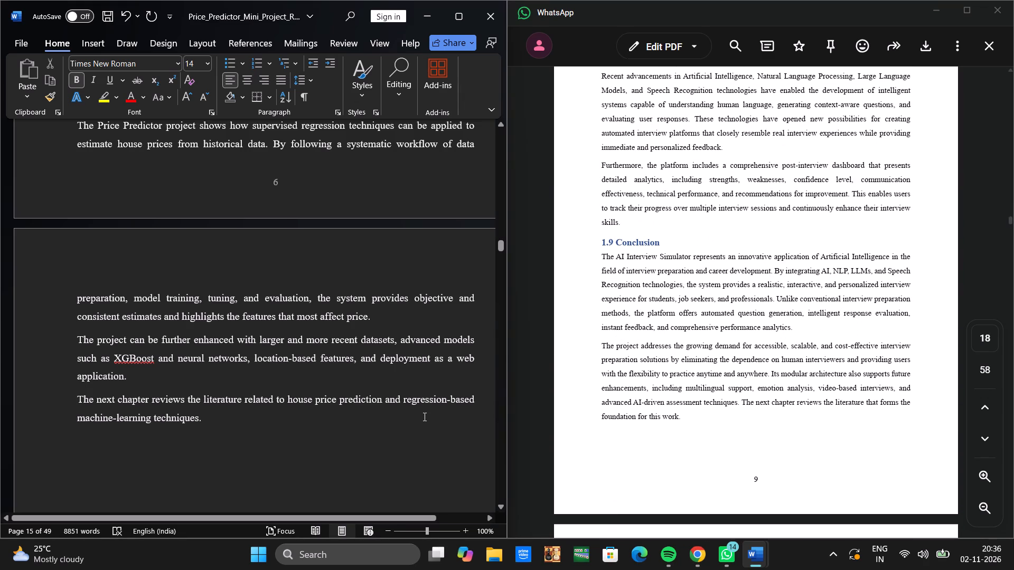
scroll(424, 416, down, 1)
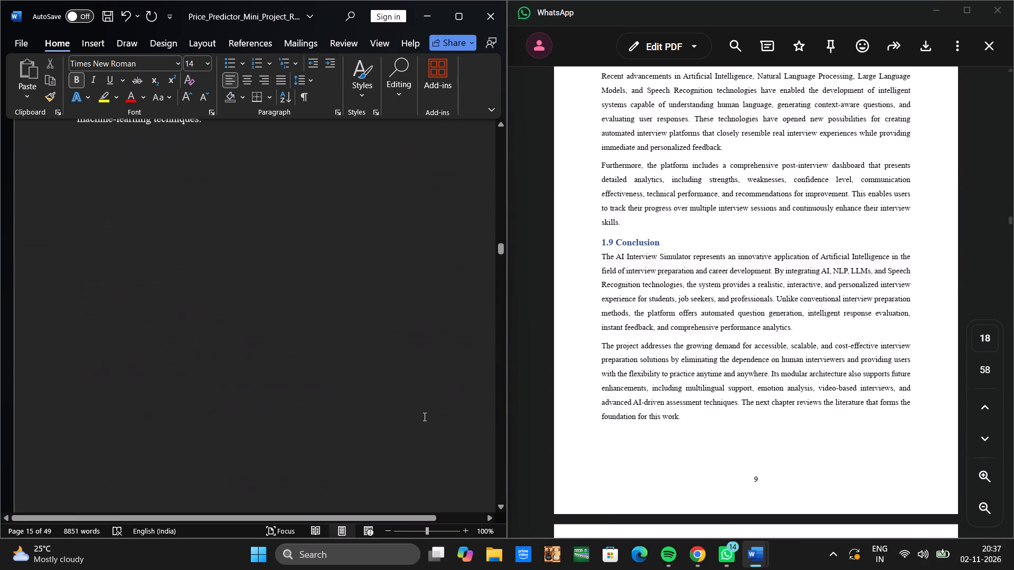
scroll(424, 416, down, 2)
scroll(424, 416, up, 6)
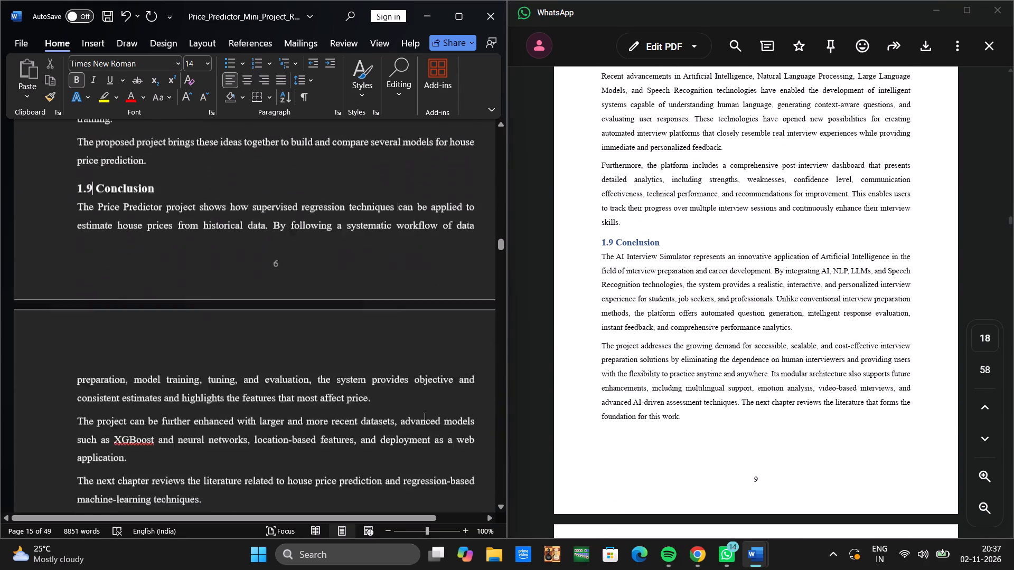
scroll(424, 416, up, 3)
scroll(424, 416, down, 2)
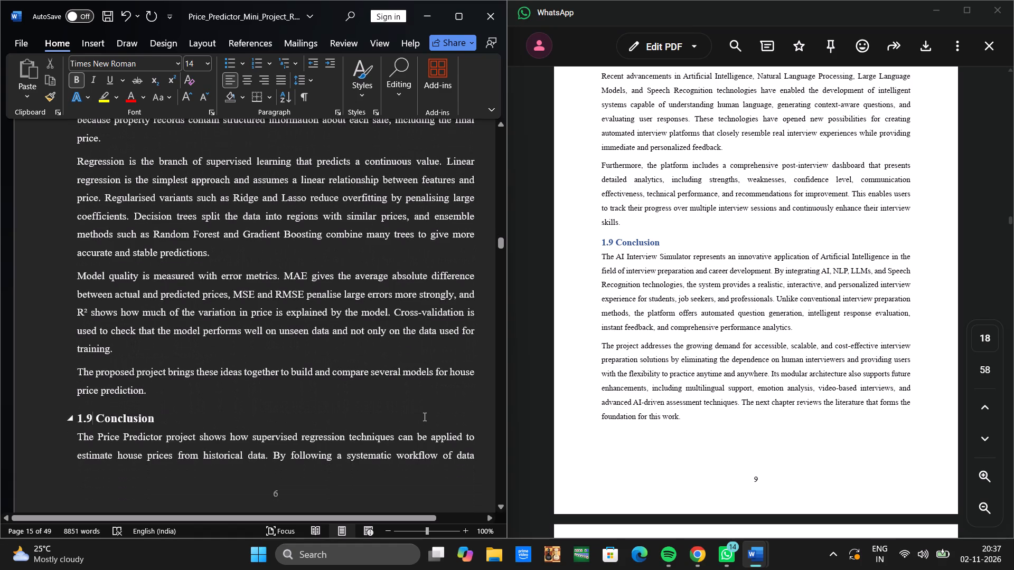
click(160, 395)
key(Return)
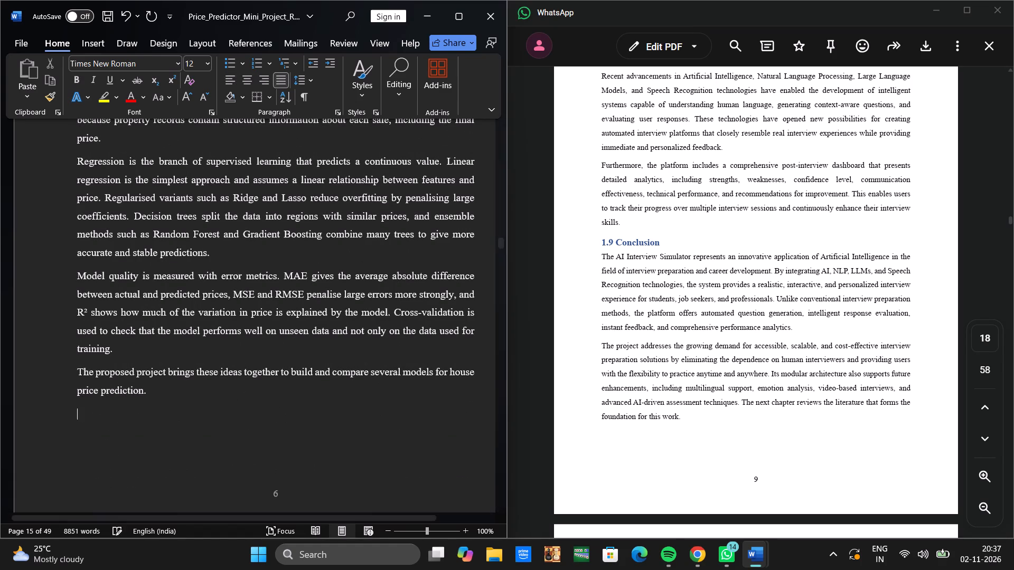
scroll(160, 395, down, 2)
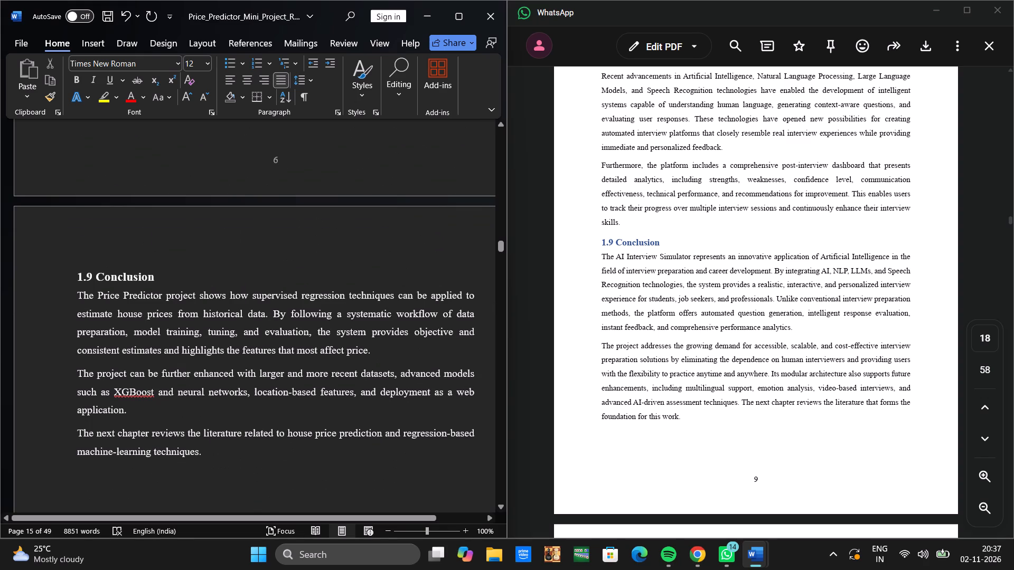
Renumber the Chapter 2 "Introduction" heading as 2.1 by removing the letter a, matching the reference PDF.
scroll(160, 395, down, 6)
scroll(617, 366, down, 1)
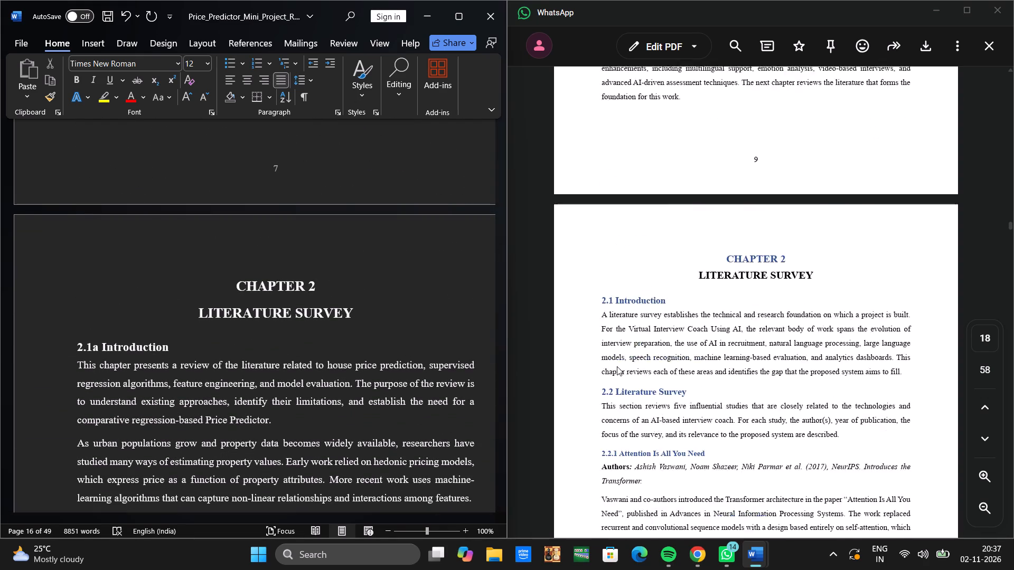
scroll(617, 366, down, 1)
scroll(617, 366, up, 1)
scroll(617, 366, down, 1)
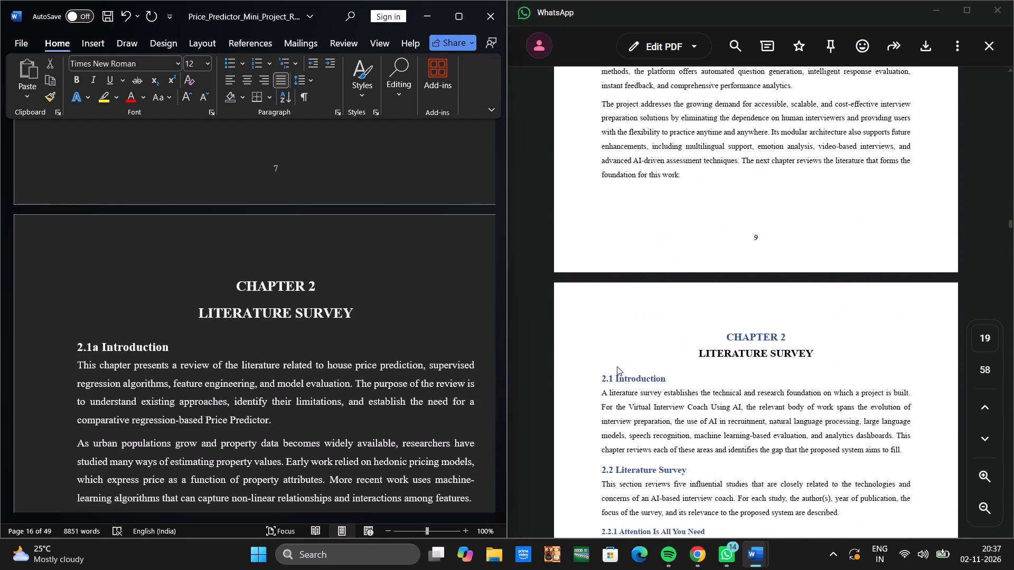
scroll(617, 366, down, 1)
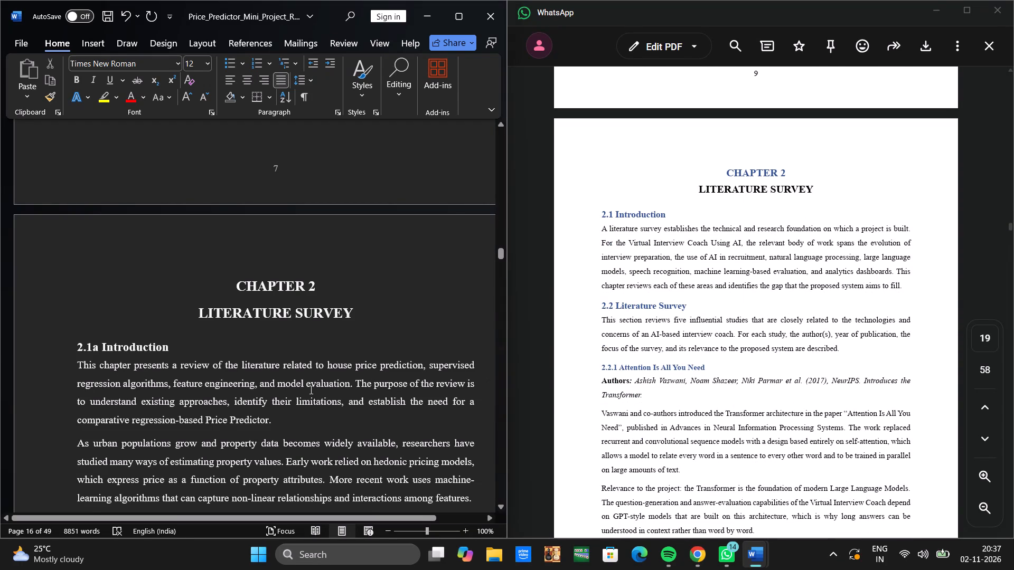
scroll(310, 389, down, 1)
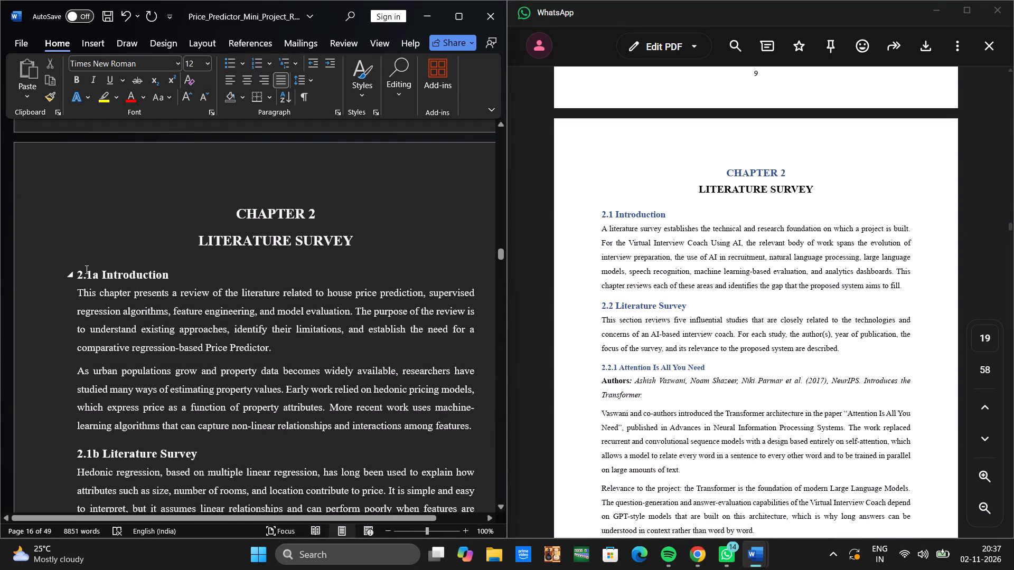
click(97, 275)
key(BackSpace)
Remove the letter b from the number of the Chapter 2 "Literature Survey" heading, leaving 2.1.
scroll(97, 275, down, 1)
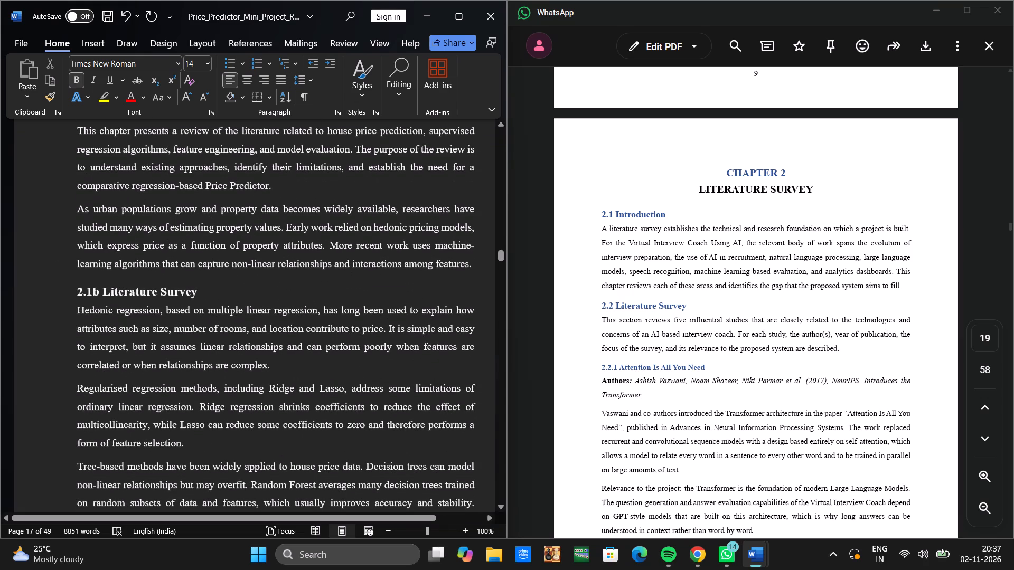
click(98, 292)
key(BackSpace)
scroll(98, 292, up, 1)
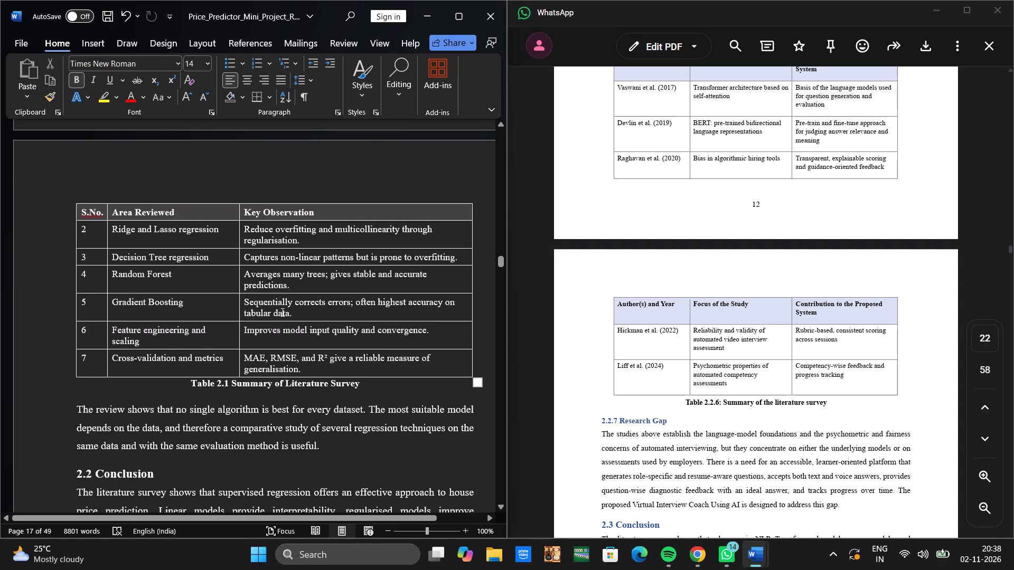
scroll(281, 312, up, 1)
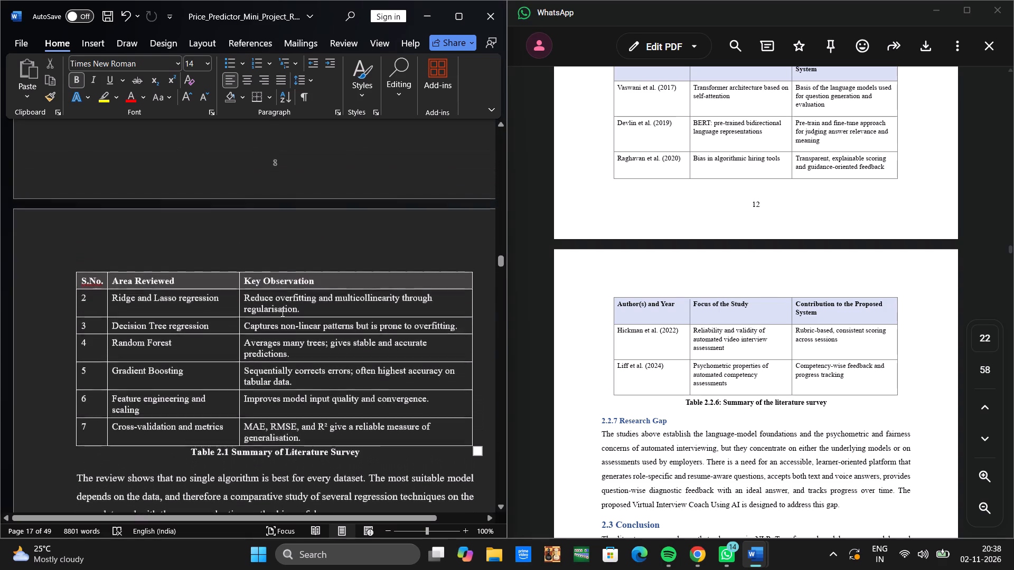
scroll(281, 312, up, 1)
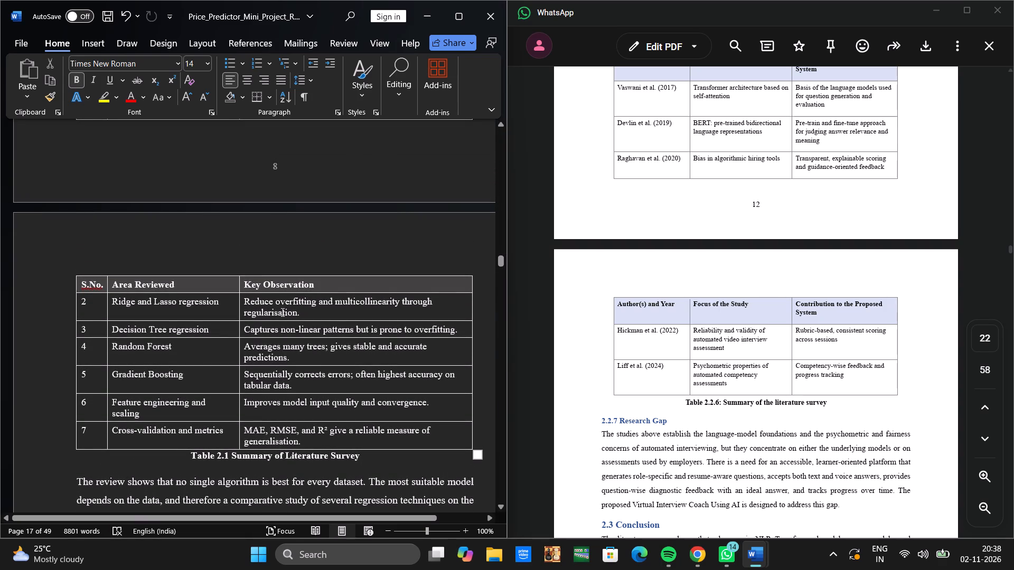
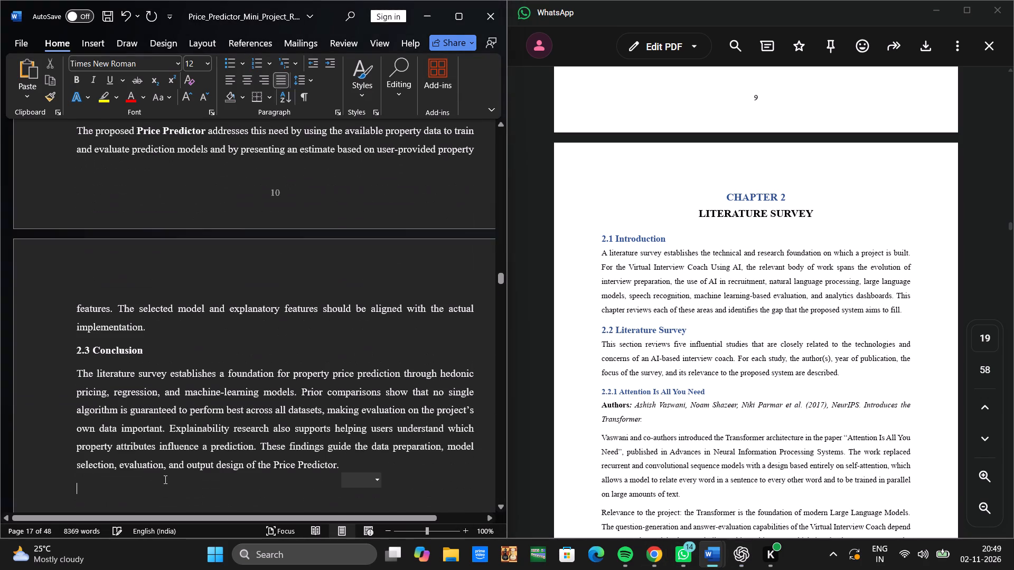
Apply All Borders to the whole pasted table under 2.2.6 Summary of the Literature Survey.
scroll(164, 479, up, 1)
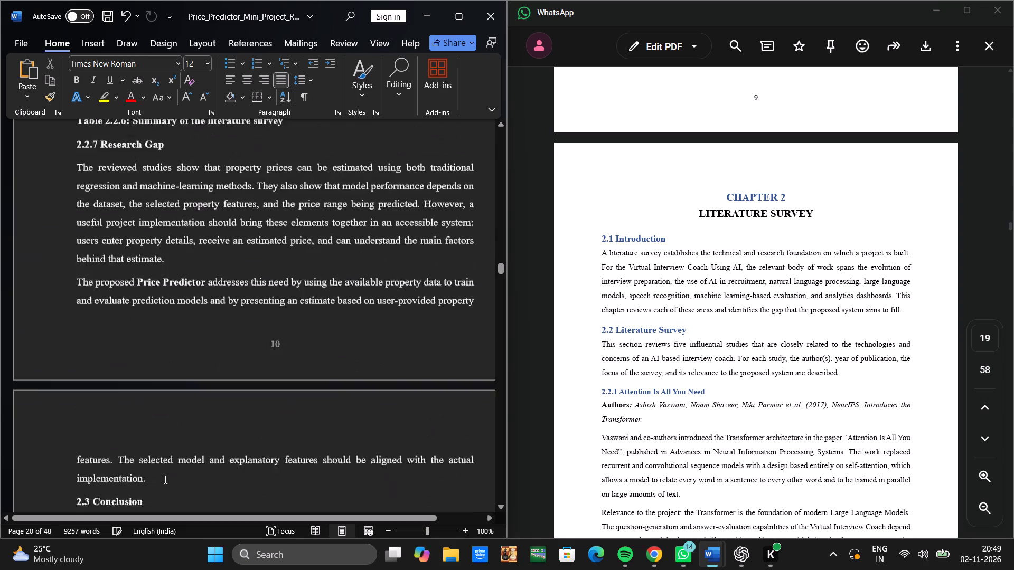
scroll(164, 479, up, 3)
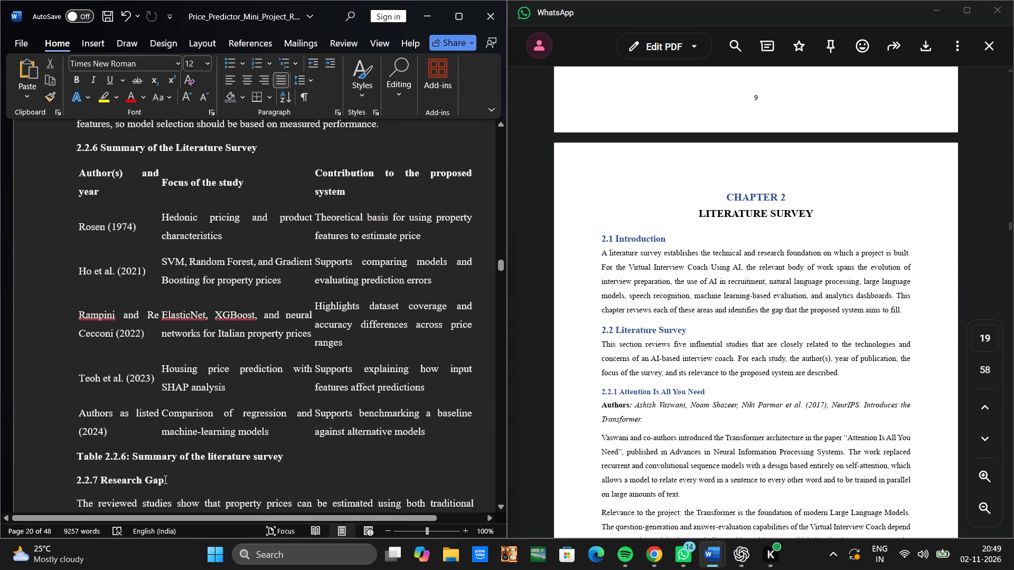
scroll(164, 479, up, 2)
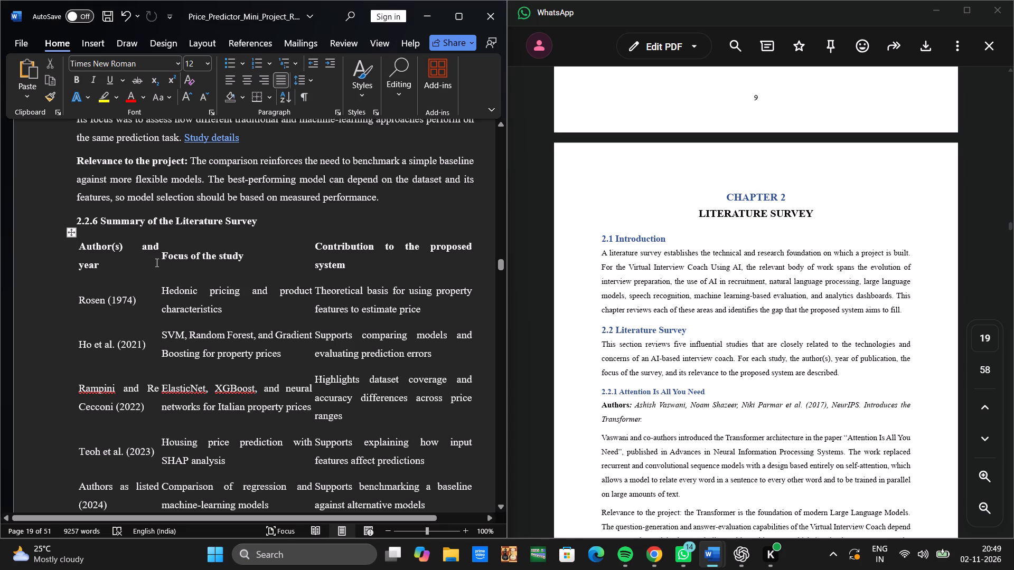
drag(73, 247, 348, 271)
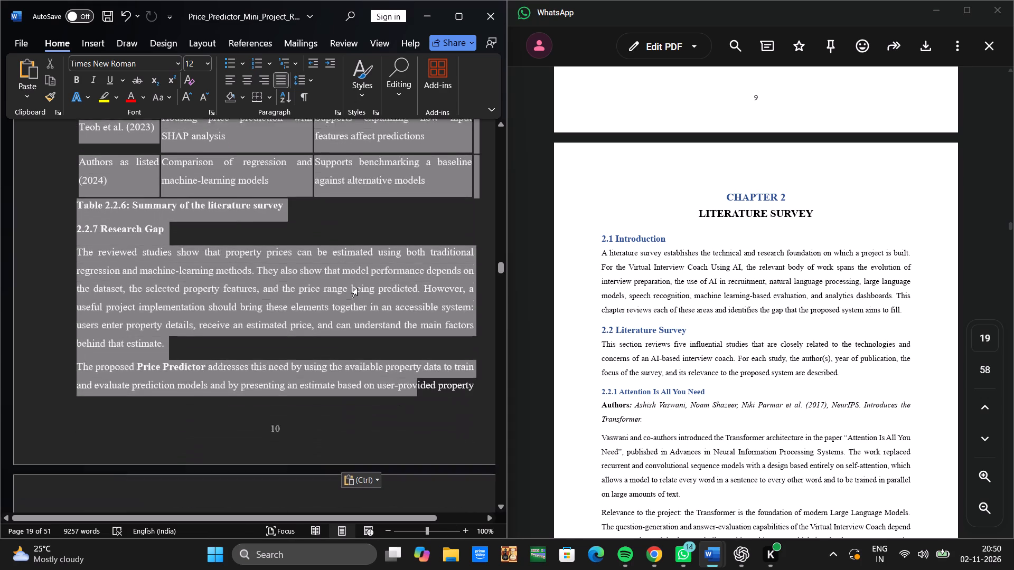
drag(348, 271, 374, 179)
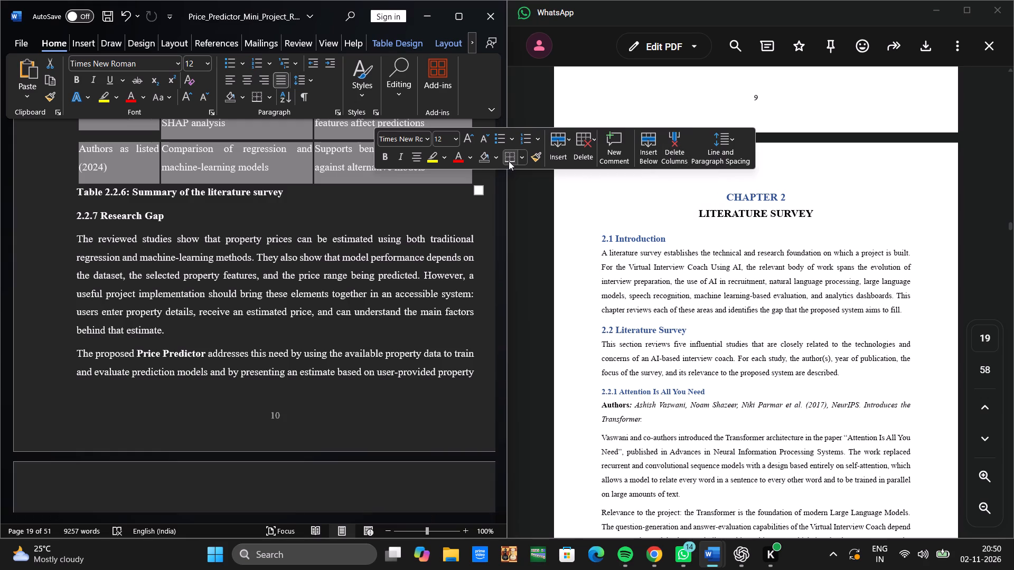
click(522, 156)
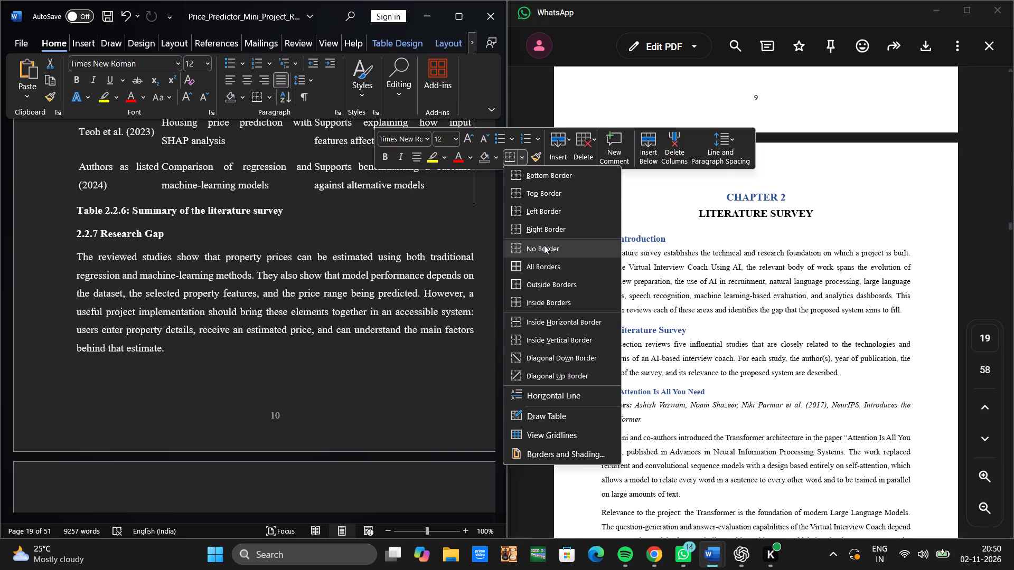
click(542, 271)
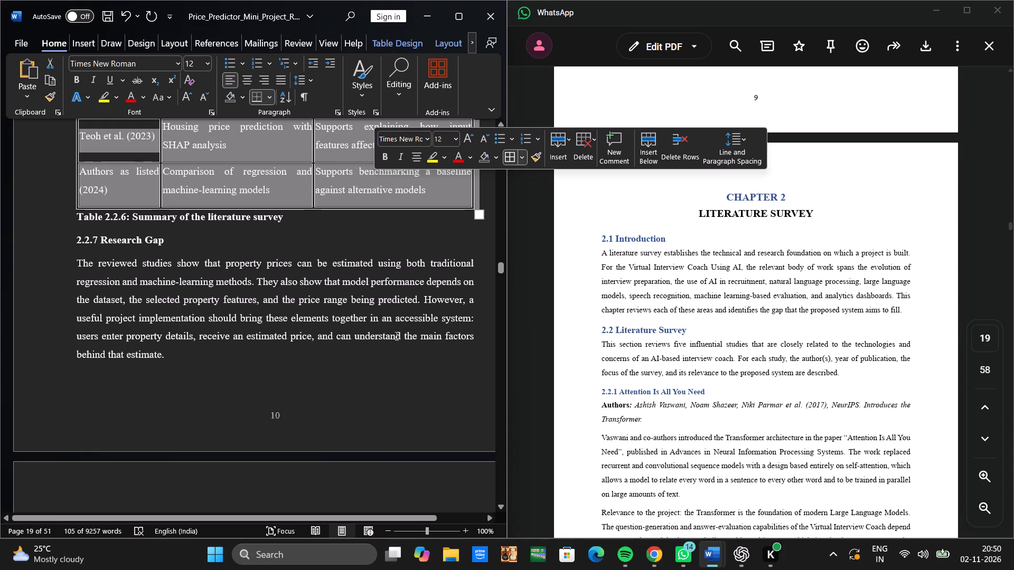
click(397, 383)
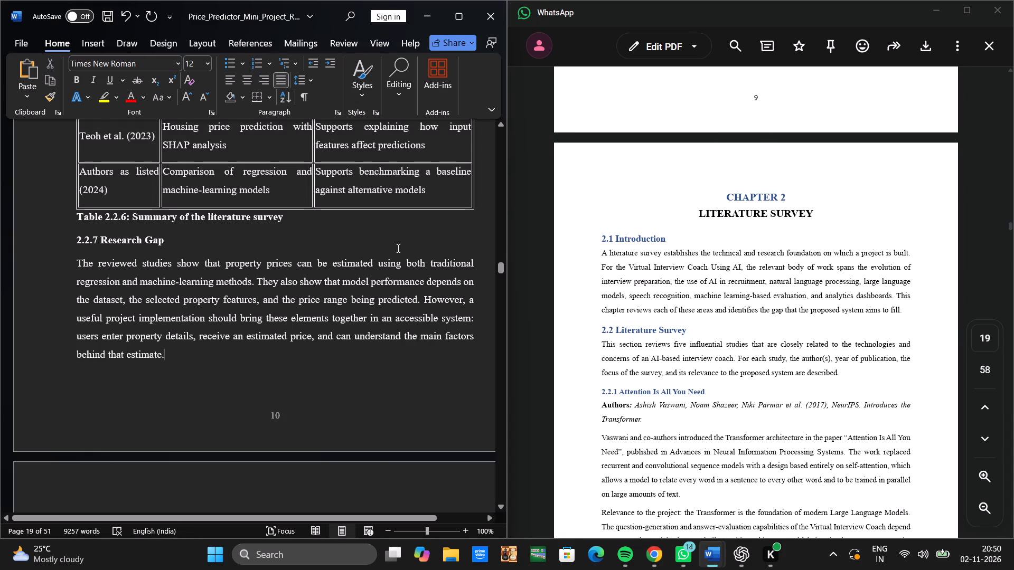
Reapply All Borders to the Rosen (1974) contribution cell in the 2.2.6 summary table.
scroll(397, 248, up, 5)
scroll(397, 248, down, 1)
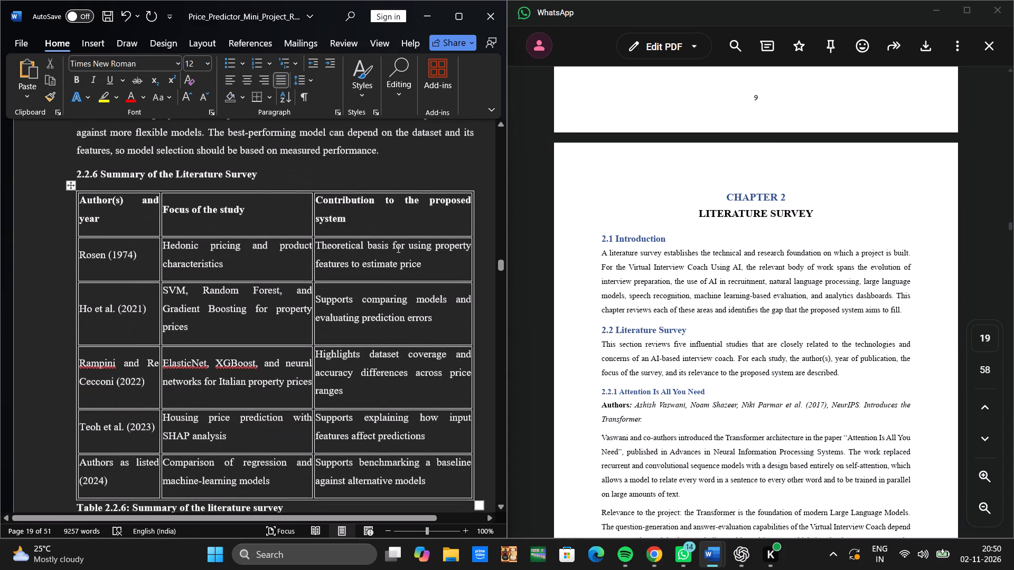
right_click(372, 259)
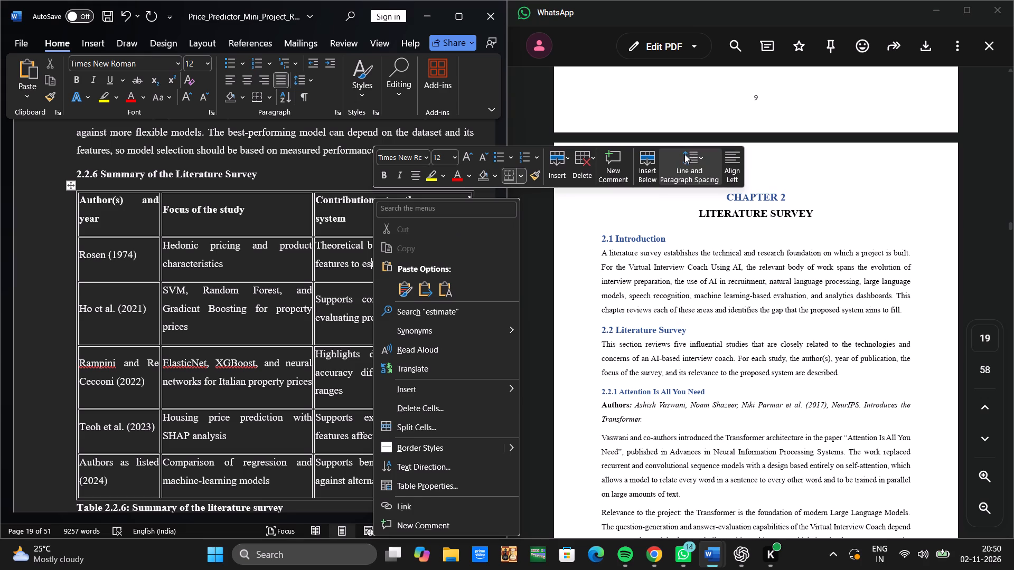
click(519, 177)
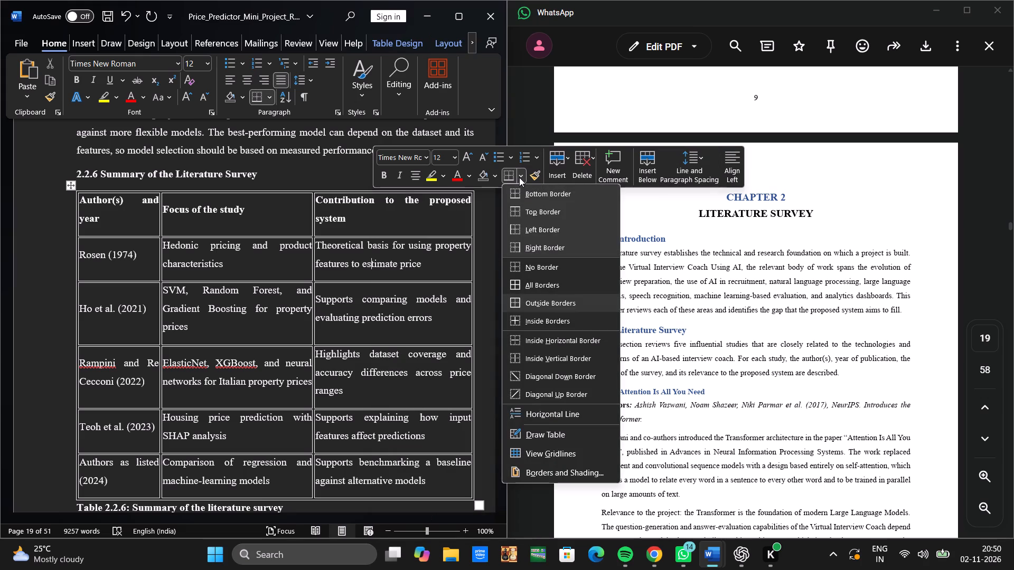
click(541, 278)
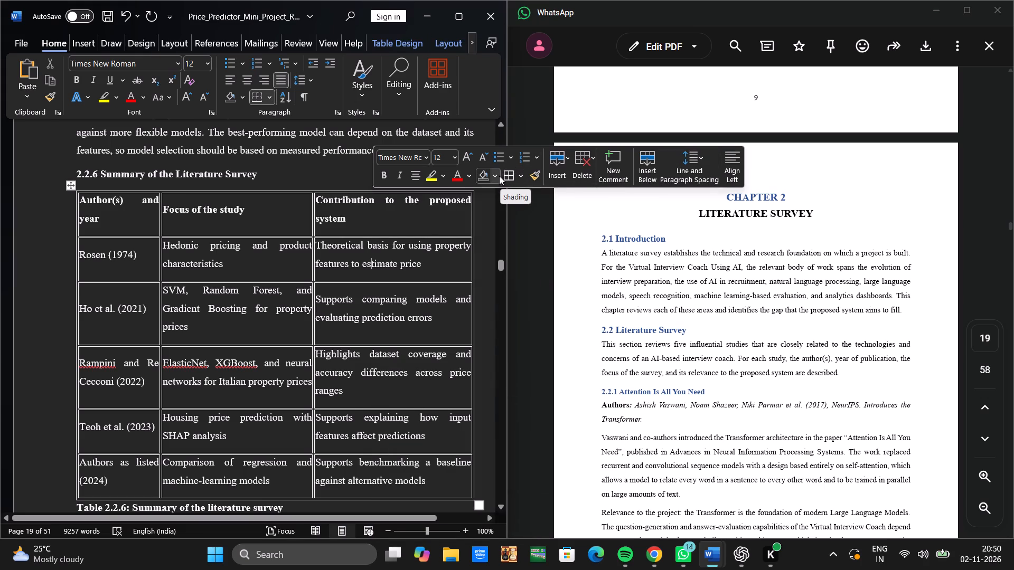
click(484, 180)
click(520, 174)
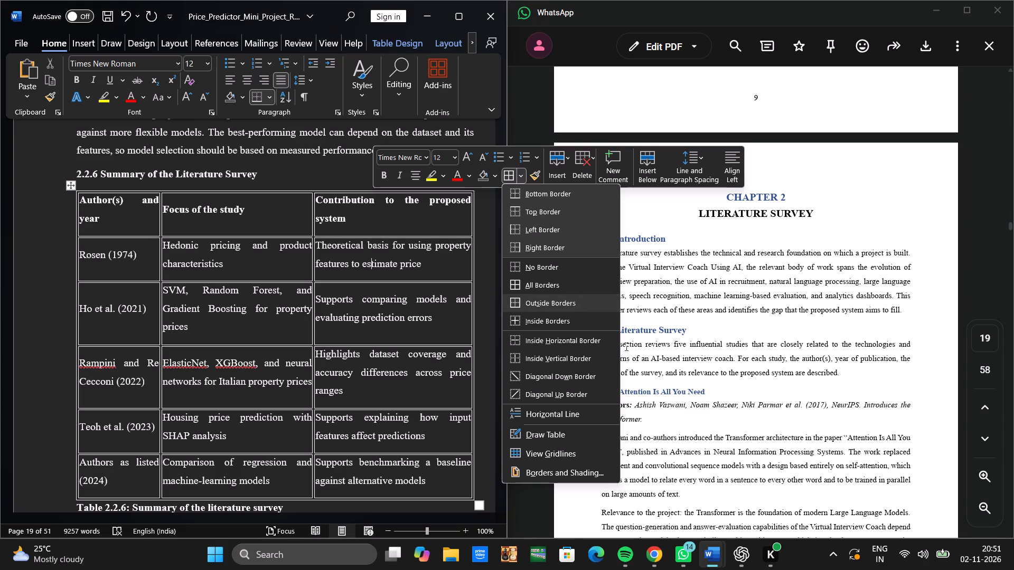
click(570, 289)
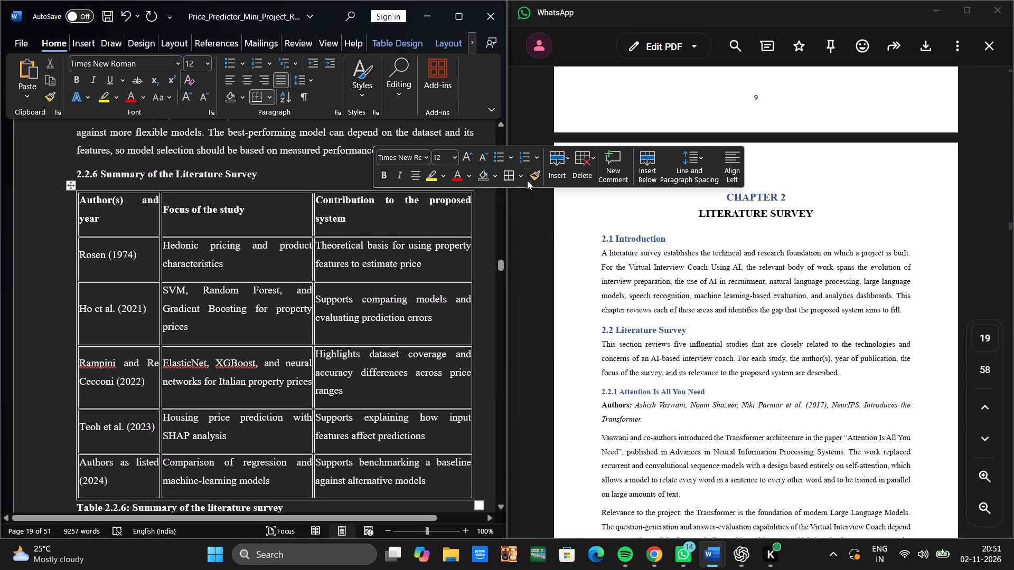
Left-align the Rosen (1974) contribution text in the 2.2.6 summary table.
click(734, 175)
click(687, 166)
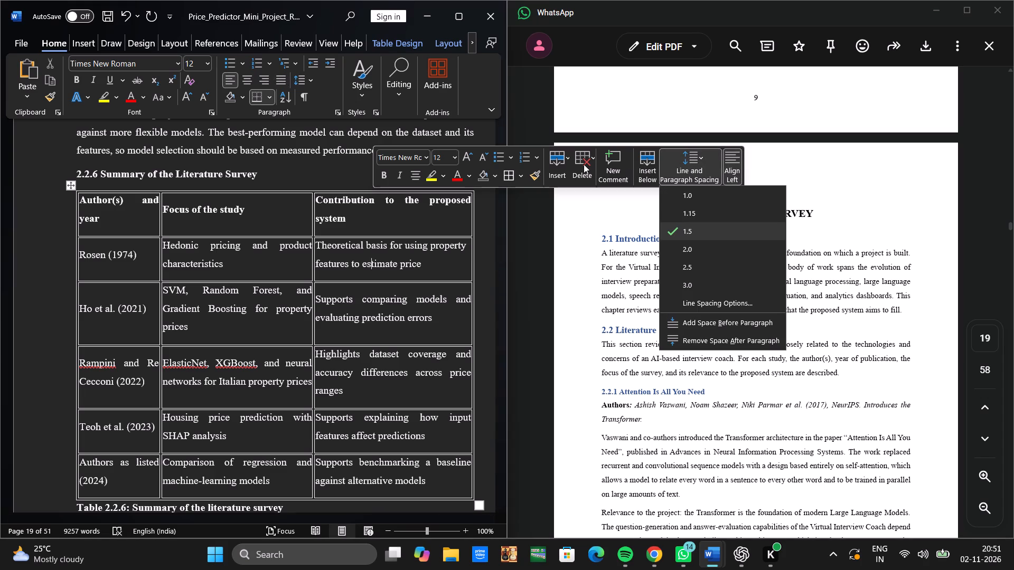
Examine how Table 1.7.2 in Chapter 1 is formatted and look through the available border options.
scroll(347, 243, up, 6)
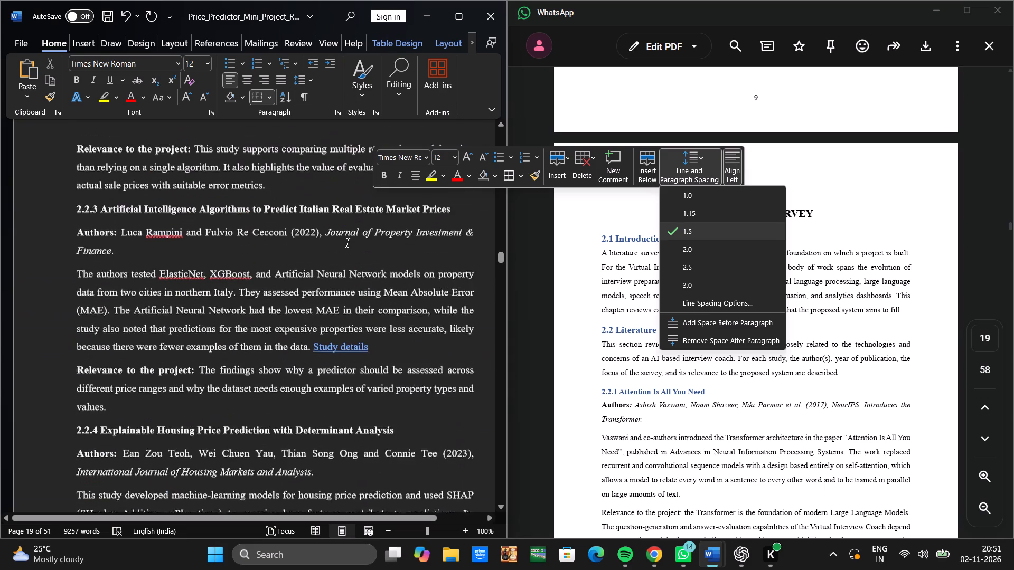
scroll(347, 243, up, 8)
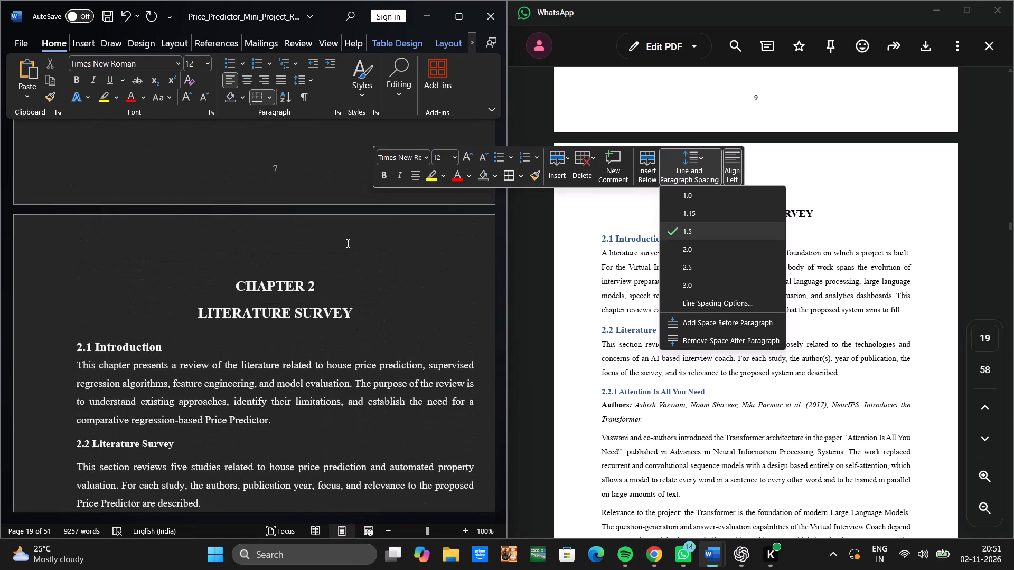
scroll(347, 243, up, 6)
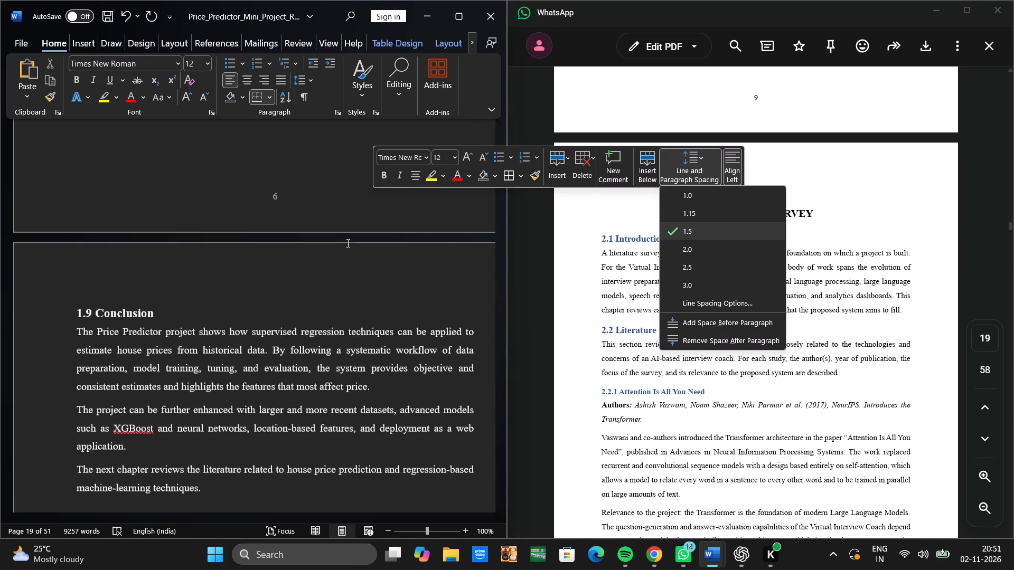
scroll(347, 243, up, 7)
scroll(347, 243, down, 4)
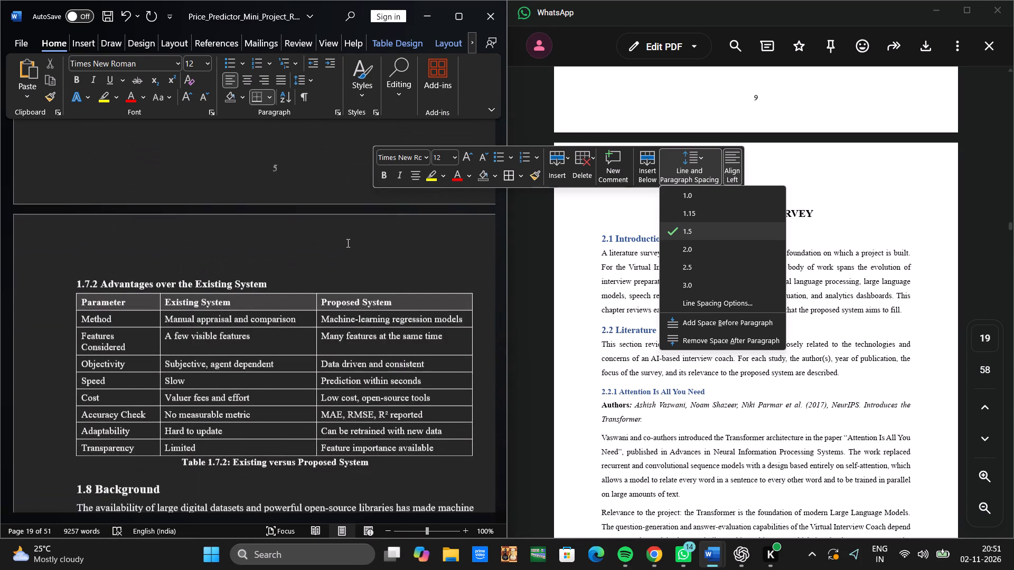
scroll(347, 243, down, 6)
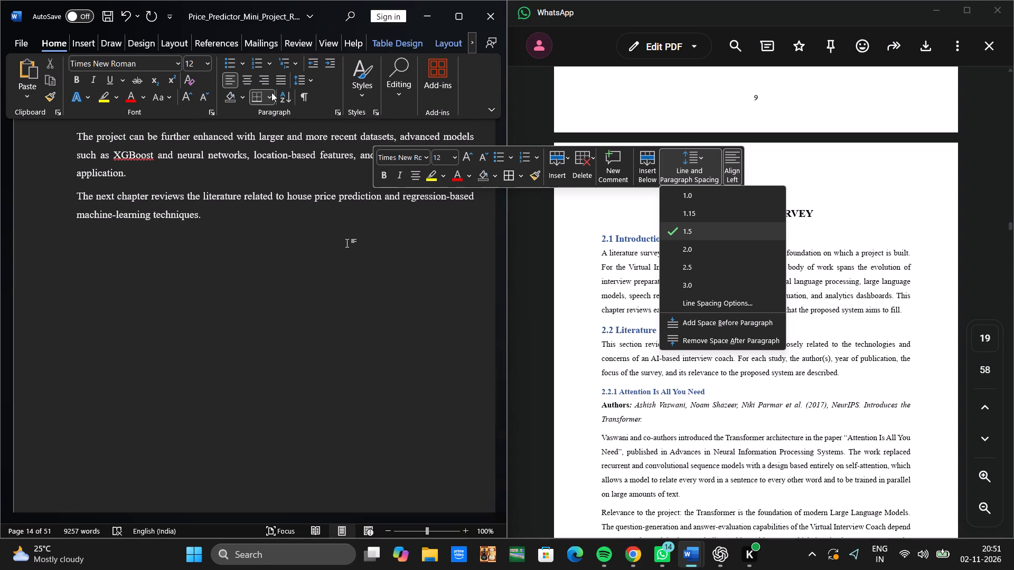
click(271, 93)
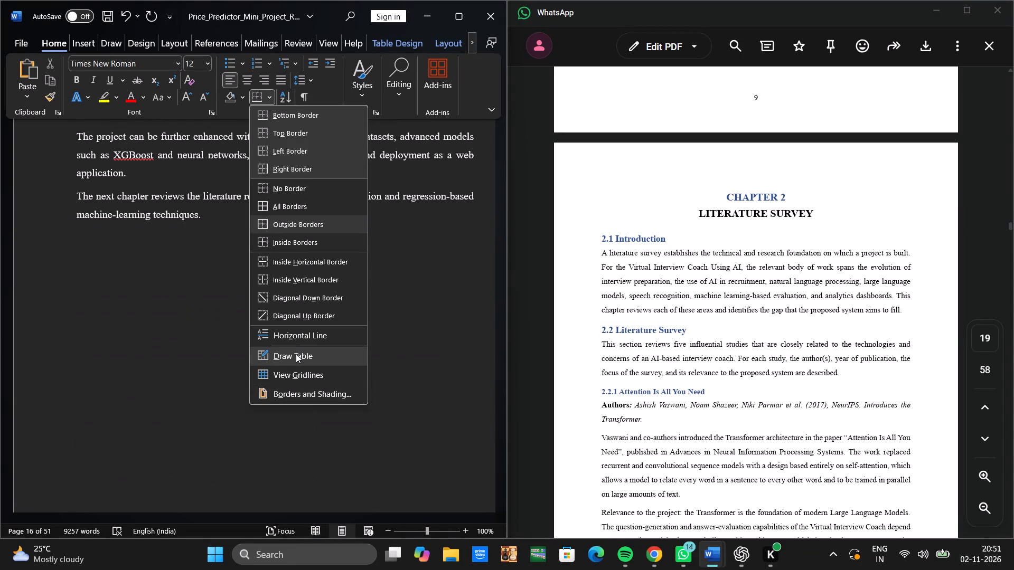
click(441, 310)
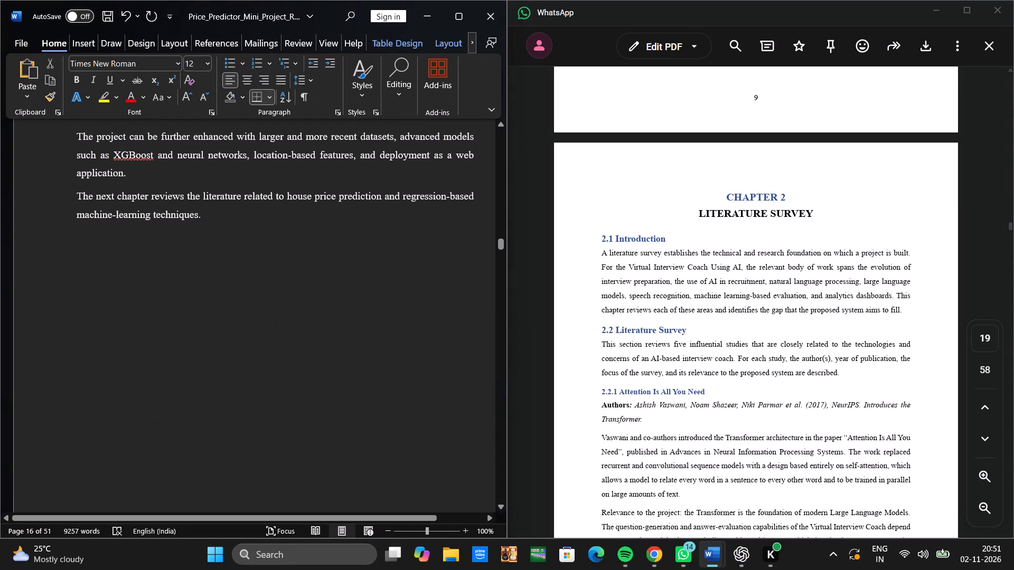
Review the pasted Chapter 2 text through 2.3 Conclusion and return to the 2.2.6 summary table.
scroll(441, 310, down, 5)
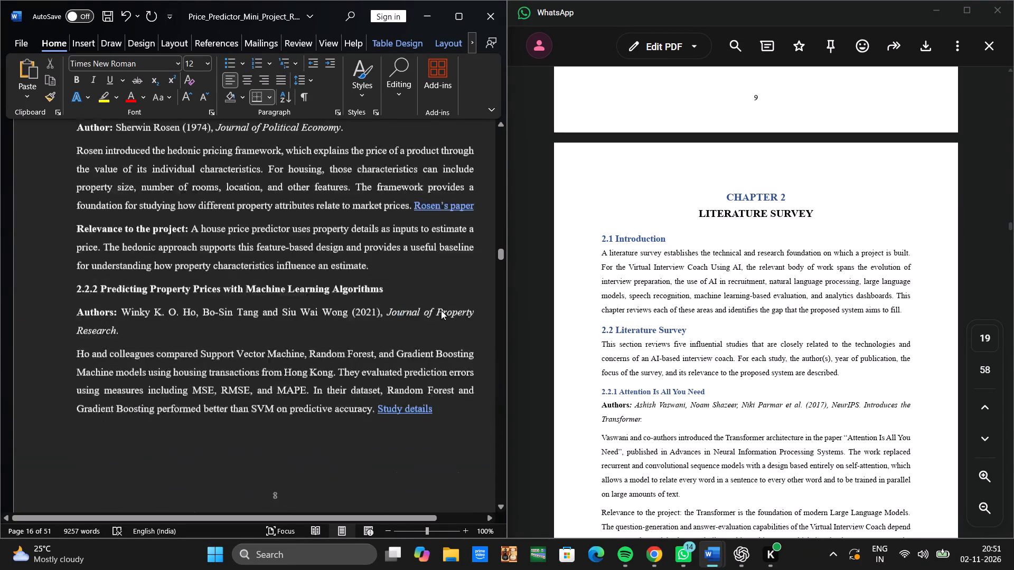
scroll(441, 310, down, 2)
scroll(441, 310, up, 9)
scroll(441, 310, down, 1)
scroll(441, 310, up, 1)
scroll(441, 310, down, 3)
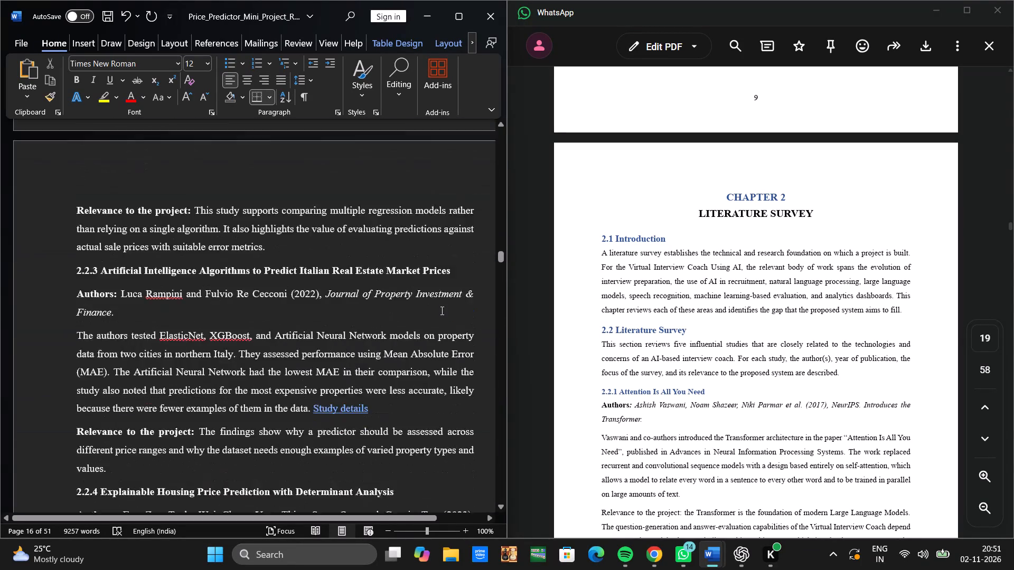
scroll(441, 310, down, 1)
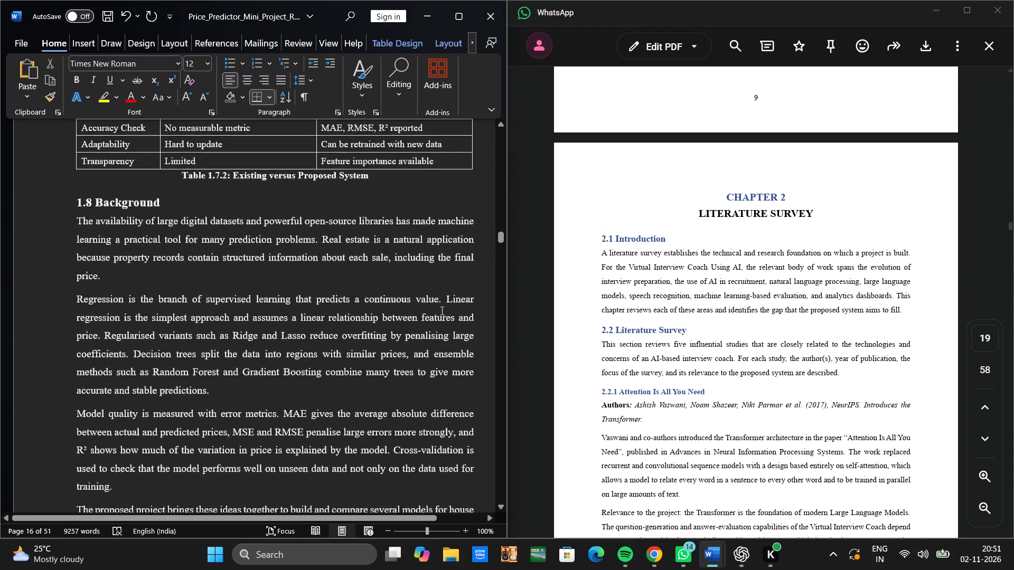
scroll(441, 310, down, 6)
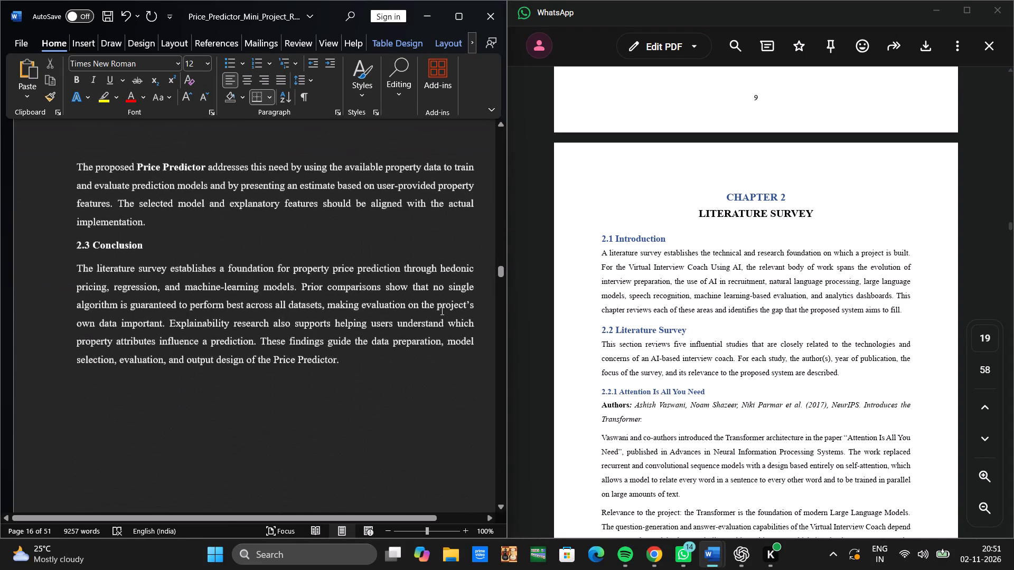
scroll(441, 310, up, 2)
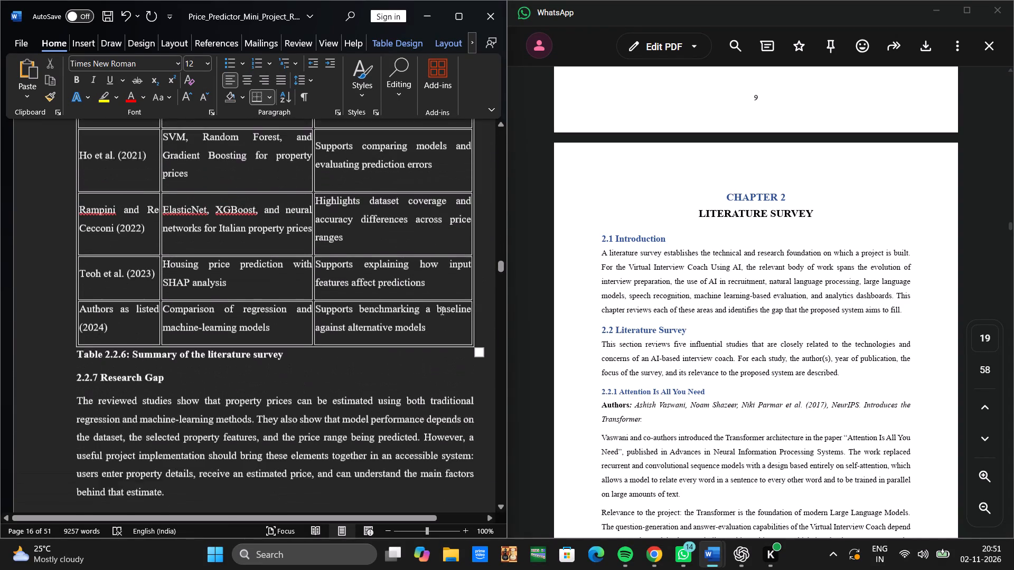
scroll(441, 310, up, 2)
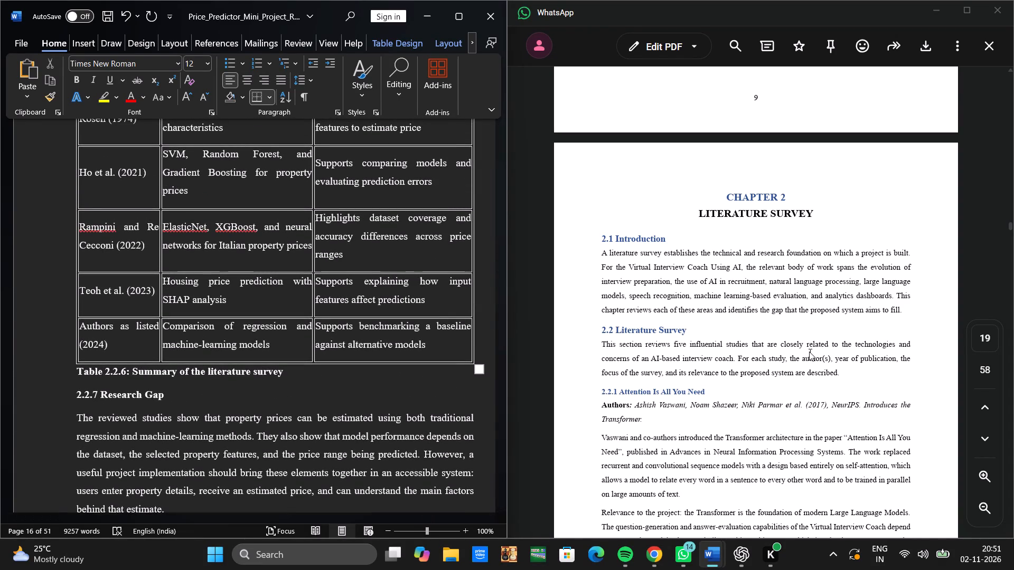
Shift the Table 2.2.6 caption with leading spaces to sit roughly centred under the table, as in the reference PDF.
scroll(809, 351, down, 4)
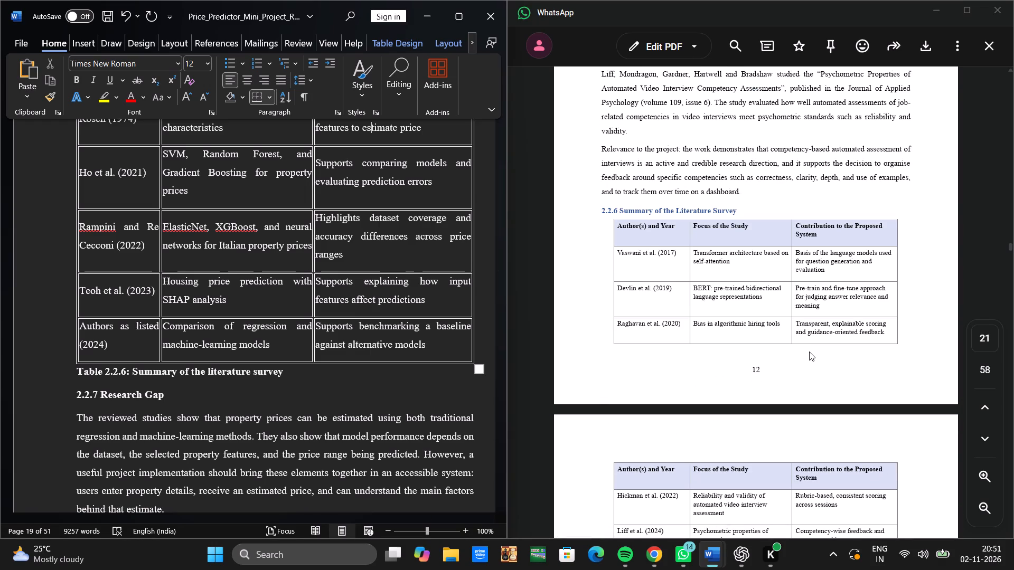
scroll(809, 351, down, 1)
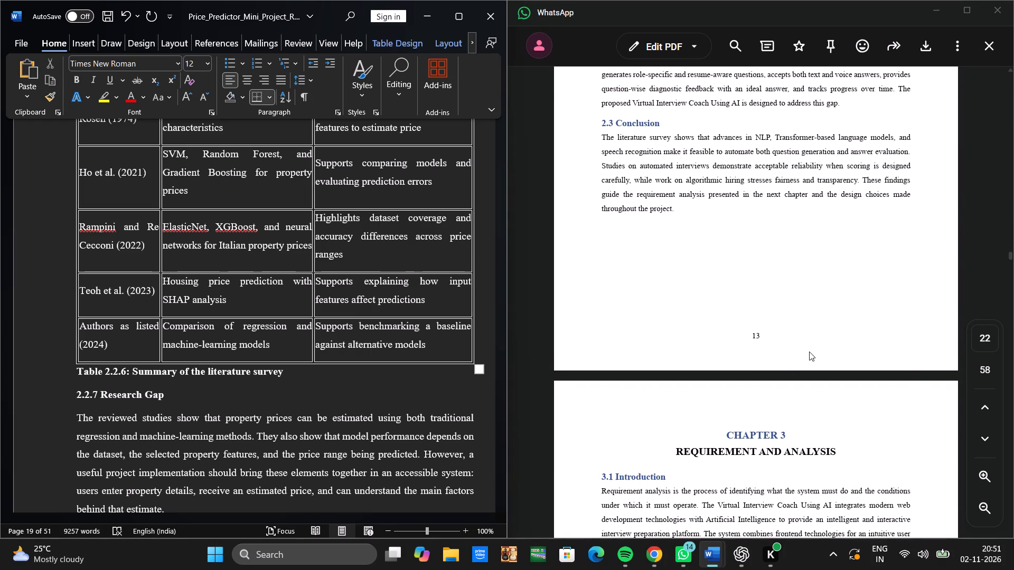
scroll(809, 351, down, 2)
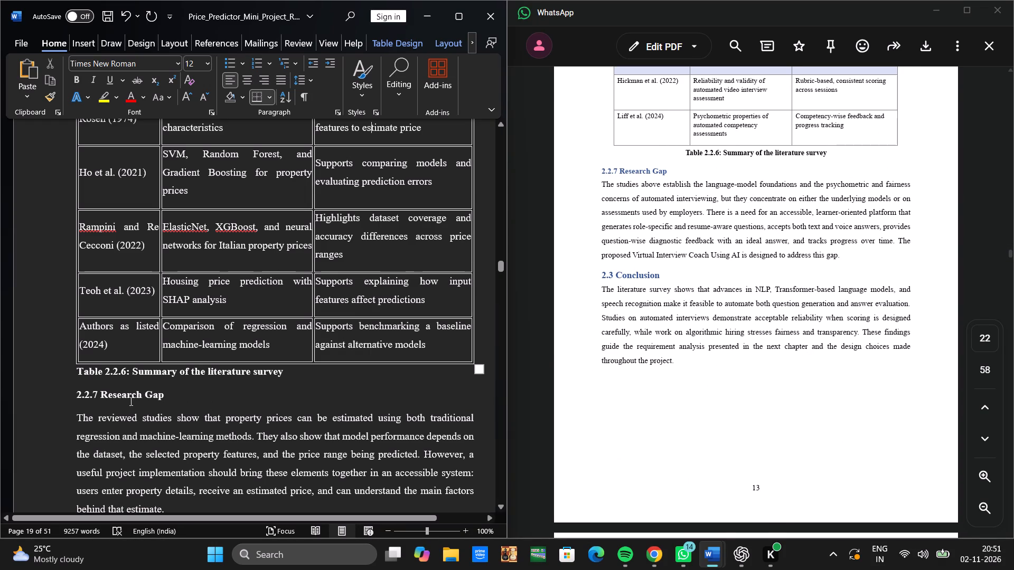
click(76, 370)
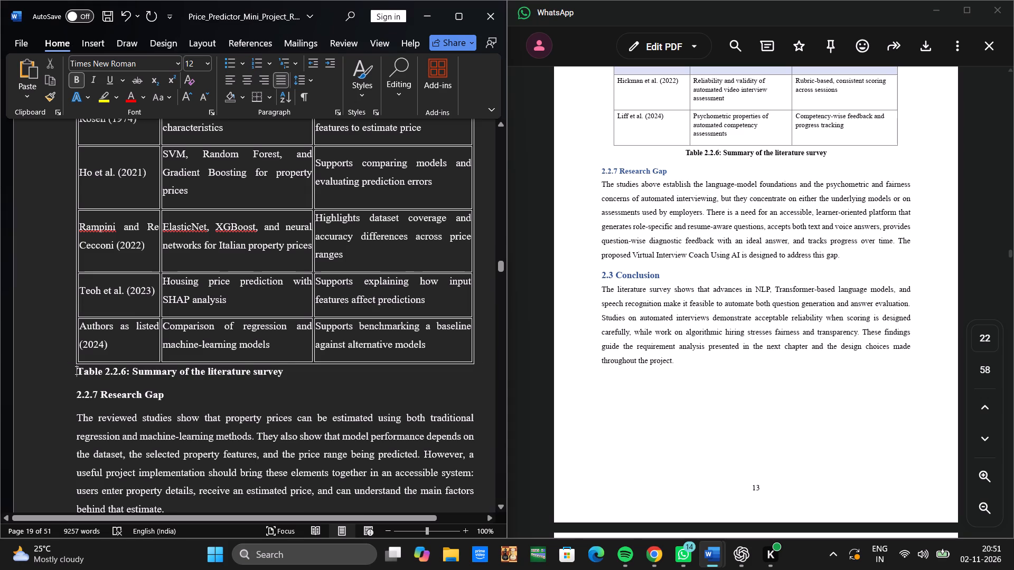
key(space)
key(space)
key(space)
key(space)
key(space)
key(space)
key(space)
key(space)
key(space)
key(space)
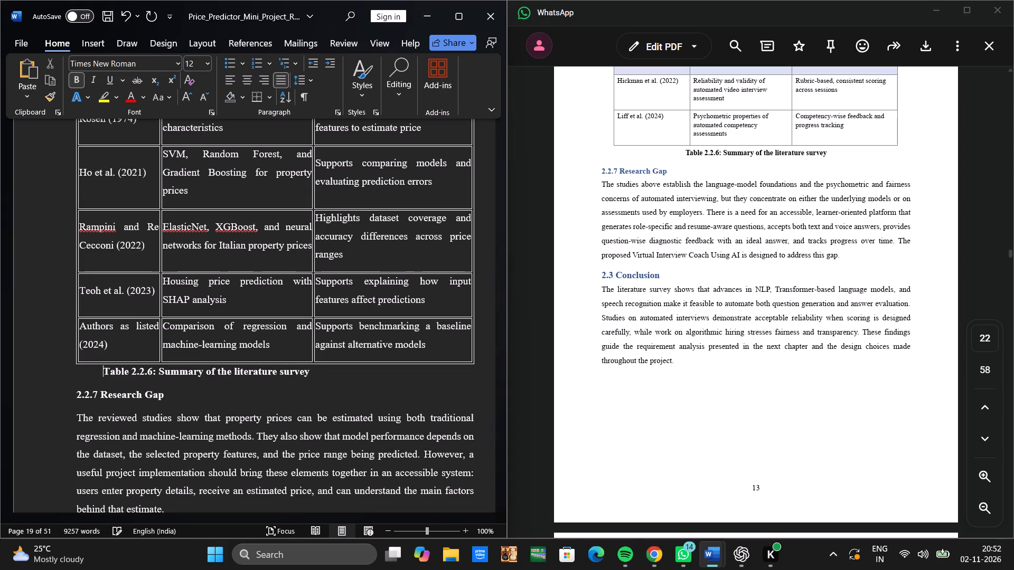
key(space)
key(space)
key(space)
key(space)
key(space)
key(space)
key(space)
key(space)
key(space)
key(space)
key(space)
key(space)
key(space)
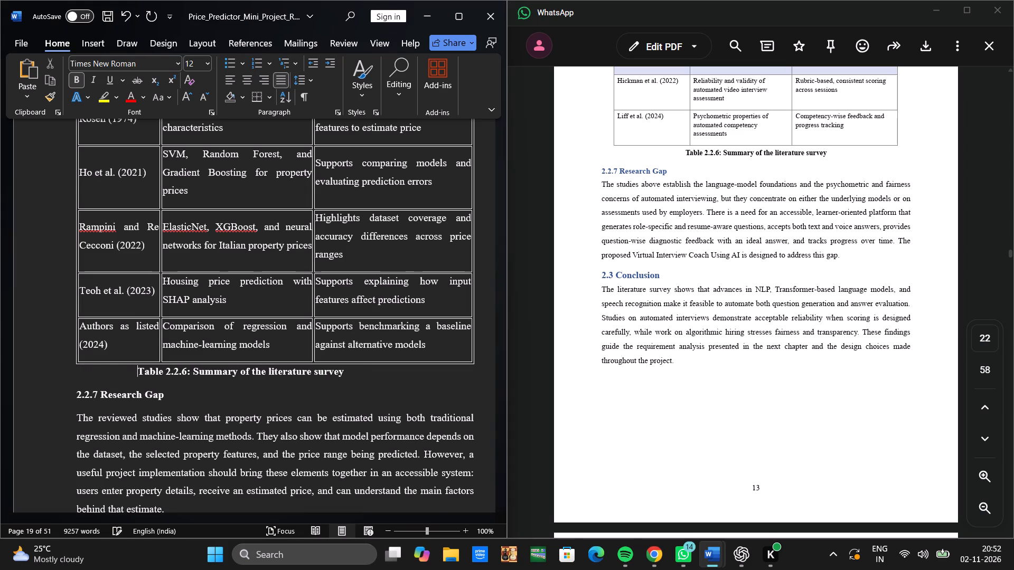
key(space)
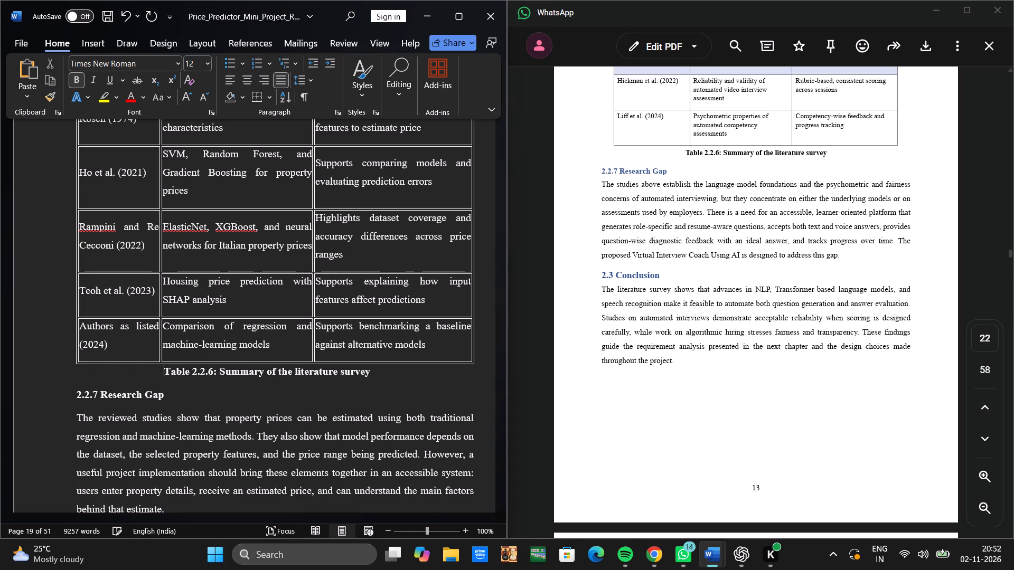
Review Chapter 2 from the 2.2.6 summary table back to 2.1 Introduction, and the matching Literature Survey pages of the reference PDF.
scroll(238, 393, up, 1)
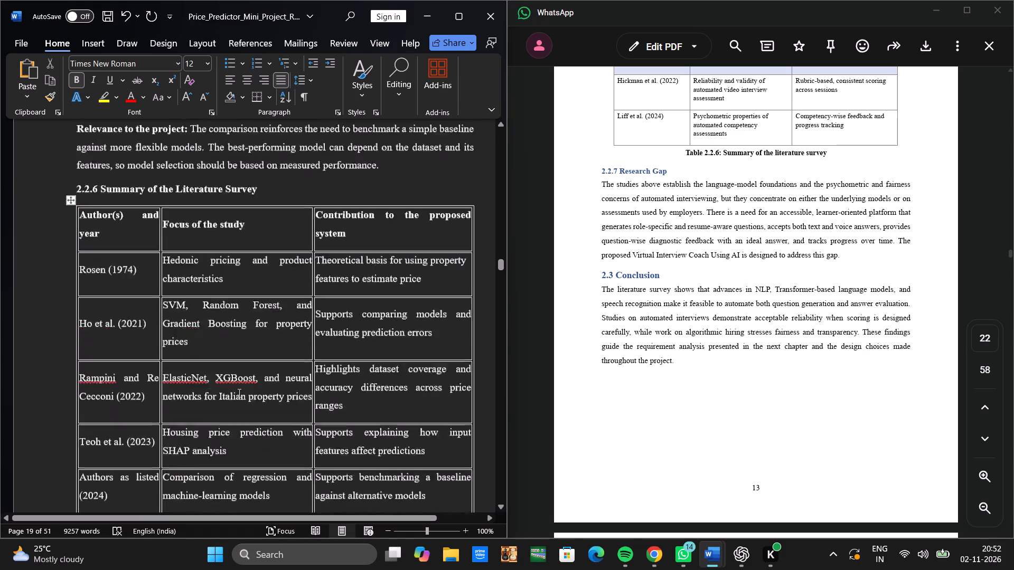
scroll(238, 393, up, 2)
scroll(578, 292, up, 1)
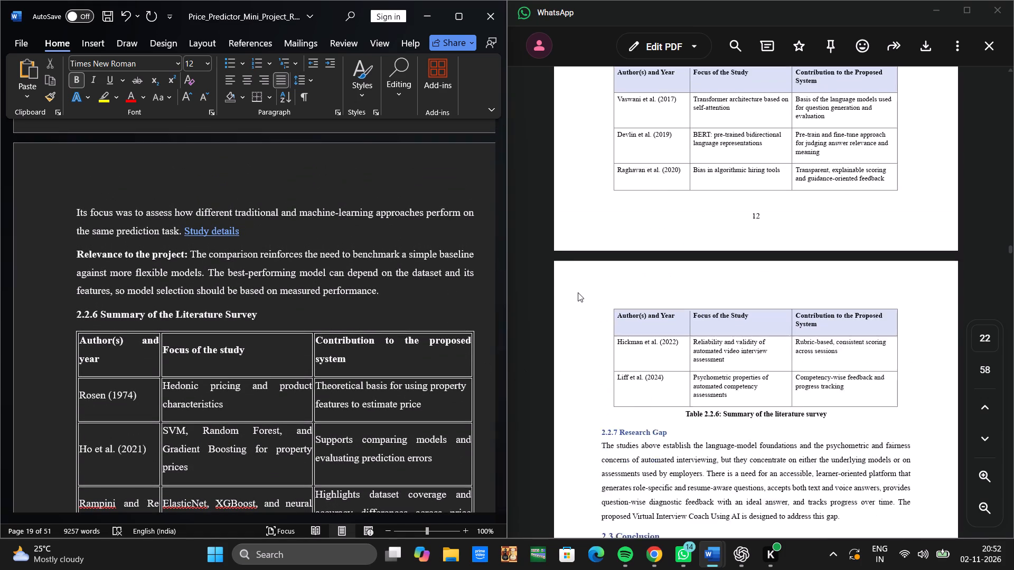
scroll(578, 292, up, 1)
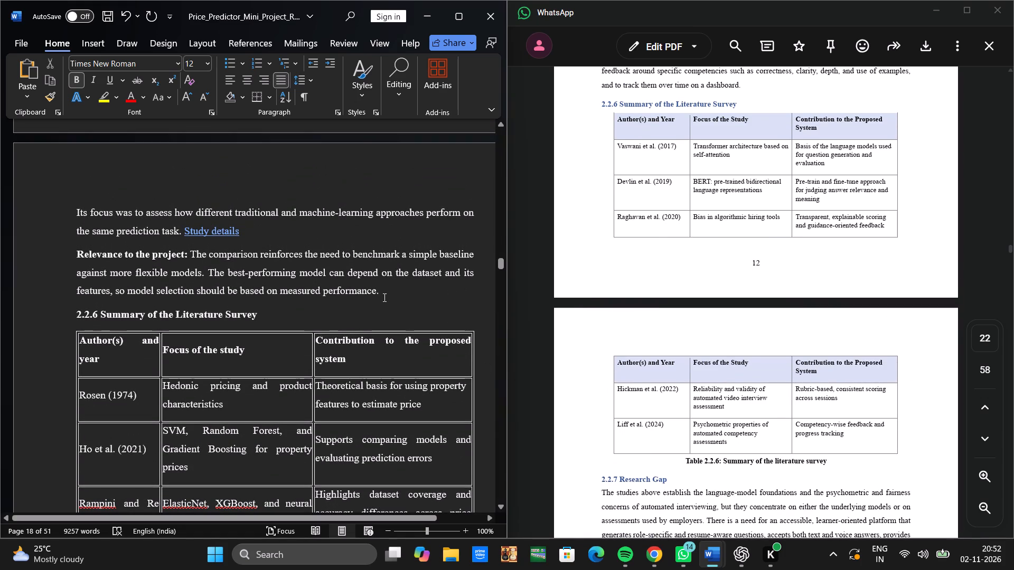
scroll(384, 297, up, 2)
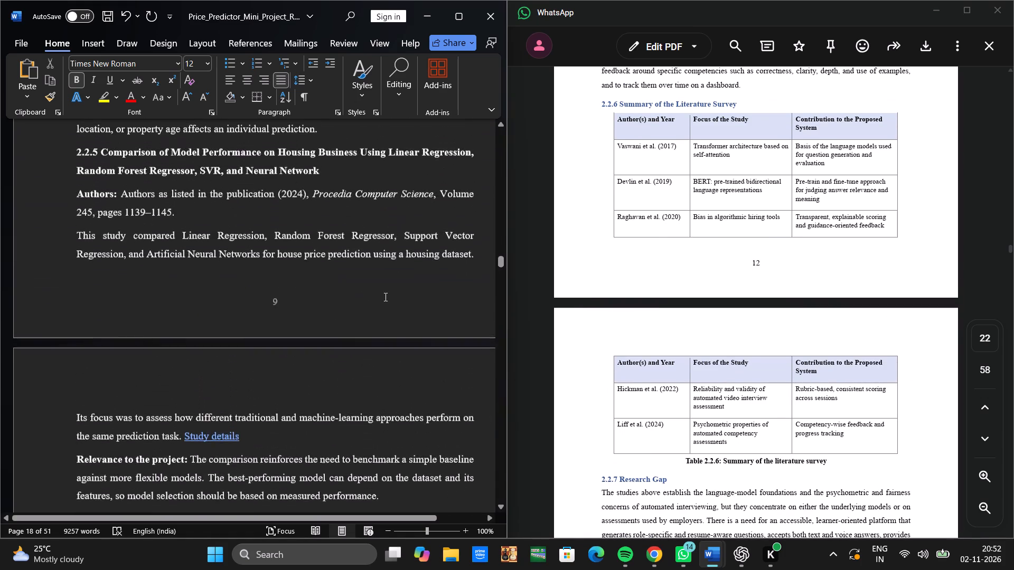
scroll(384, 297, up, 3)
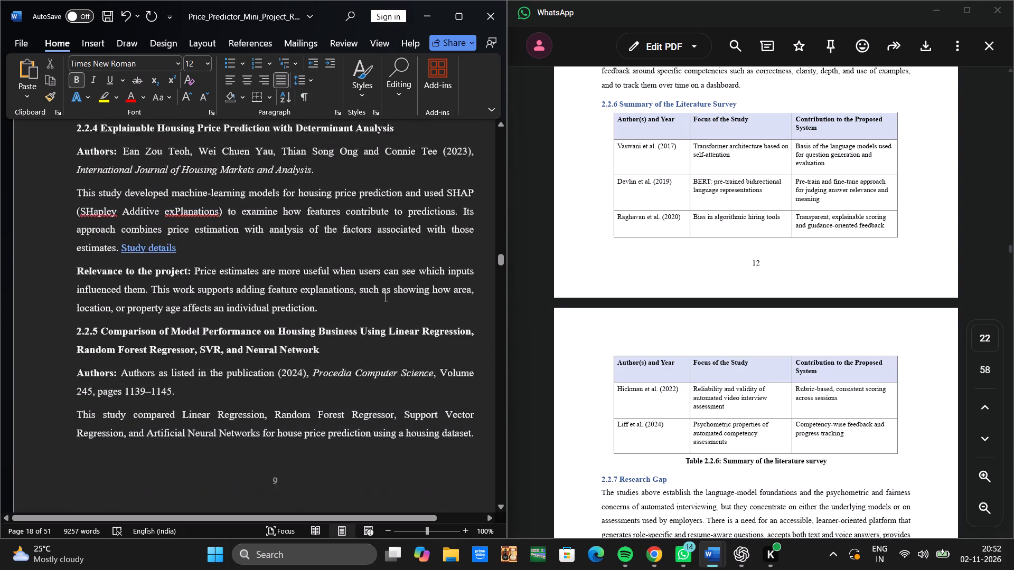
scroll(384, 297, up, 4)
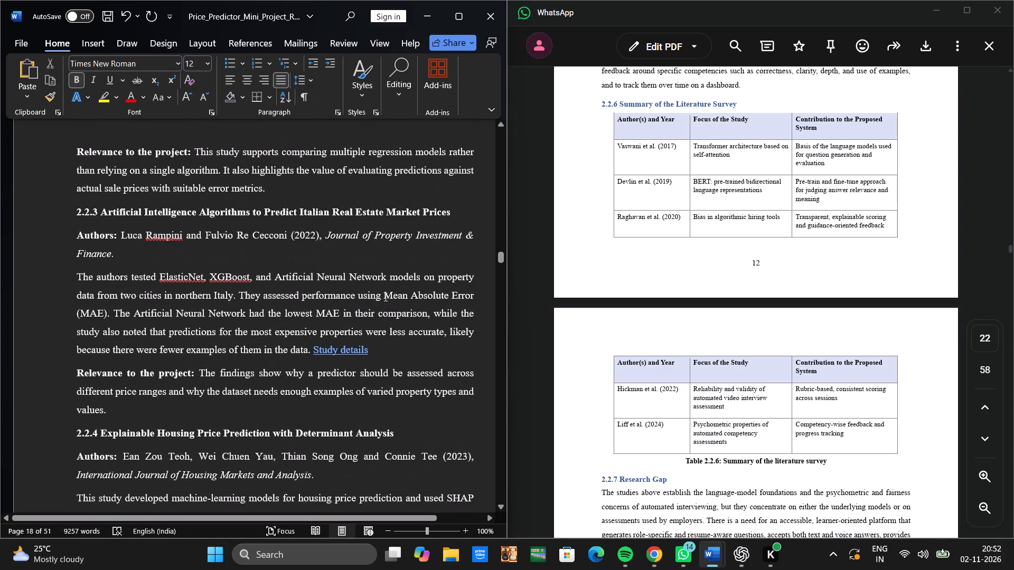
scroll(384, 297, up, 3)
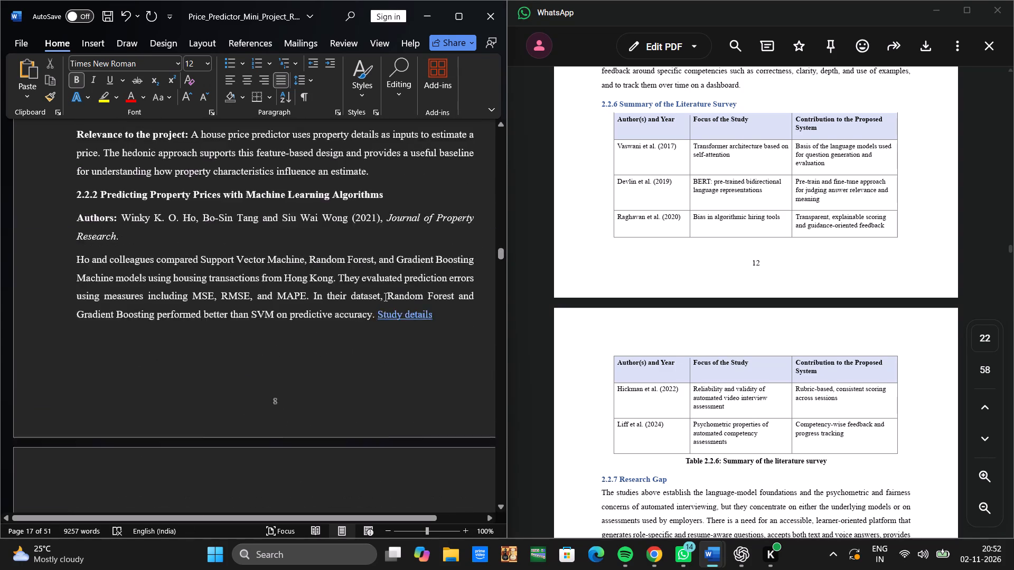
scroll(384, 297, up, 3)
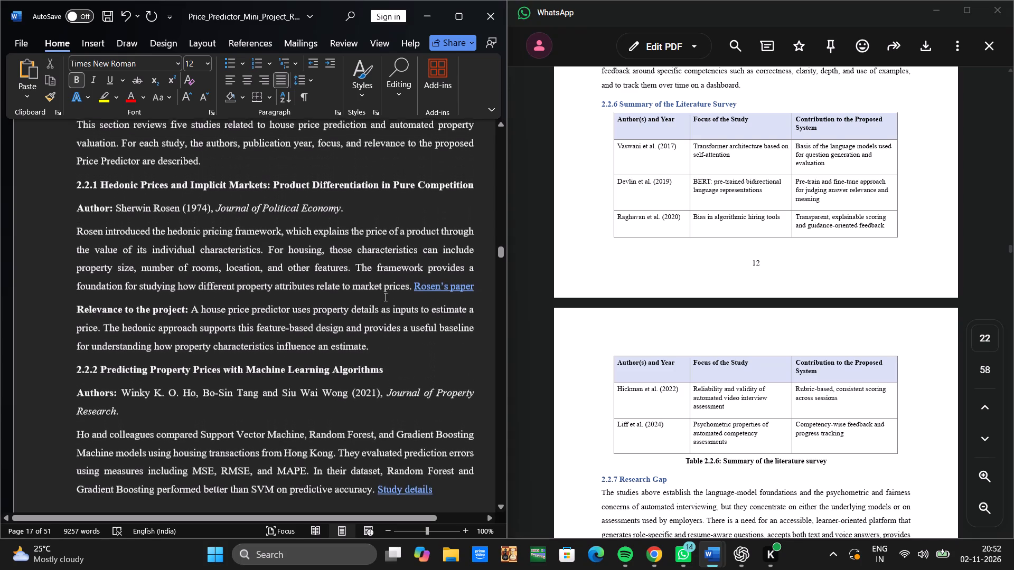
scroll(384, 297, up, 2)
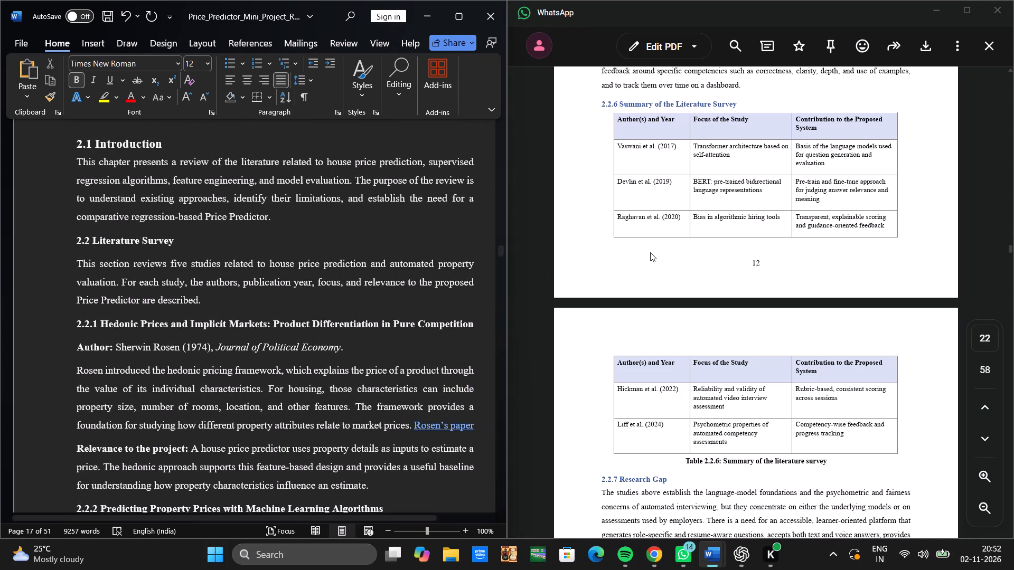
scroll(650, 252, up, 3)
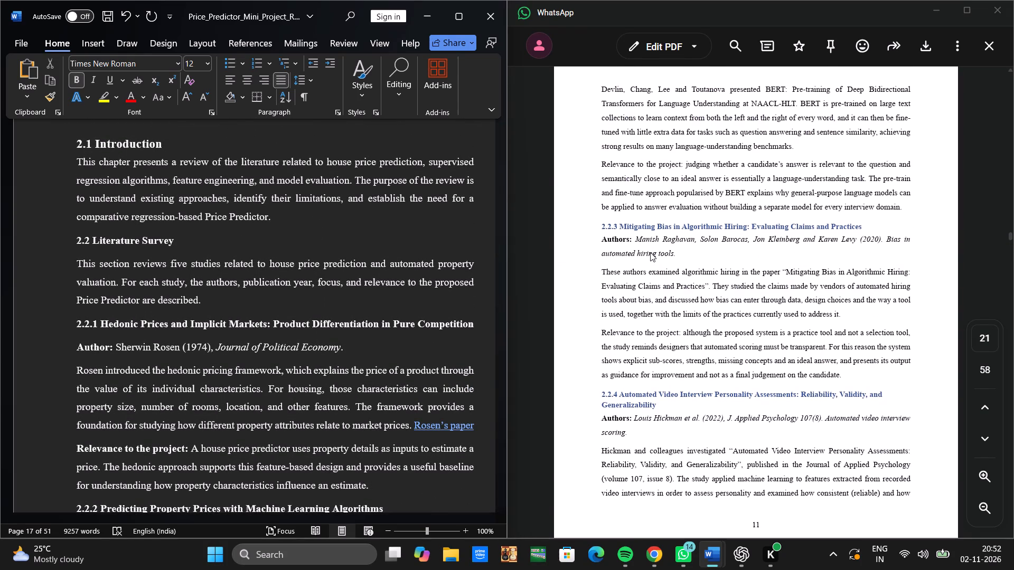
scroll(650, 252, up, 2)
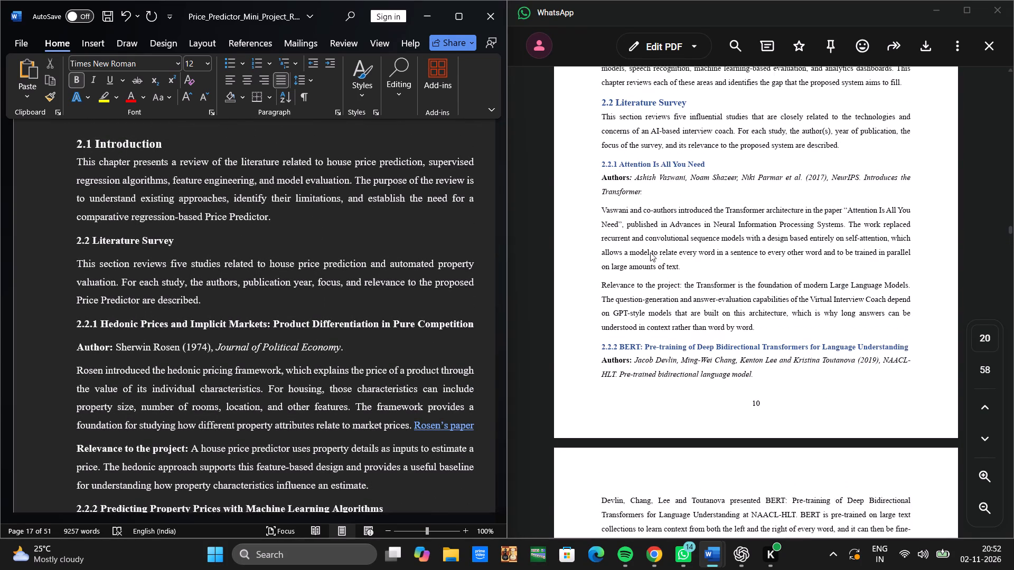
scroll(650, 252, up, 2)
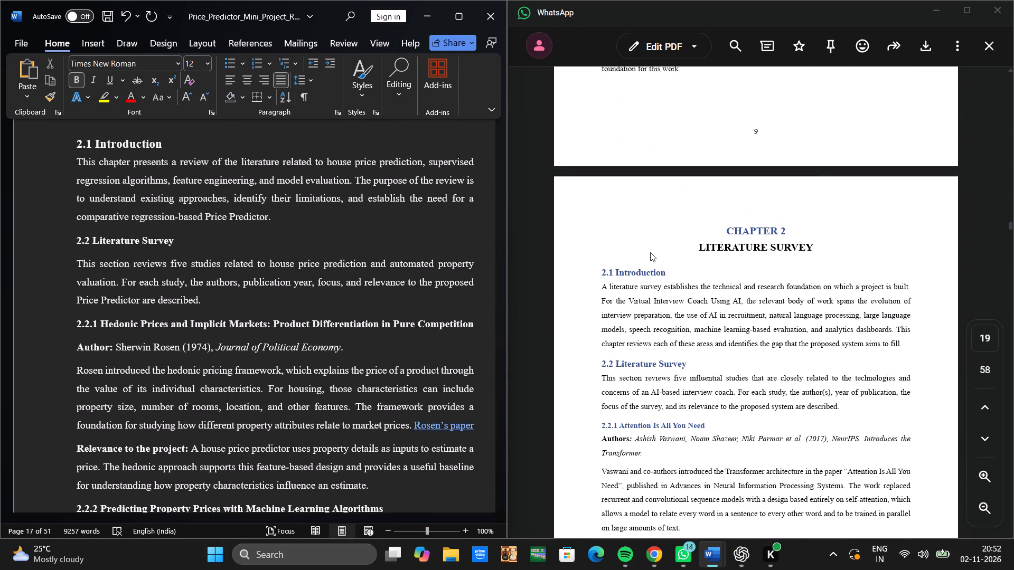
scroll(650, 252, up, 1)
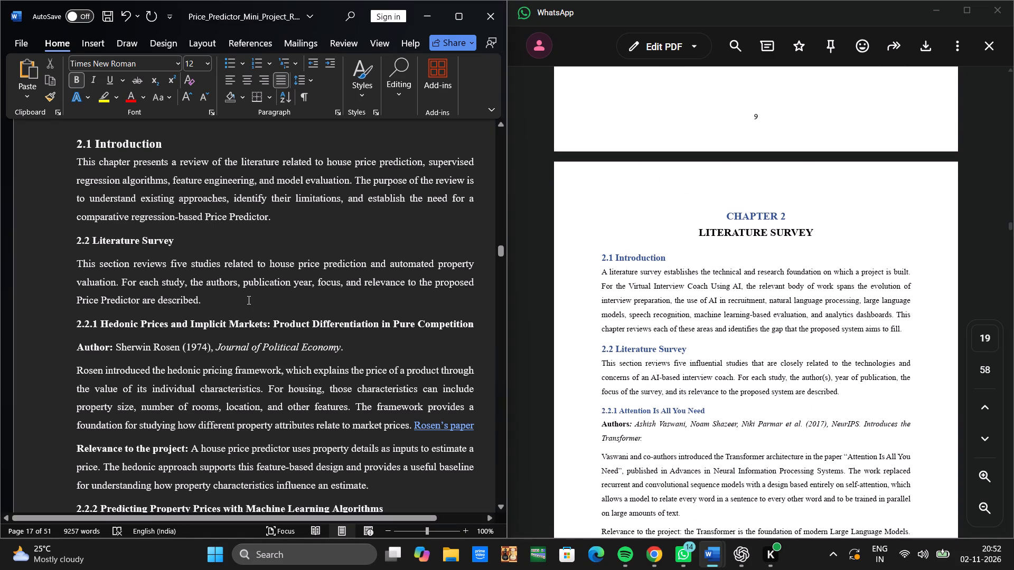
Compare the 2.2.1 to 2.2.5 study sections with the reference PDF's layout, ending at the 2.2.6 summary table.
scroll(248, 300, down, 1)
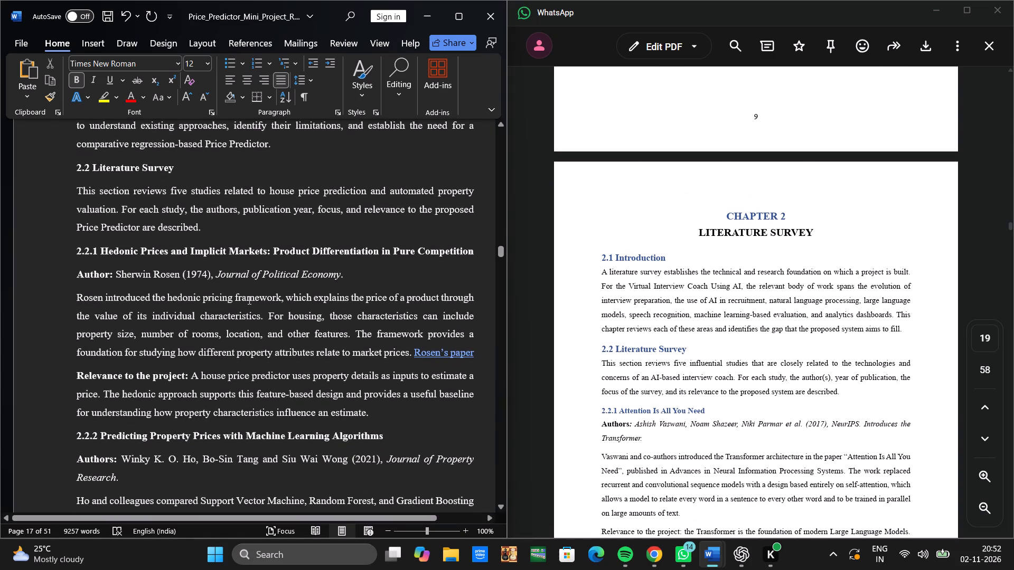
scroll(587, 306, down, 1)
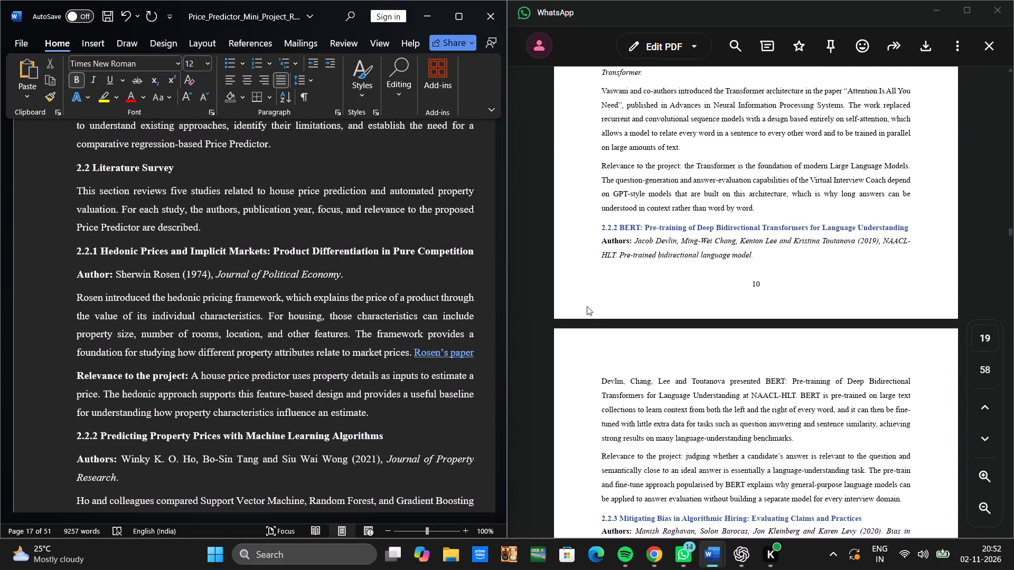
scroll(382, 296, down, 1)
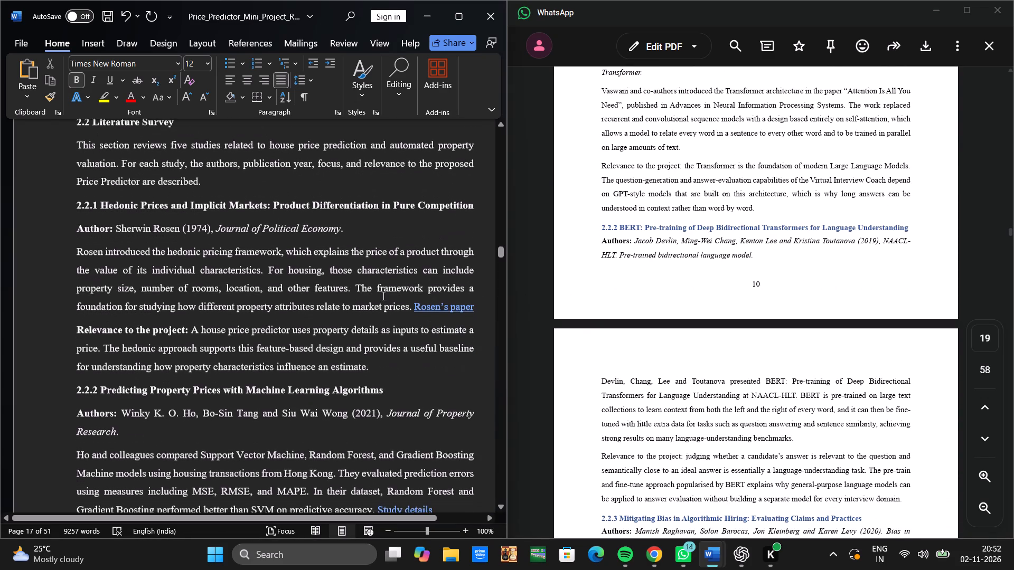
scroll(382, 296, down, 2)
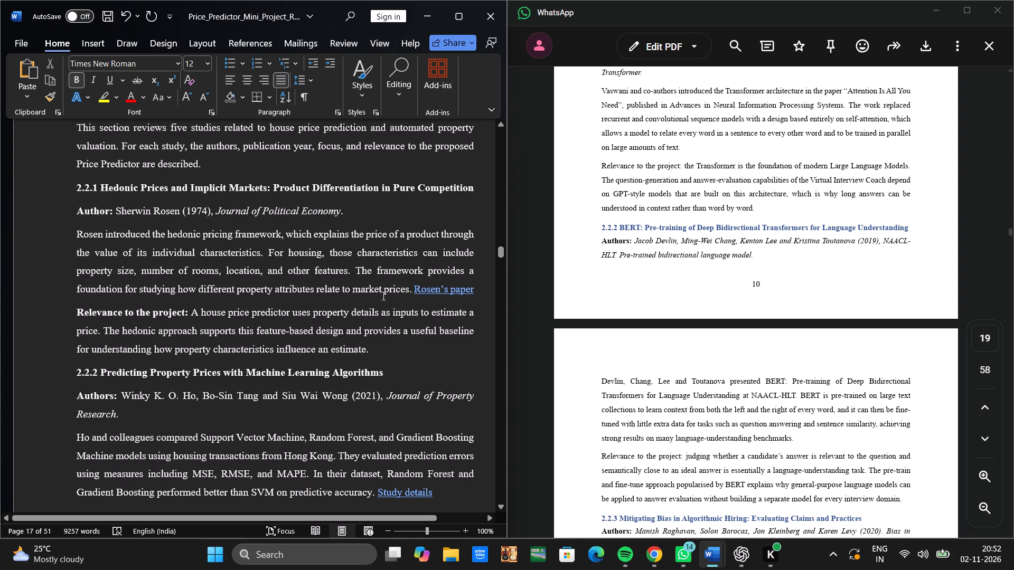
scroll(382, 296, down, 2)
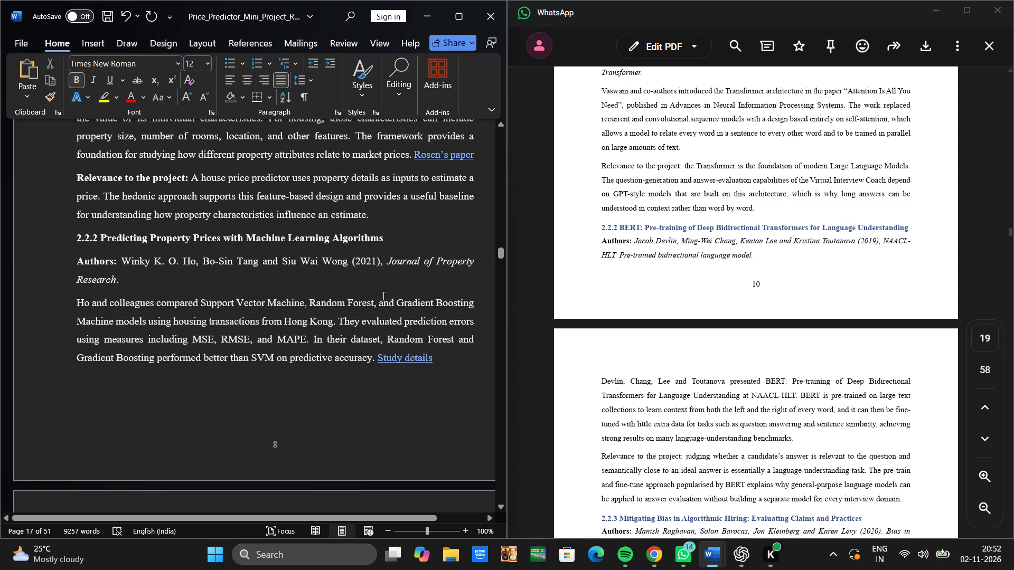
scroll(382, 296, down, 2)
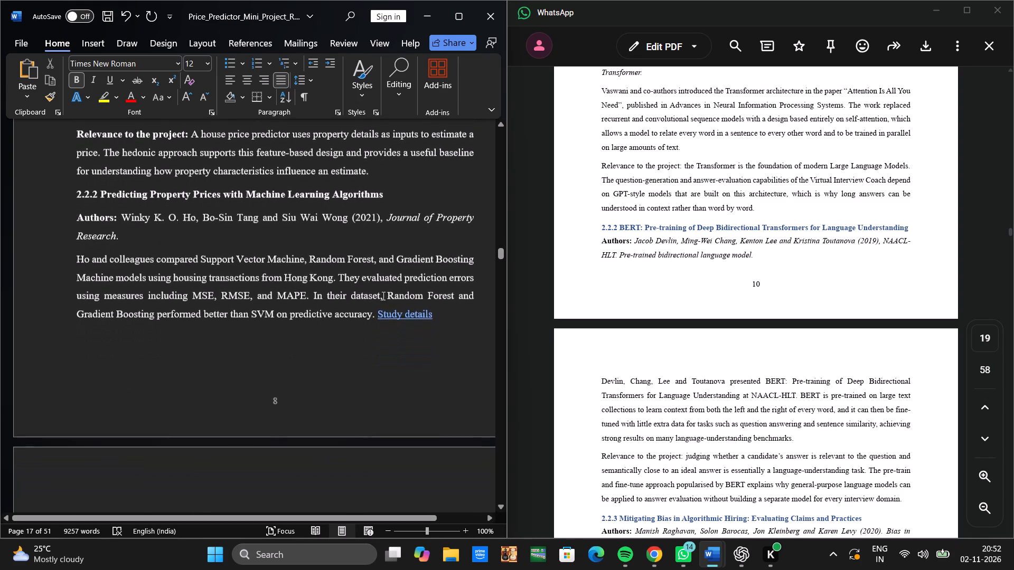
scroll(382, 296, down, 4)
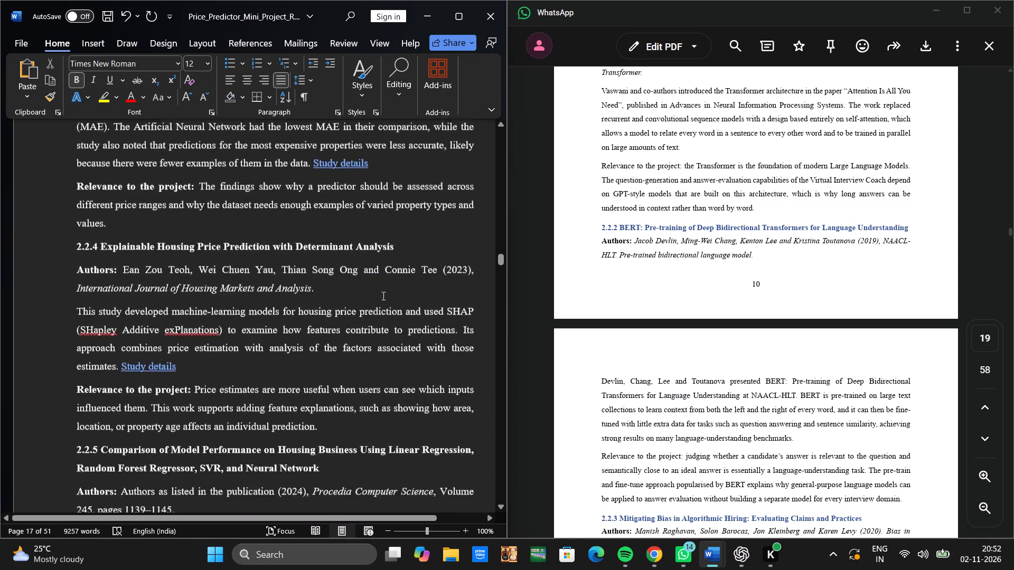
scroll(382, 296, down, 3)
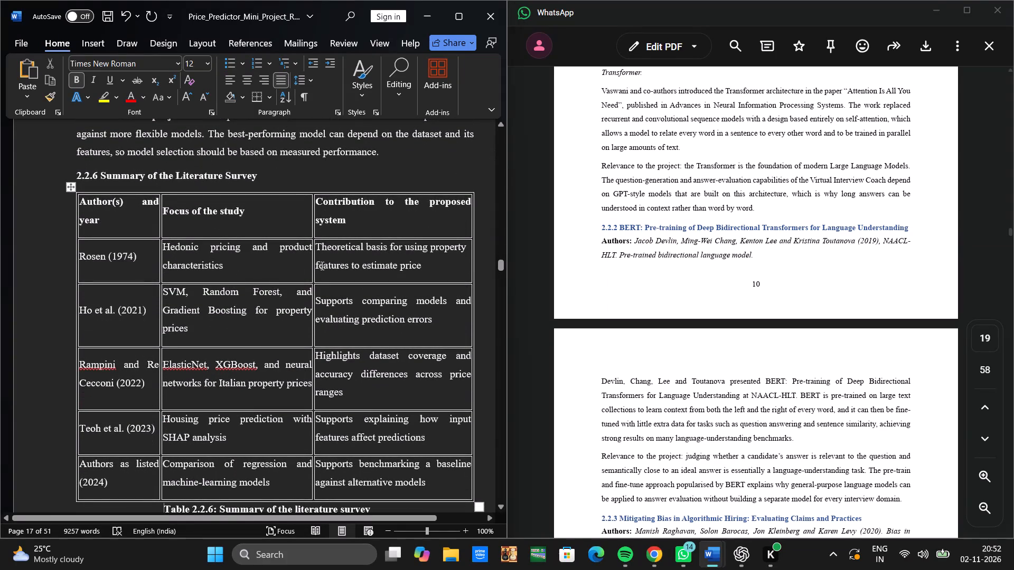
Select the entire 2.2.6 summary table and look through its available border options.
drag(73, 185, 81, 194)
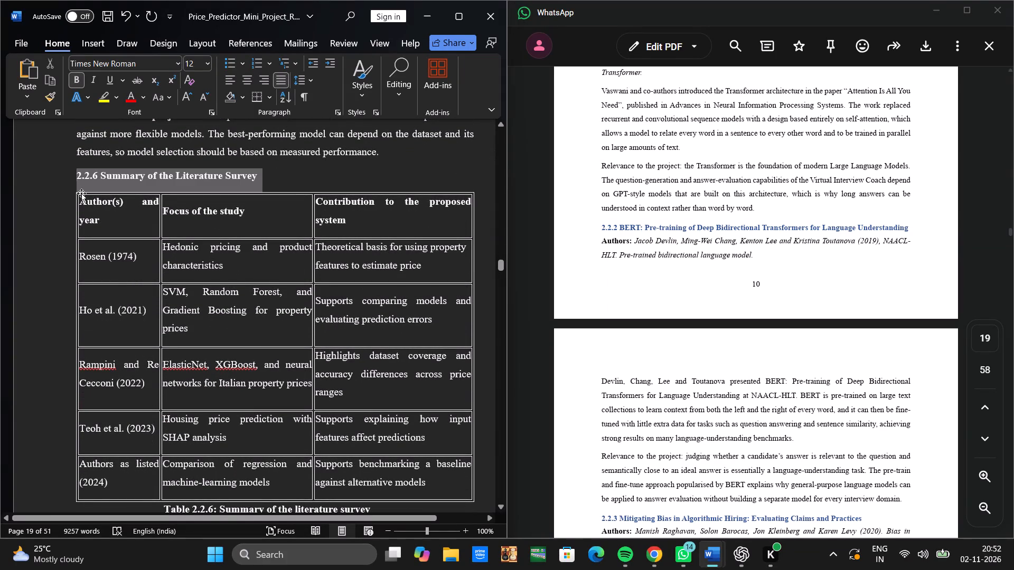
drag(81, 194, 72, 196)
click(72, 196)
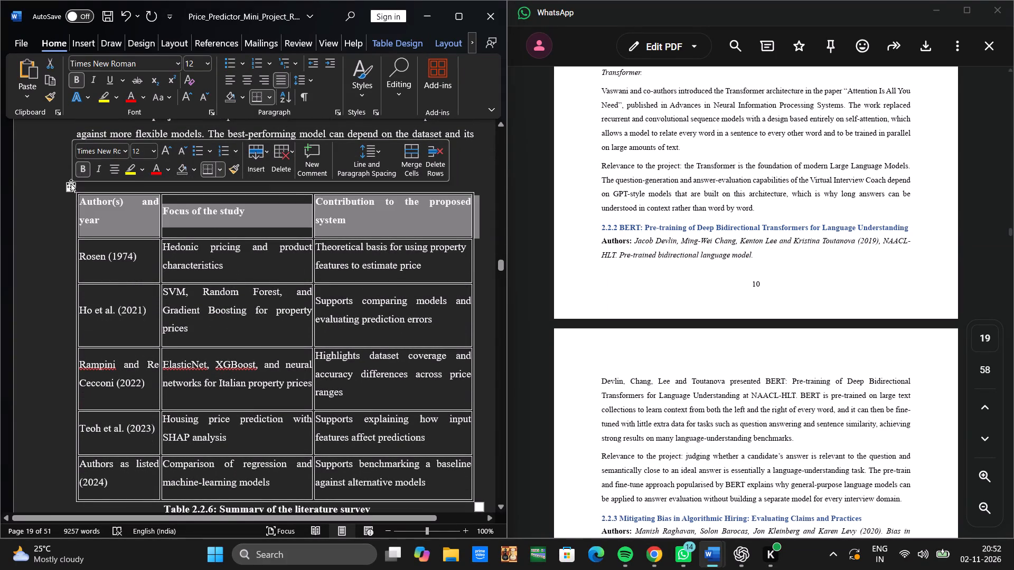
click(70, 184)
click(70, 184)
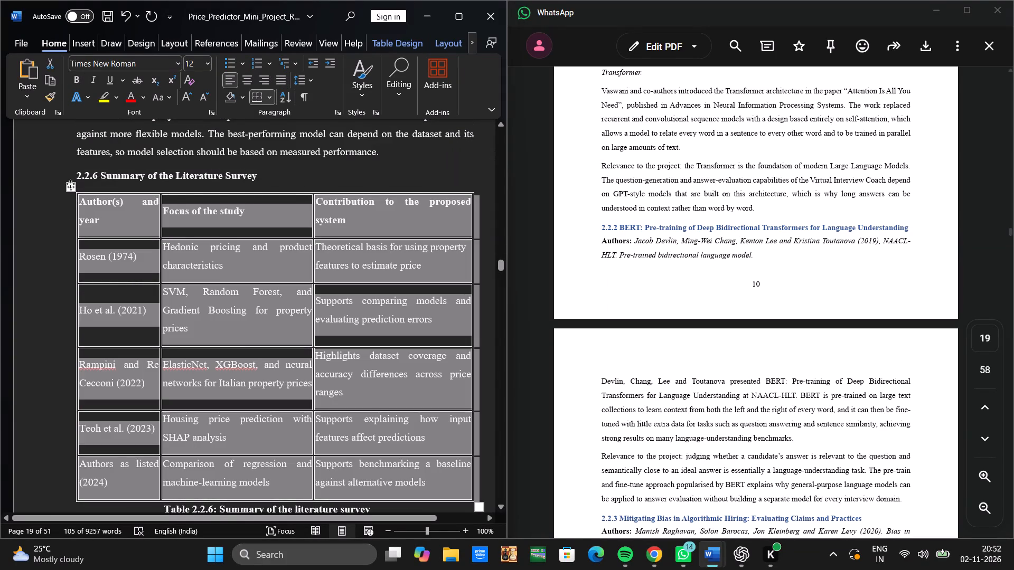
click(70, 184)
click(70, 184)
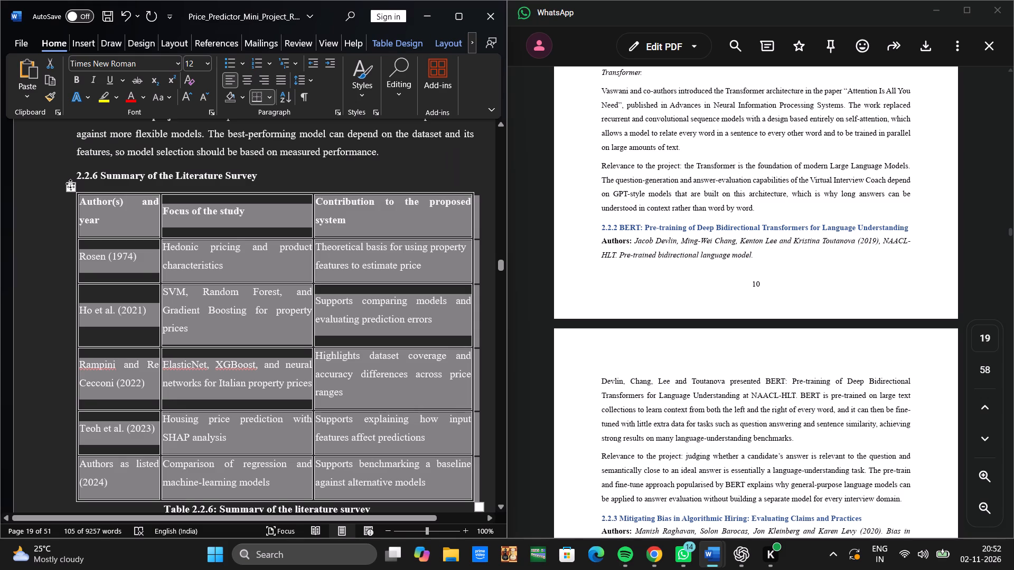
click(70, 184)
drag(72, 187, 71, 186)
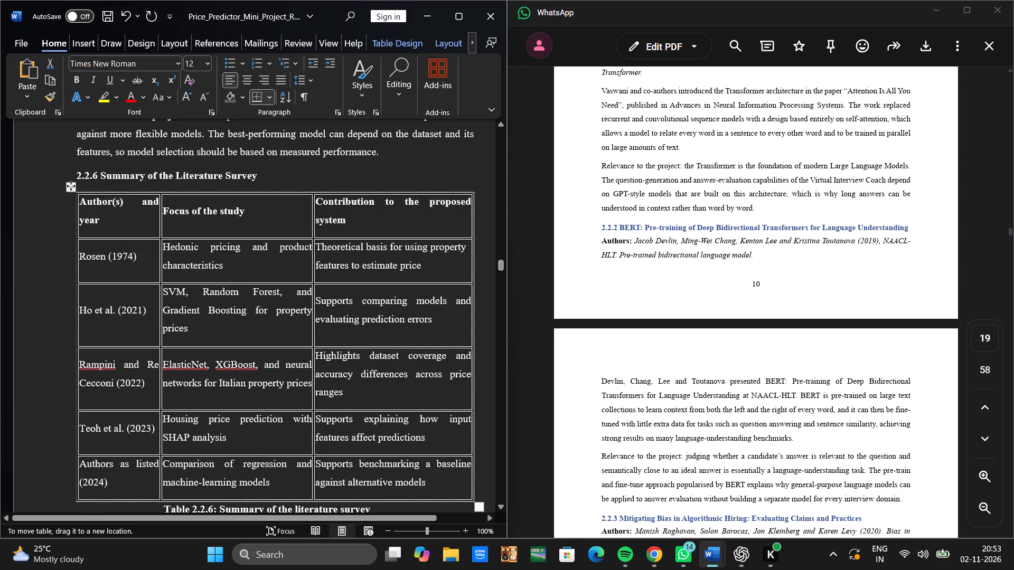
drag(71, 186, 69, 195)
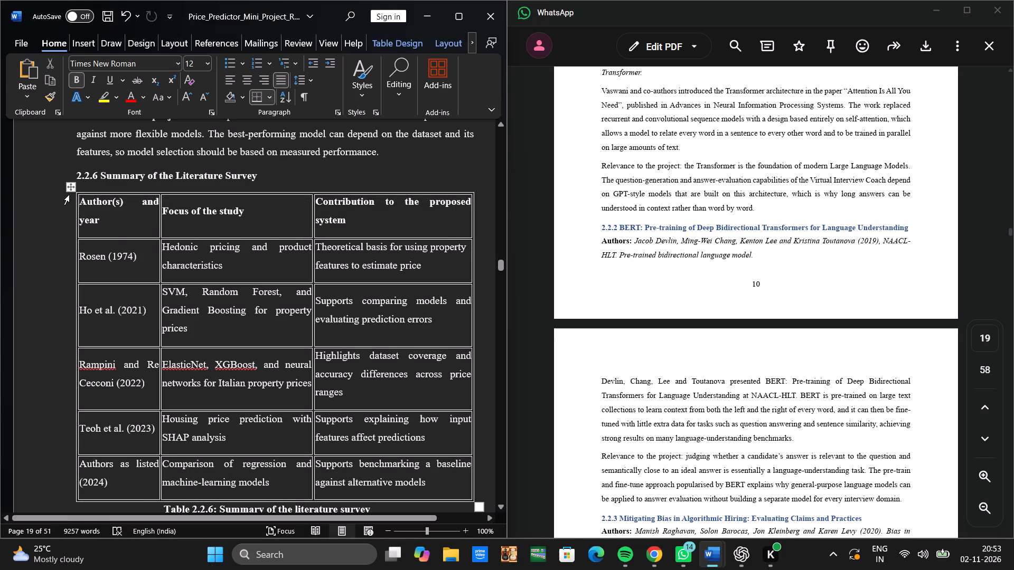
click(70, 189)
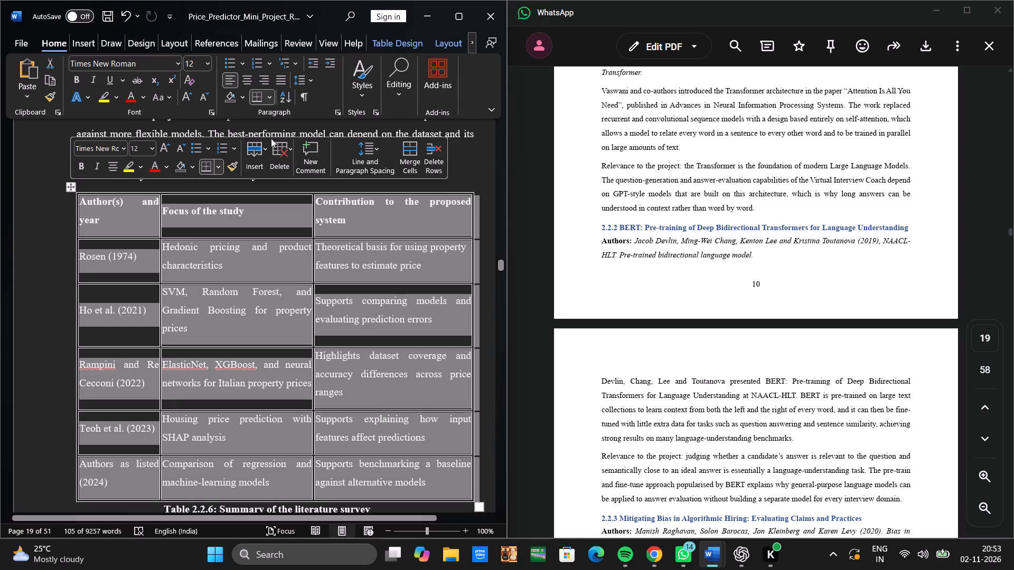
click(218, 165)
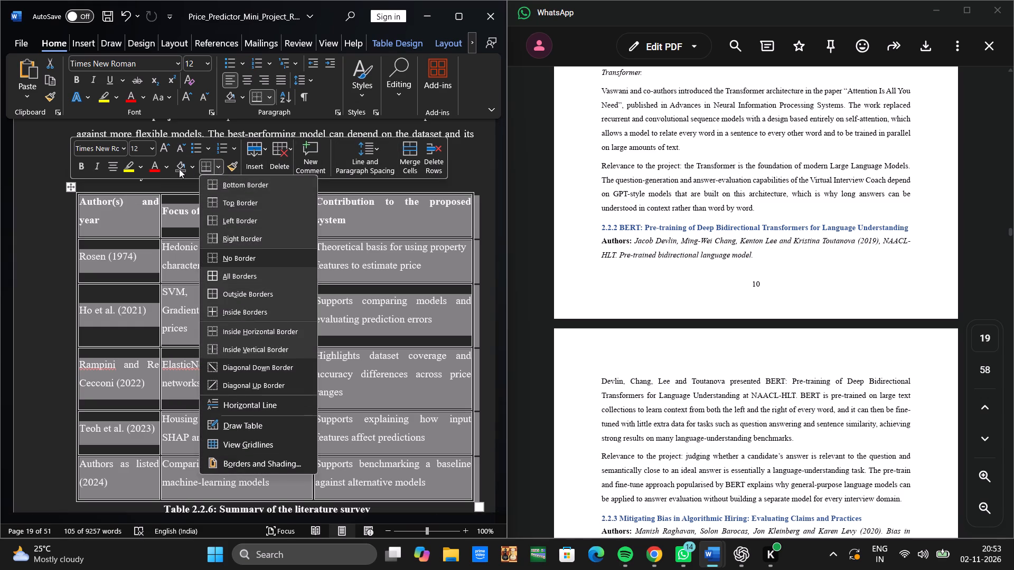
click(179, 169)
click(179, 169)
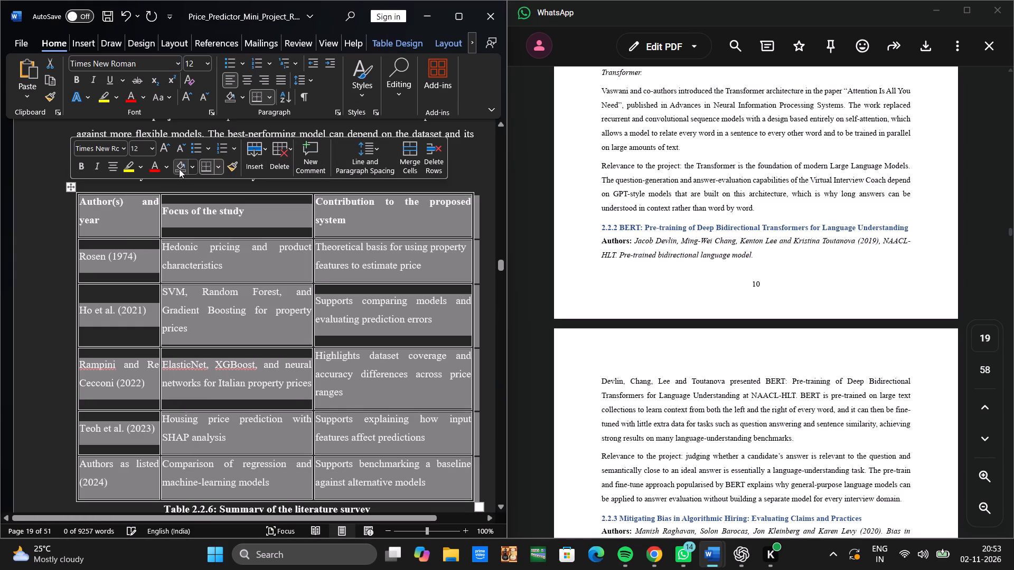
click(217, 166)
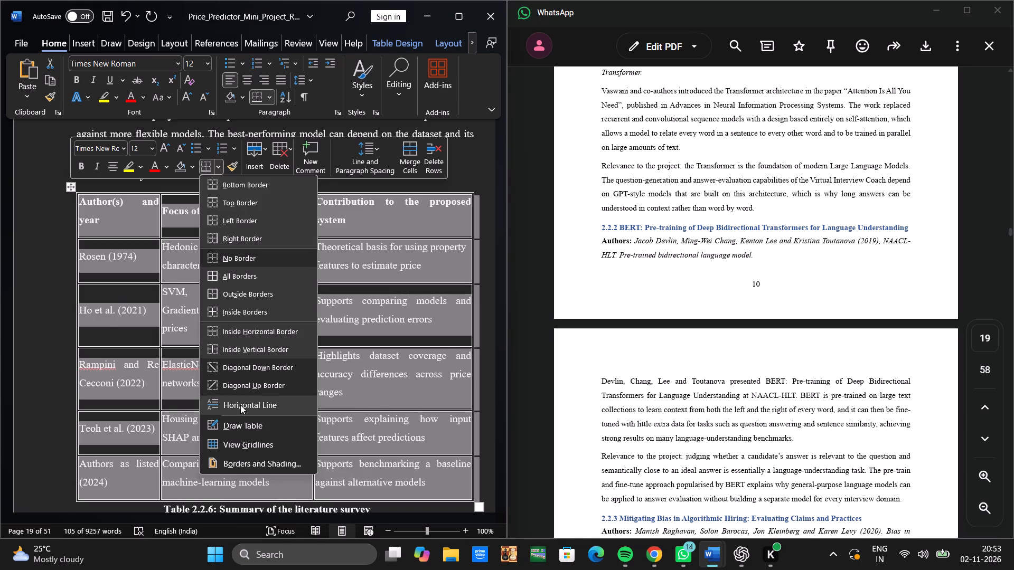
click(485, 164)
Examine the border options available for the header row of the 1.7.2 Advantages over the Existing System table.
scroll(485, 164, up, 3)
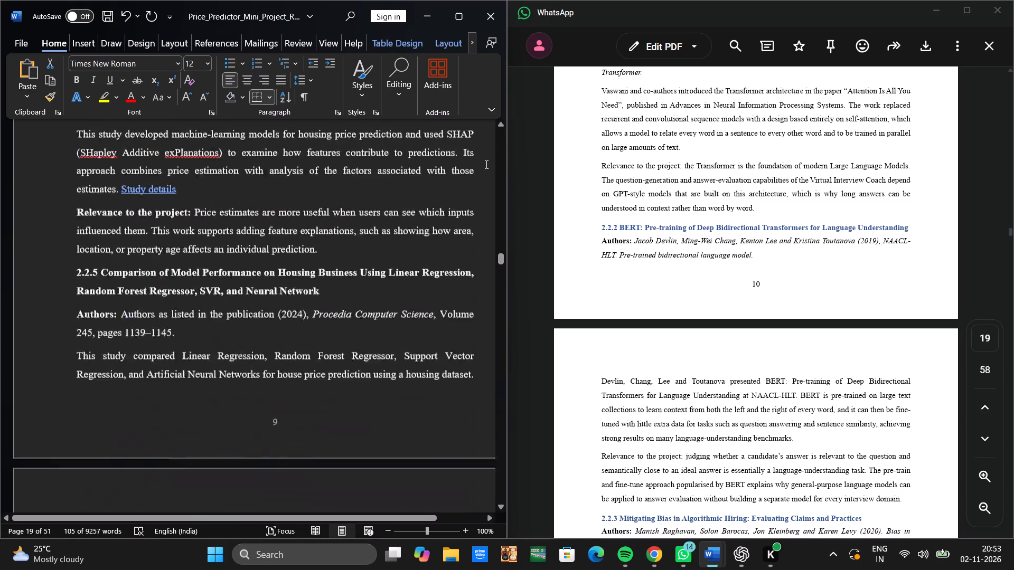
scroll(485, 164, up, 12)
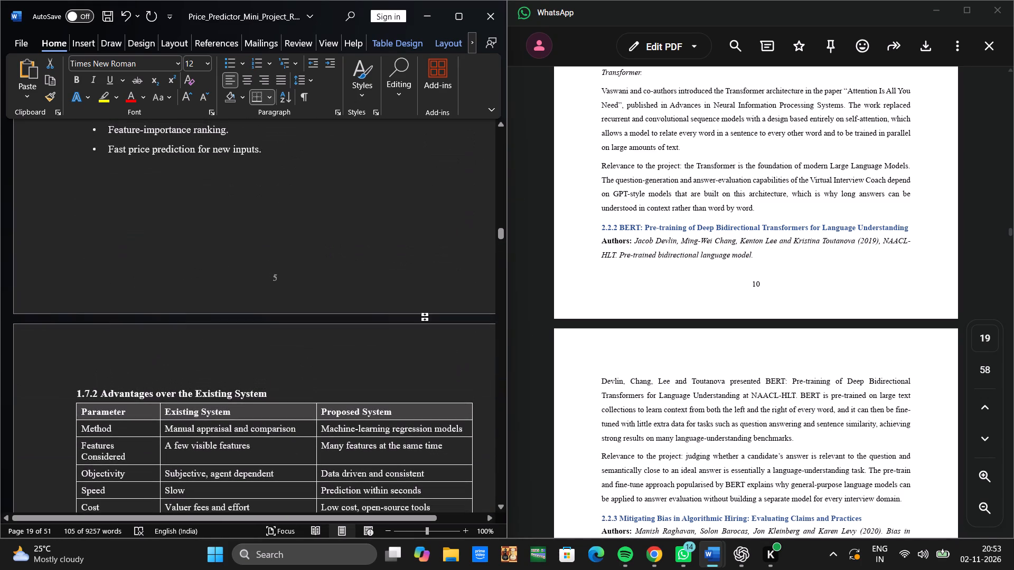
click(414, 408)
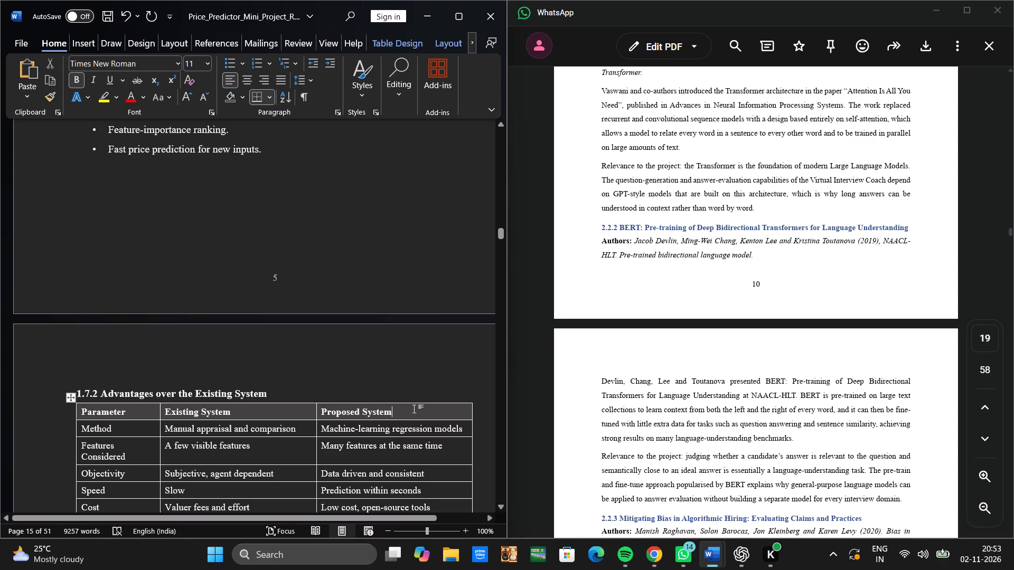
right_click(414, 408)
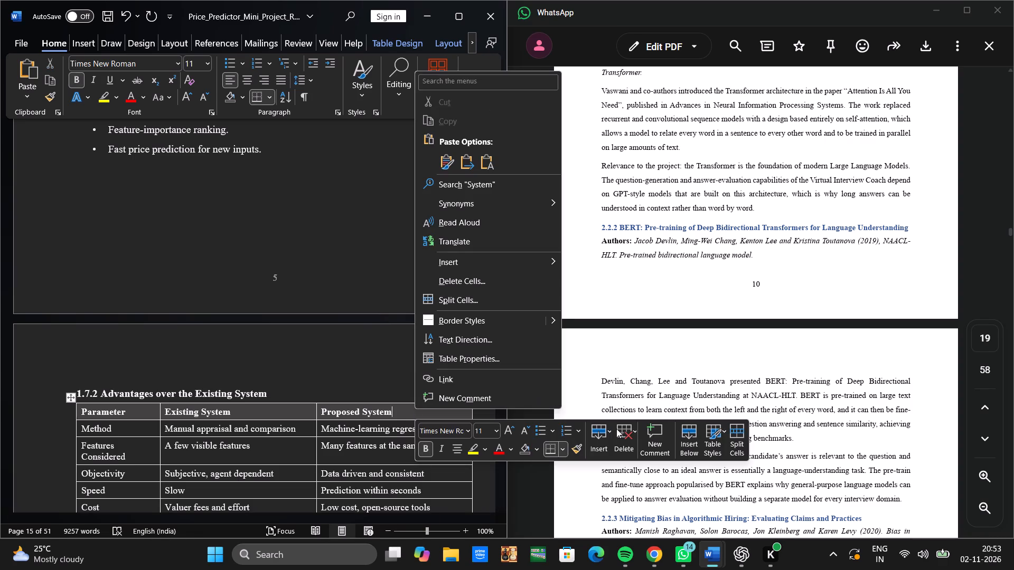
click(565, 452)
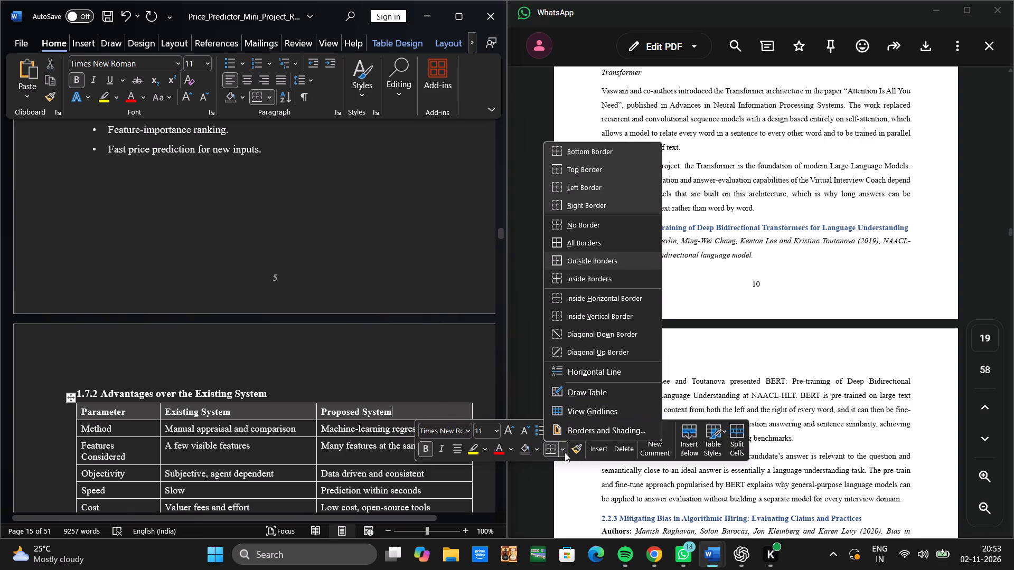
click(424, 357)
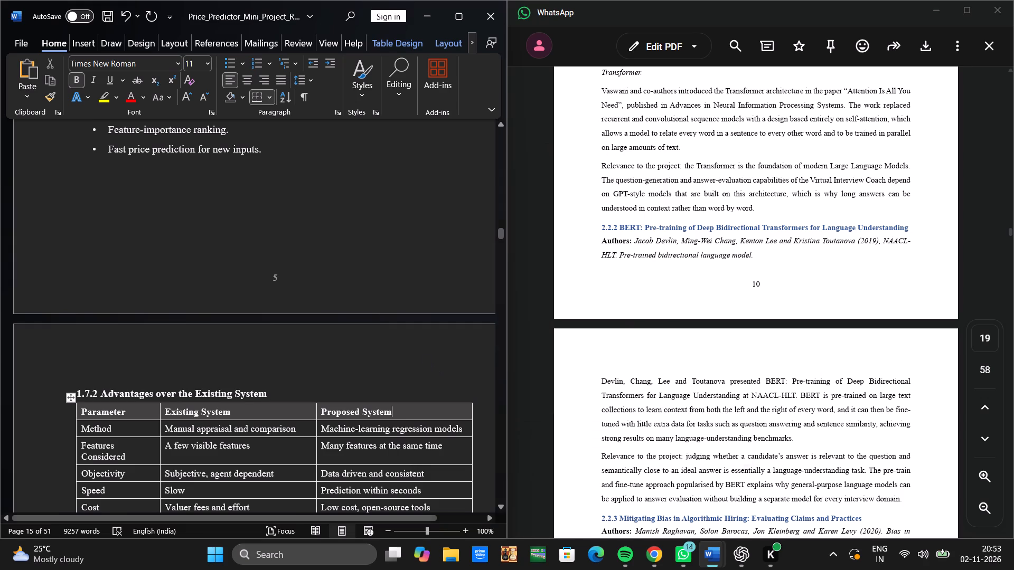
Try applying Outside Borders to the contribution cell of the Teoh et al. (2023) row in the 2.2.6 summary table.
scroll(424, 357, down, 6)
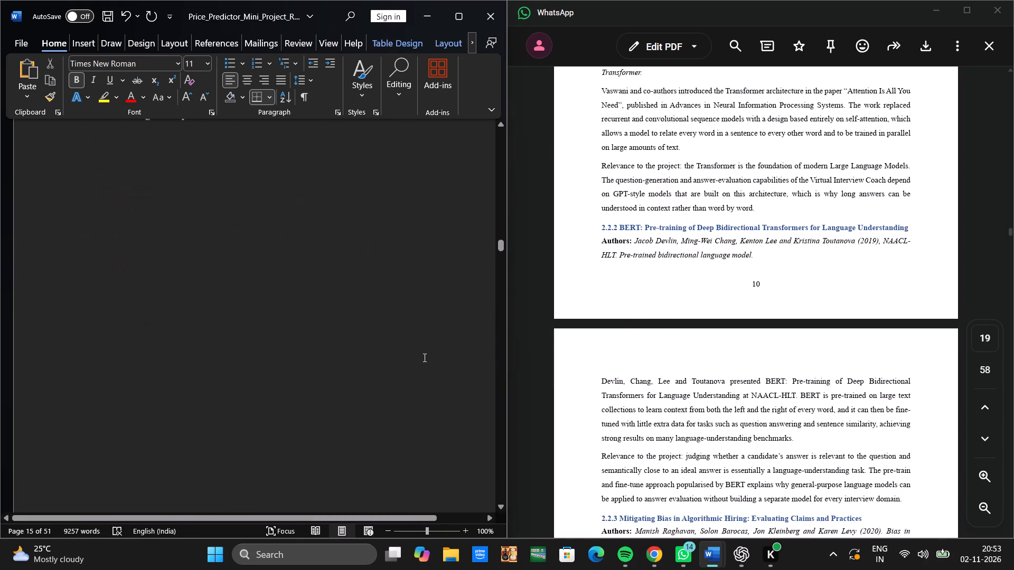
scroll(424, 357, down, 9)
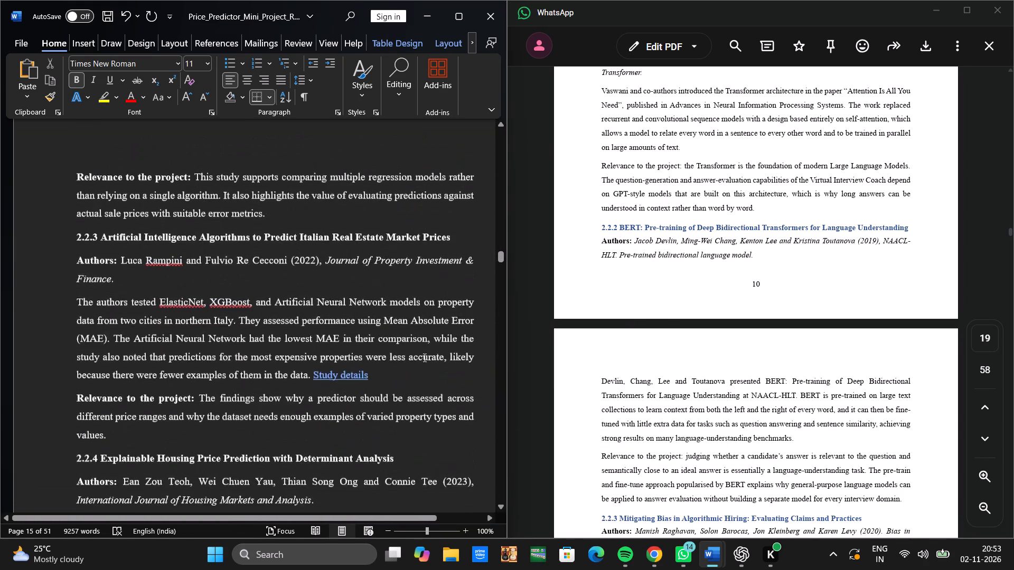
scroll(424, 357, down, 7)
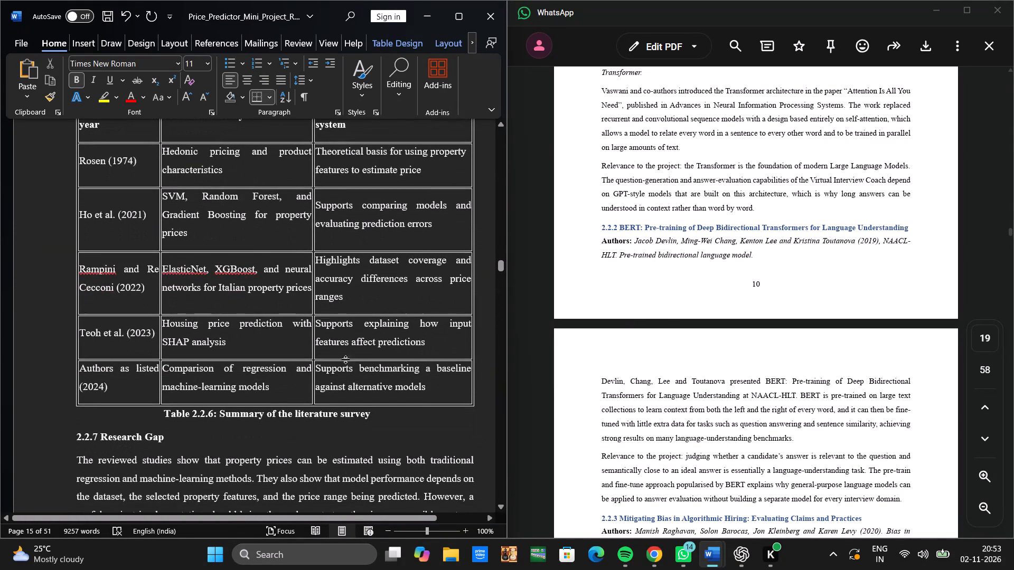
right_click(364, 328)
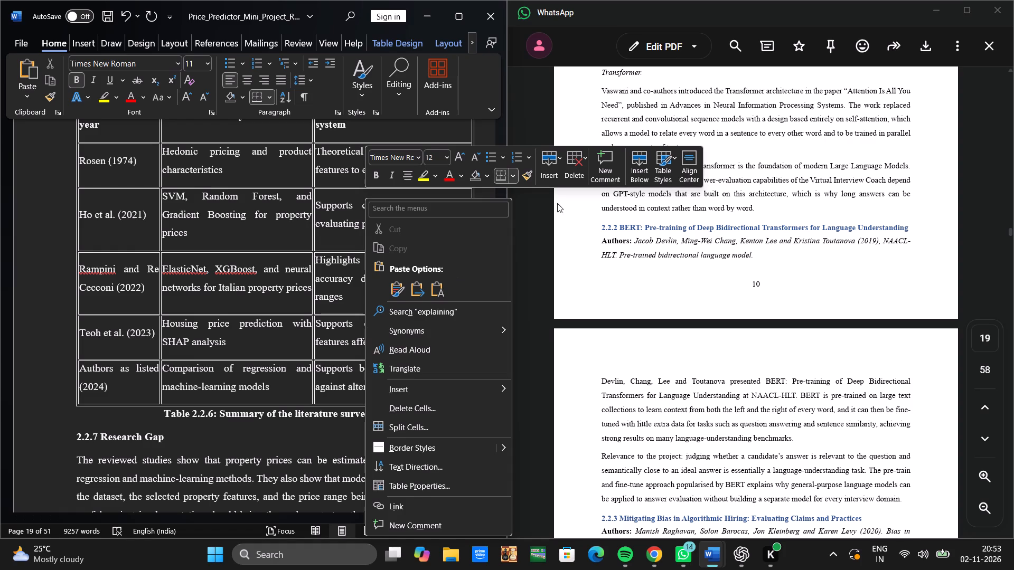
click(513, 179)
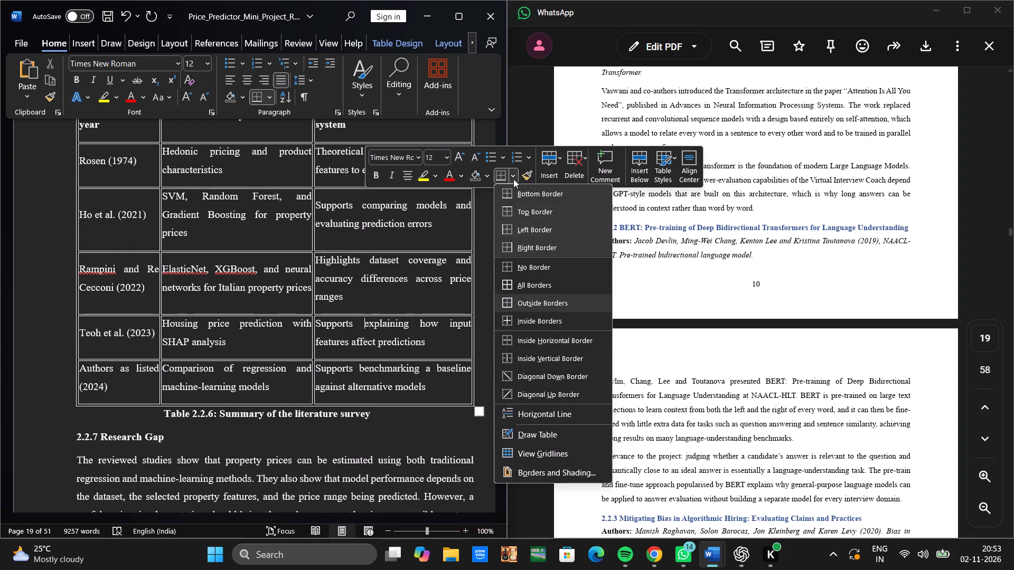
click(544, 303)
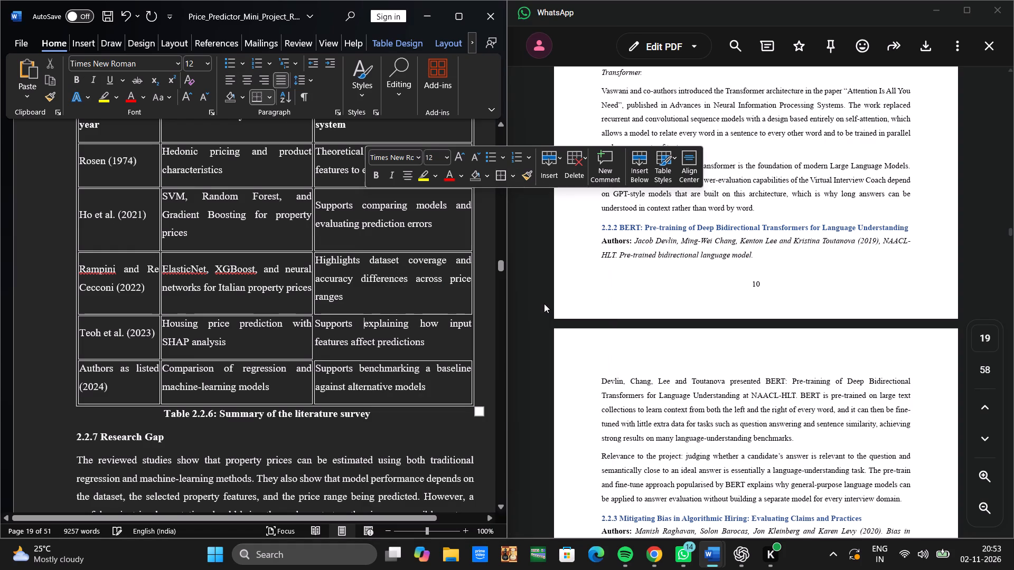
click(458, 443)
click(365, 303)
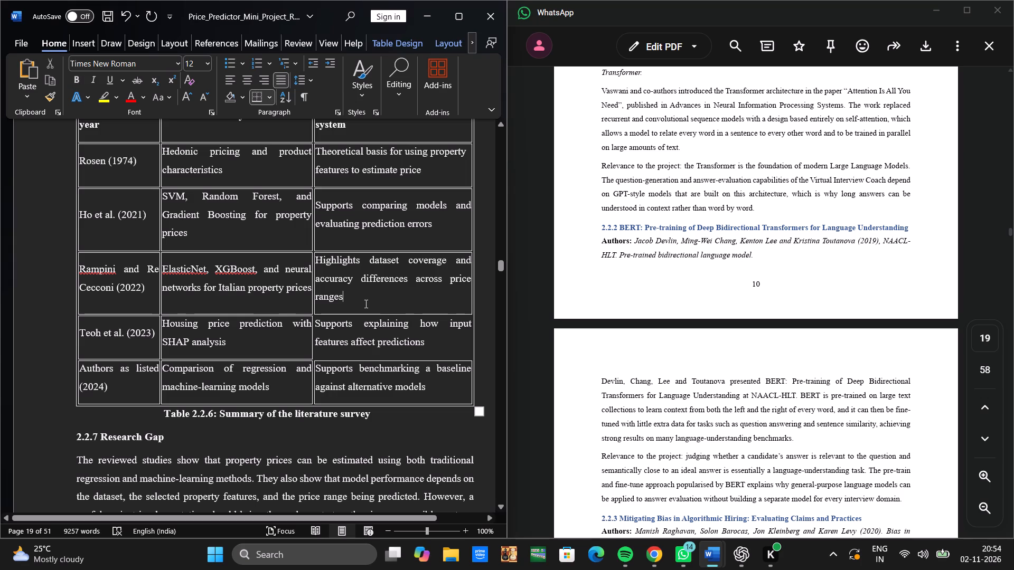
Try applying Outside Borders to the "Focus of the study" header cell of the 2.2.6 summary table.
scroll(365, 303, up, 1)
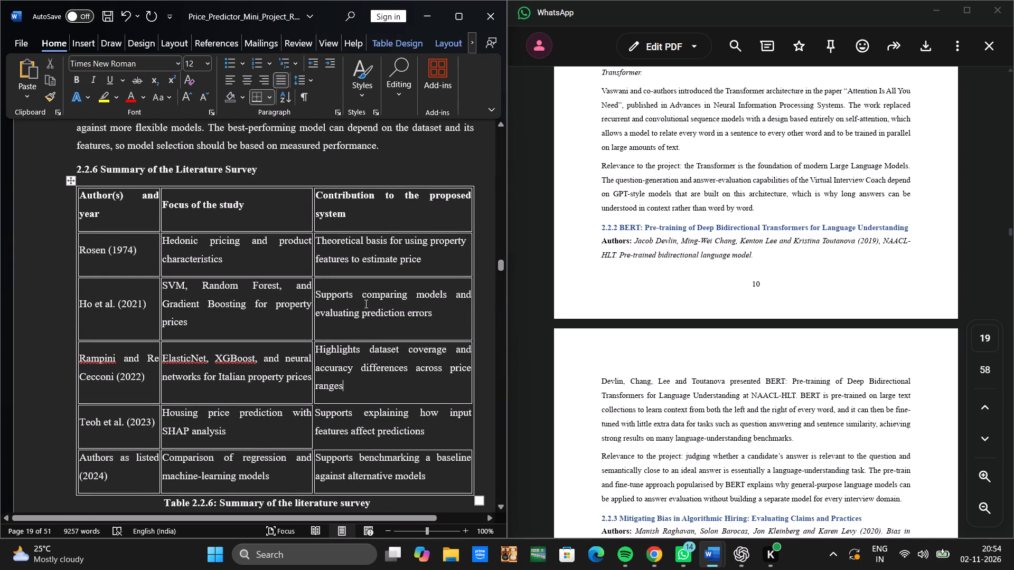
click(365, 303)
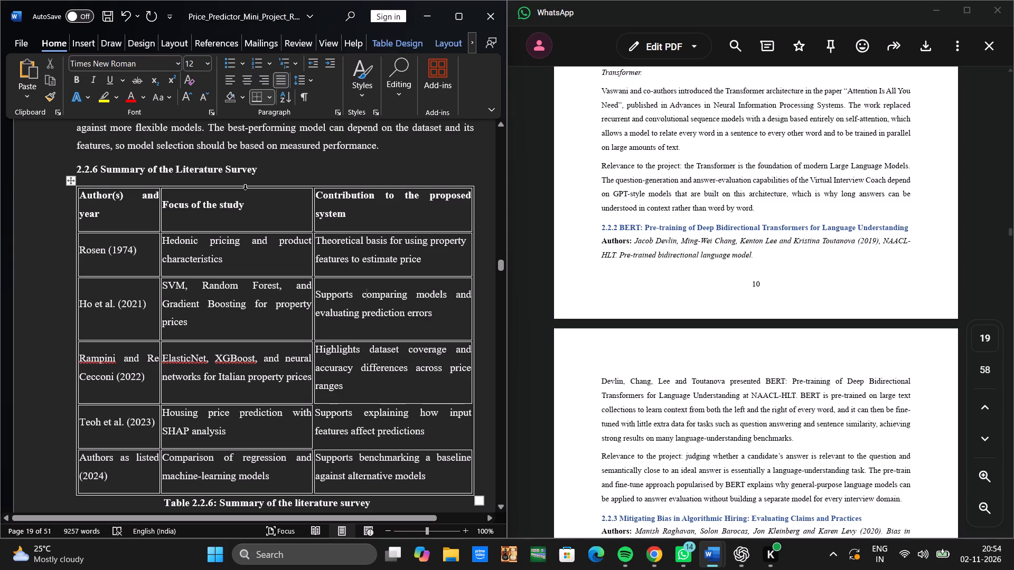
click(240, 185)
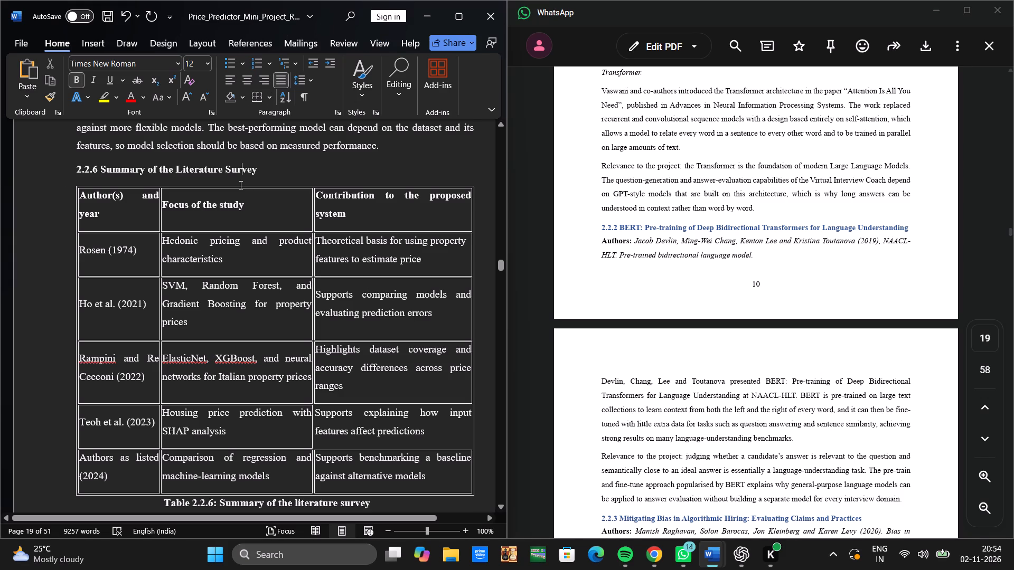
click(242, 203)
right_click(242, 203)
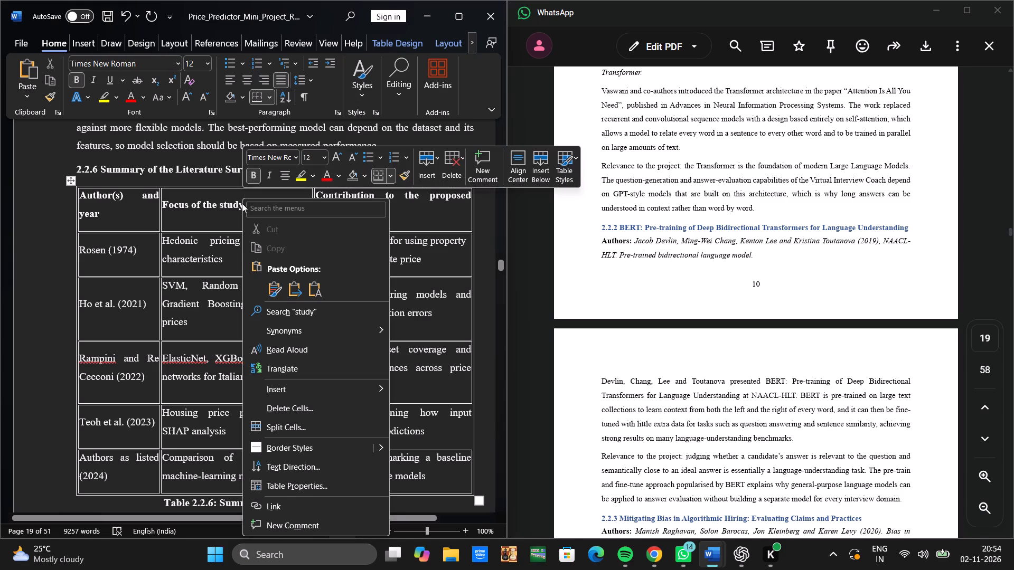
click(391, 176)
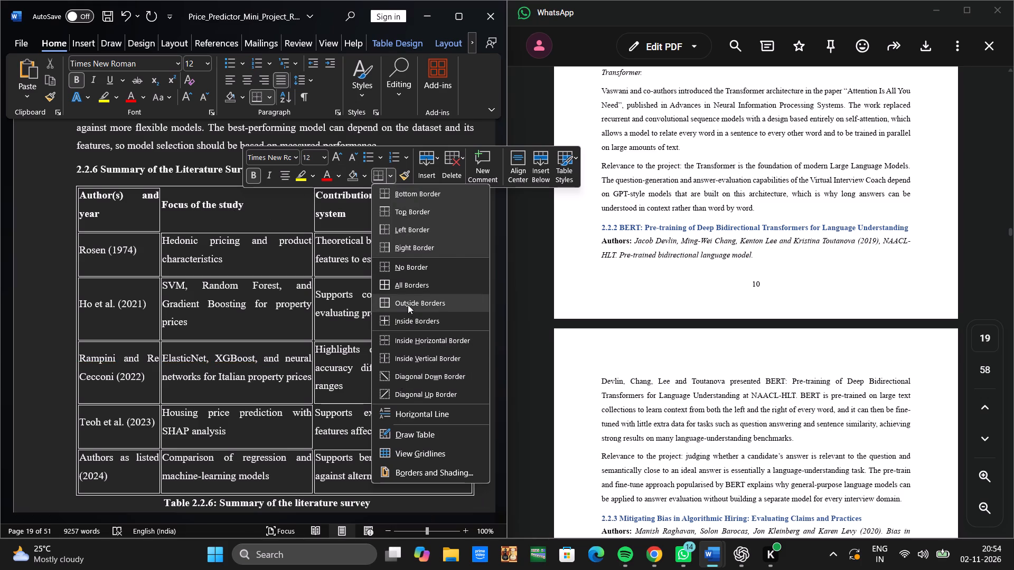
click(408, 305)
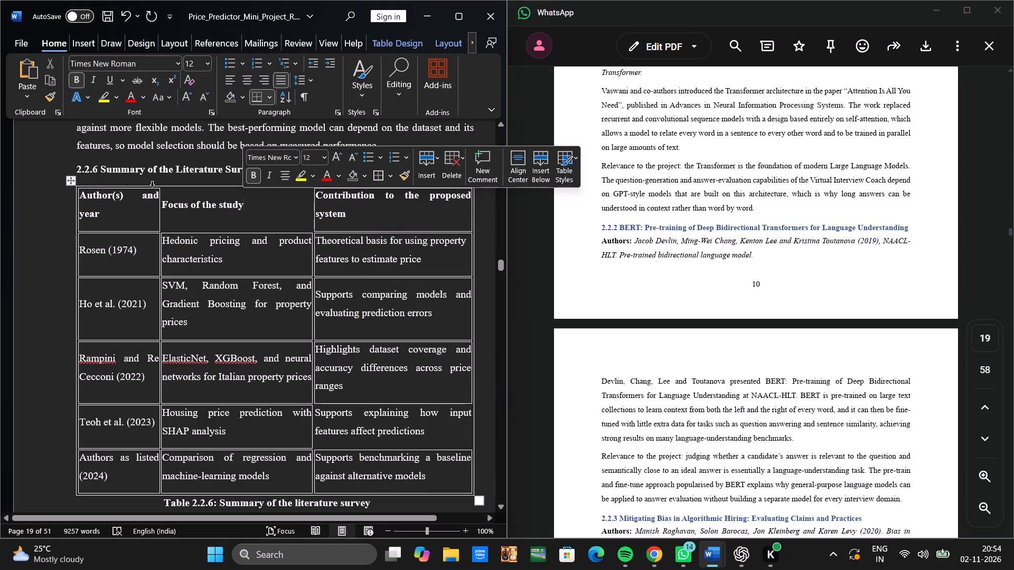
Examine the formatting options of the "Focus of the study" column and the table and row settings in Table Properties.
right_click(185, 187)
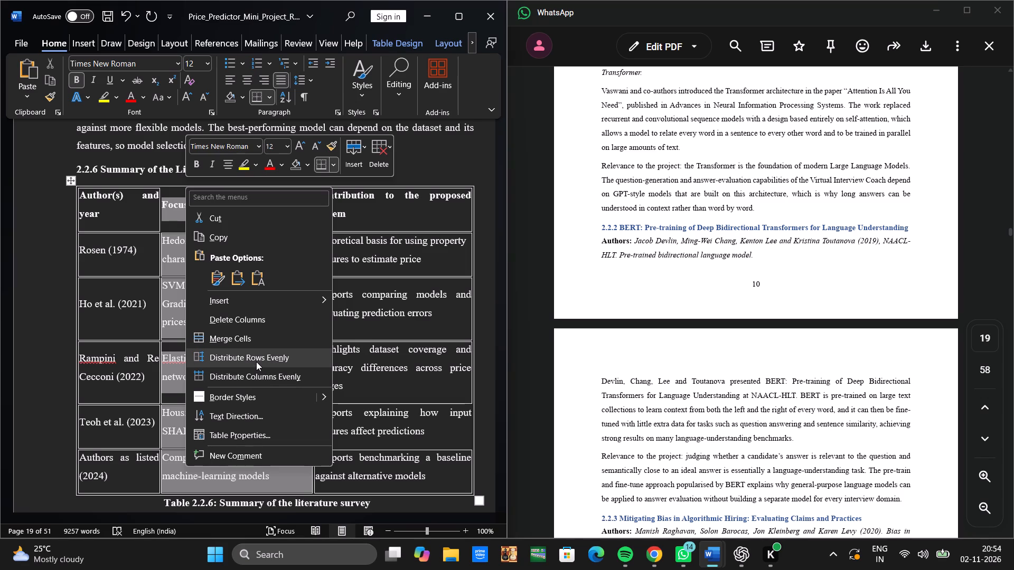
click(278, 393)
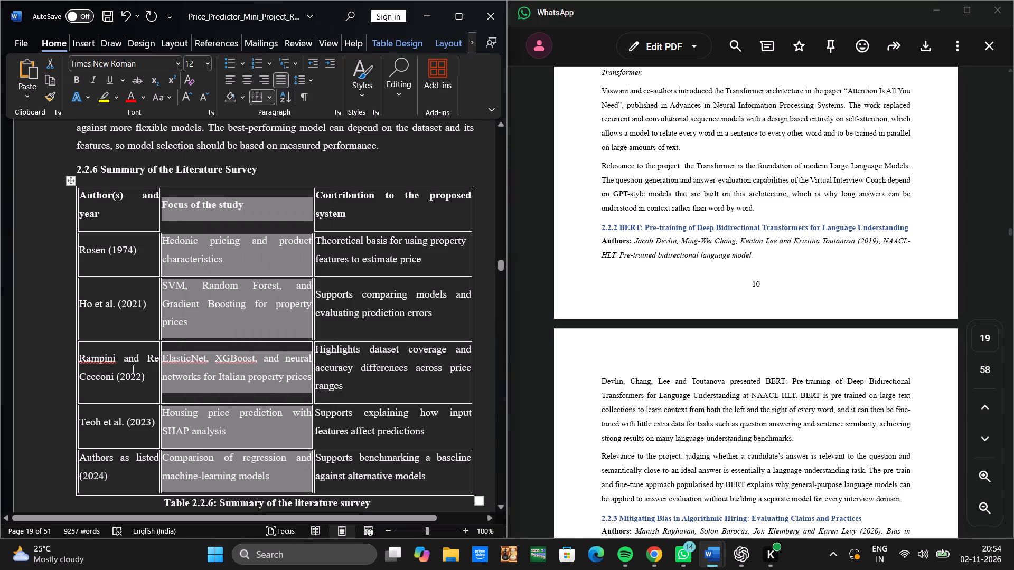
click(36, 366)
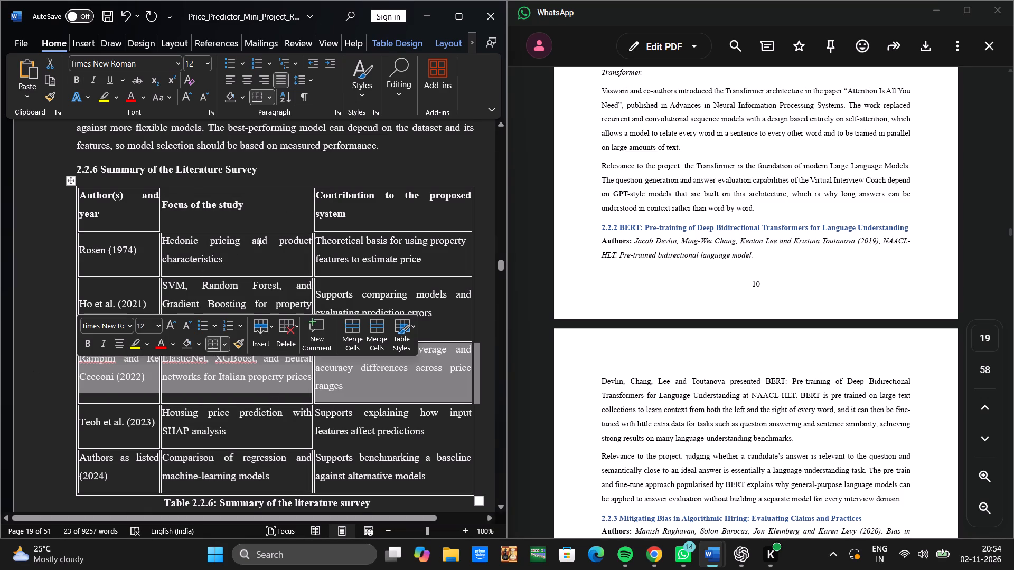
right_click(256, 187)
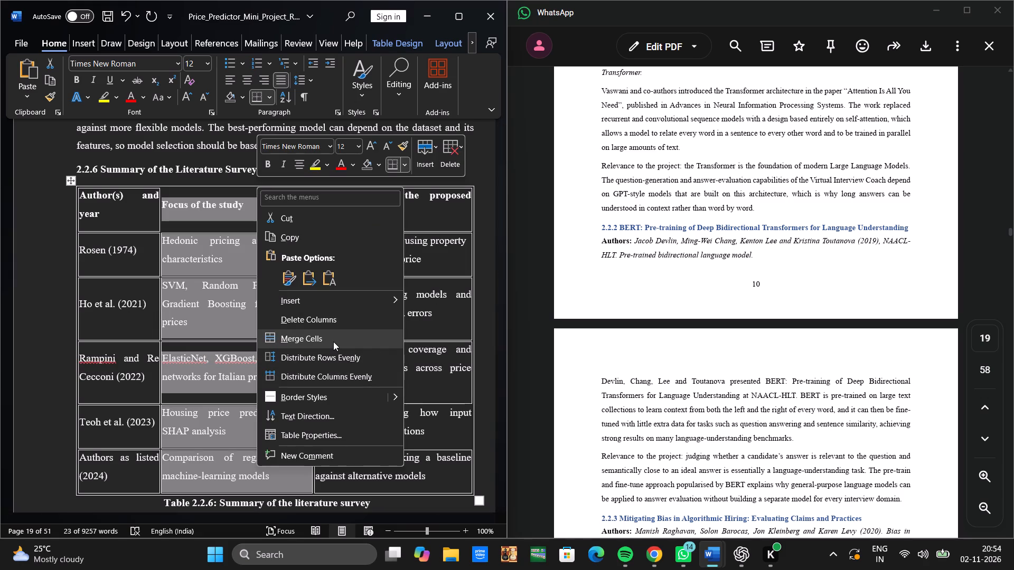
click(346, 437)
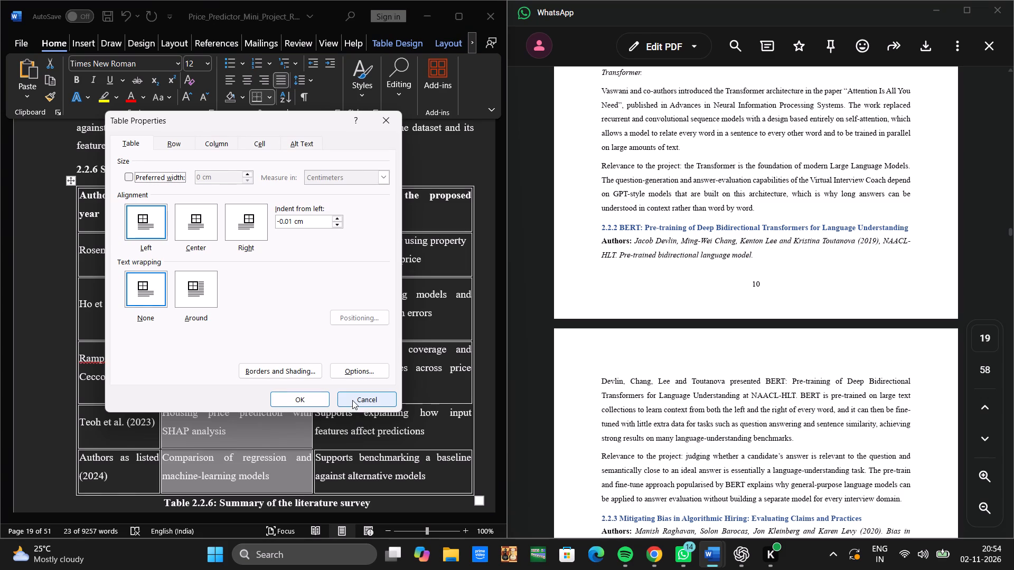
click(175, 142)
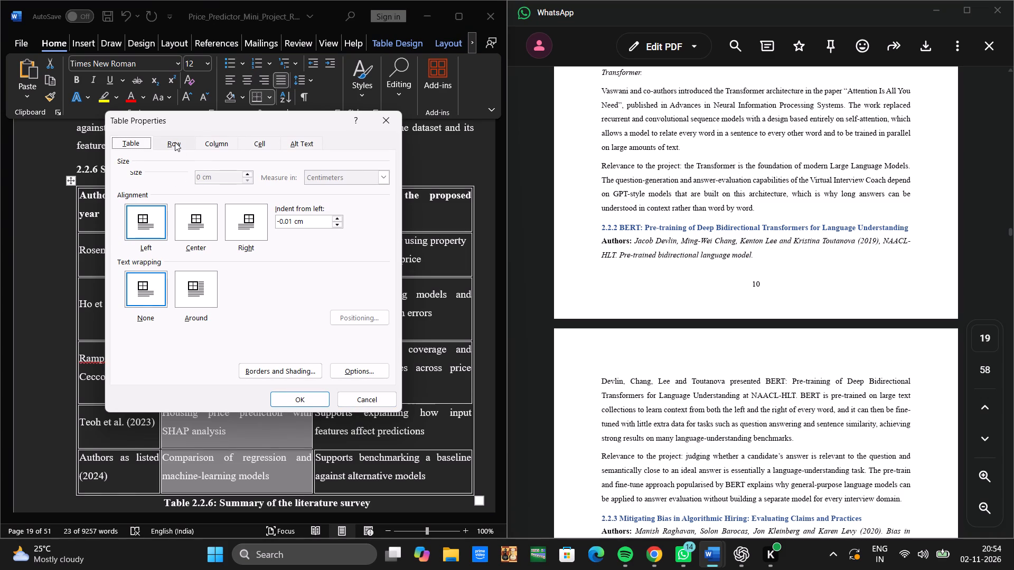
click(389, 127)
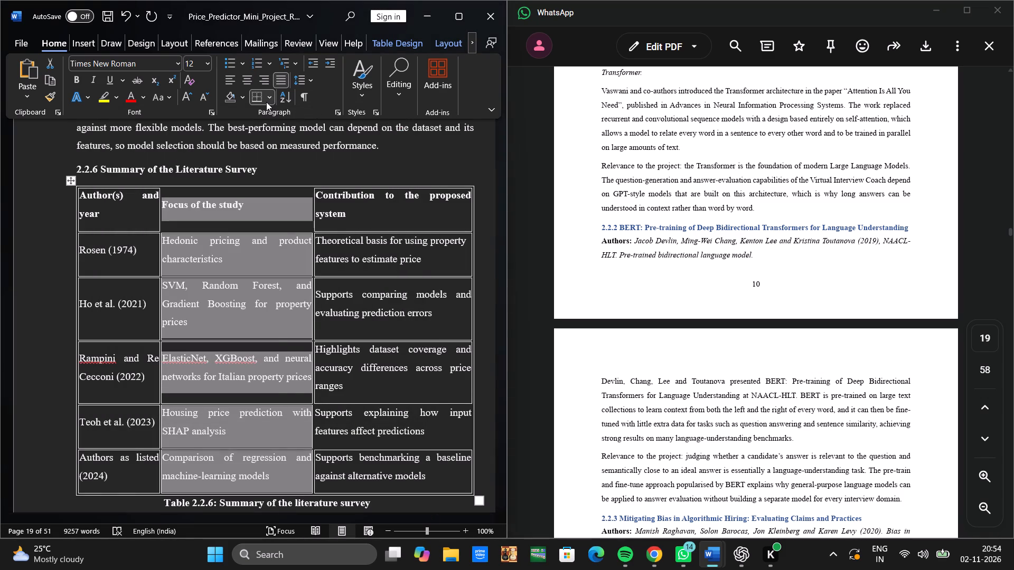
Apply All Borders to the "Focus of the study" column of the 2.2.6 summary table.
click(266, 102)
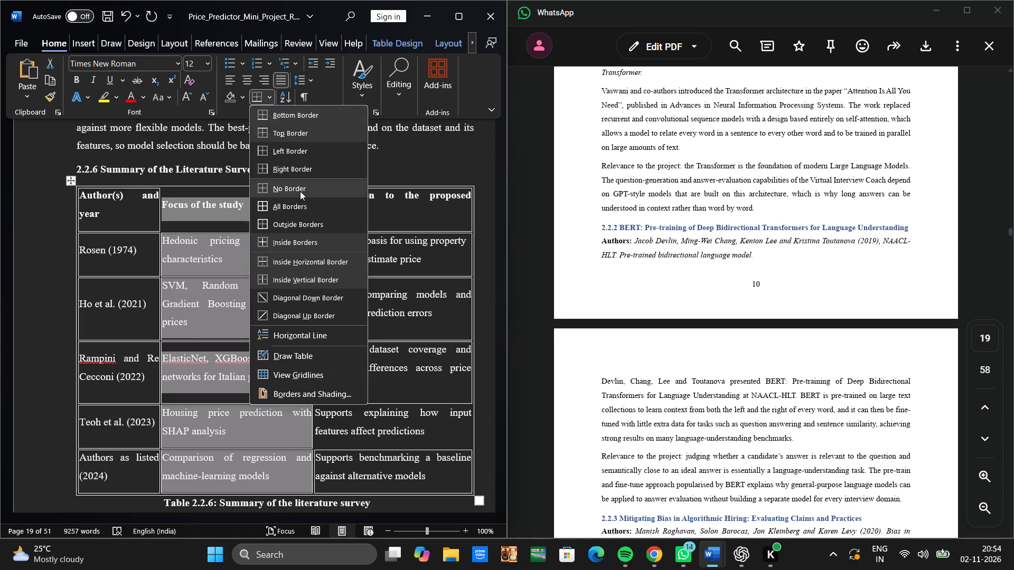
click(298, 210)
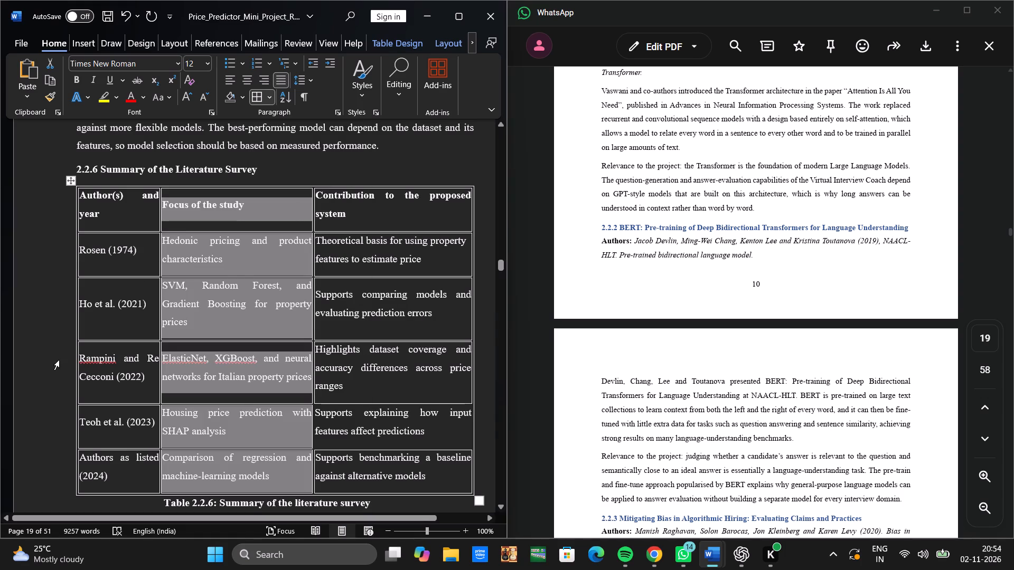
click(48, 286)
Apply All Borders and then Outside Borders to the contribution cell of the Teoh et al. (2023) row.
click(384, 422)
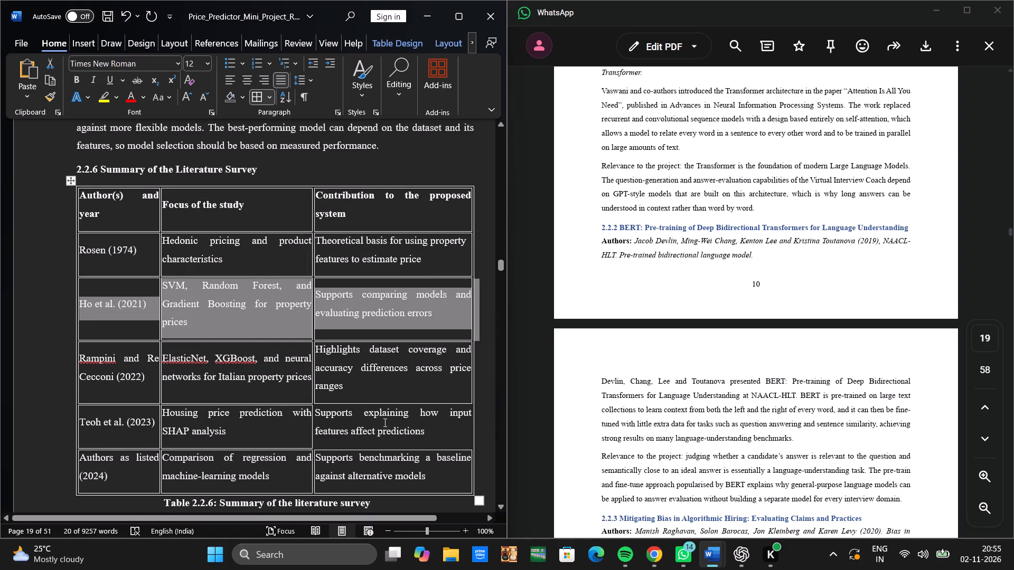
click(267, 93)
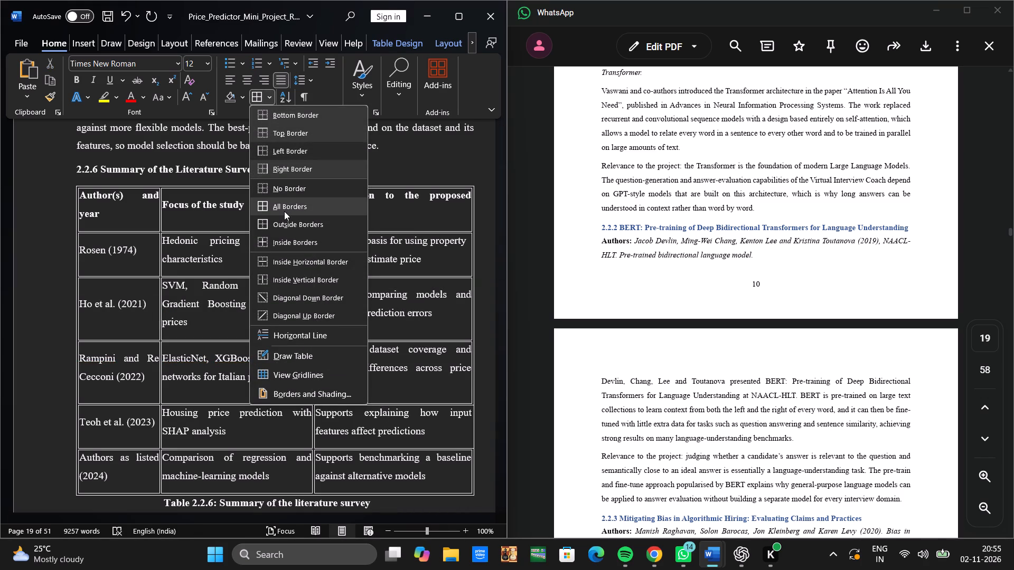
click(284, 211)
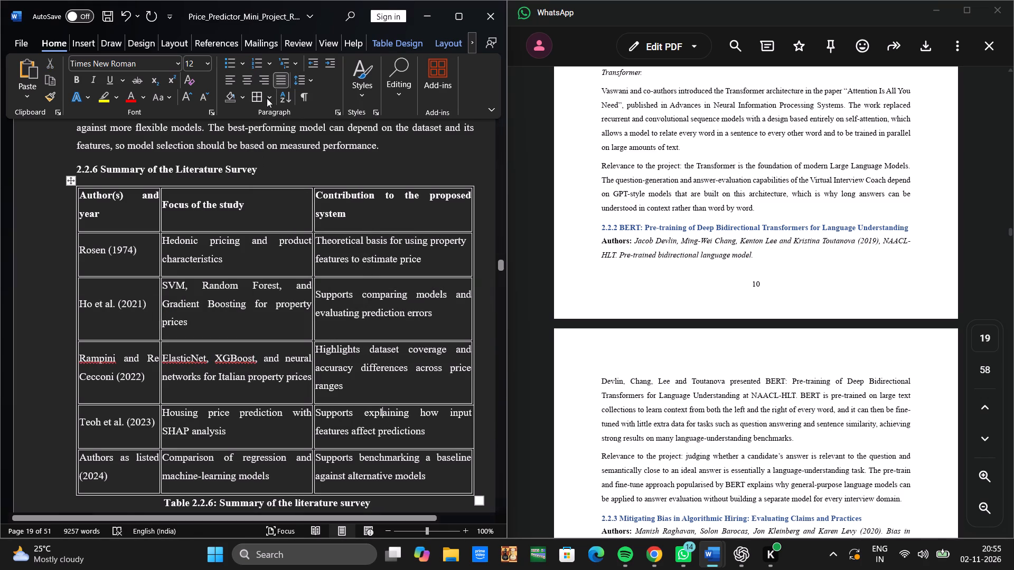
click(267, 98)
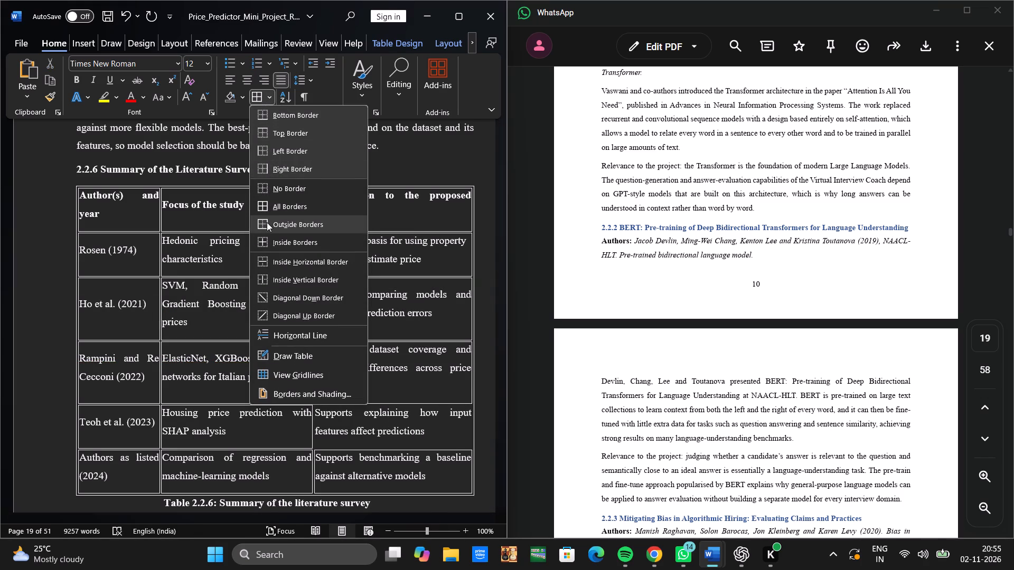
click(267, 224)
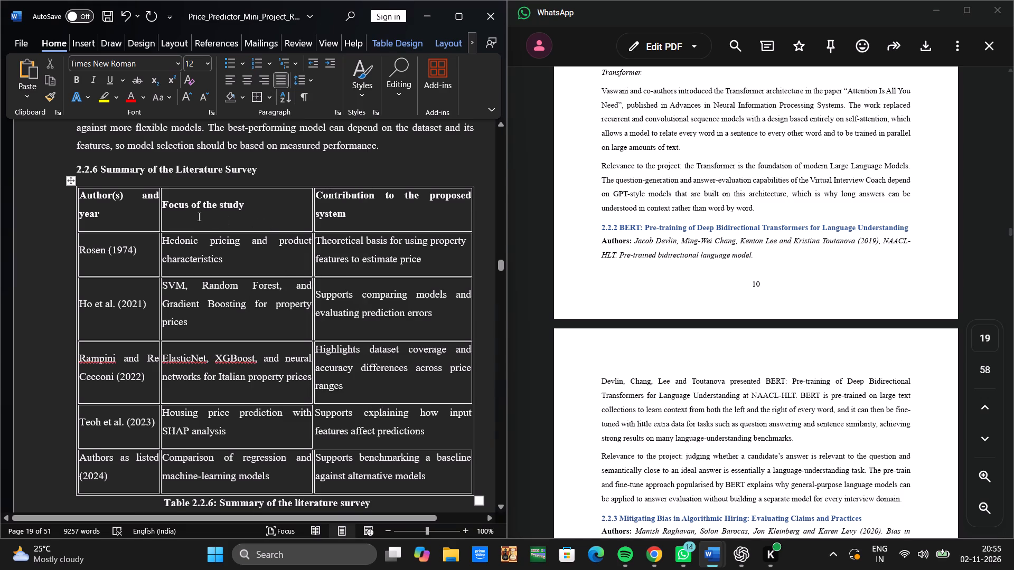
Select the entire 2.2.6 summary table and look through the border options and add-ins for a way to restyle it.
click(86, 183)
drag(86, 183, 187, 244)
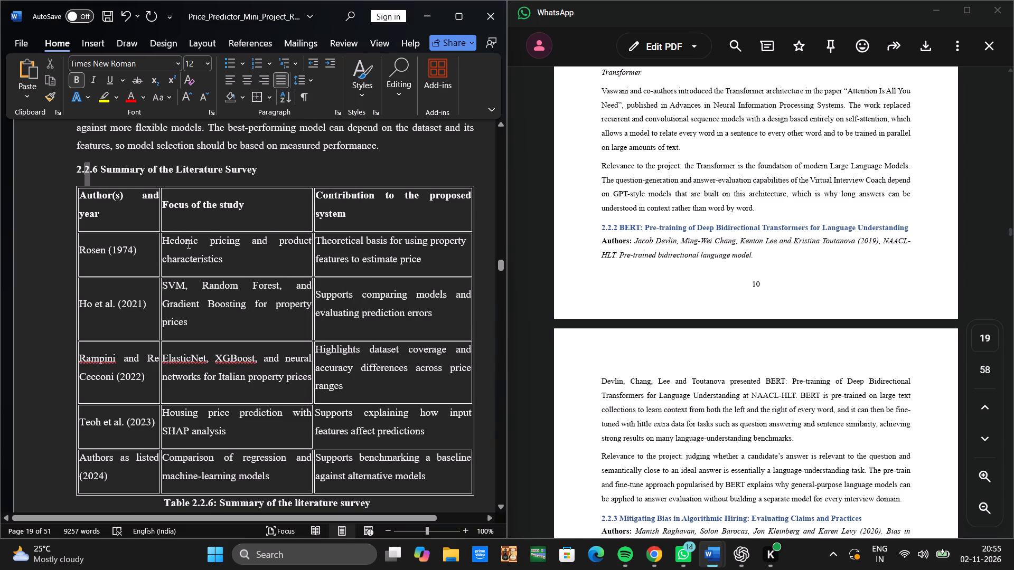
drag(187, 244, 404, 369)
click(364, 165)
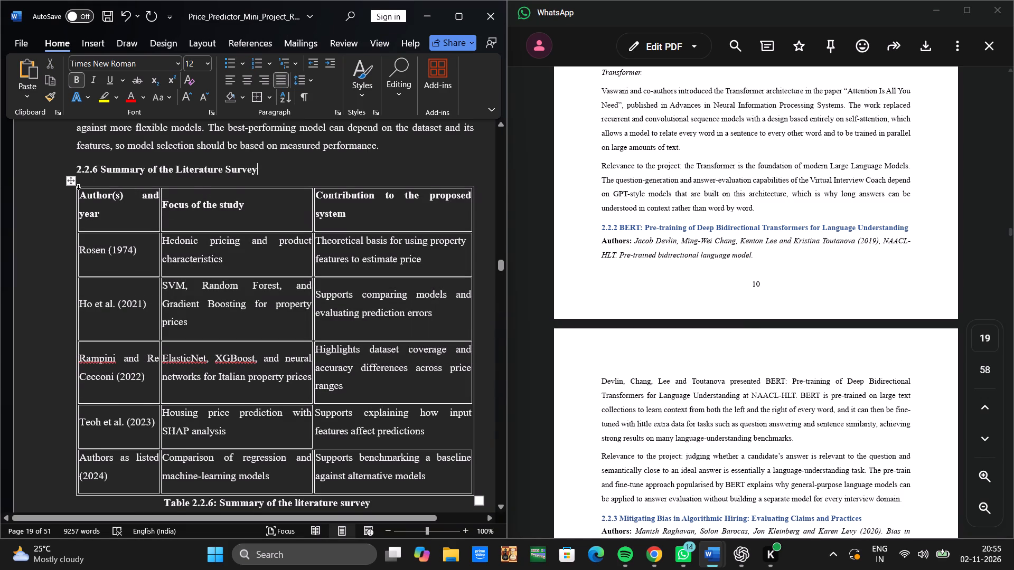
click(78, 189)
drag(78, 189, 527, 463)
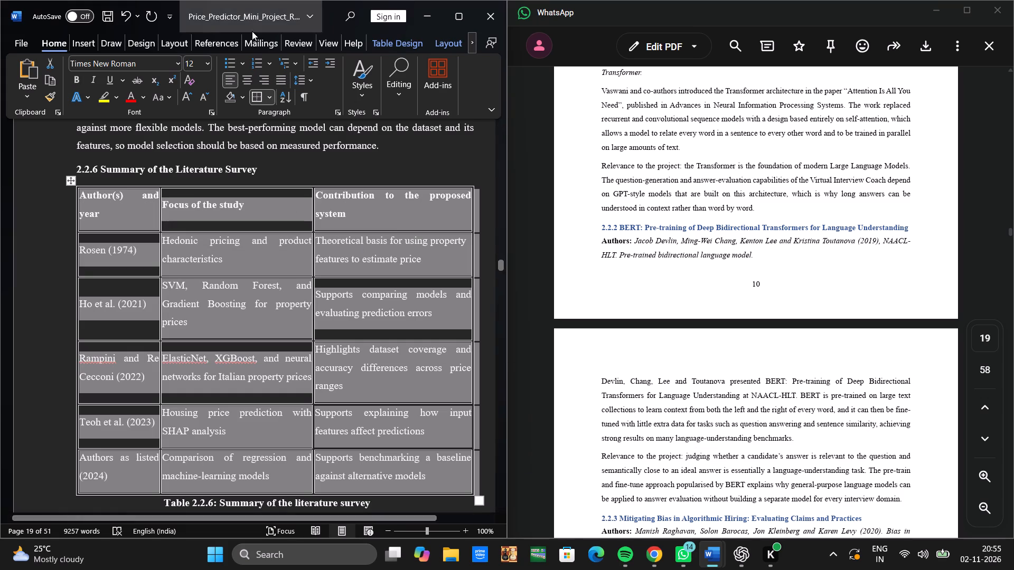
click(267, 90)
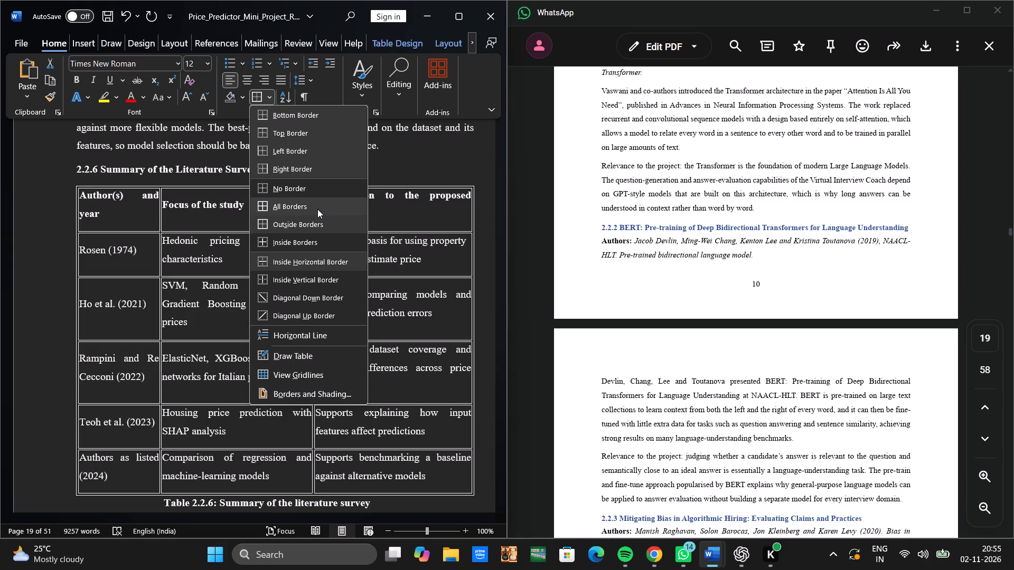
click(433, 81)
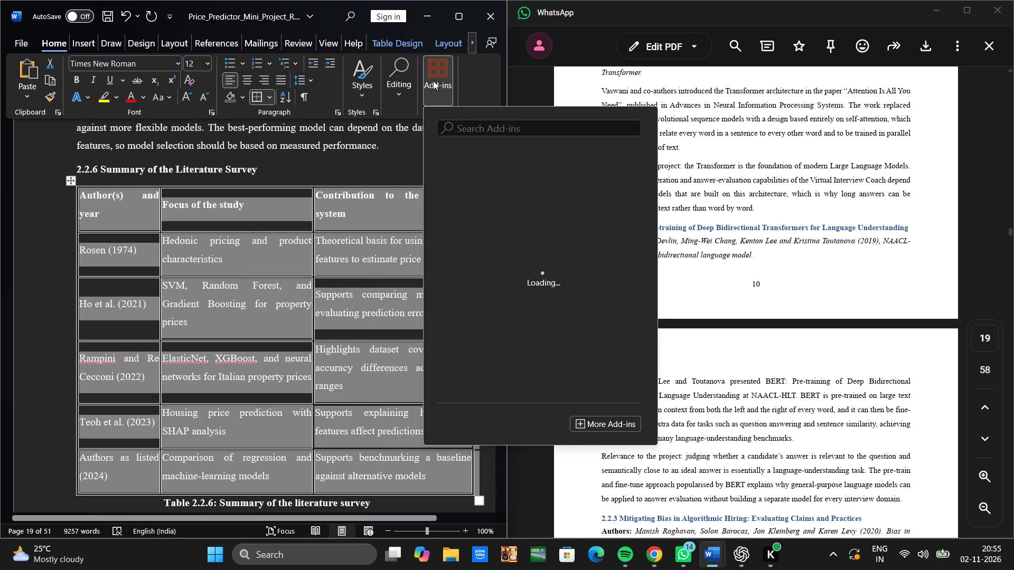
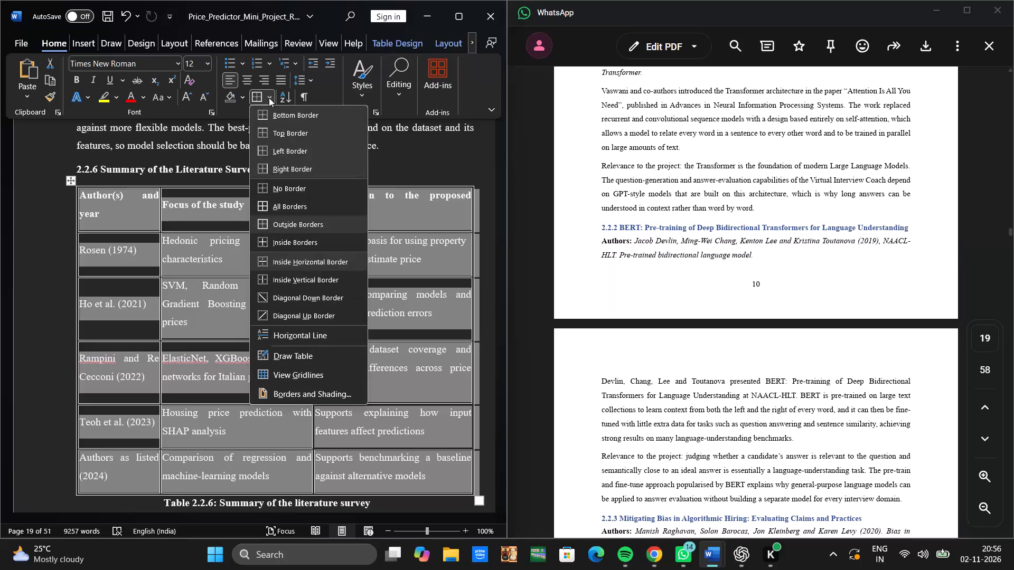
Apply Outside Borders to the entire 2.2.6 literature survey summary table and deselect it.
click(302, 224)
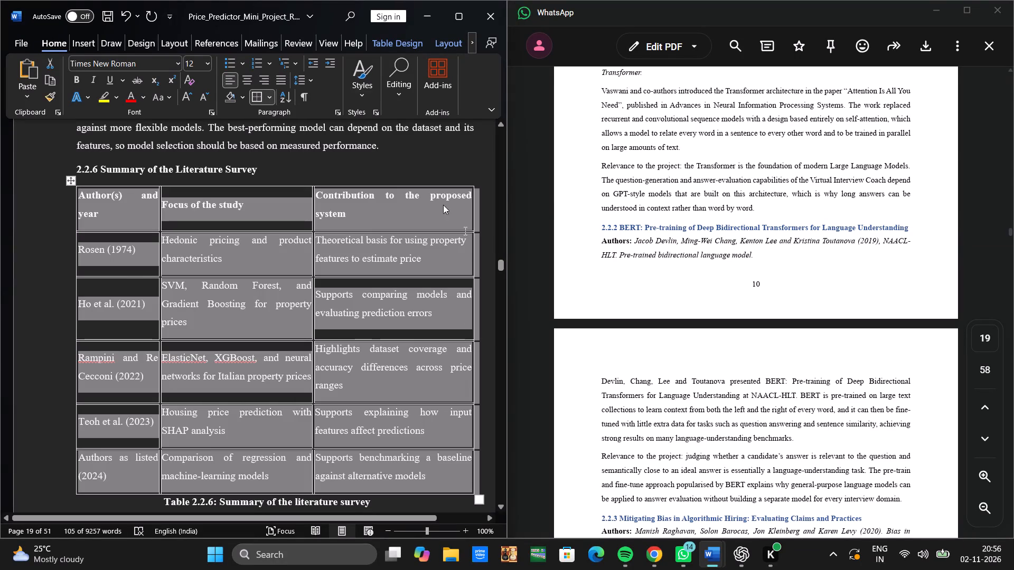
click(429, 160)
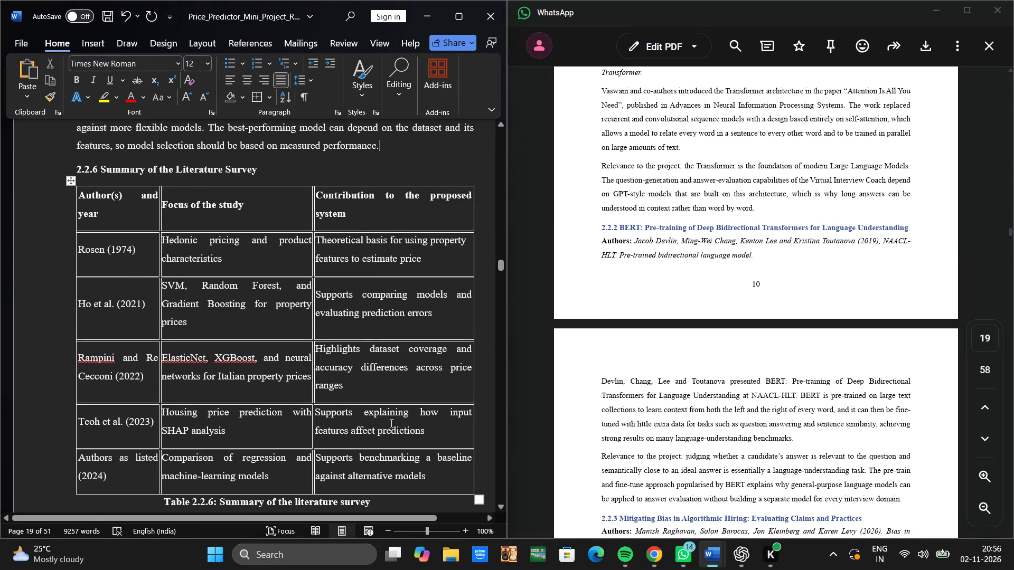
Apply All Borders to the 2.2.6 summary table from the contribution cell of the Teoh et al. (2023) row.
right_click(390, 423)
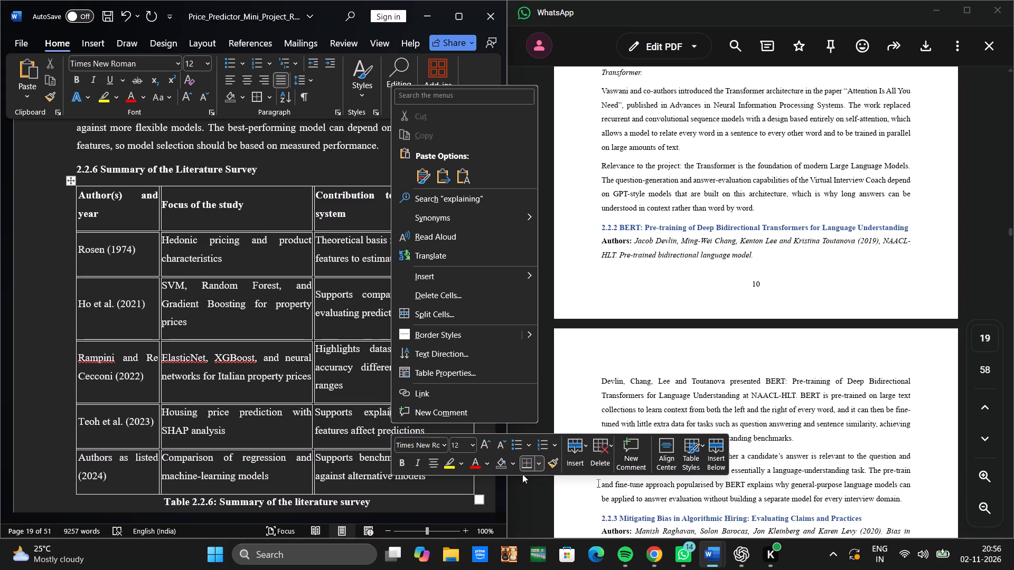
click(541, 466)
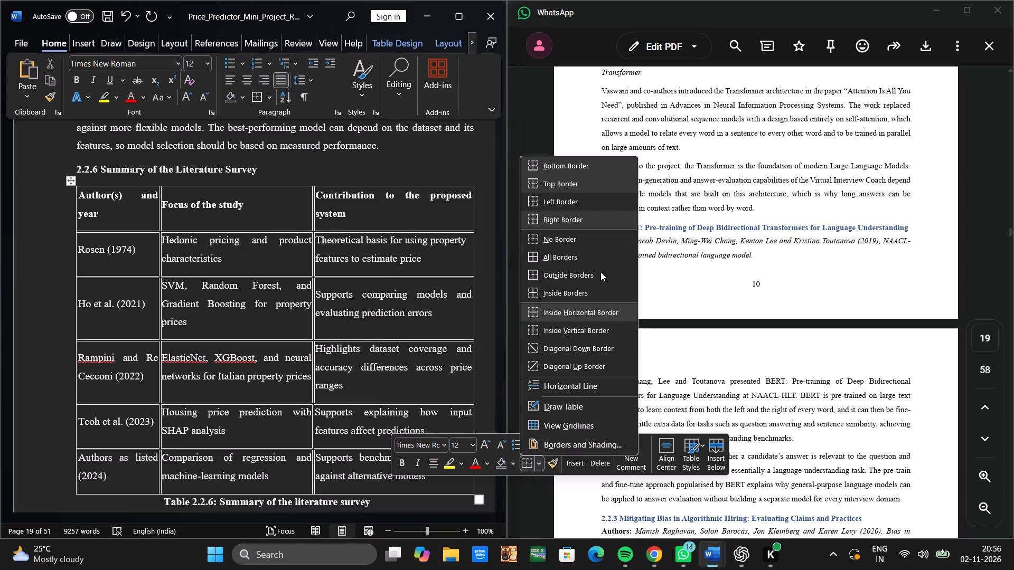
click(590, 258)
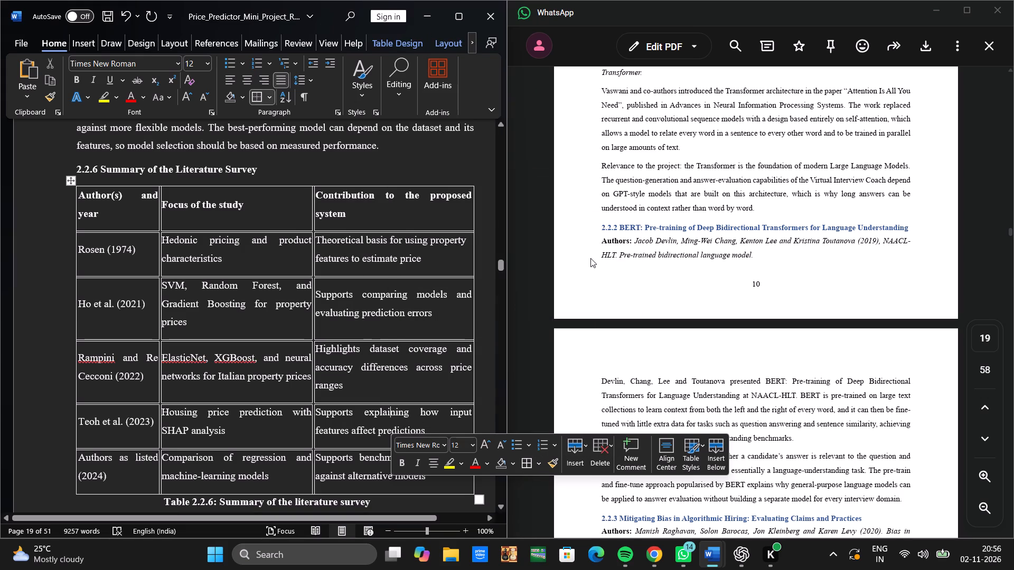
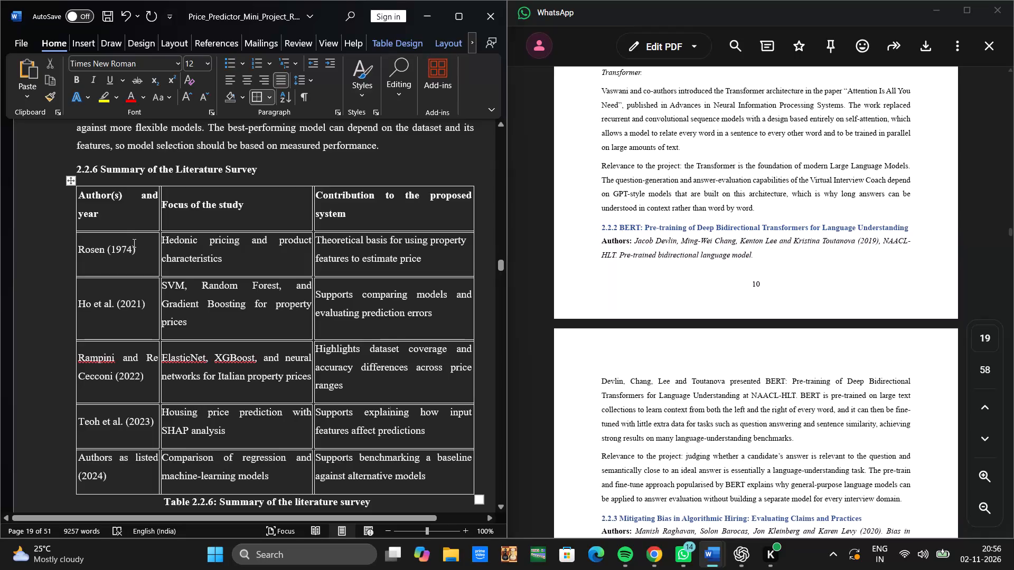
Toggle All Borders on the entire 2.2.6 literature survey summary table, selected together with its caption line.
click(133, 243)
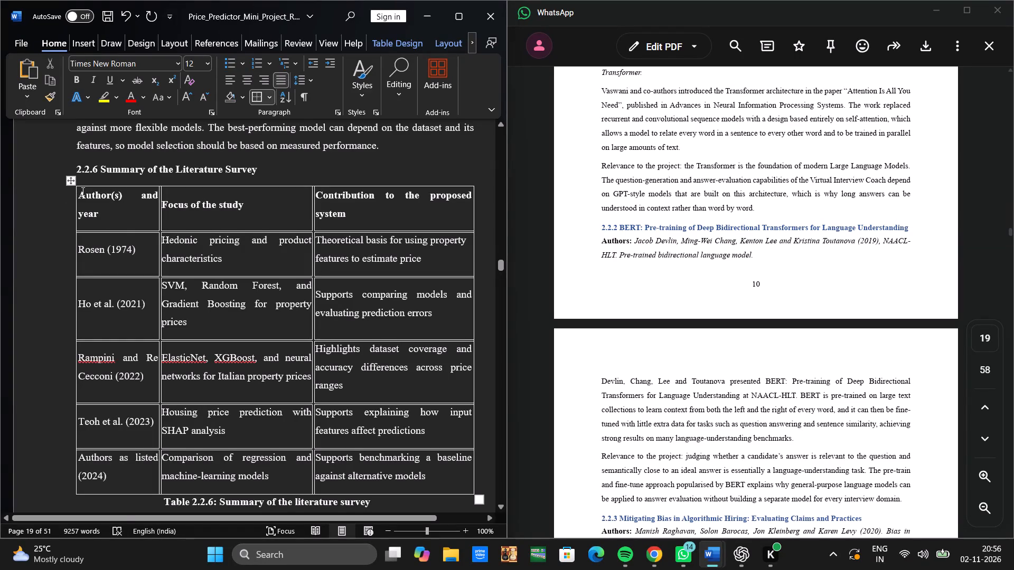
click(82, 191)
drag(82, 191, 510, 499)
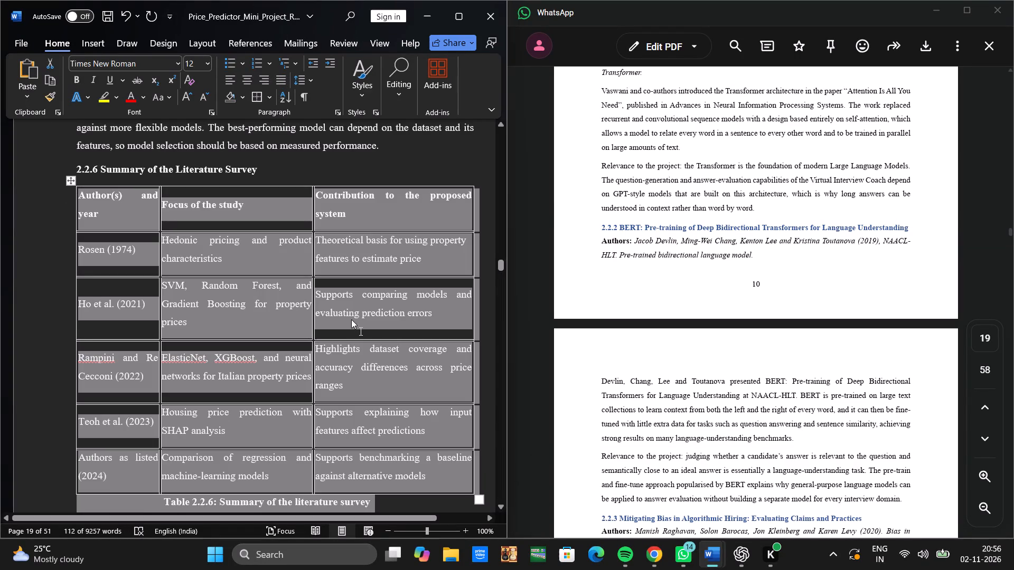
click(268, 96)
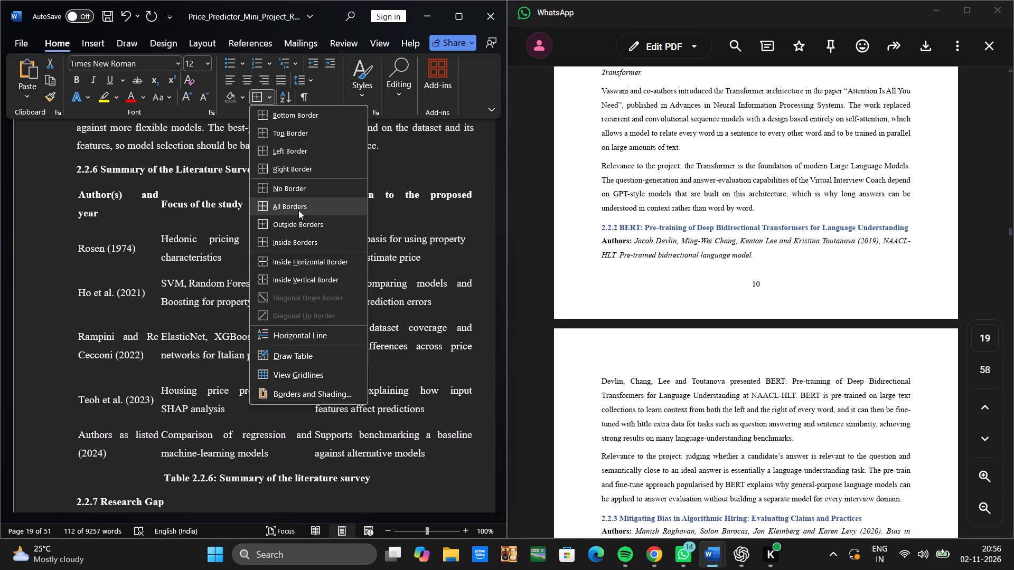
click(298, 210)
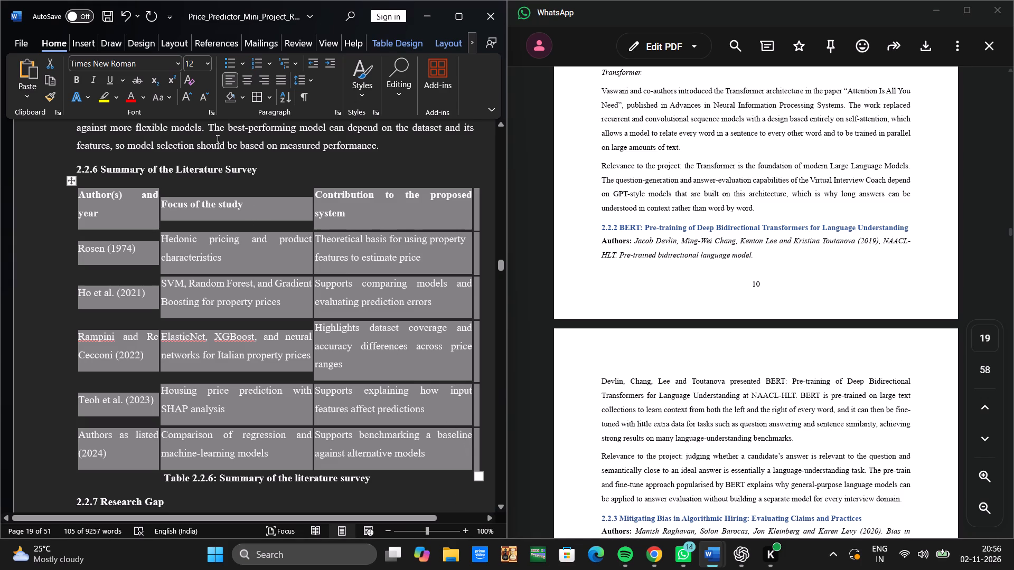
Shade the entire 2.2.6 literature survey summary table with the white theme colour.
click(234, 98)
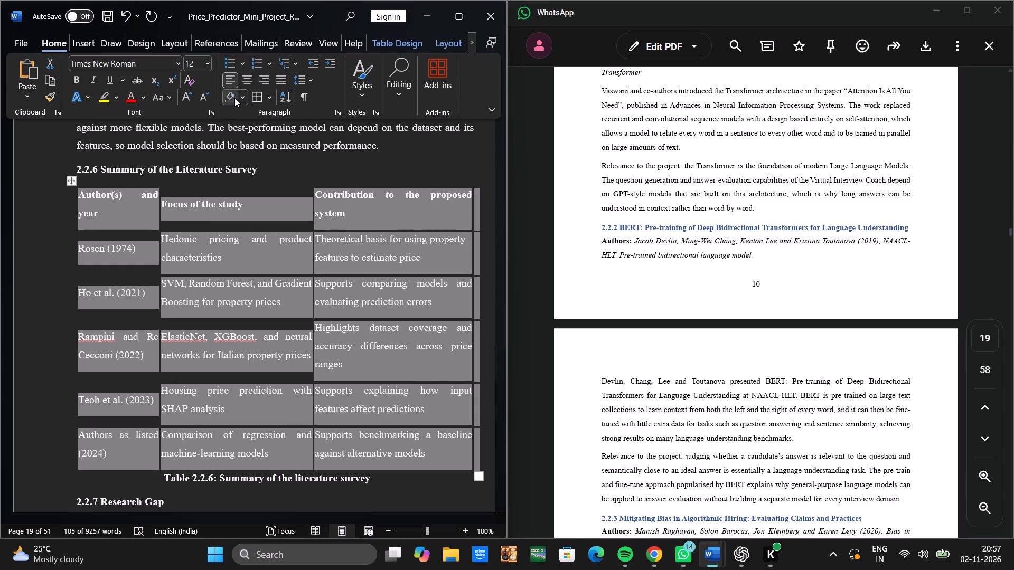
click(234, 98)
click(244, 96)
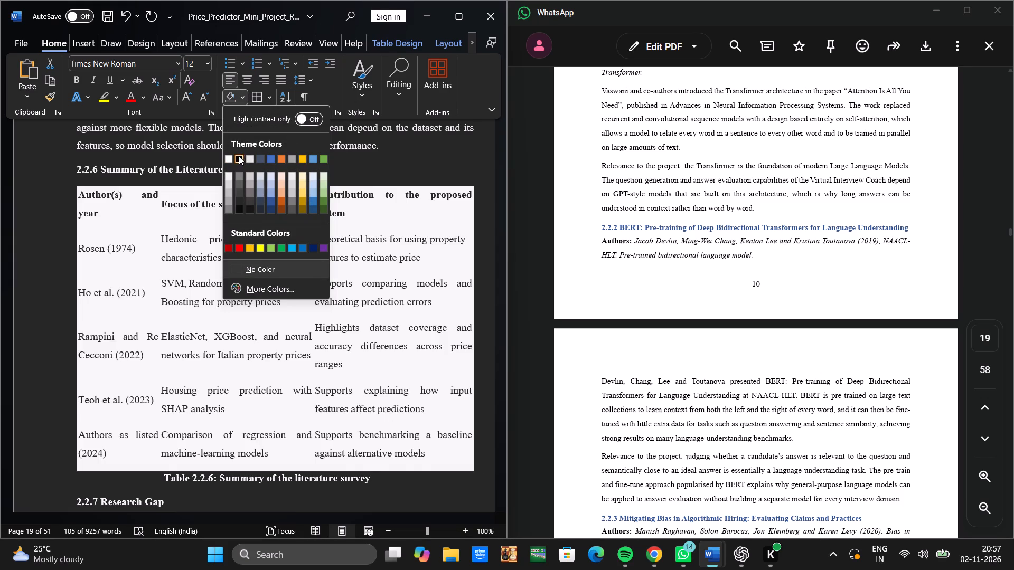
click(230, 155)
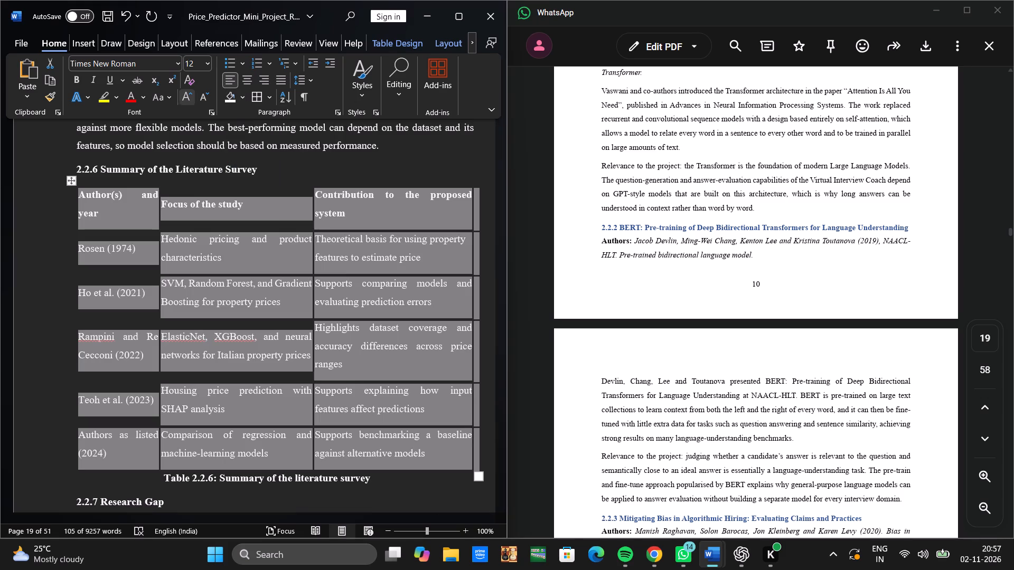
Select the Rosen (1974) row of the 2.2.6 summary table.
click(7, 252)
click(51, 251)
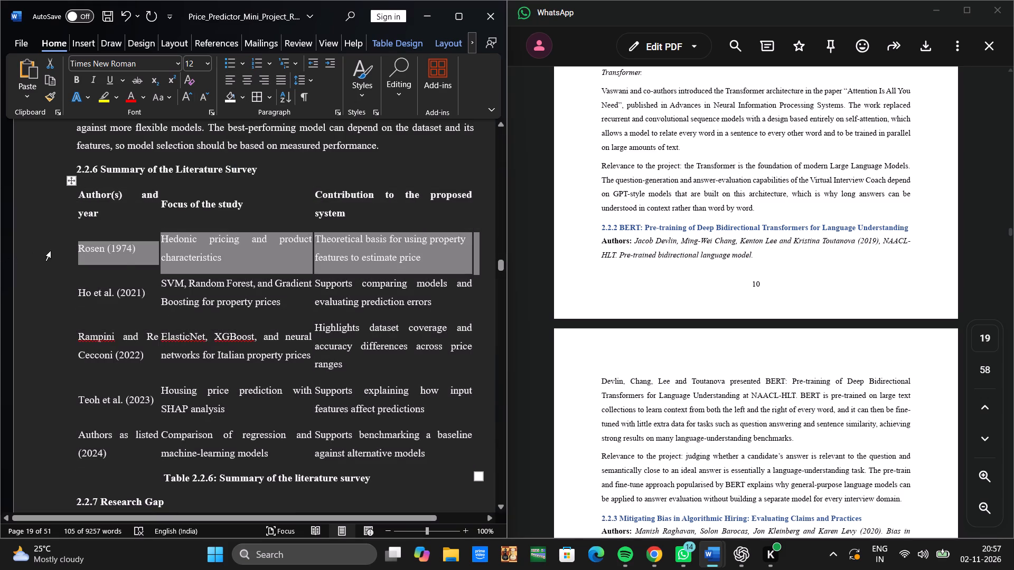
View the border options for the selected Rosen (1974) row of the 2.2.6 summary table and dismiss them.
click(267, 98)
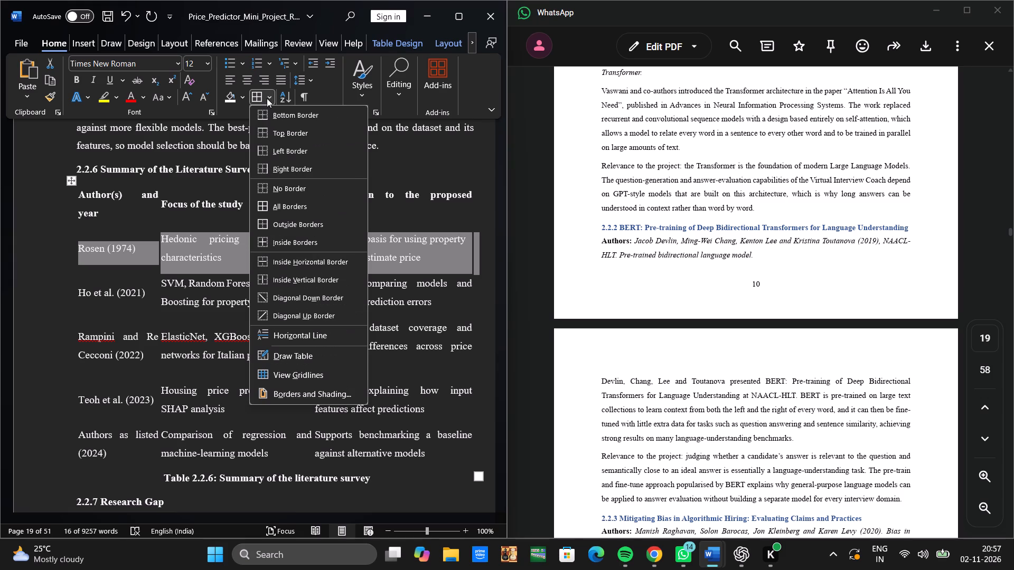
click(53, 281)
scroll(321, 283, down, 2)
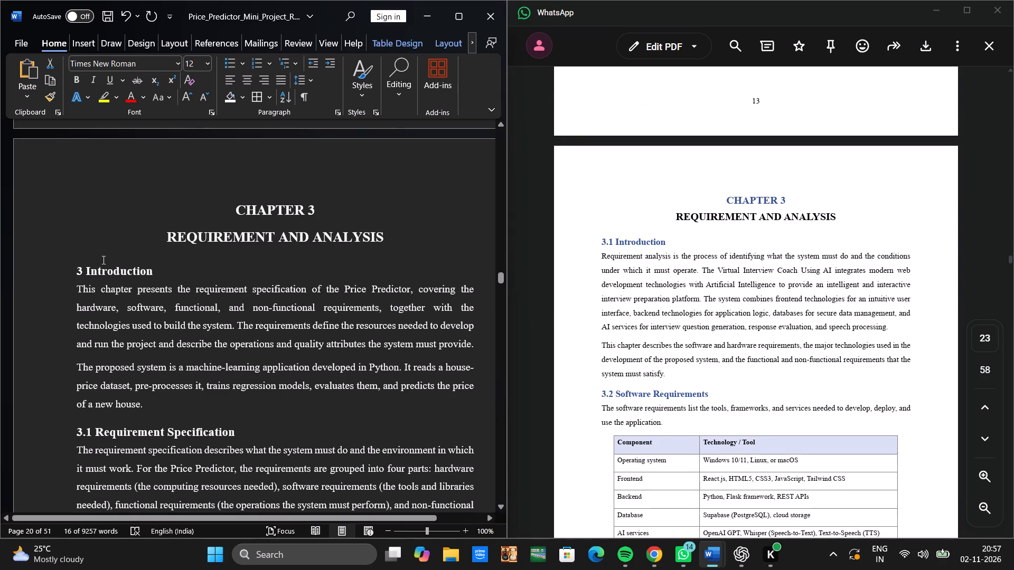
Renumber the Introduction heading of Chapter 3 as "3.1 Introduction", matching the reference PDF.
click(85, 269)
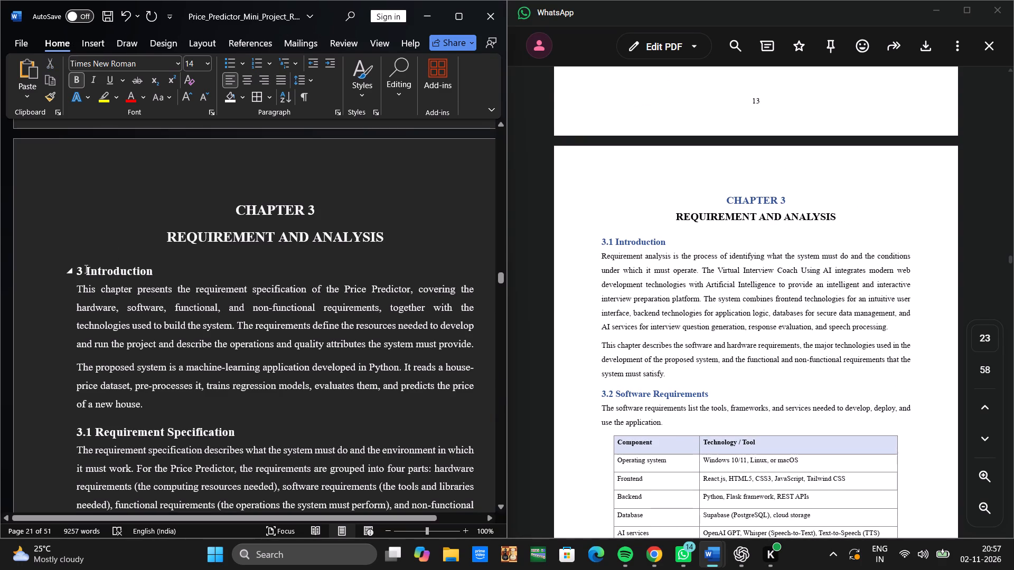
key(BackSpace)
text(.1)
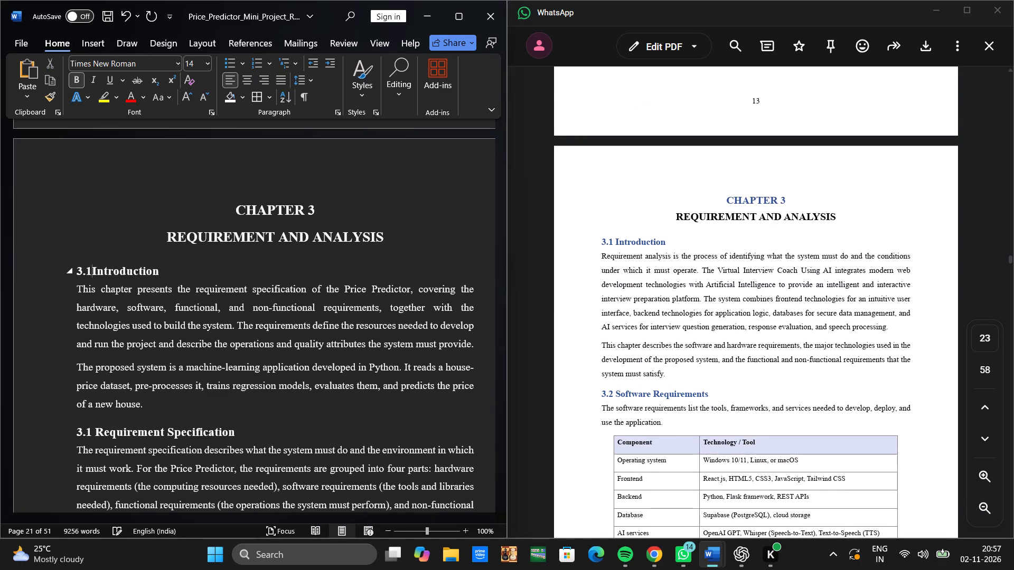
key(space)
scroll(85, 269, down, 1)
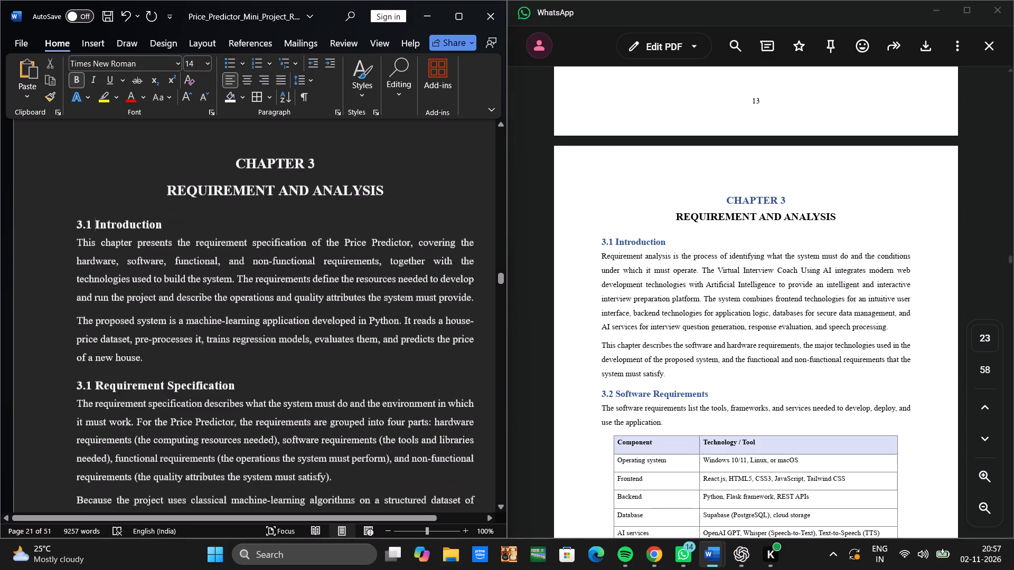
scroll(85, 269, down, 2)
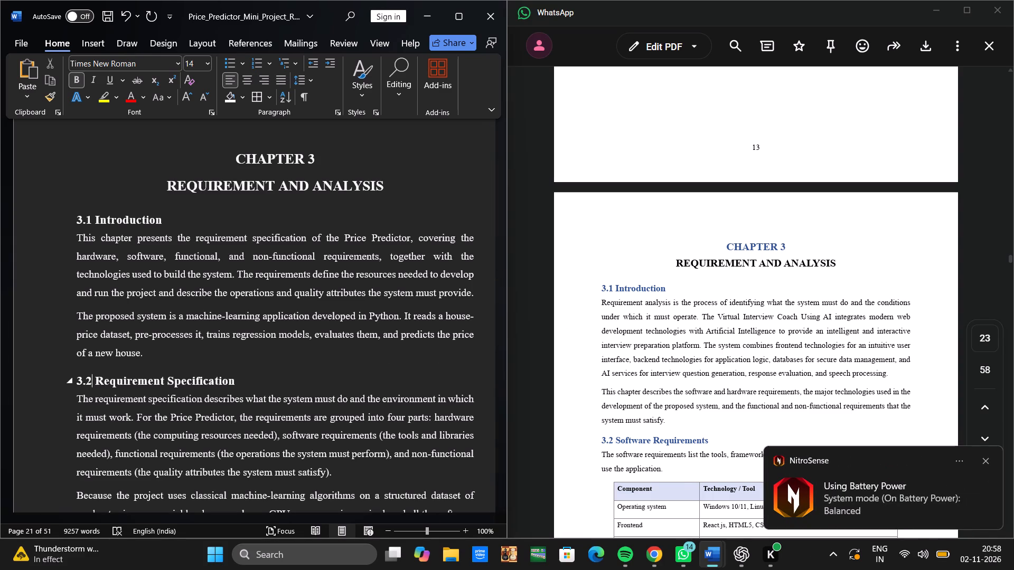
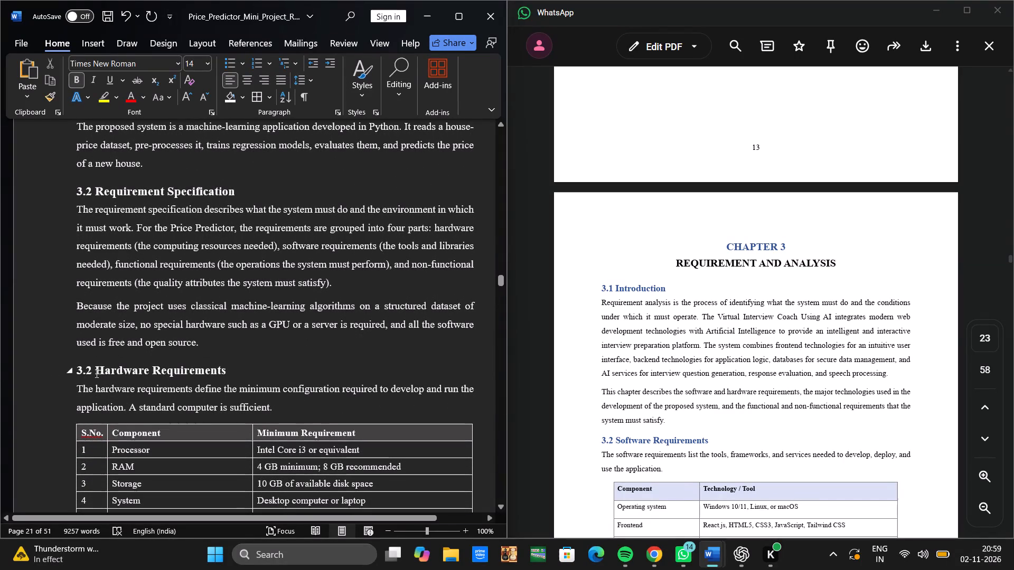
Renumber the Hardware Requirements heading in Chapter 3 as 3.3.
click(97, 372)
key(BackSpace)
key(BackSpace)
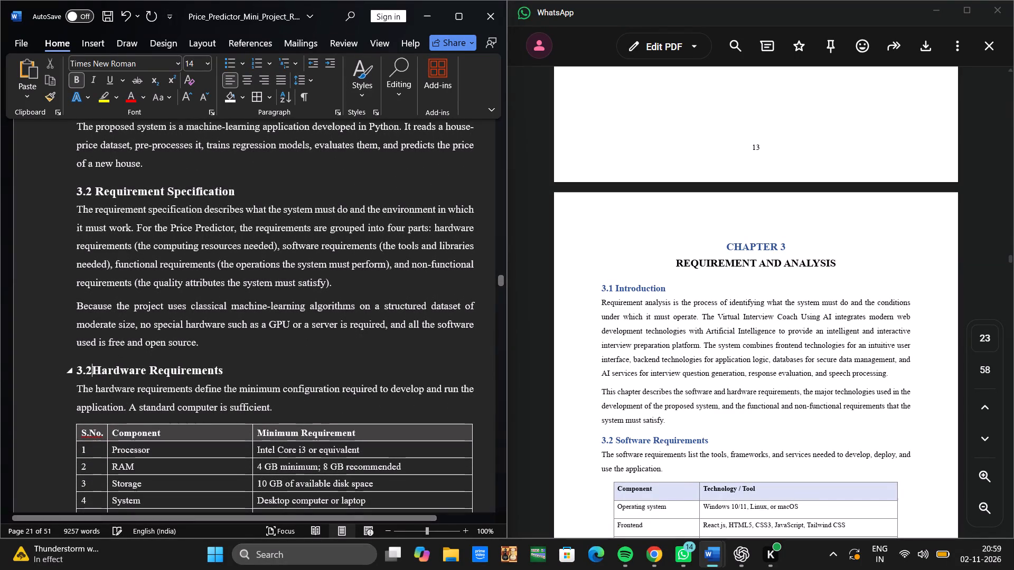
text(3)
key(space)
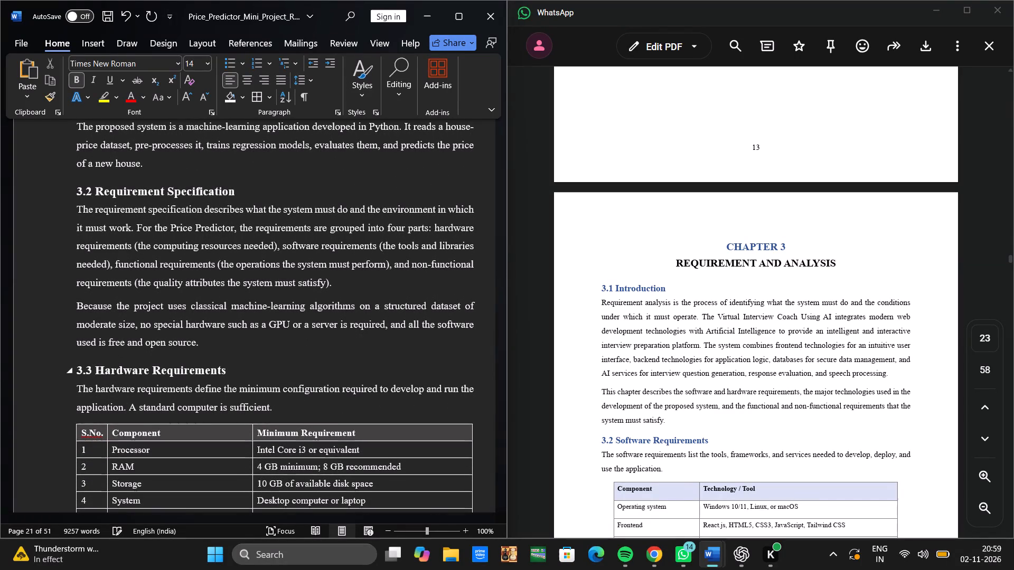
Check the table caption numbering in the reference PDF and renumber the Hardware Requirements table caption as Table 3.3.
scroll(97, 372, down, 1)
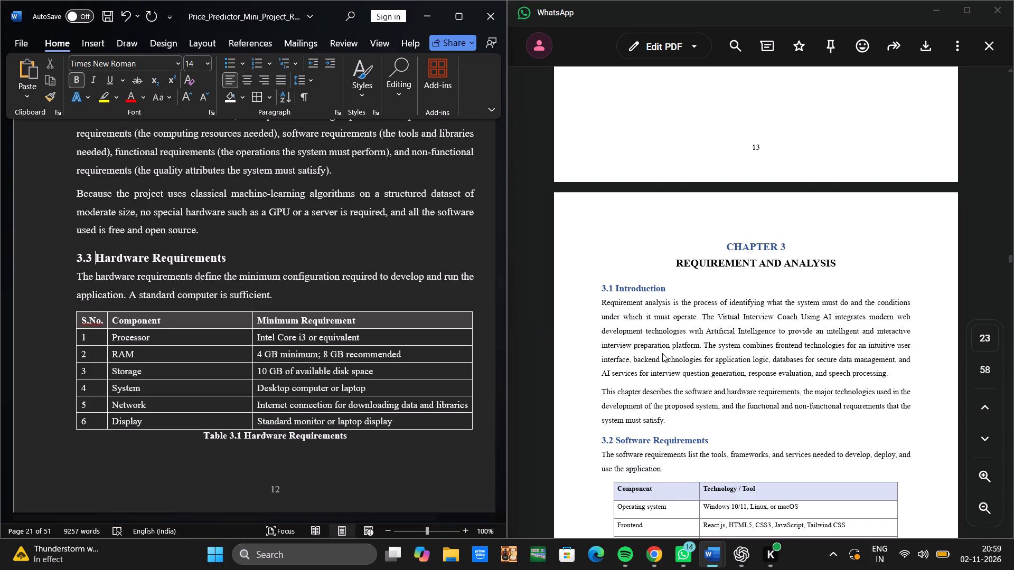
scroll(662, 353, down, 1)
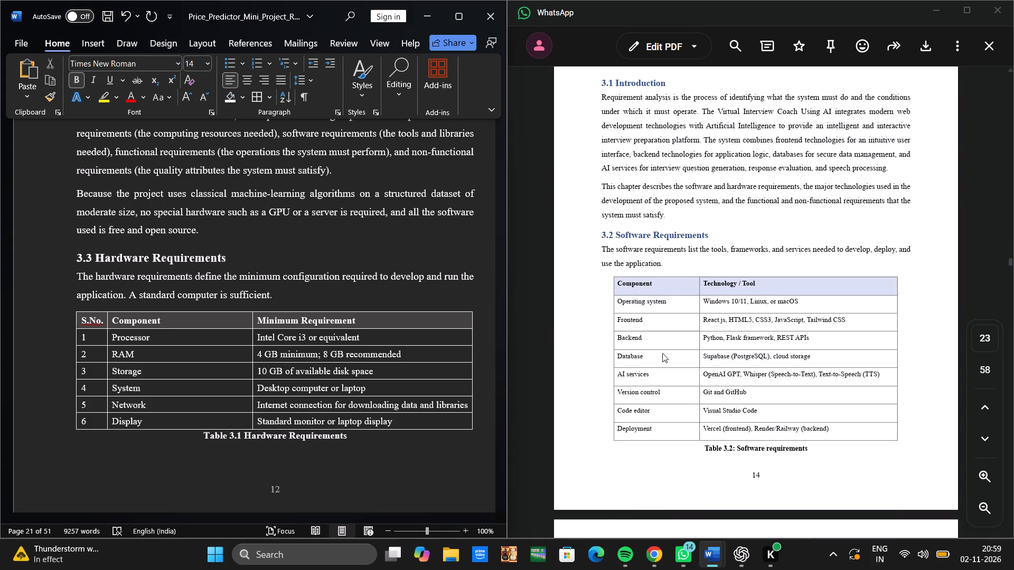
click(239, 436)
key(BackSpace)
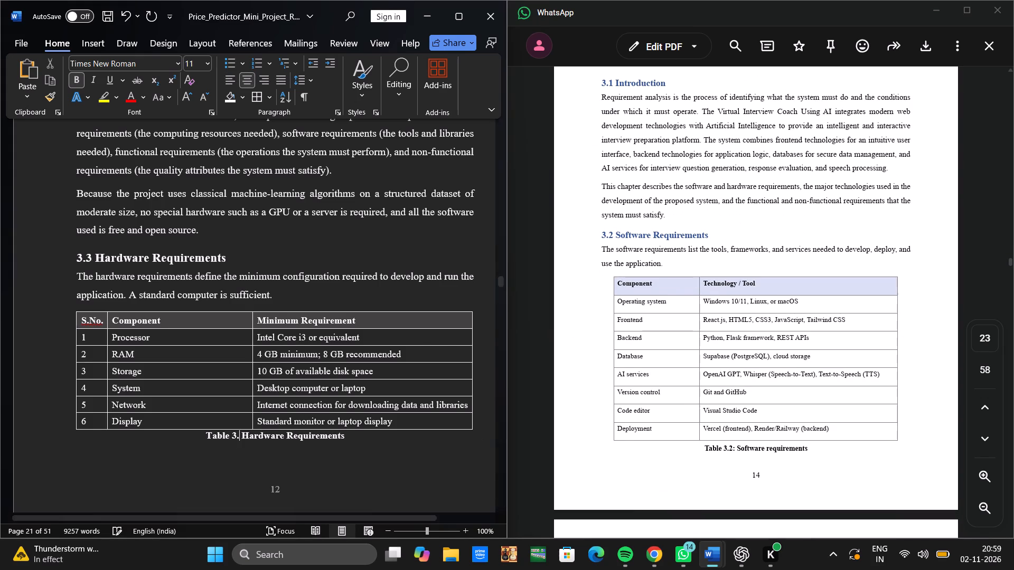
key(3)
Examine the numbering of the Software Requirements heading and its table caption in Chapter 3.
scroll(239, 436, down, 1)
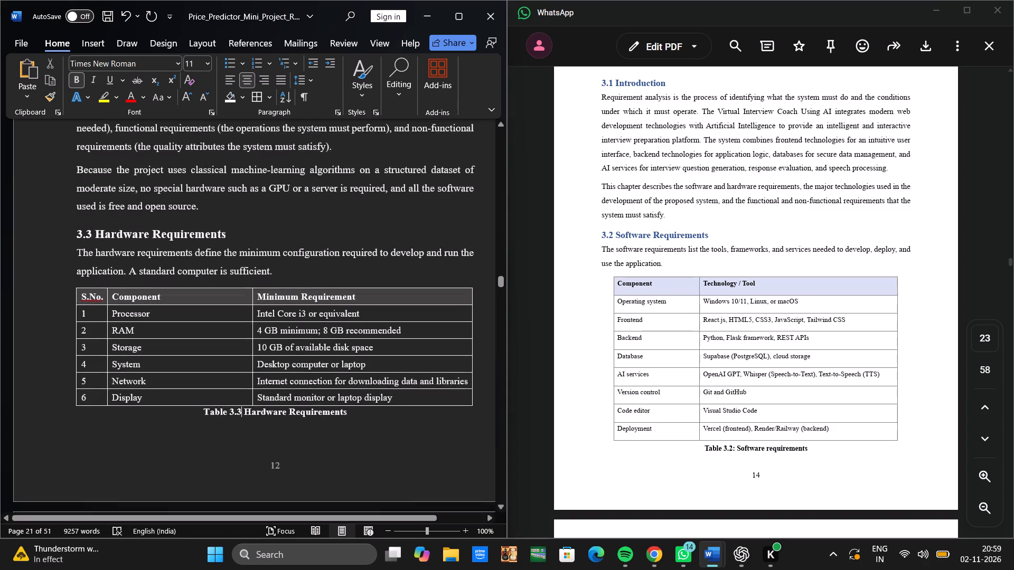
scroll(239, 436, down, 4)
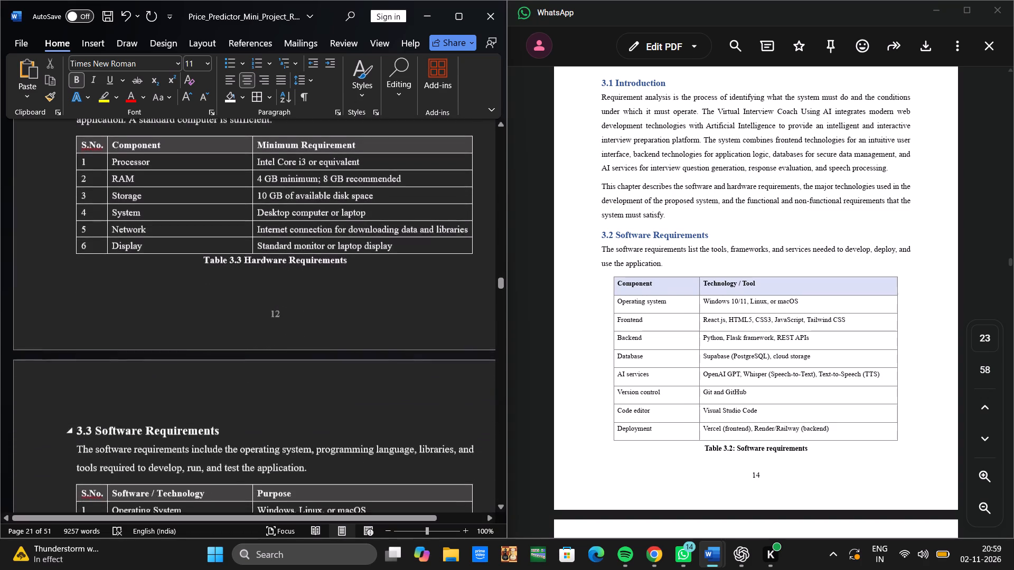
scroll(239, 436, down, 1)
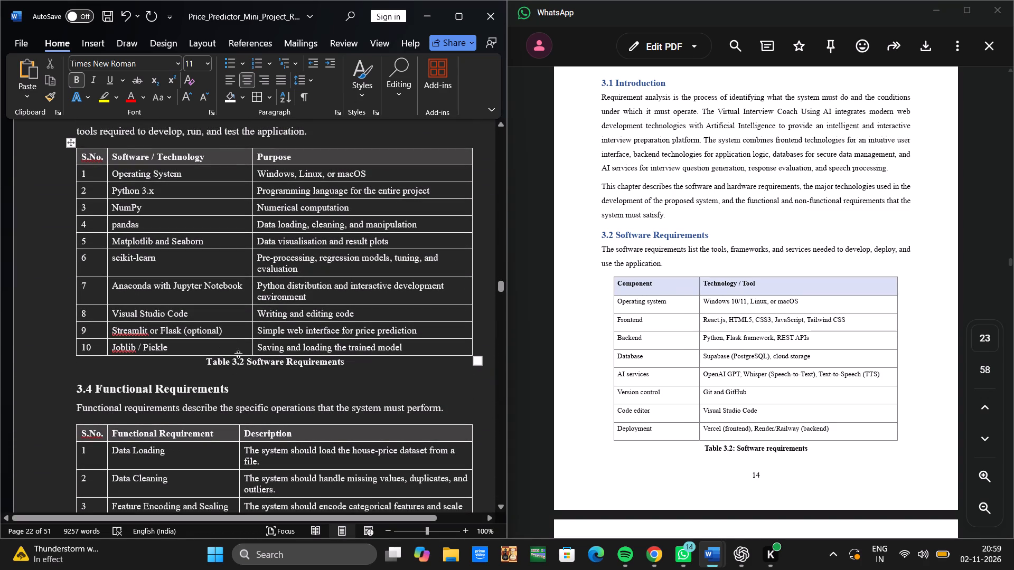
Renumber the Software Requirements table caption as Table 3.4 and its section heading as 3.4.
click(245, 359)
key(BackSpace)
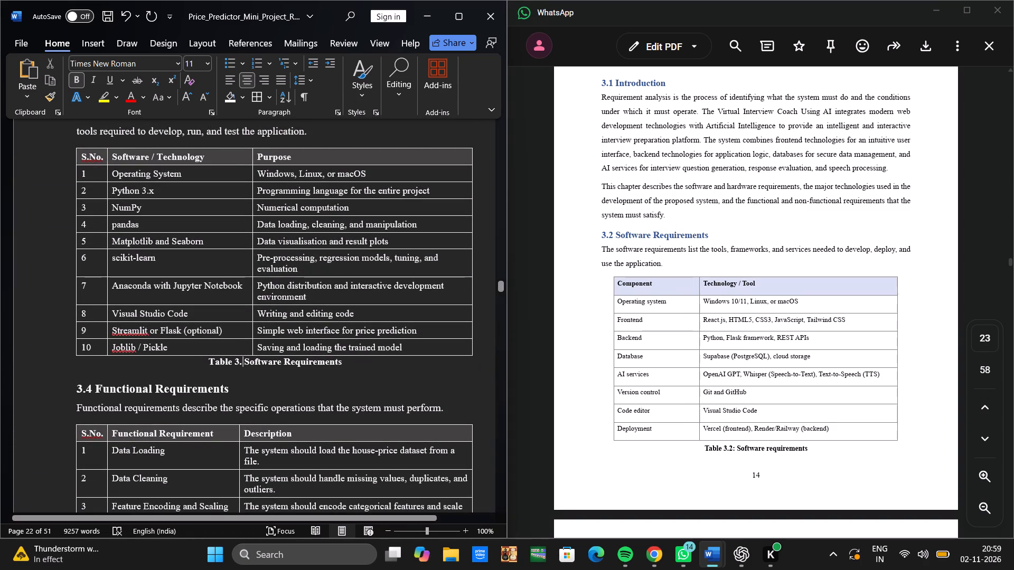
key(4)
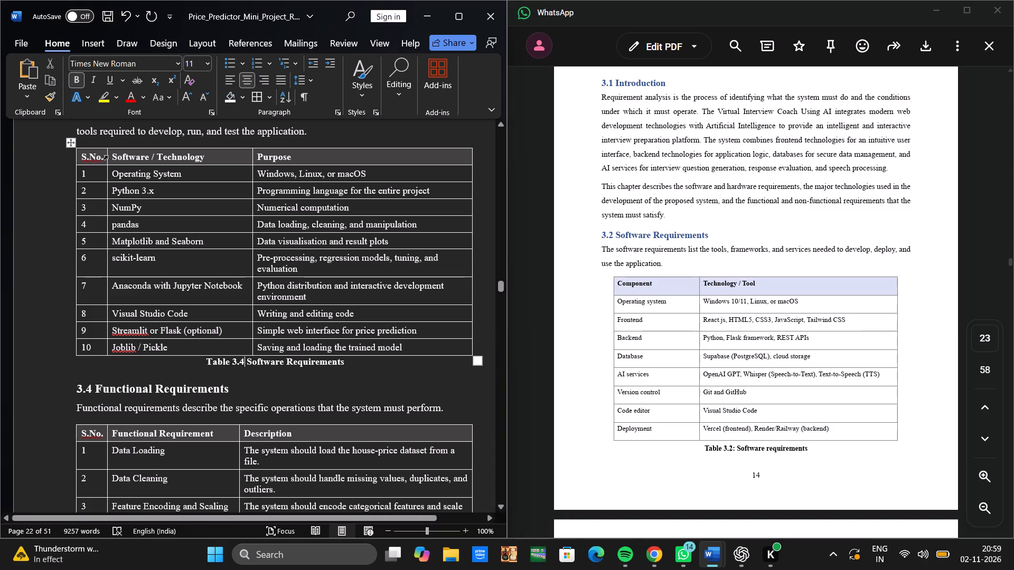
scroll(102, 218, up, 1)
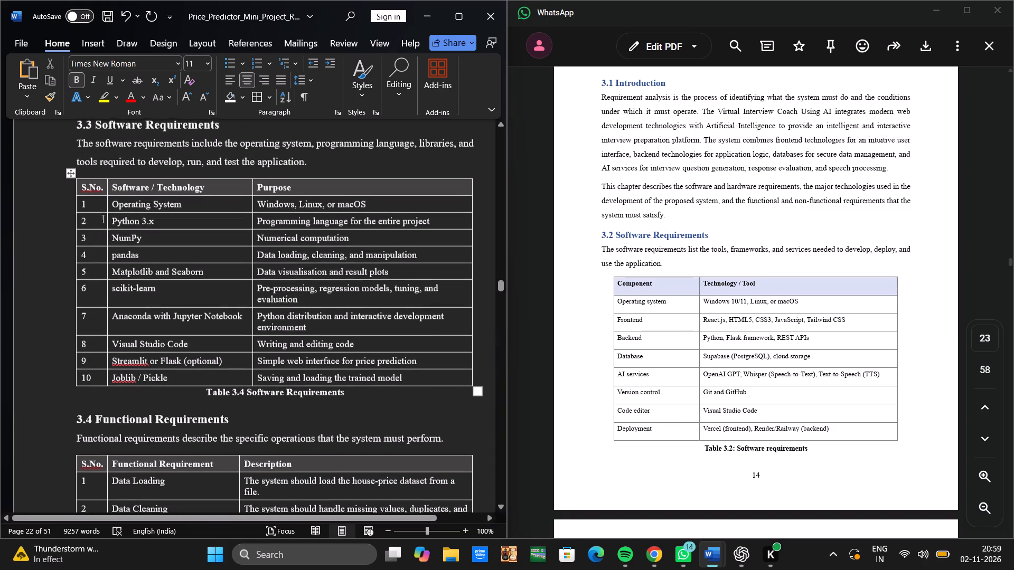
scroll(102, 218, up, 1)
click(92, 126)
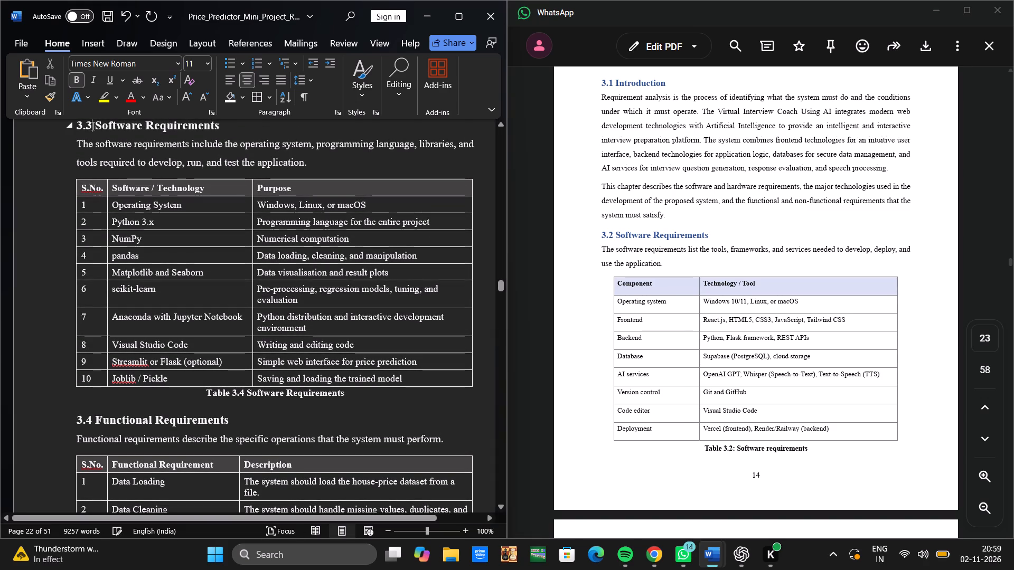
key(BackSpace)
key(4)
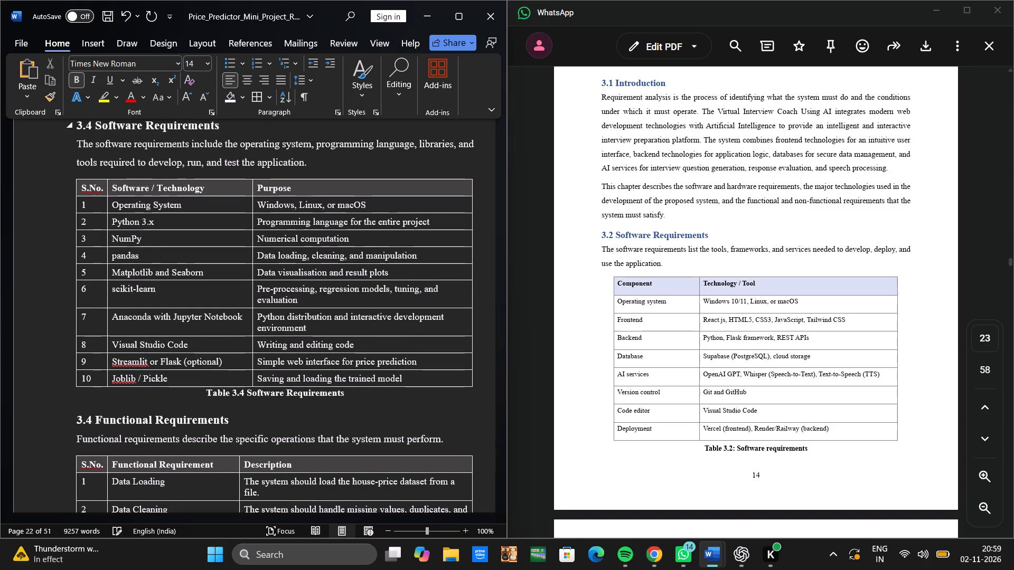
Renumber the Functional Requirements section heading as 3.5 and its table caption as Table 3.5.
scroll(92, 126, down, 1)
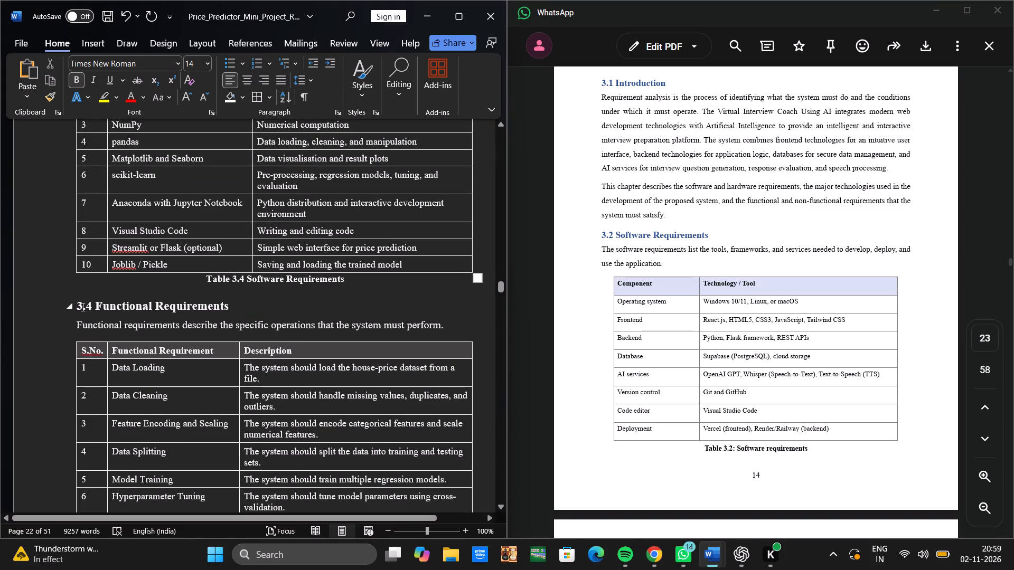
click(89, 302)
key(BackSpace)
key(5)
scroll(89, 302, down, 2)
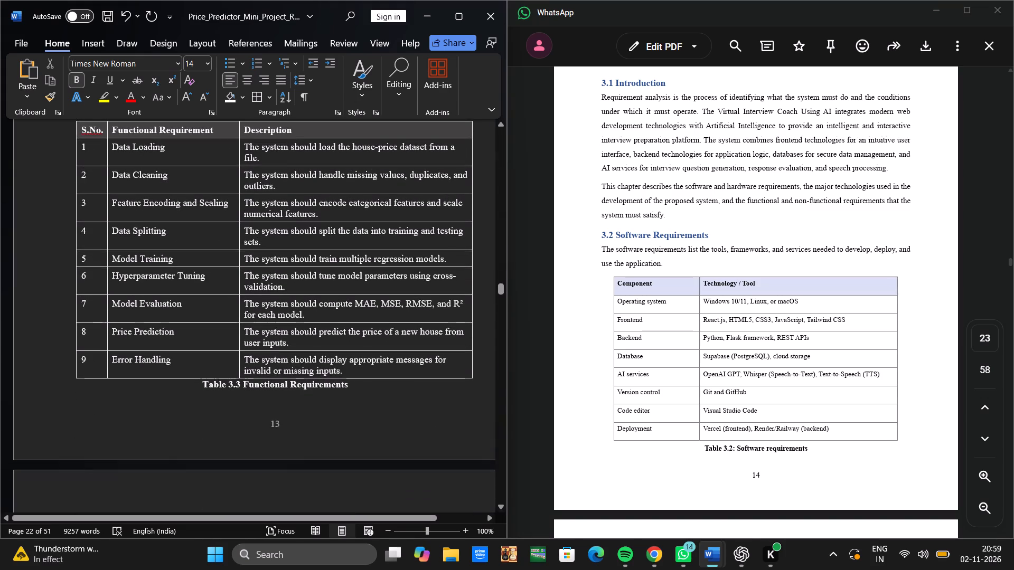
click(239, 384)
key(BackSpace)
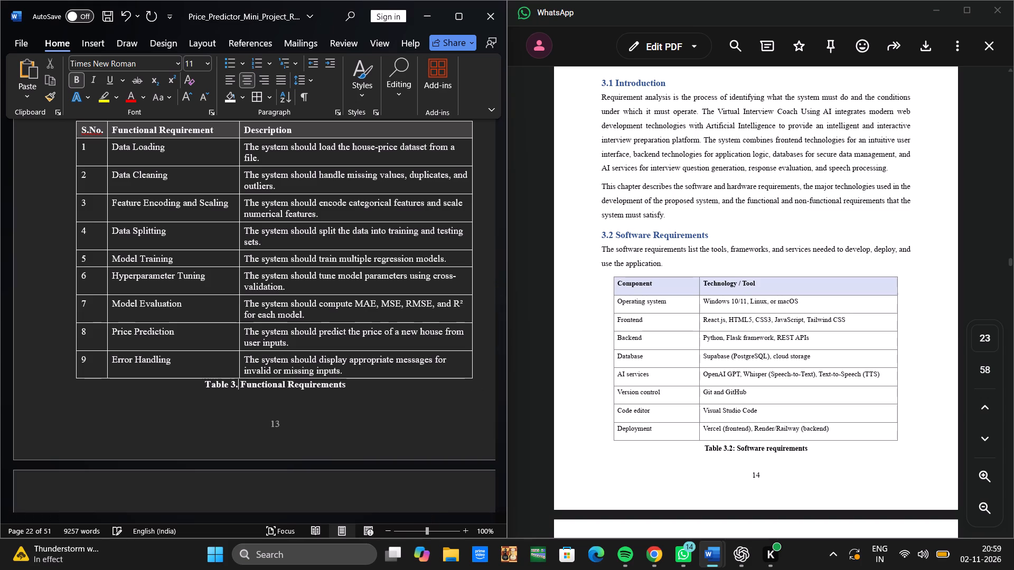
key(5)
Renumber the Non-Functional Requirements section heading as 3.6 and its table caption as Table 3.6.
scroll(239, 384, up, 2)
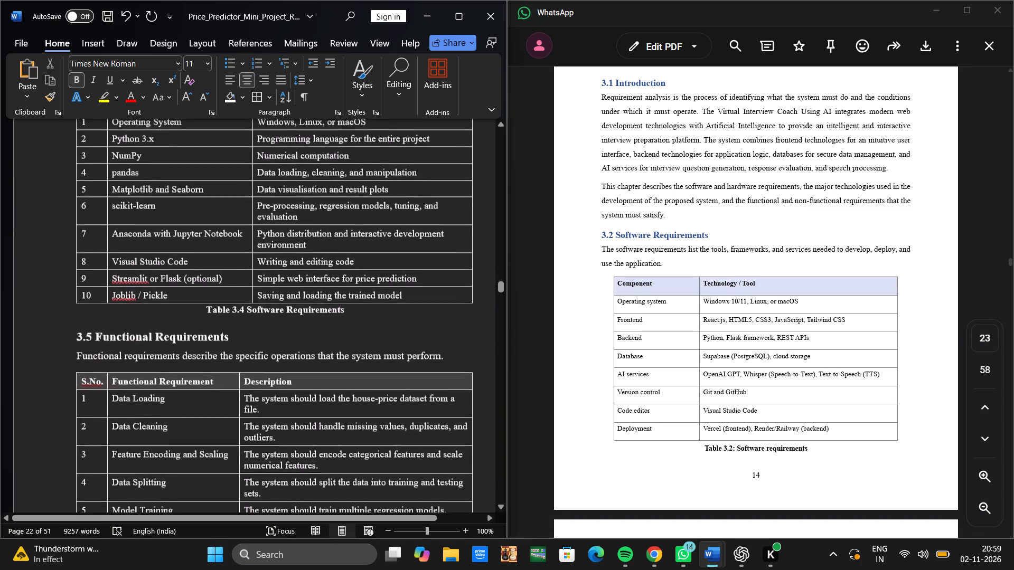
scroll(239, 384, up, 3)
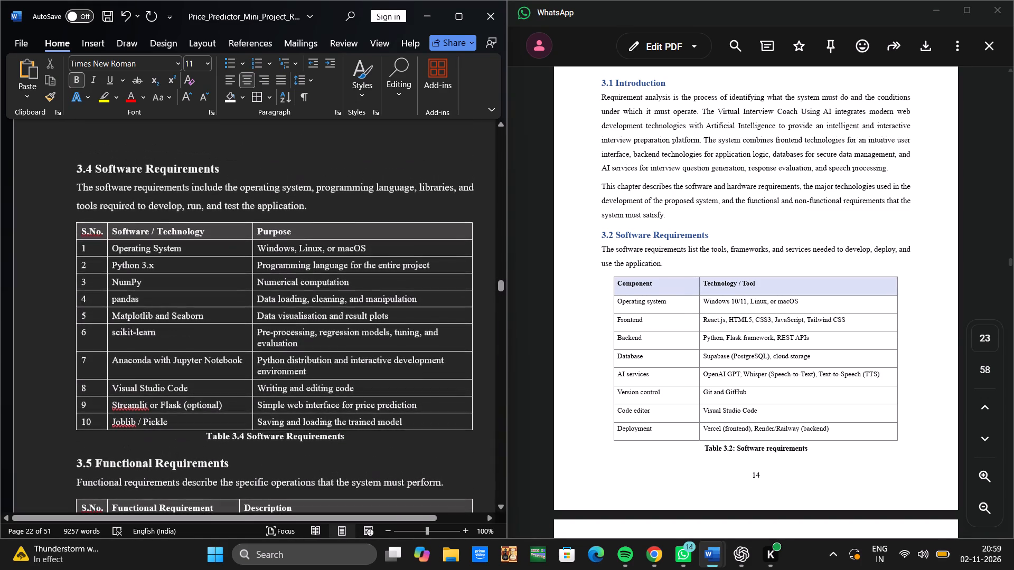
scroll(239, 384, down, 3)
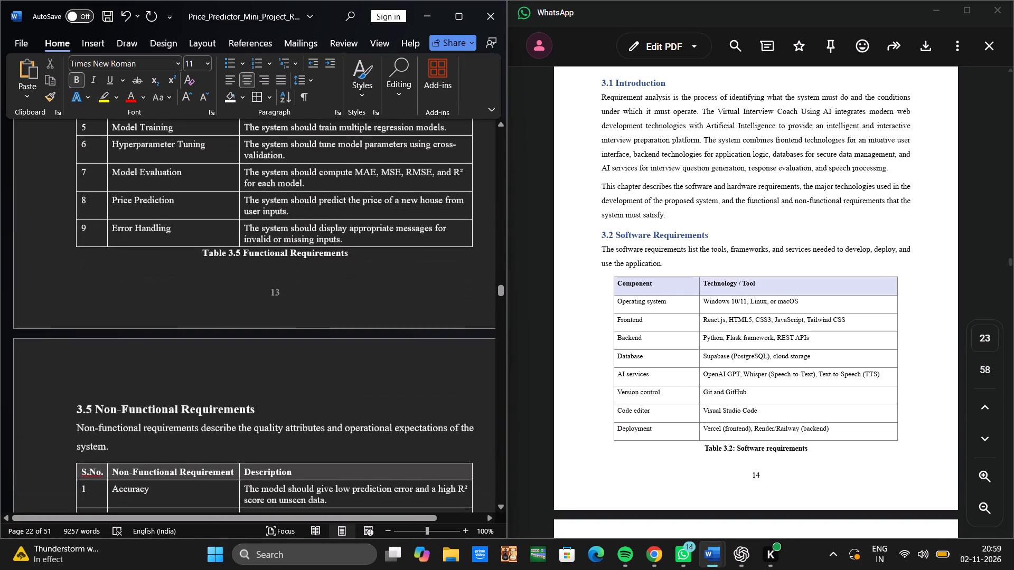
scroll(239, 384, down, 2)
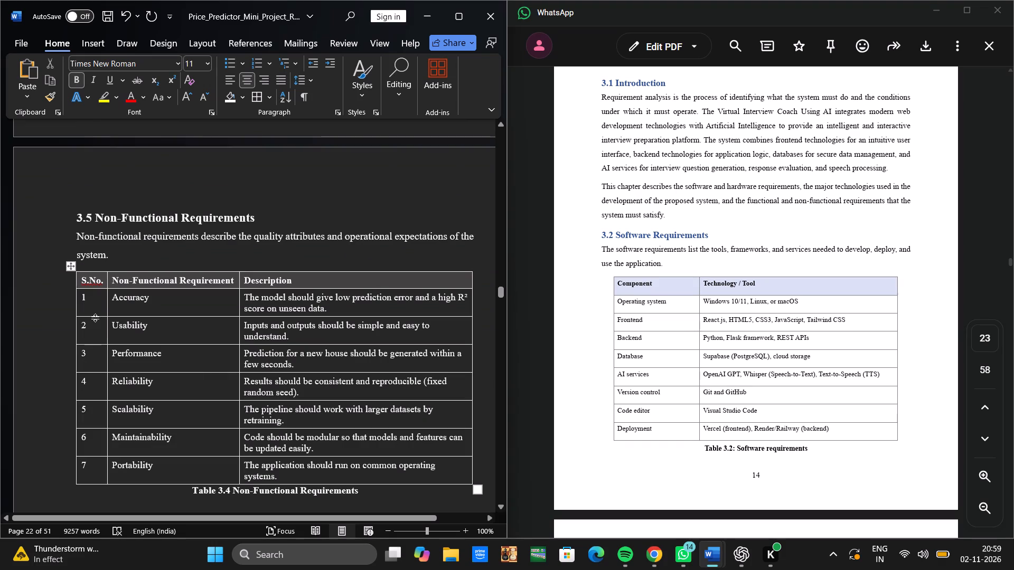
click(90, 220)
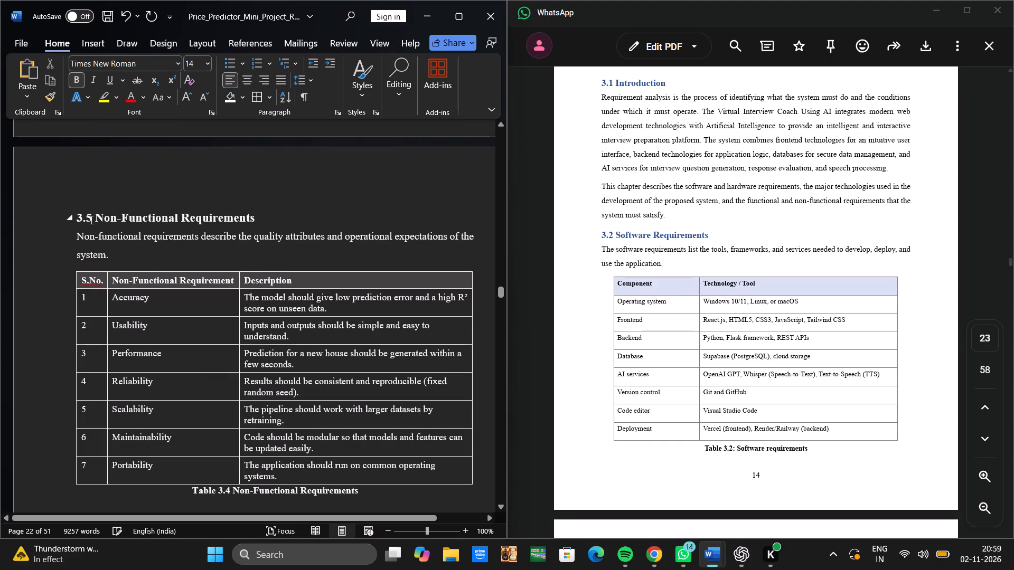
key(BackSpace)
key(6)
click(228, 488)
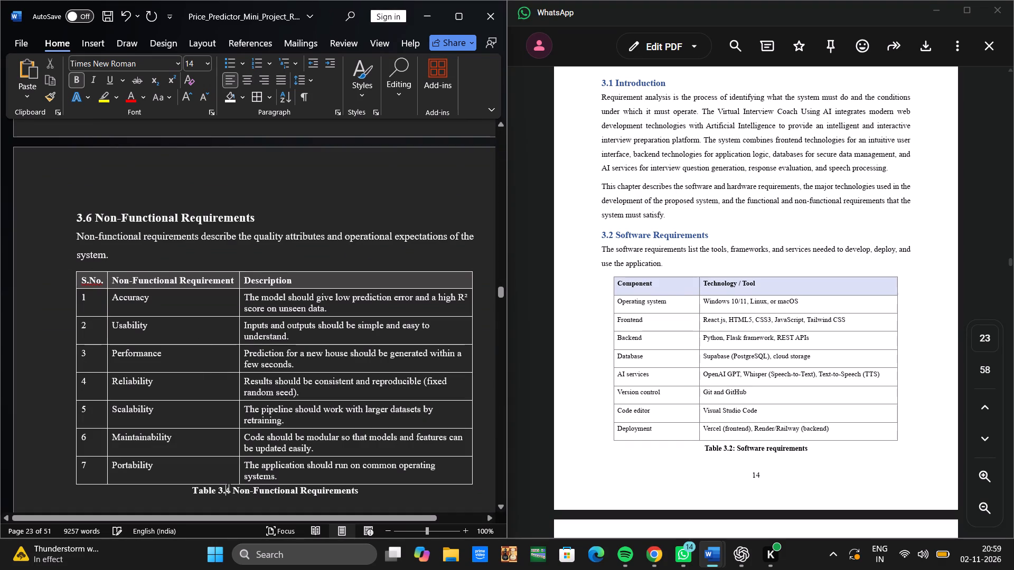
key(Right)
key(BackSpace)
key(6)
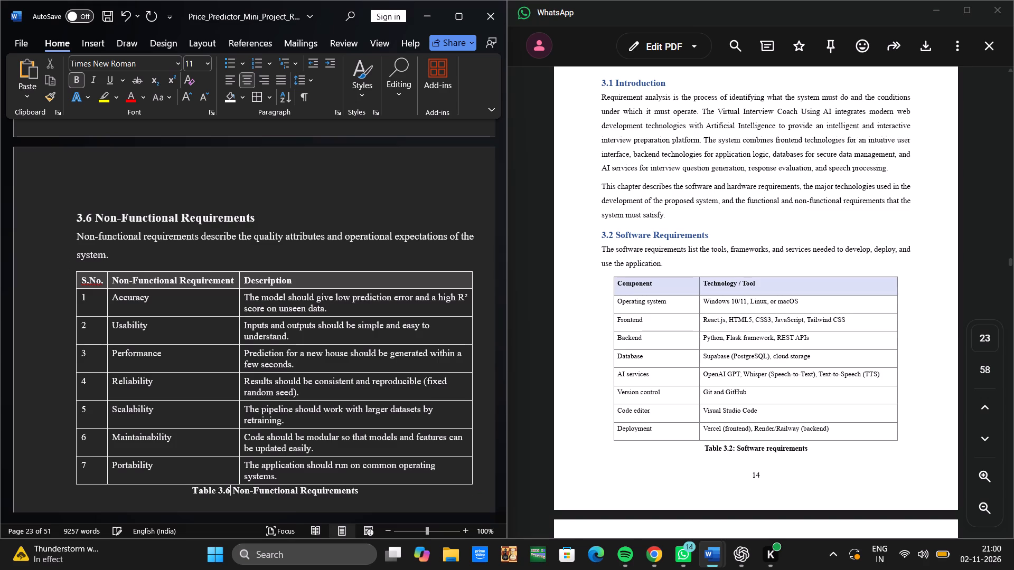
Renumber the Technologies used section heading as 3.7.
scroll(228, 488, down, 3)
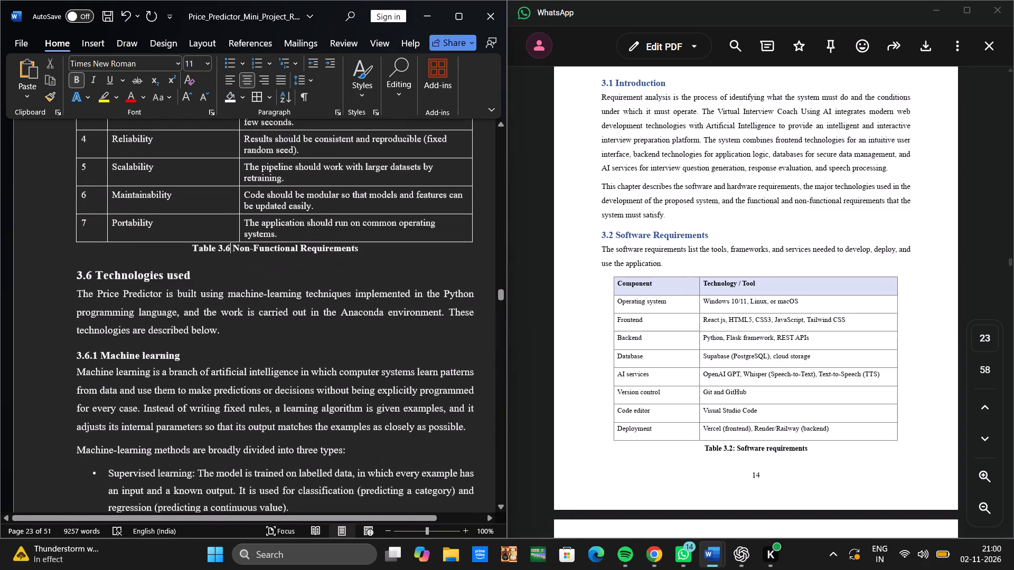
click(92, 273)
key(BackSpace)
key(7)
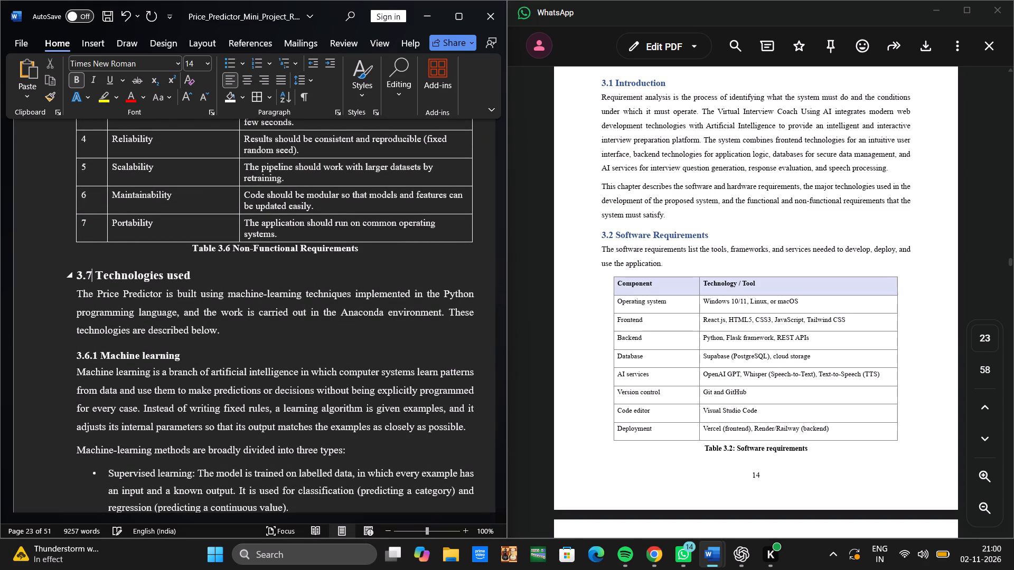
Examine the section and table numbering of Chapter 3 in the reference PDF, from Software Requirements through Functional Requirements.
scroll(585, 161, down, 1)
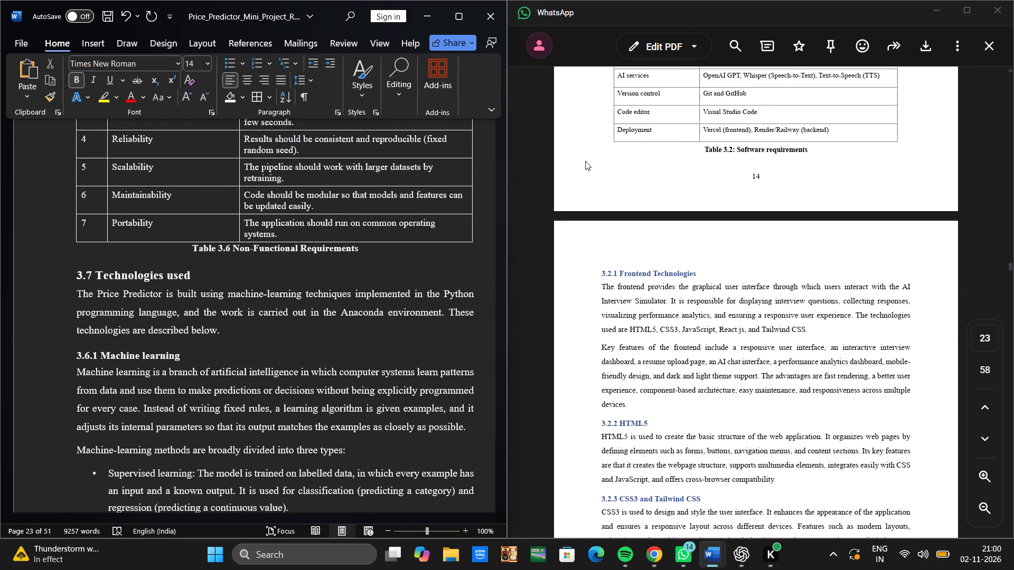
scroll(585, 161, down, 1)
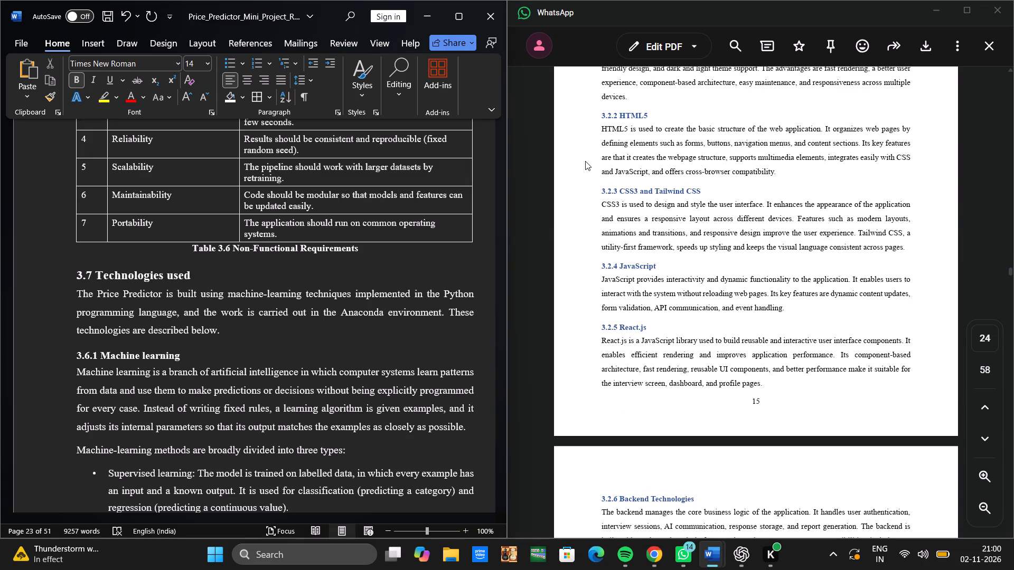
scroll(585, 161, down, 2)
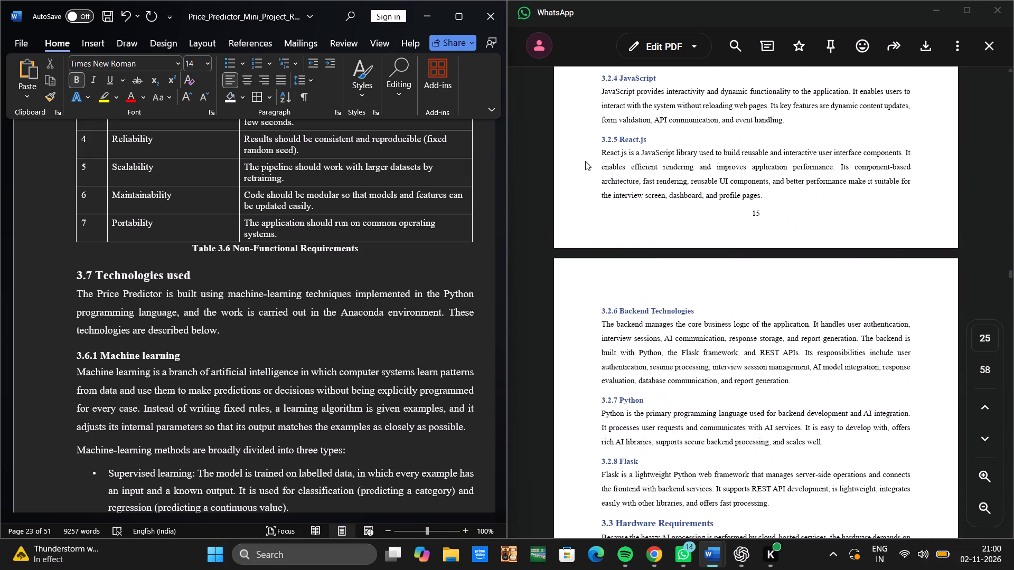
scroll(585, 161, down, 1)
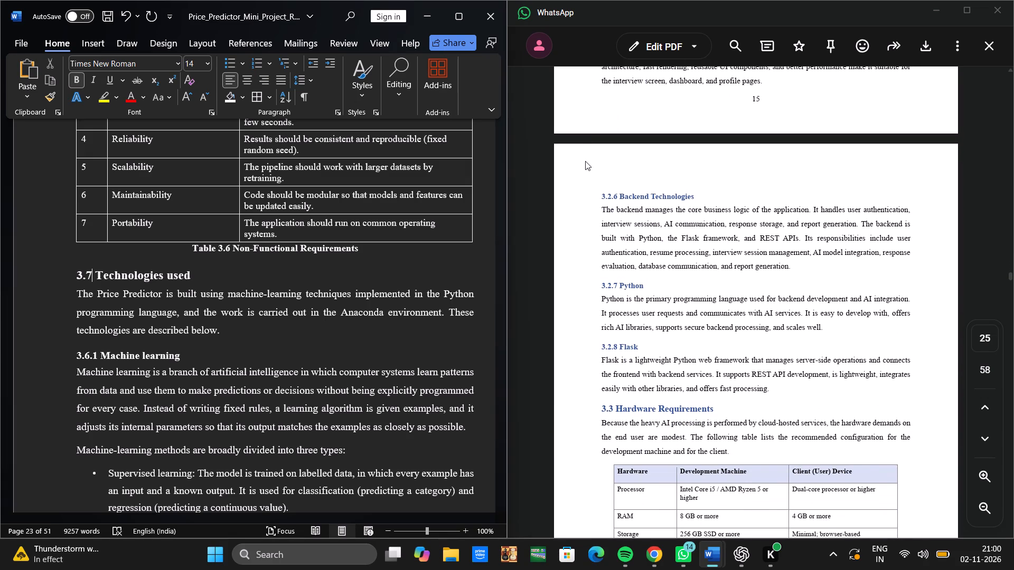
scroll(585, 161, down, 1)
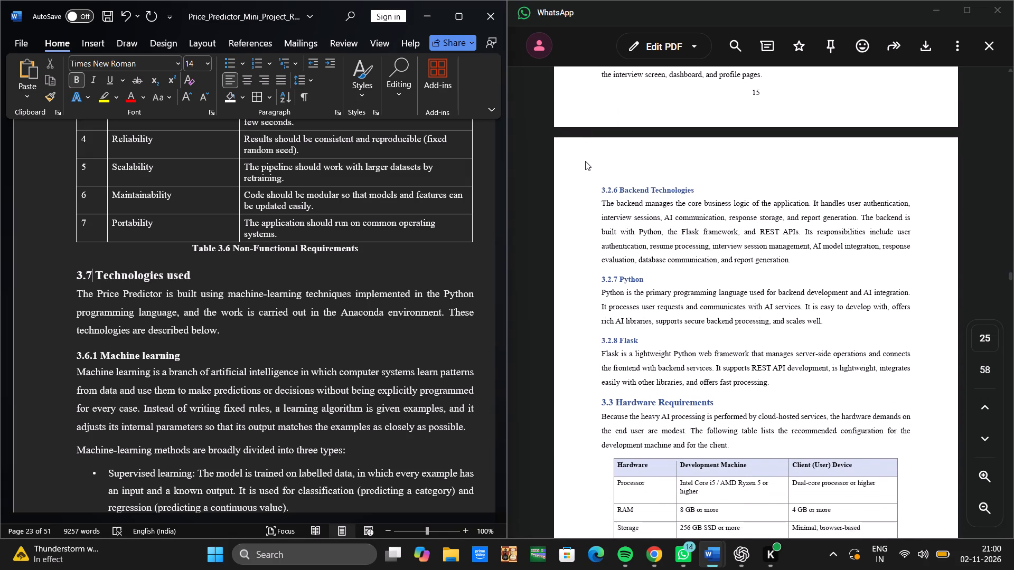
scroll(585, 161, down, 2)
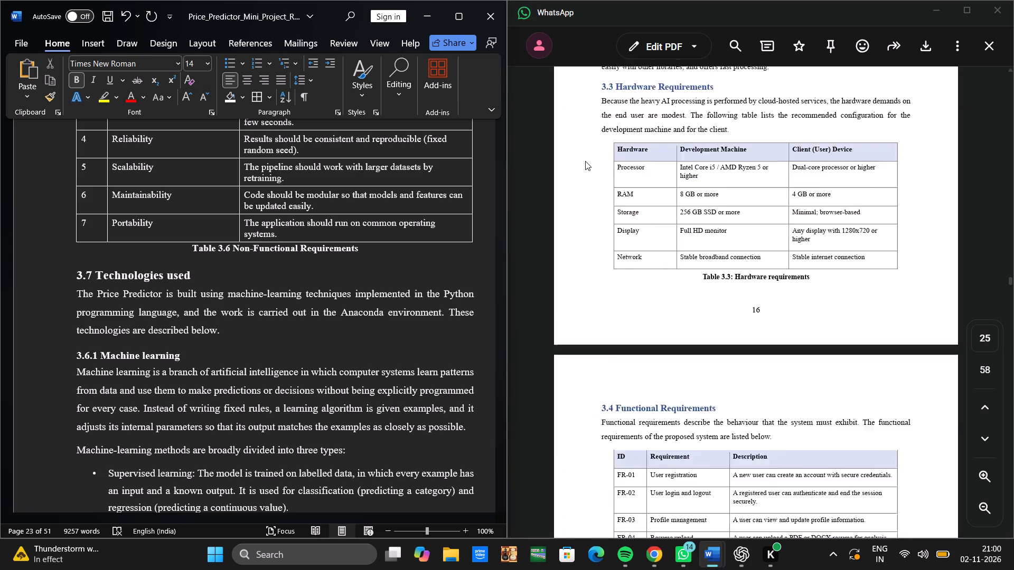
scroll(585, 161, down, 1)
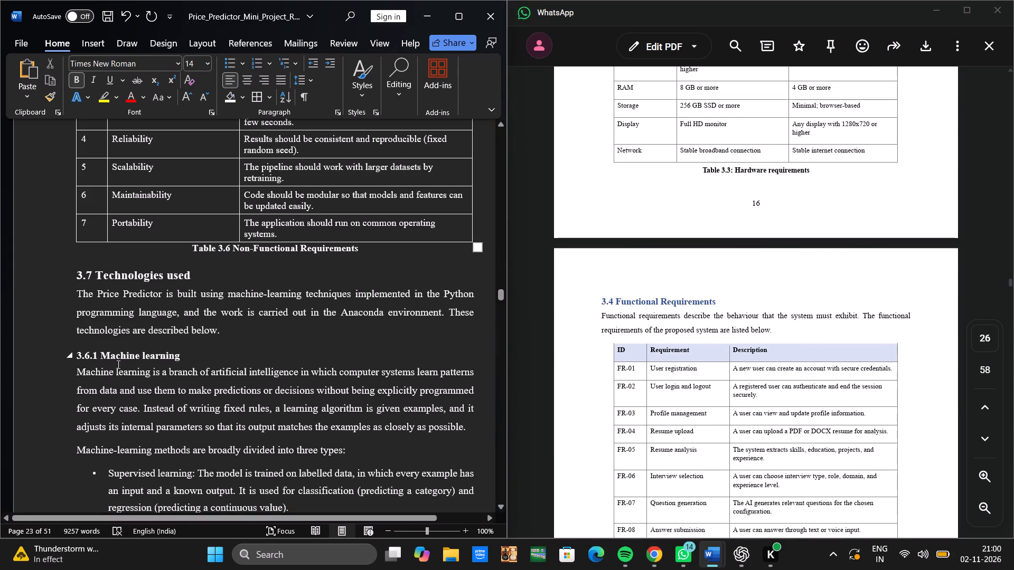
Renumber the Machine learning subheading under Technologies used as 3.7.1.
click(91, 354)
key(Left)
key(BackSpace)
key(7)
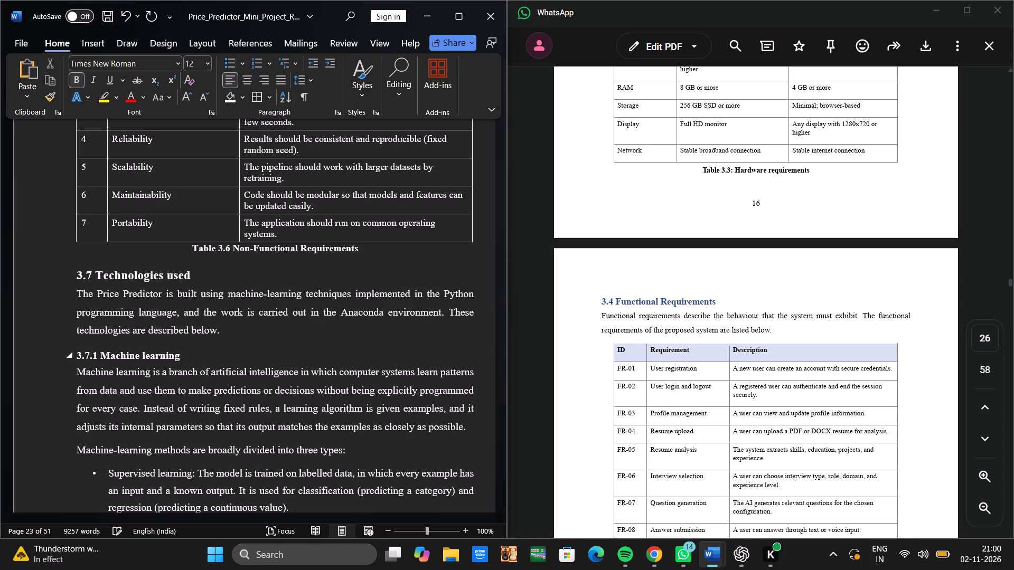
Renumber the Python Overview subheading as 3.7.2.
scroll(91, 354, down, 3)
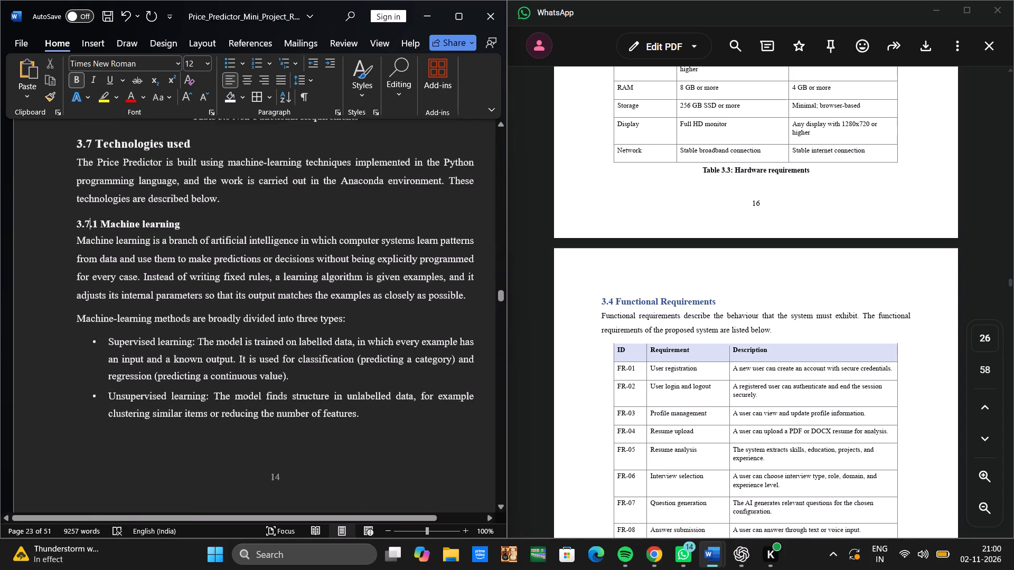
scroll(91, 354, down, 3)
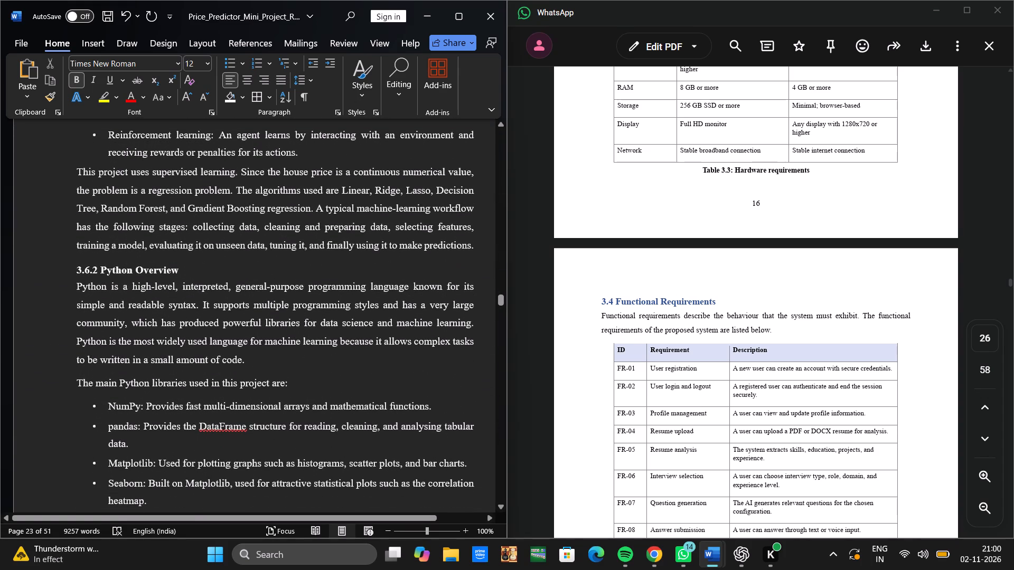
click(90, 269)
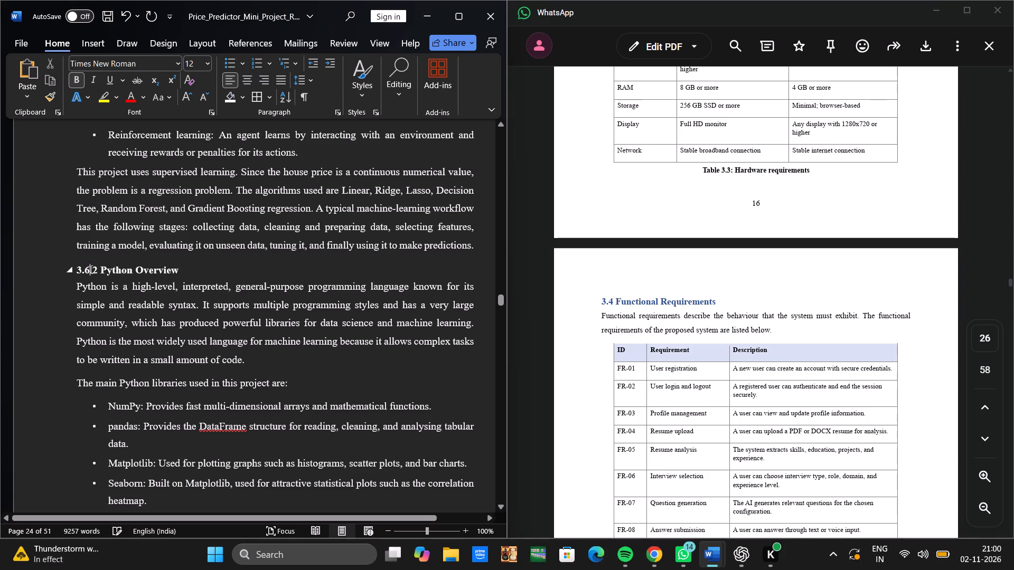
key(BackSpace)
key(7)
Renumber the Anaconda subheading as 3.7.3.
scroll(90, 269, down, 1)
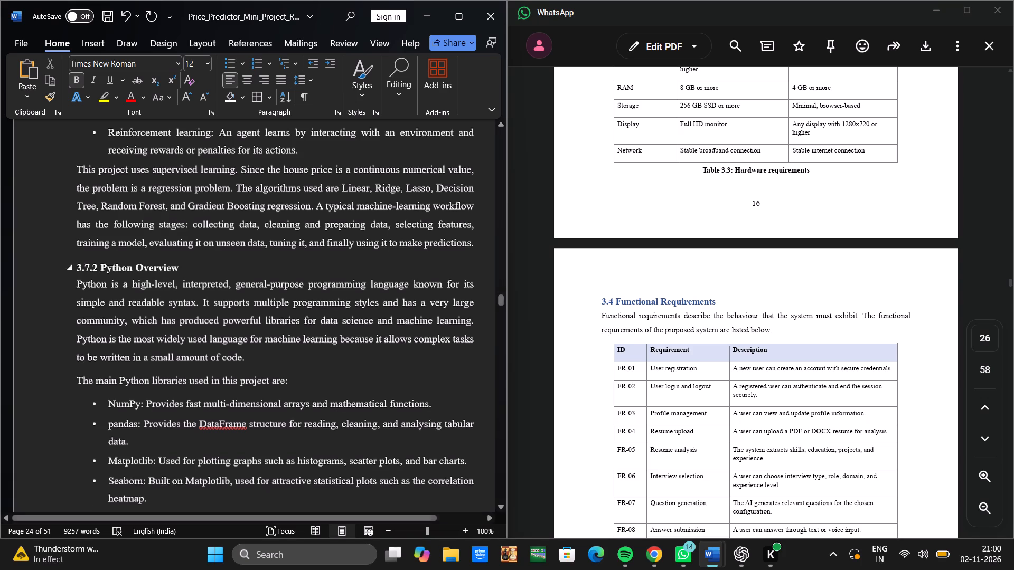
scroll(90, 269, down, 1)
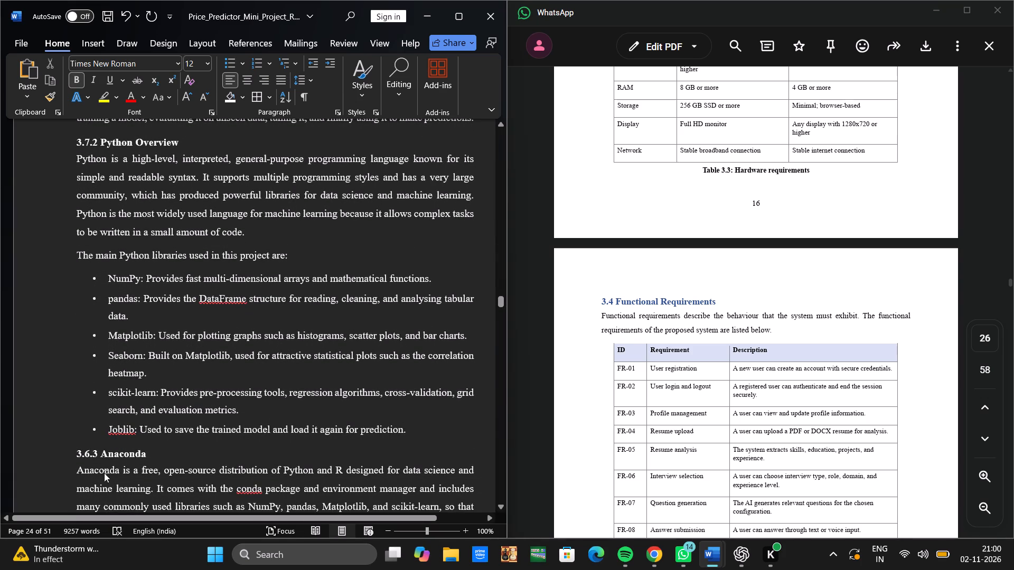
click(88, 453)
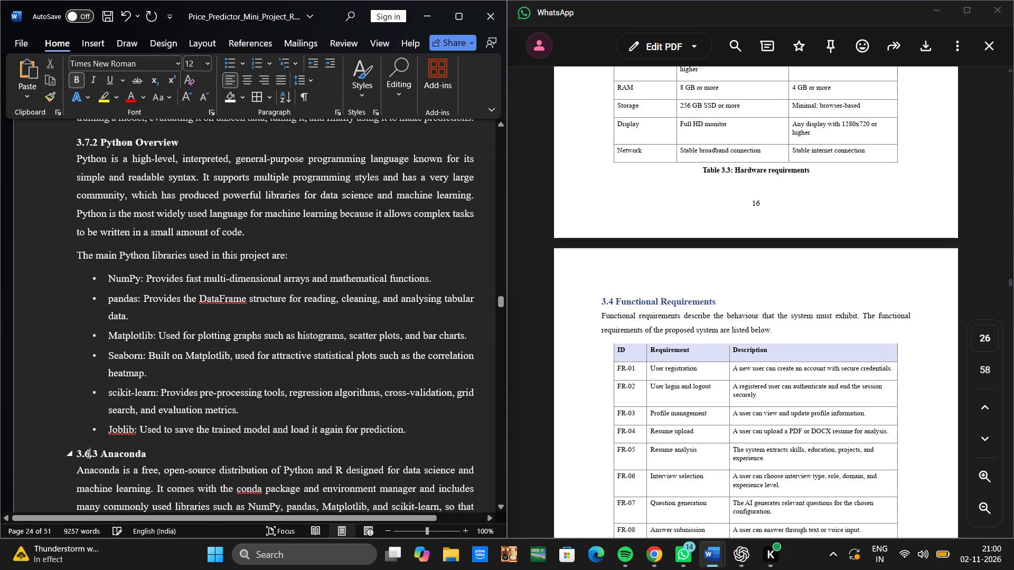
key(BackSpace)
key(7)
scroll(88, 453, up, 2)
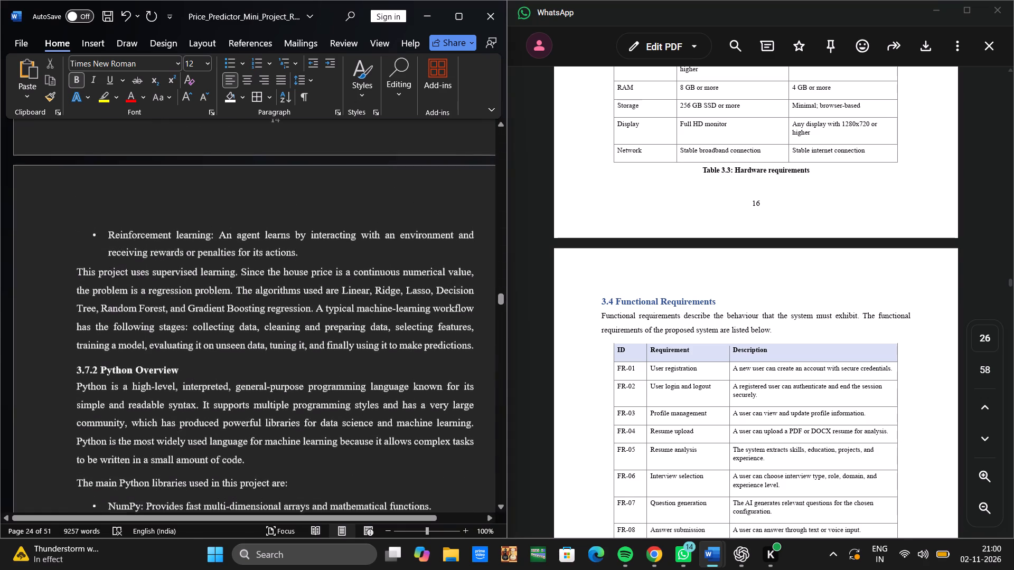
Renumber the Conclusion heading at the end of Chapter 3 as 3.8.
scroll(88, 453, up, 3)
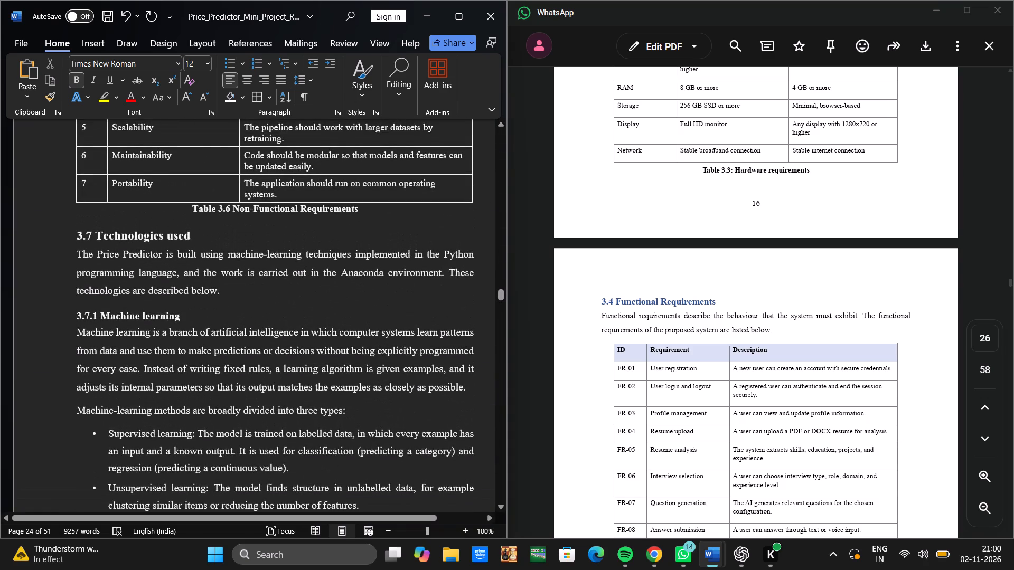
scroll(88, 453, down, 3)
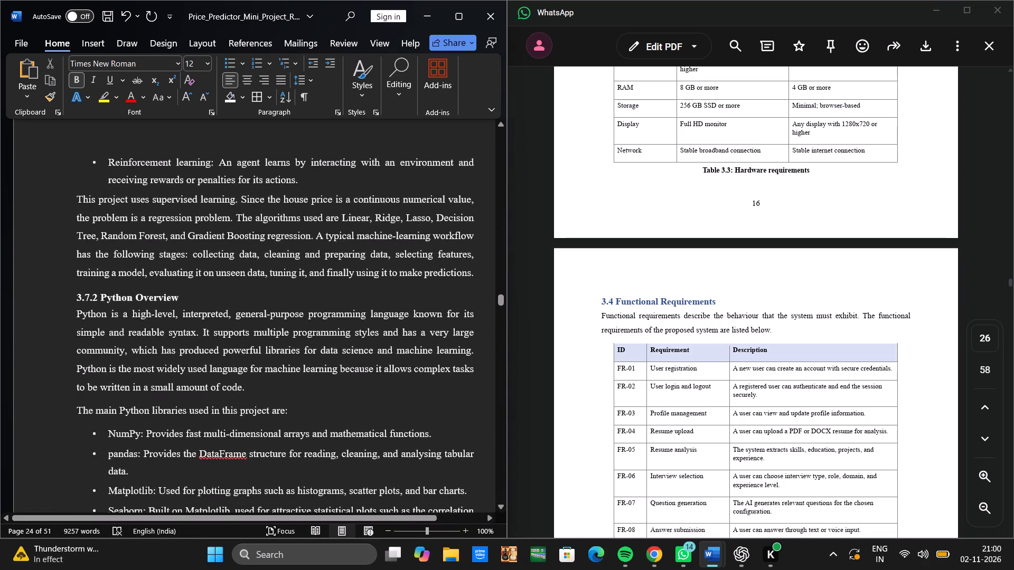
scroll(88, 453, down, 3)
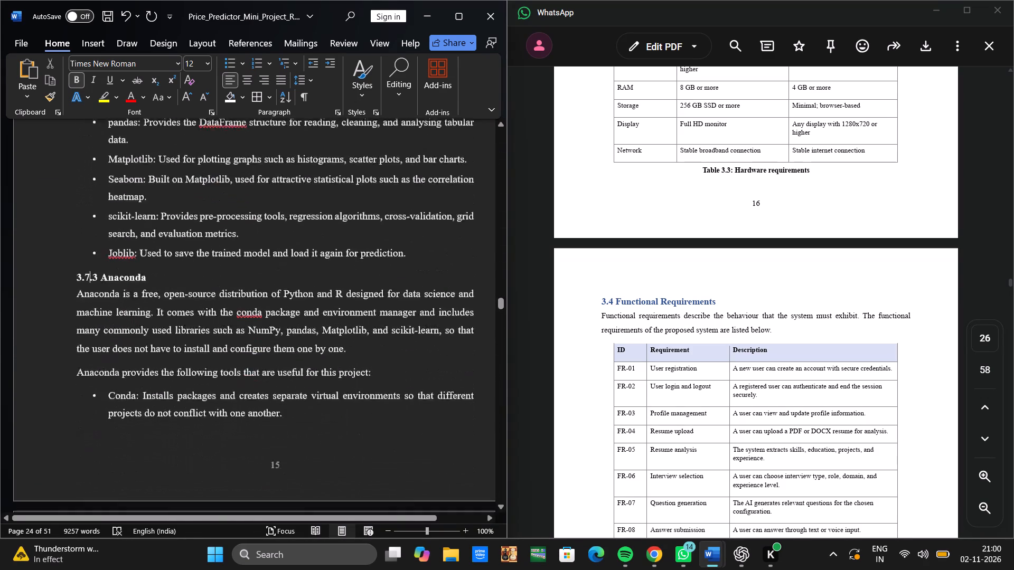
scroll(88, 453, down, 3)
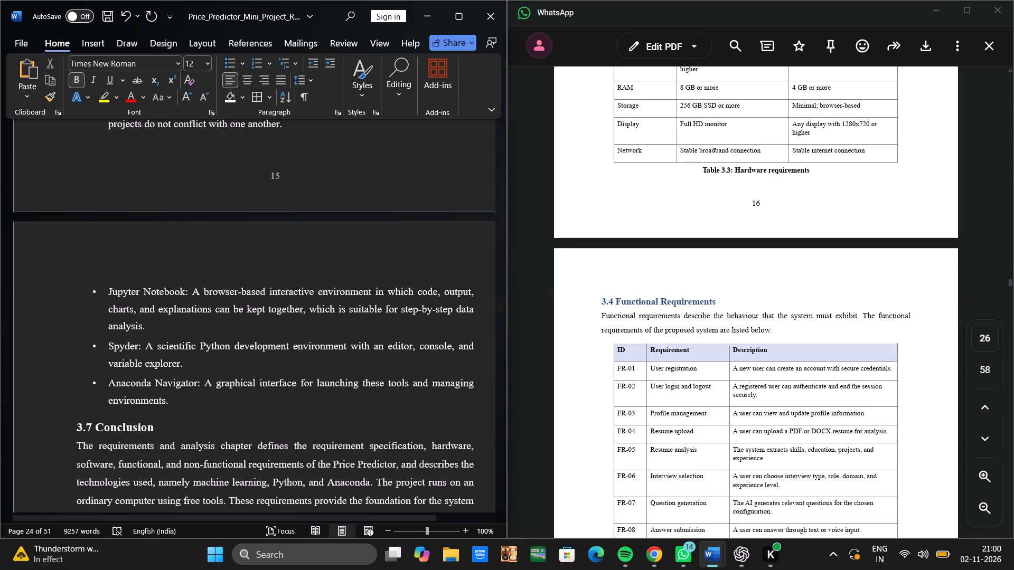
click(91, 425)
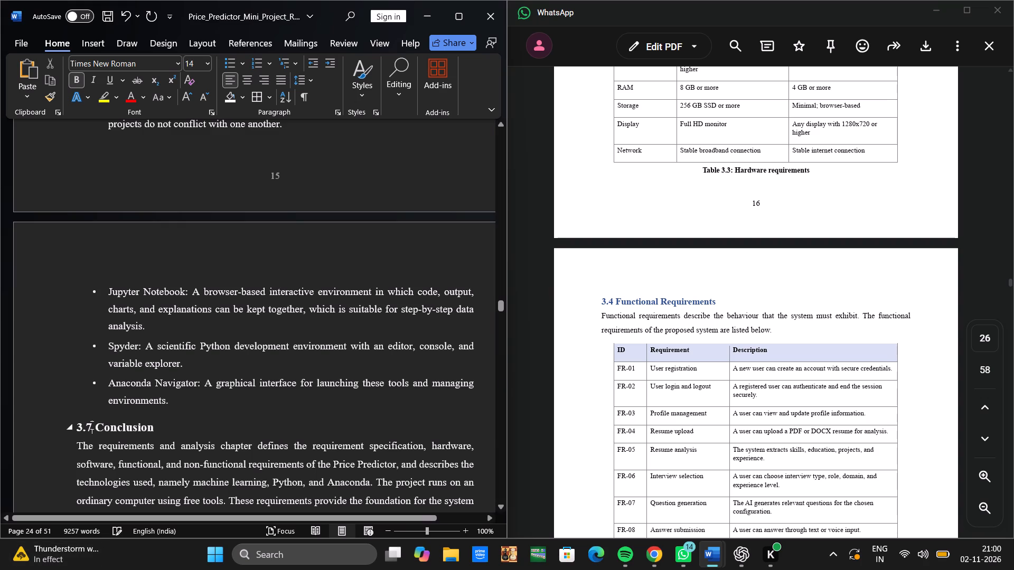
key(BackSpace)
key(8)
Review the heading, subheading and table caption numbering throughout Chapter 3 of the report, from Introduction through Conclusion.
scroll(91, 425, down, 3)
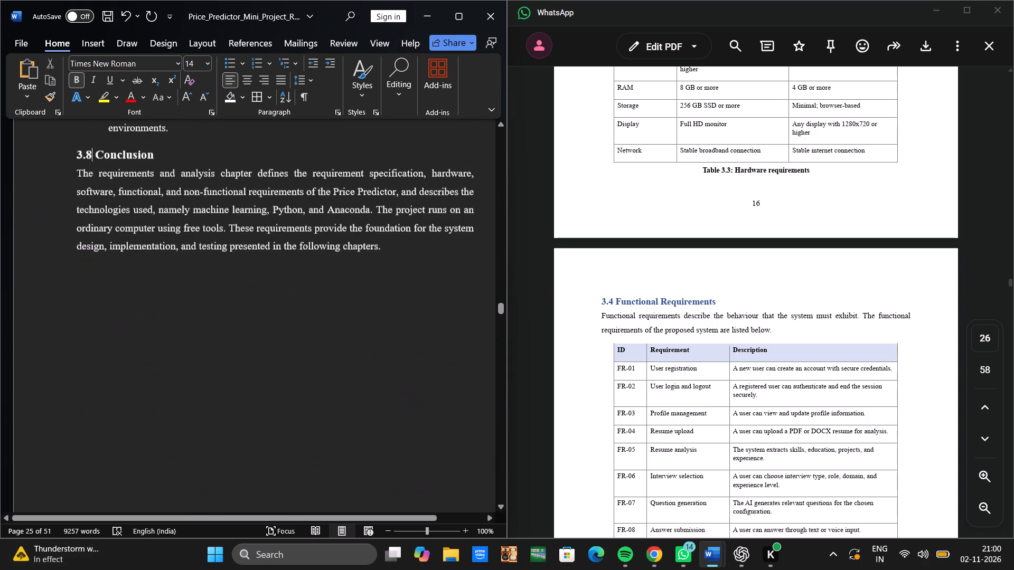
scroll(91, 425, down, 3)
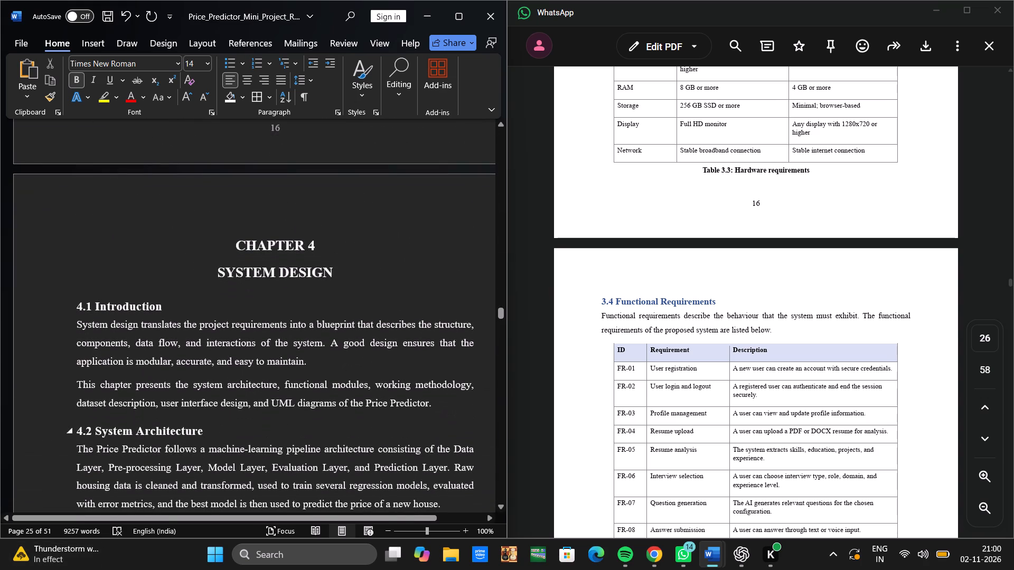
scroll(91, 425, up, 1)
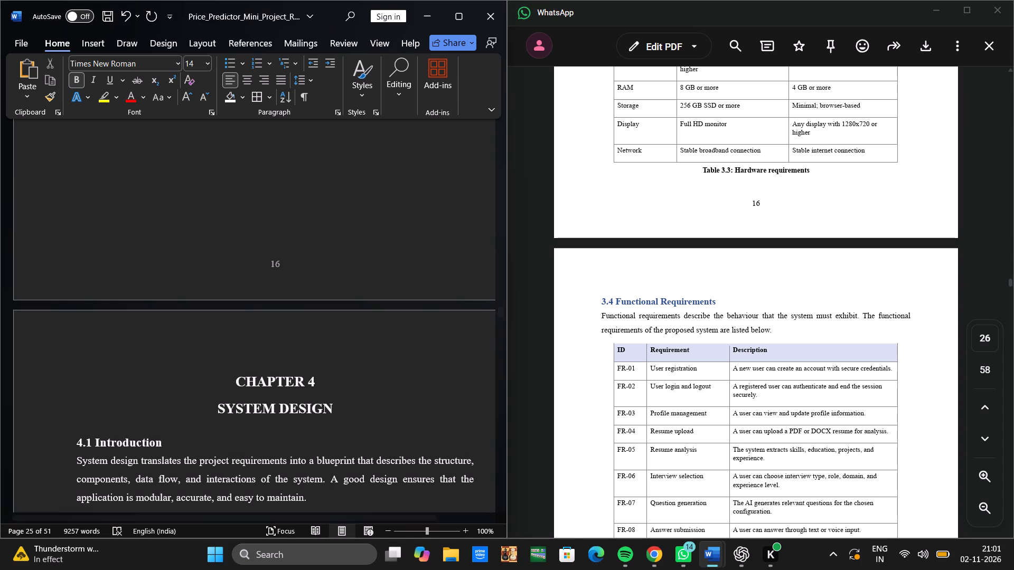
scroll(91, 425, up, 5)
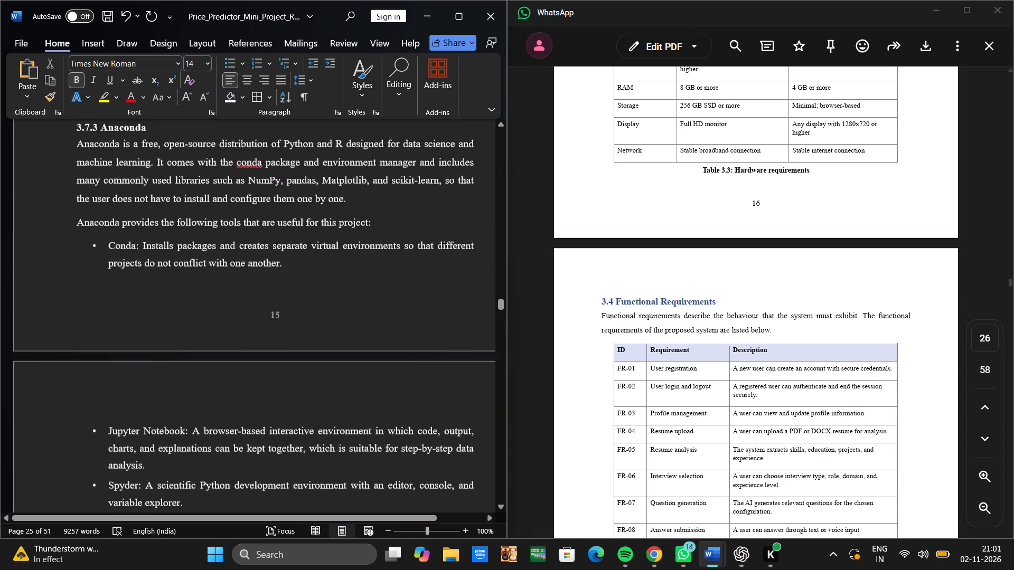
scroll(91, 425, up, 5)
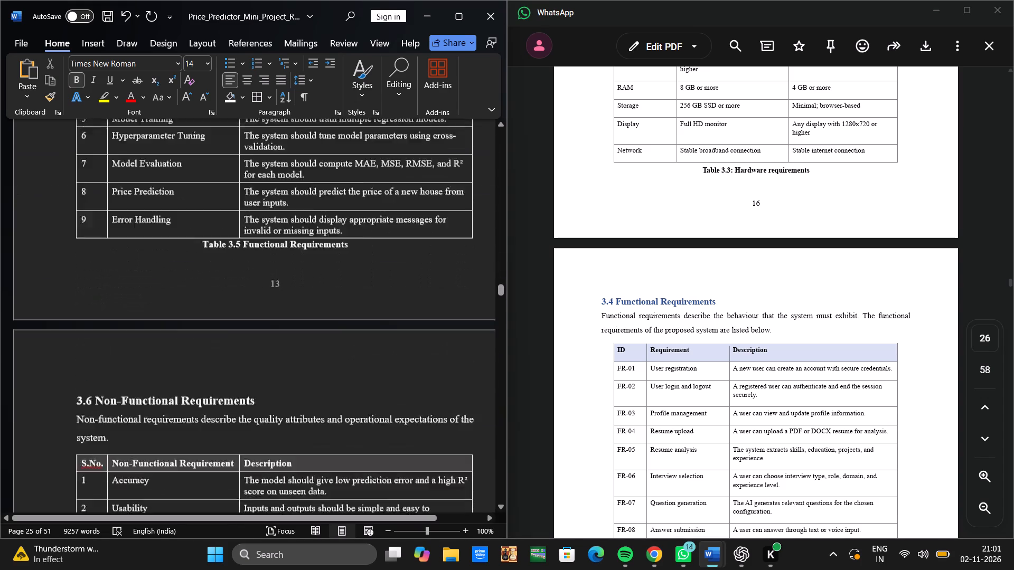
scroll(91, 425, up, 4)
scroll(93, 503, up, 1)
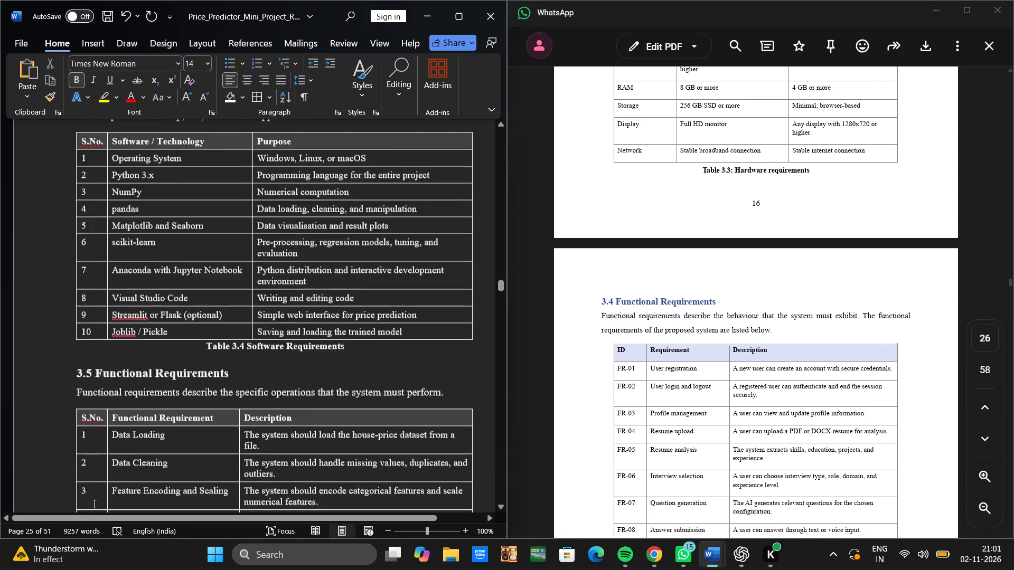
scroll(93, 503, up, 4)
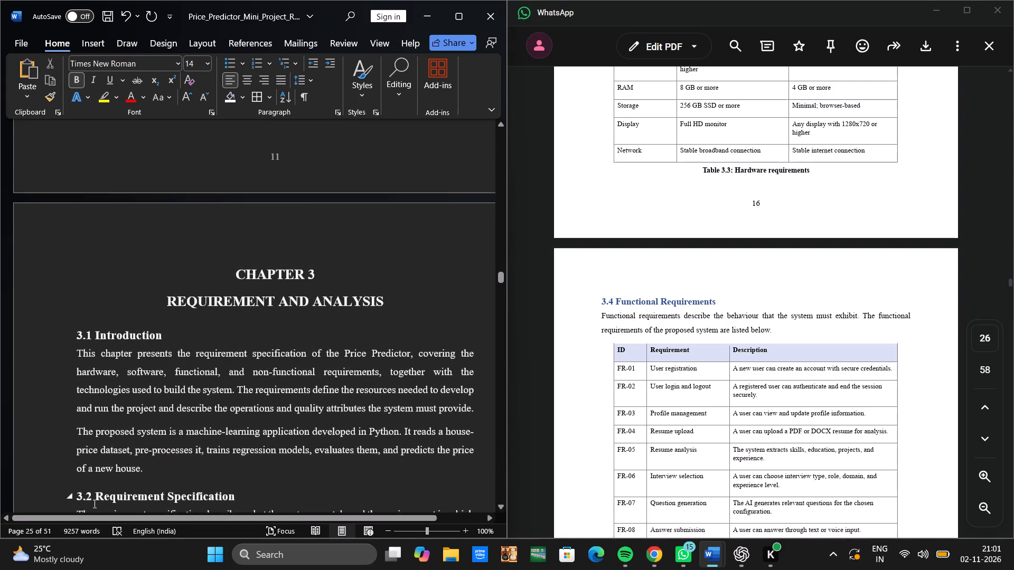
scroll(93, 503, down, 1)
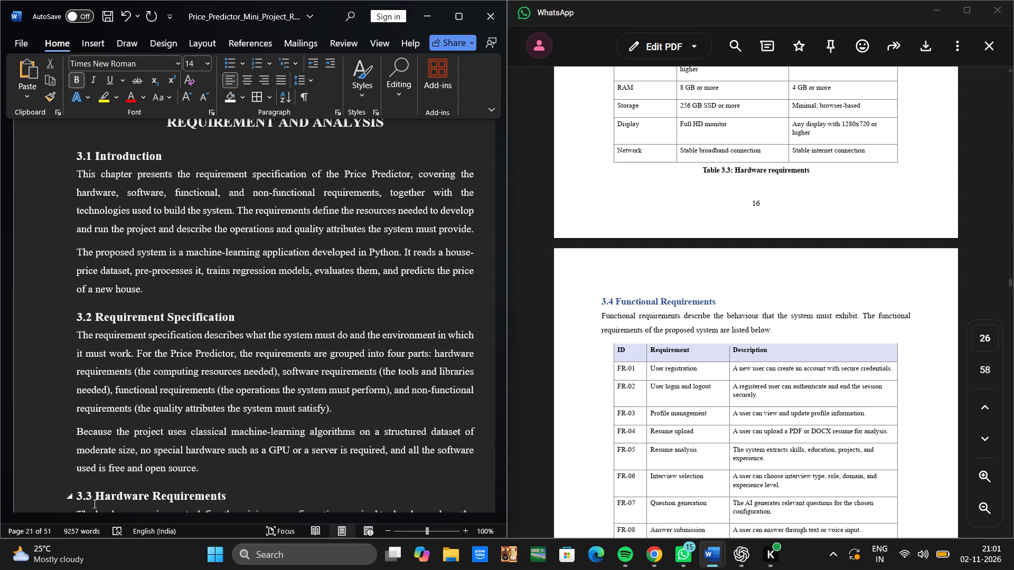
scroll(93, 503, down, 2)
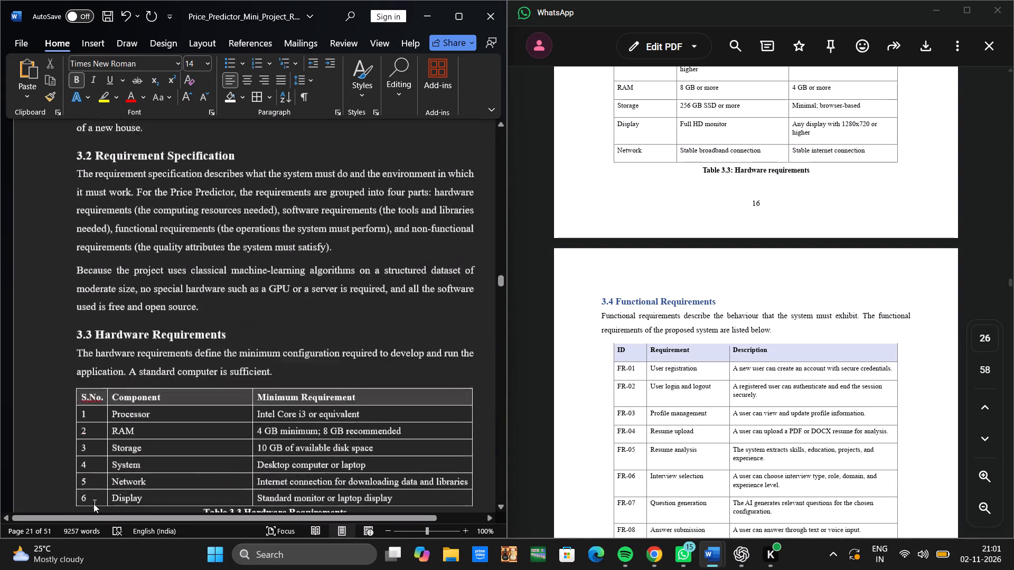
scroll(93, 503, down, 1)
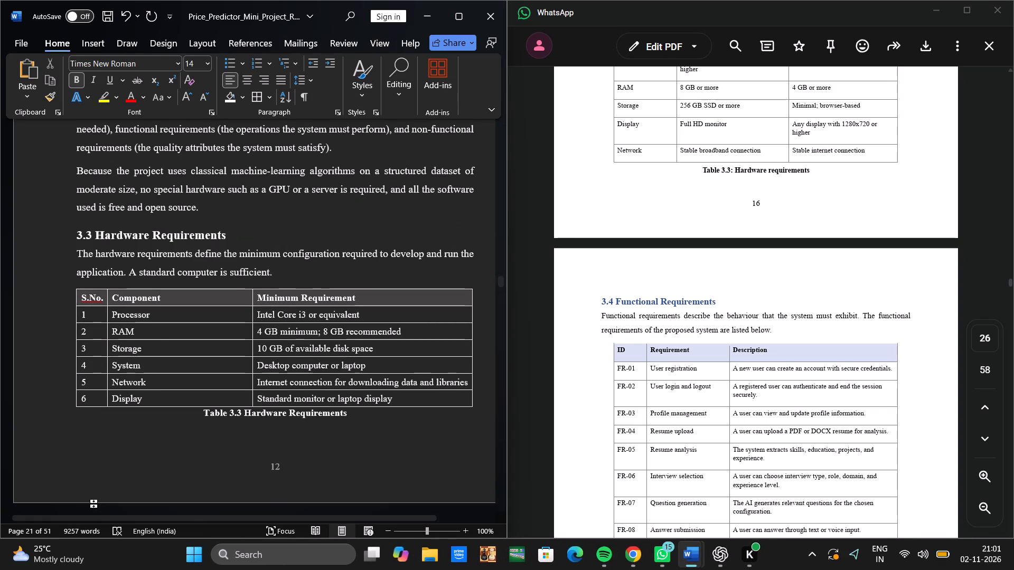
scroll(93, 503, down, 3)
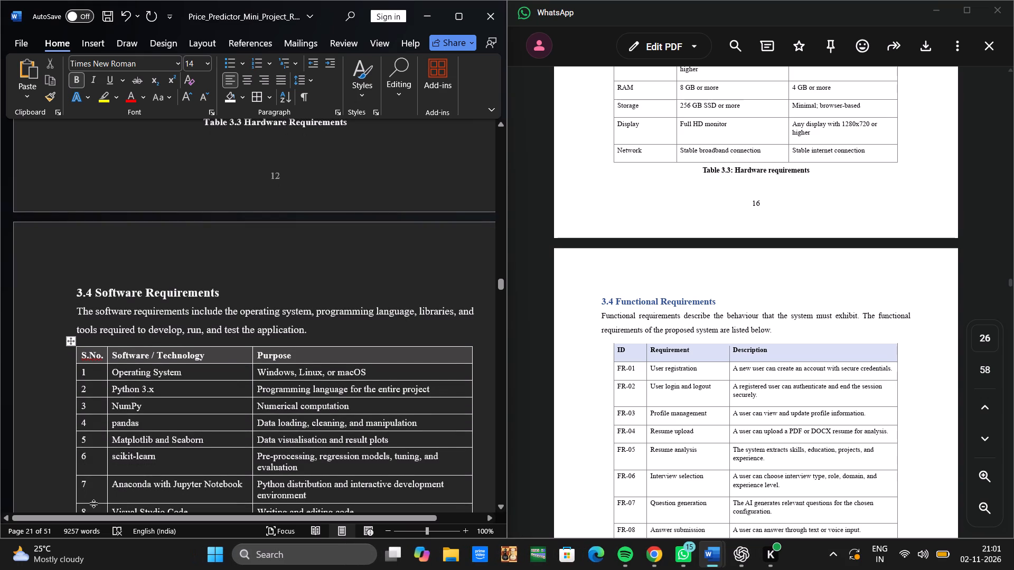
scroll(93, 503, down, 1)
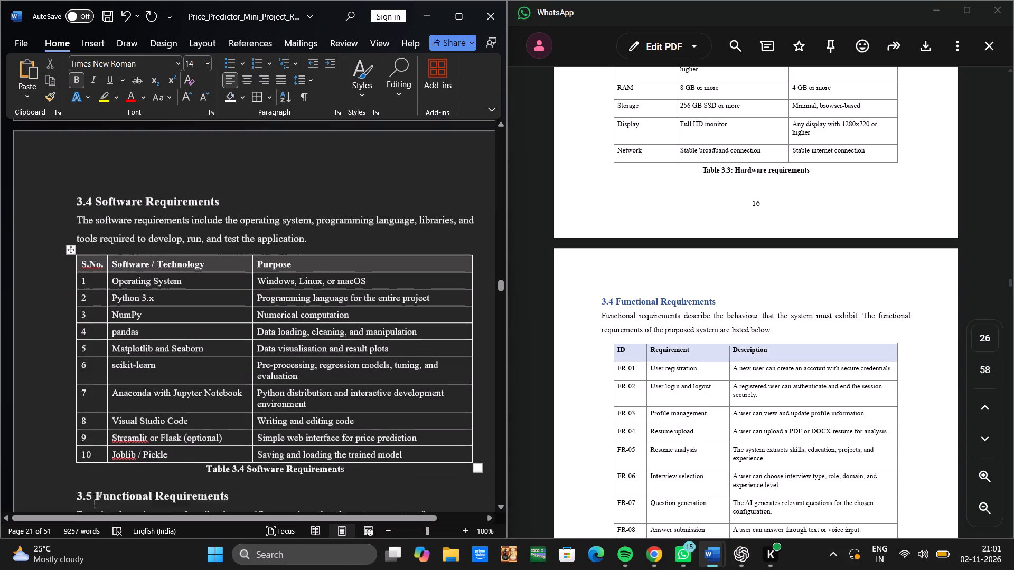
scroll(93, 503, down, 2)
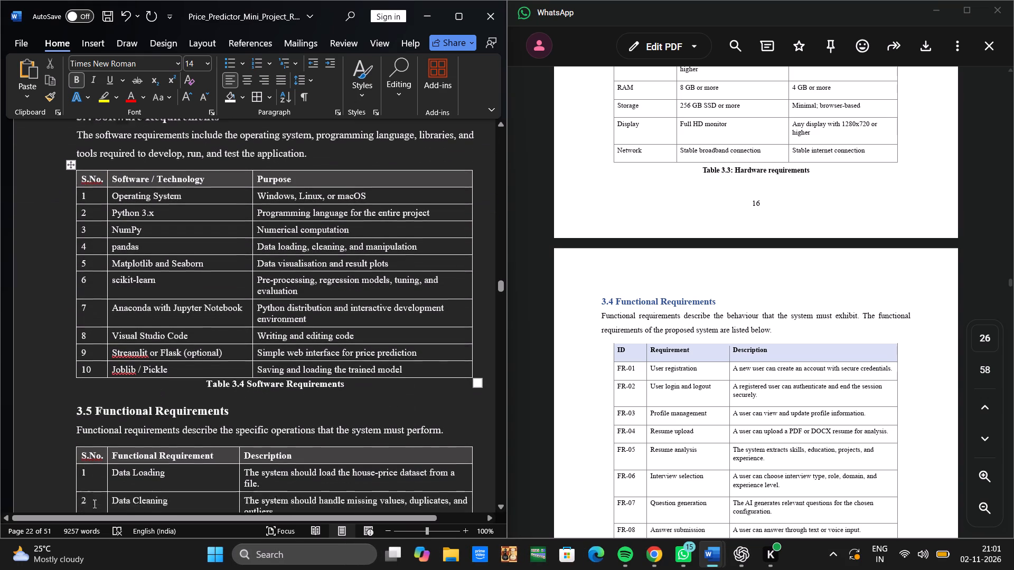
scroll(93, 503, down, 1)
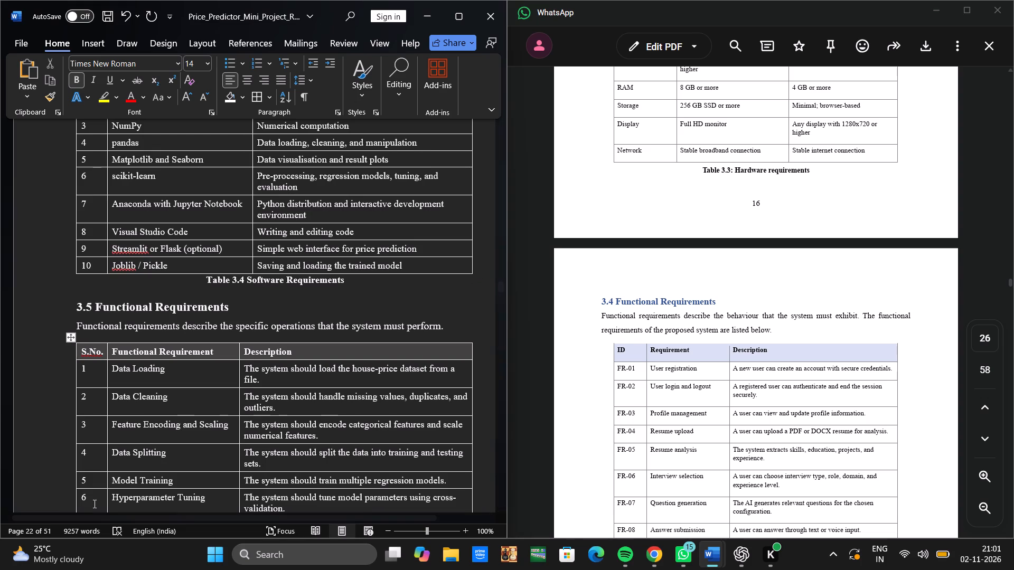
scroll(93, 503, down, 2)
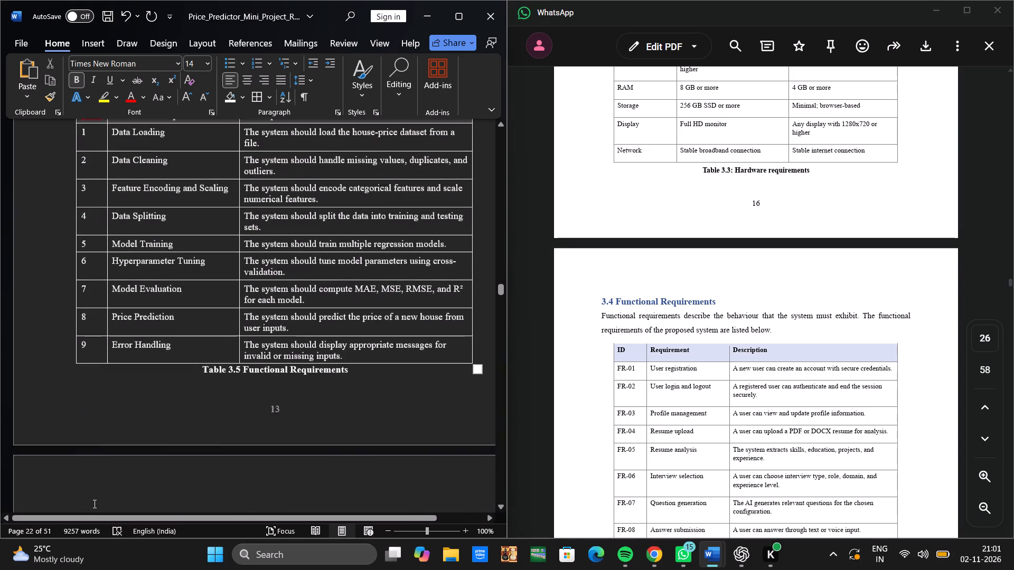
scroll(93, 503, down, 3)
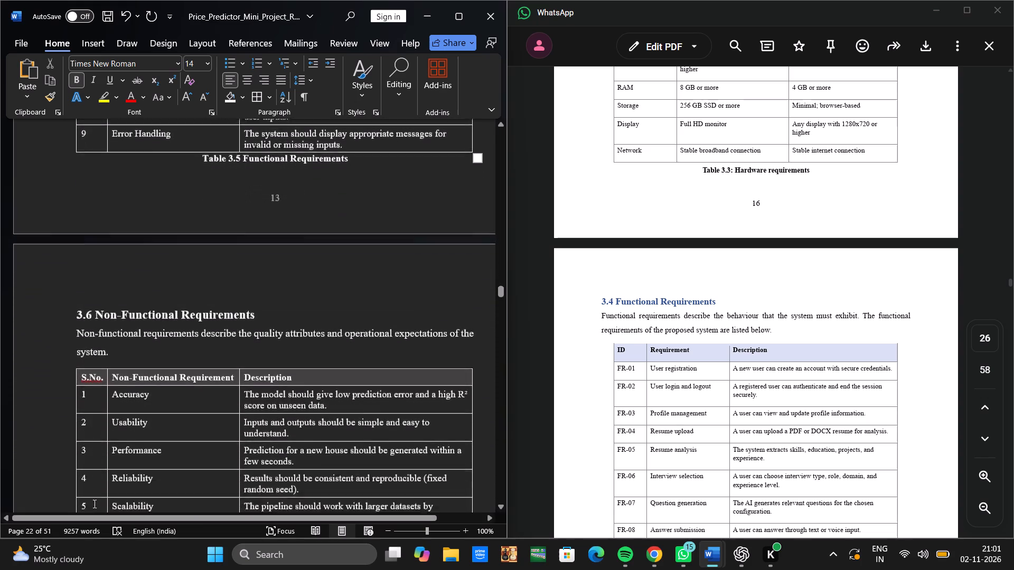
scroll(93, 503, down, 1)
scroll(93, 503, up, 3)
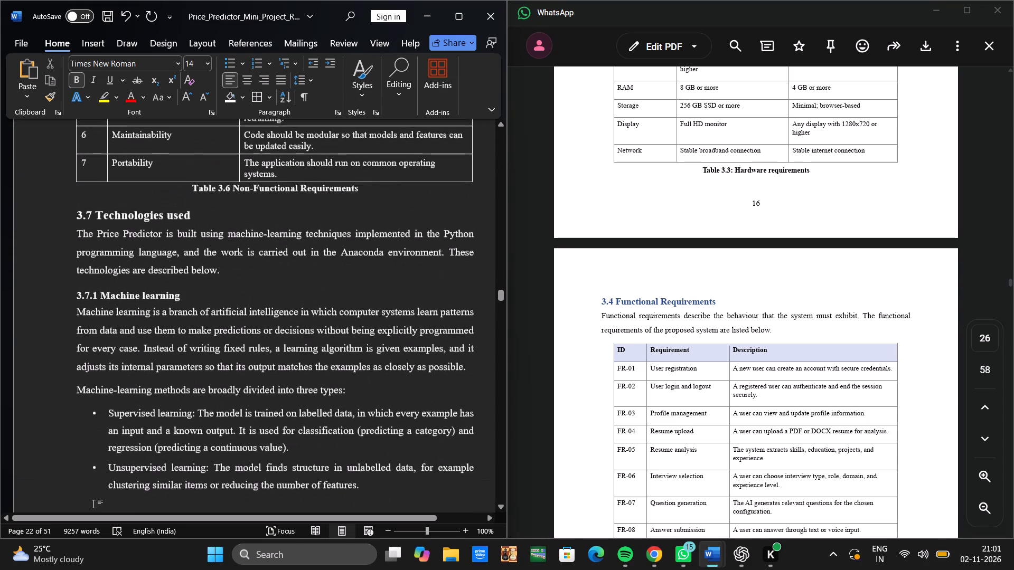
scroll(93, 503, up, 4)
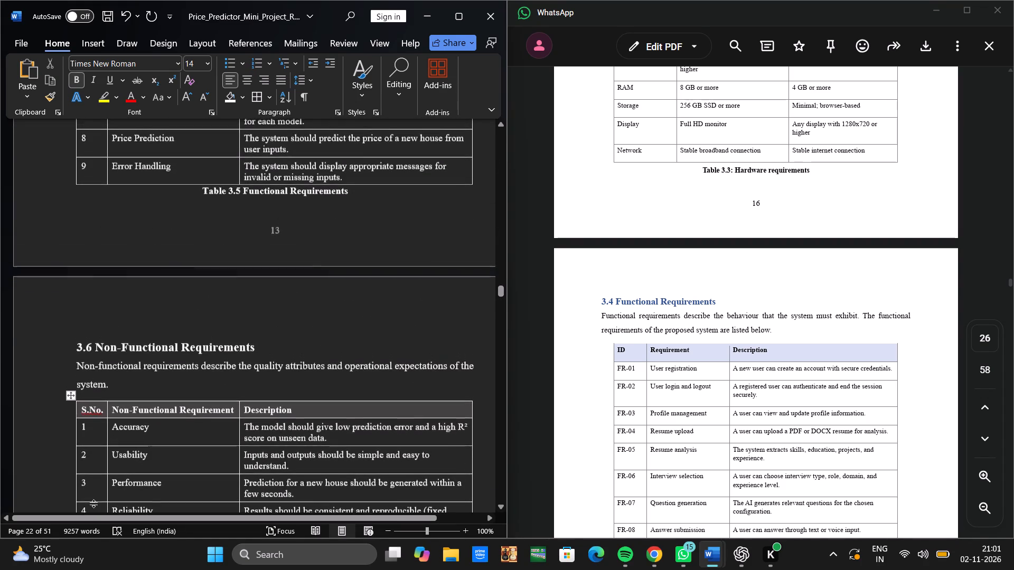
scroll(93, 503, up, 1)
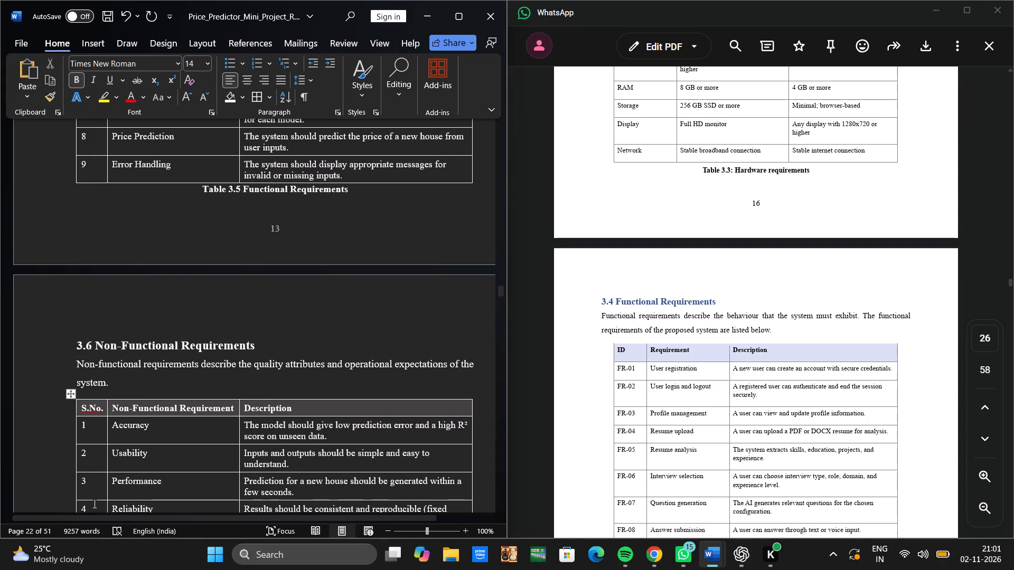
scroll(93, 503, down, 3)
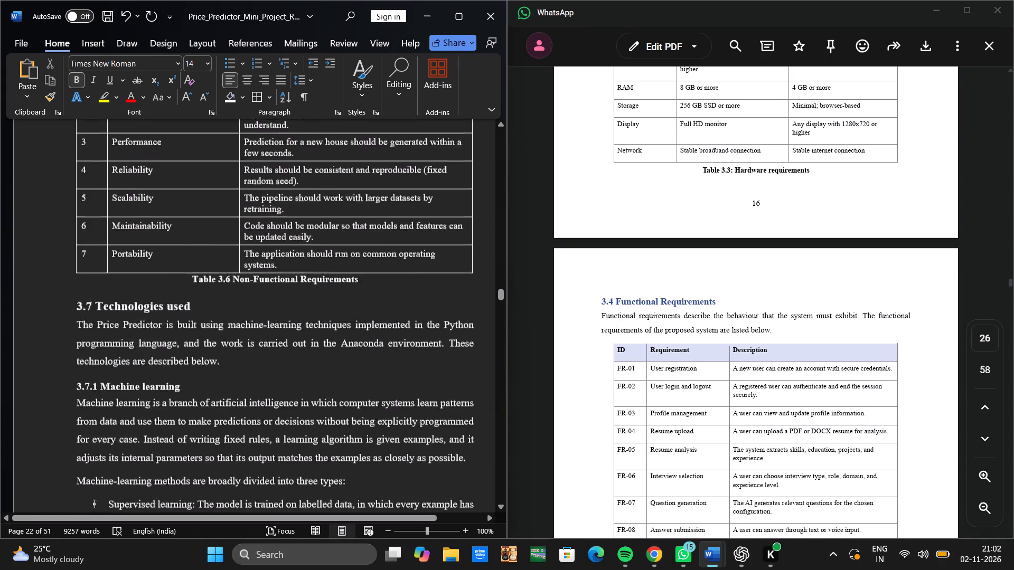
scroll(93, 503, down, 1)
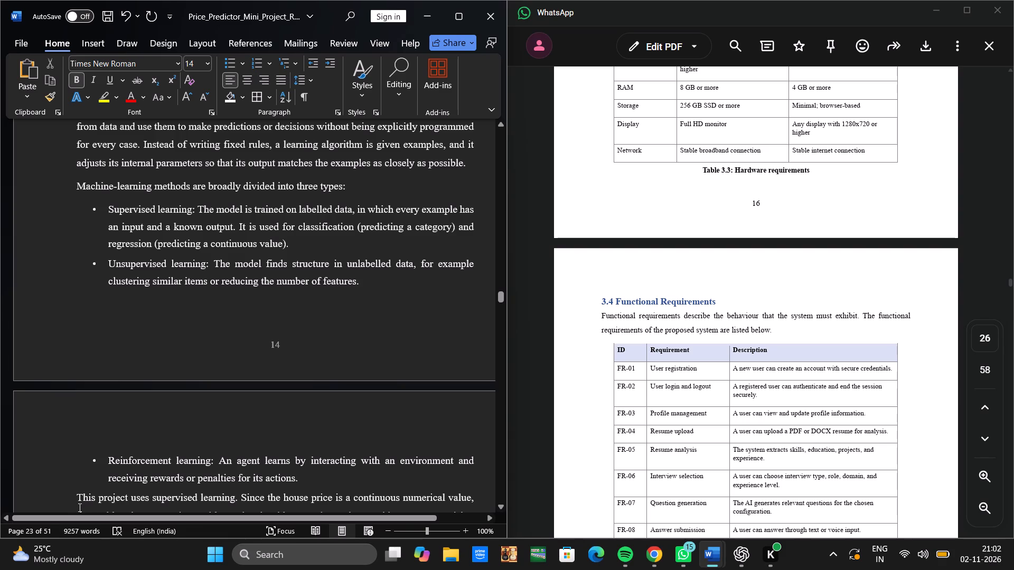
ctrl+scroll(79, 507, up, 1)
scroll(79, 507, left, 1)
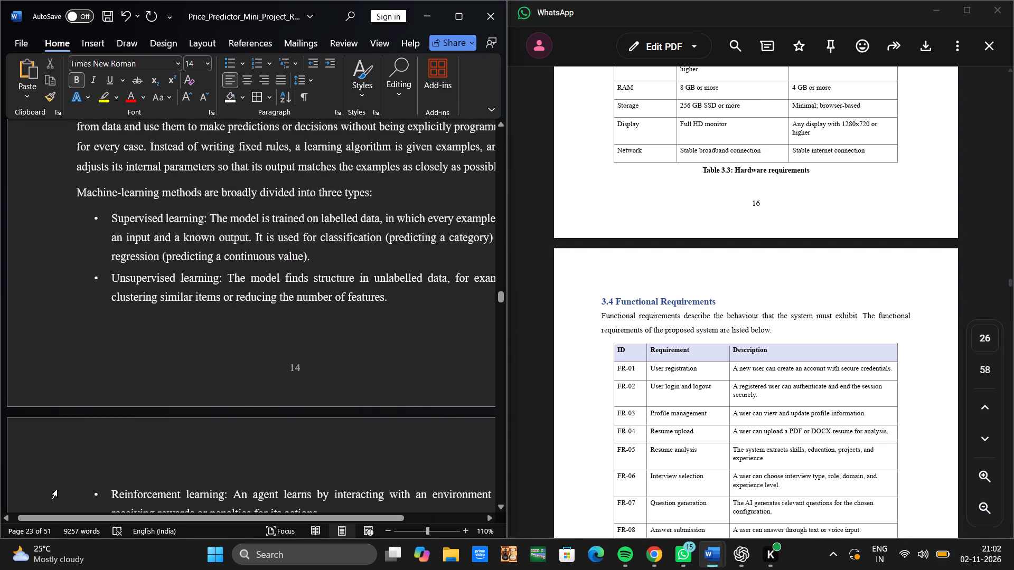
scroll(57, 489, left, 1)
ctrl+scroll(229, 363, down, 4)
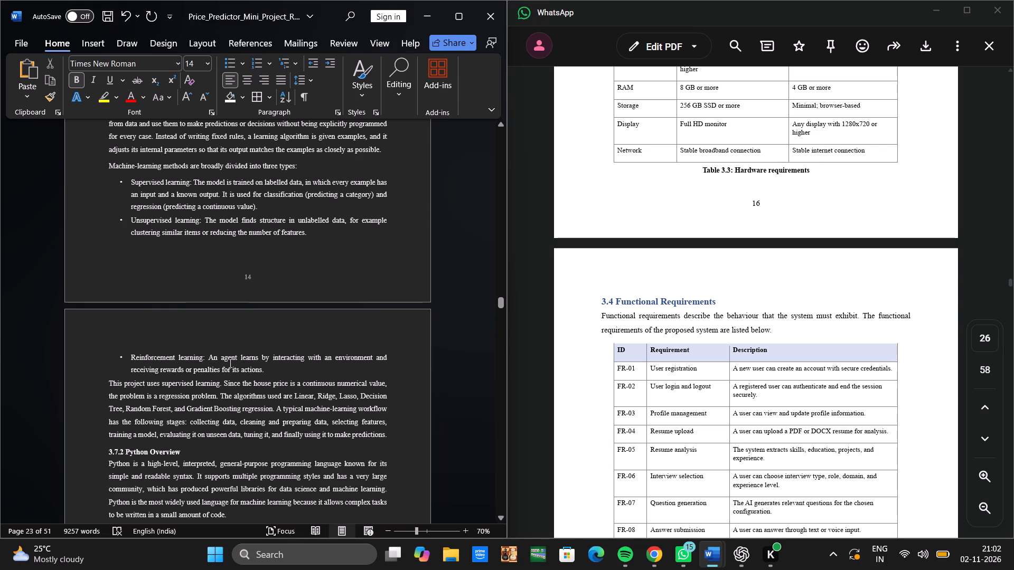
ctrl+scroll(229, 363, up, 2)
scroll(229, 363, up, 1)
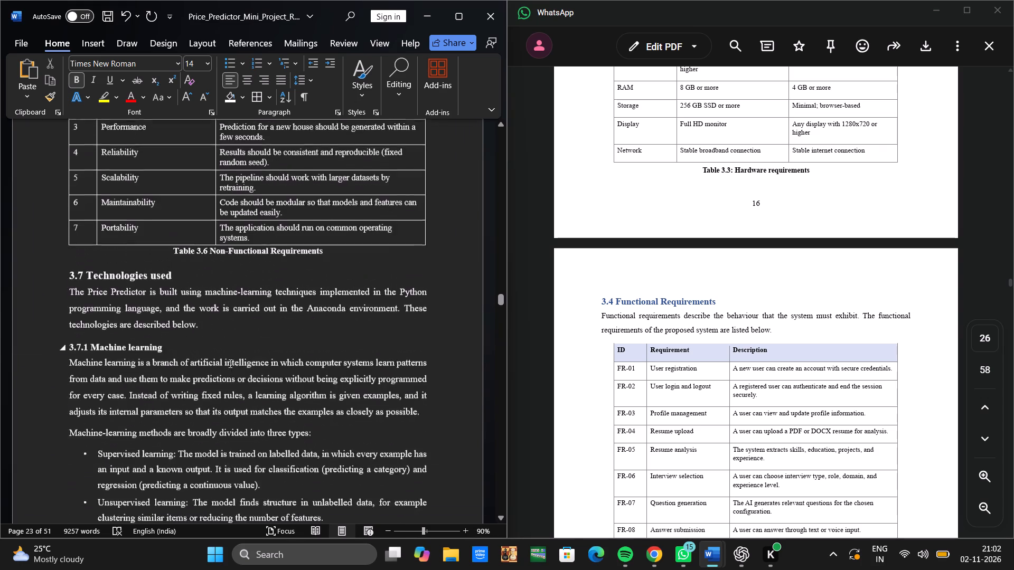
scroll(229, 363, up, 2)
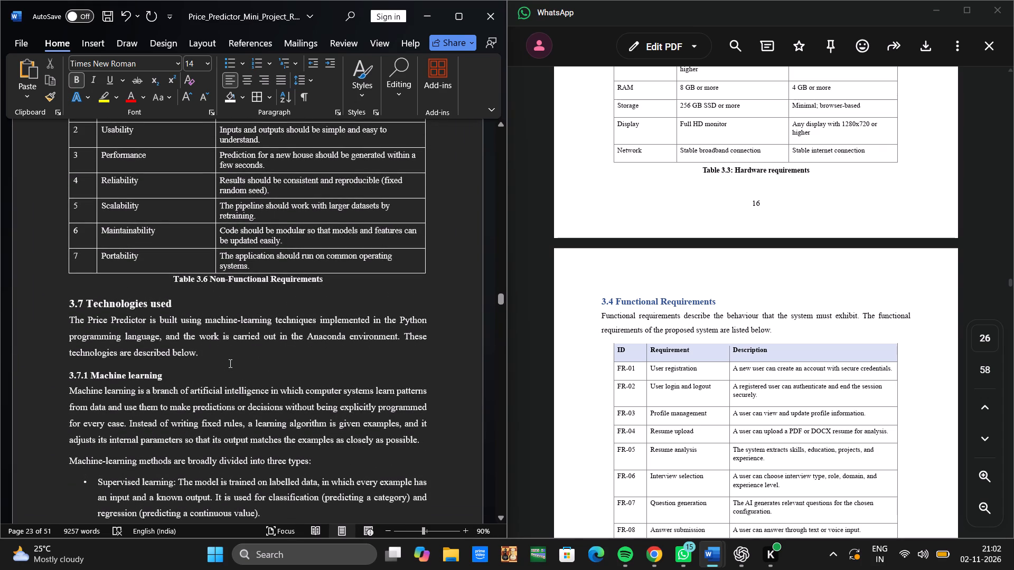
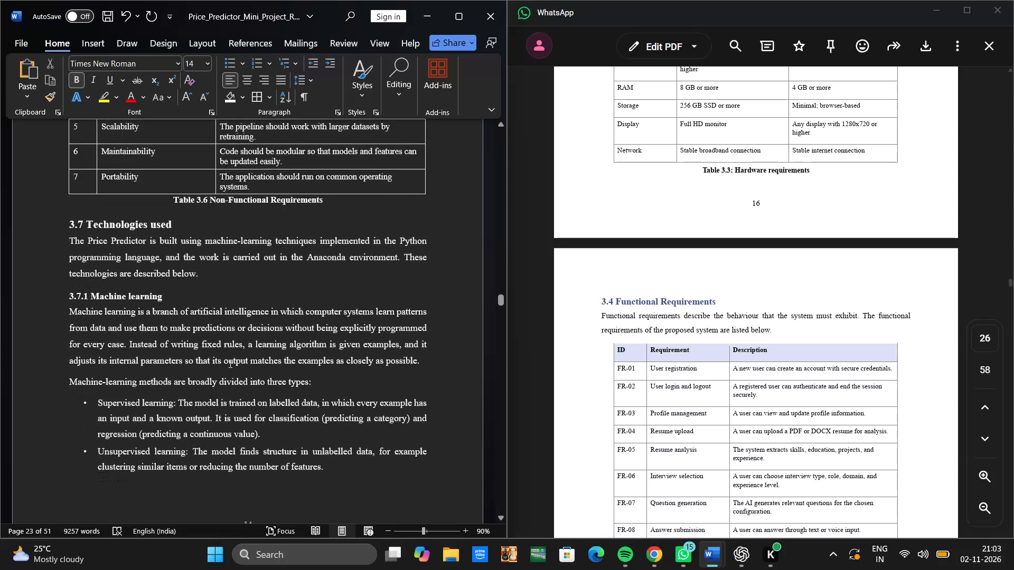
Review the rest of Chapter 3, from section 3.7 Technologies used through 3.8 Conclusion, for consistent subheading numbering.
scroll(229, 363, down, 1)
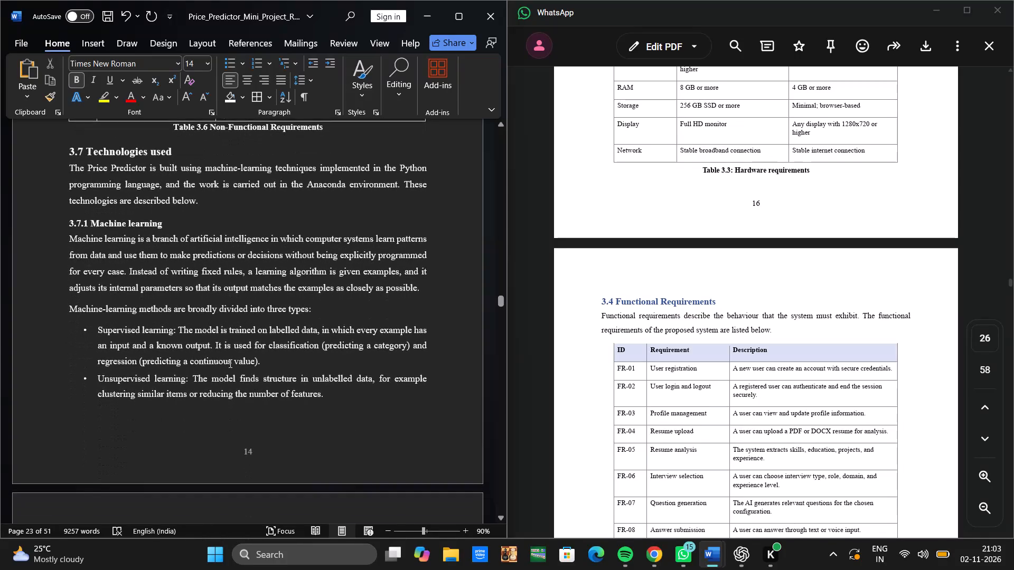
scroll(229, 363, down, 2)
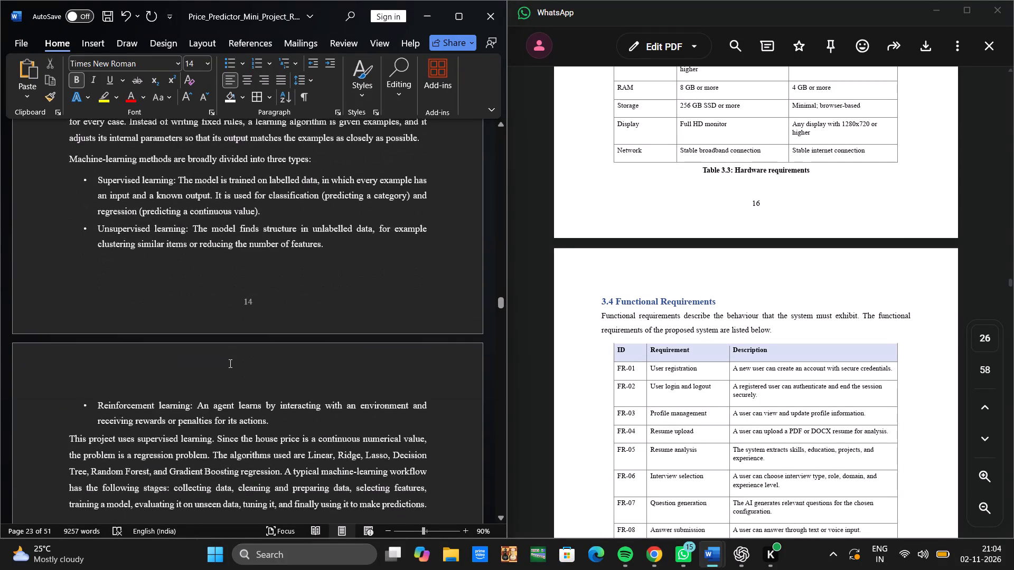
scroll(229, 363, down, 1)
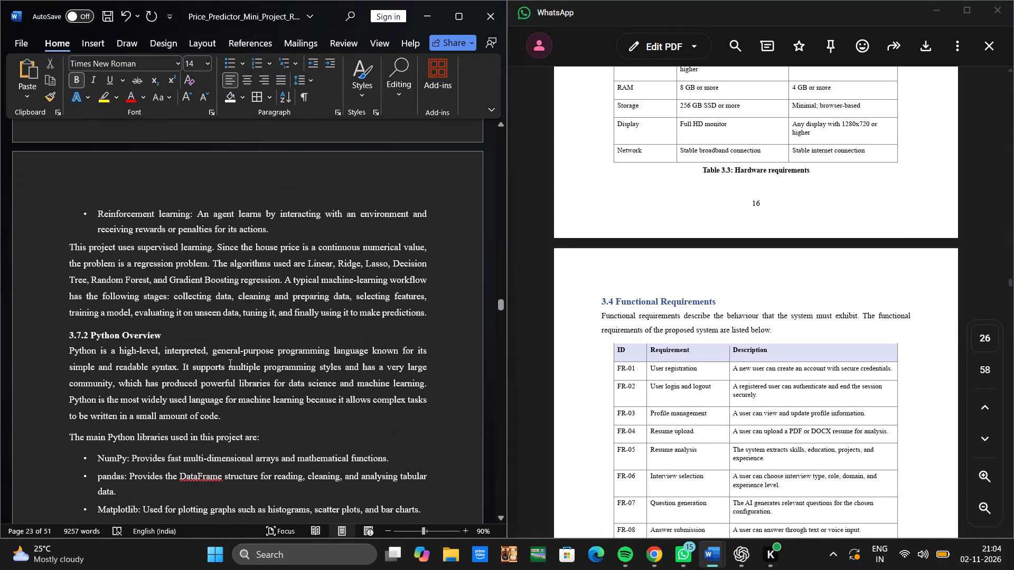
scroll(229, 363, down, 1)
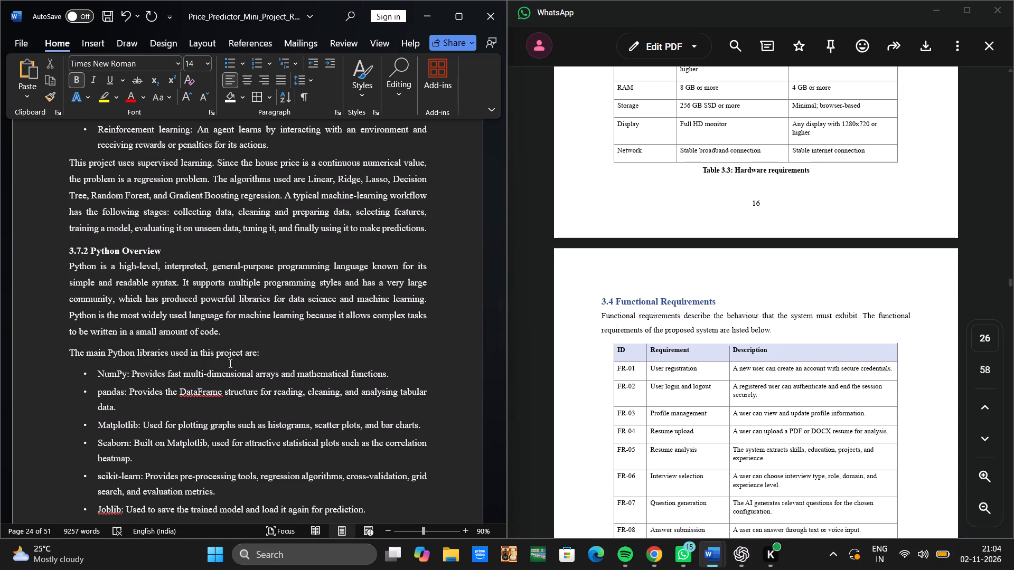
scroll(229, 363, down, 1)
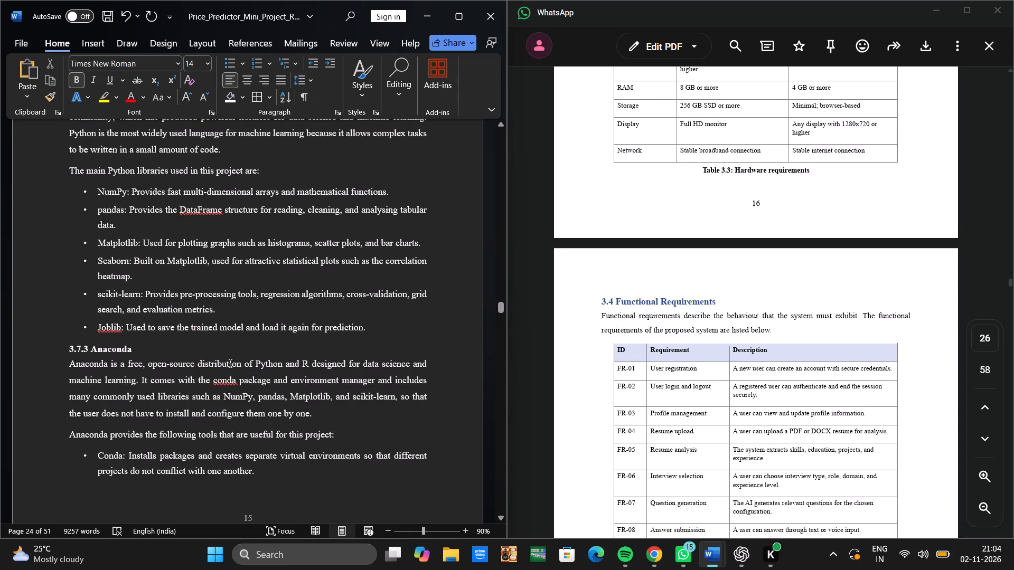
click(229, 363)
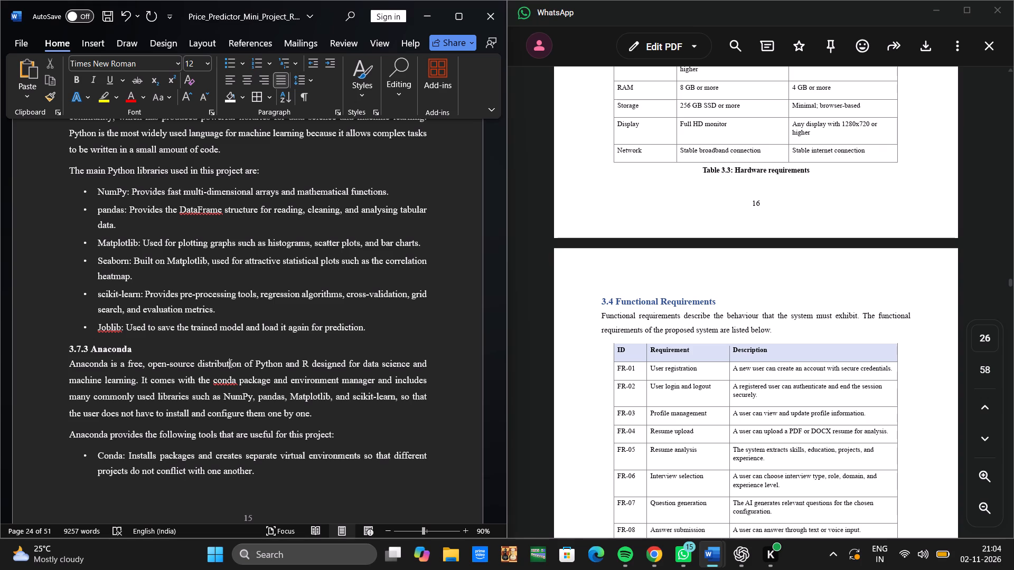
scroll(229, 363, down, 1)
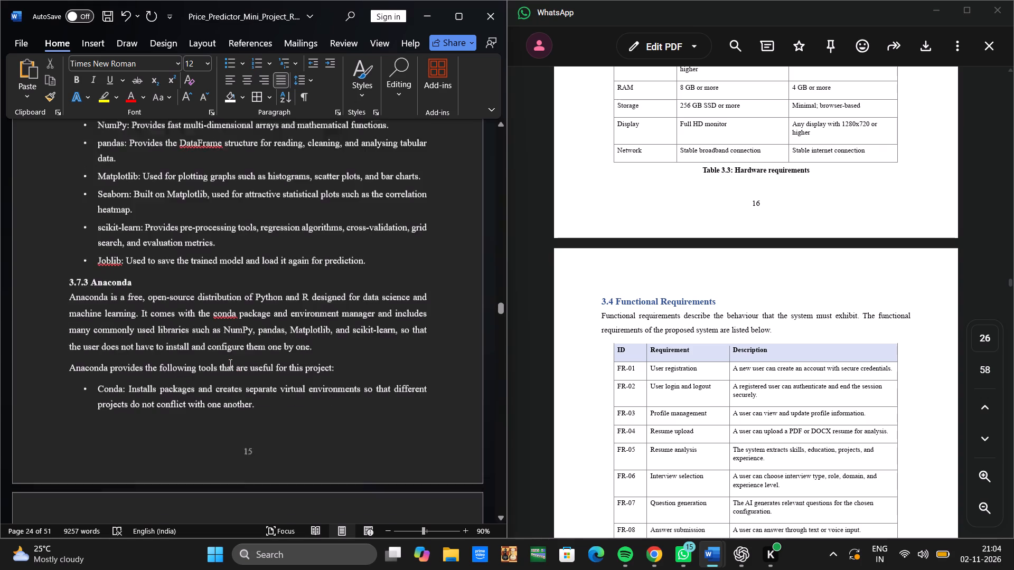
scroll(229, 363, down, 1)
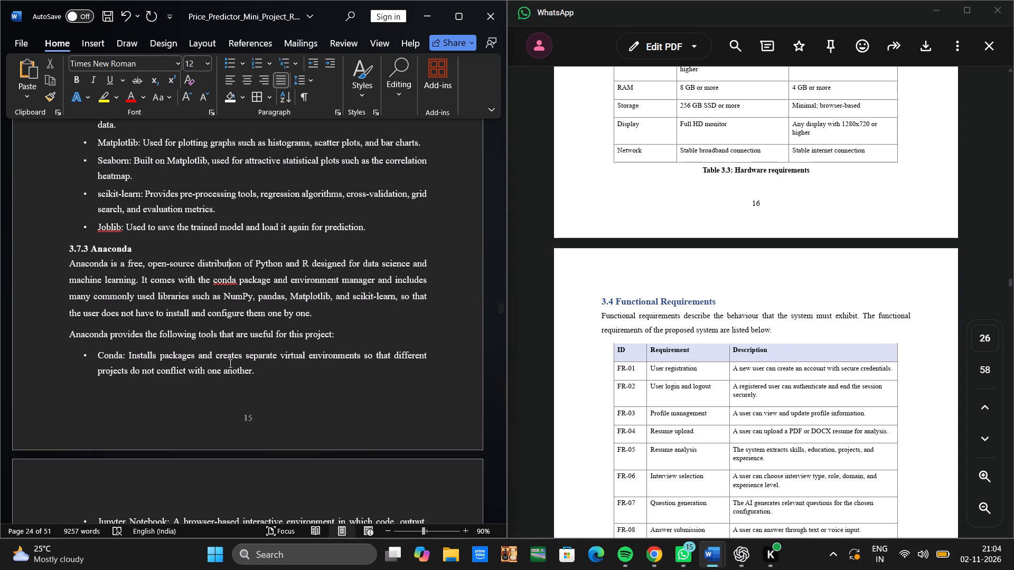
scroll(229, 363, down, 2)
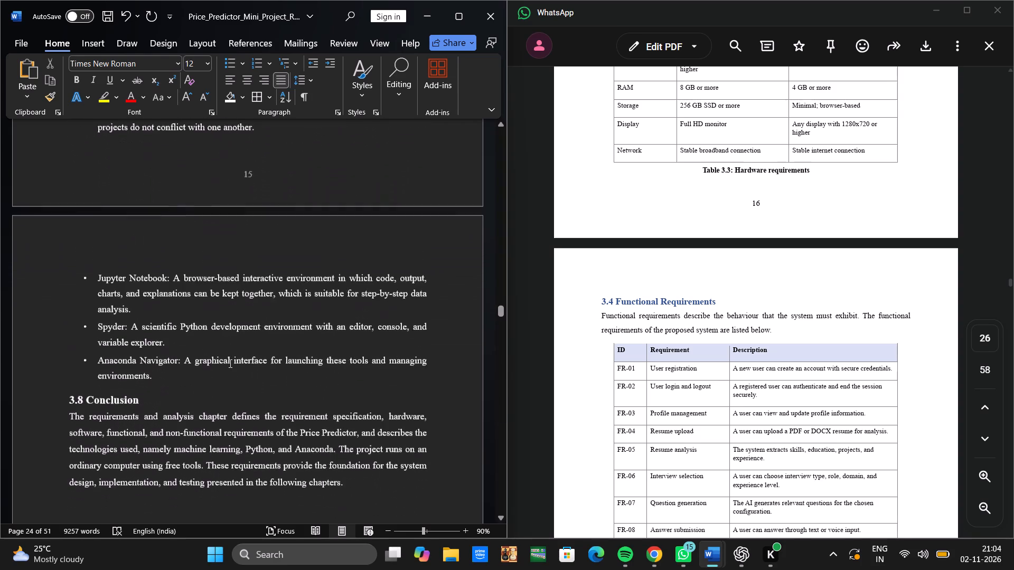
scroll(229, 363, down, 1)
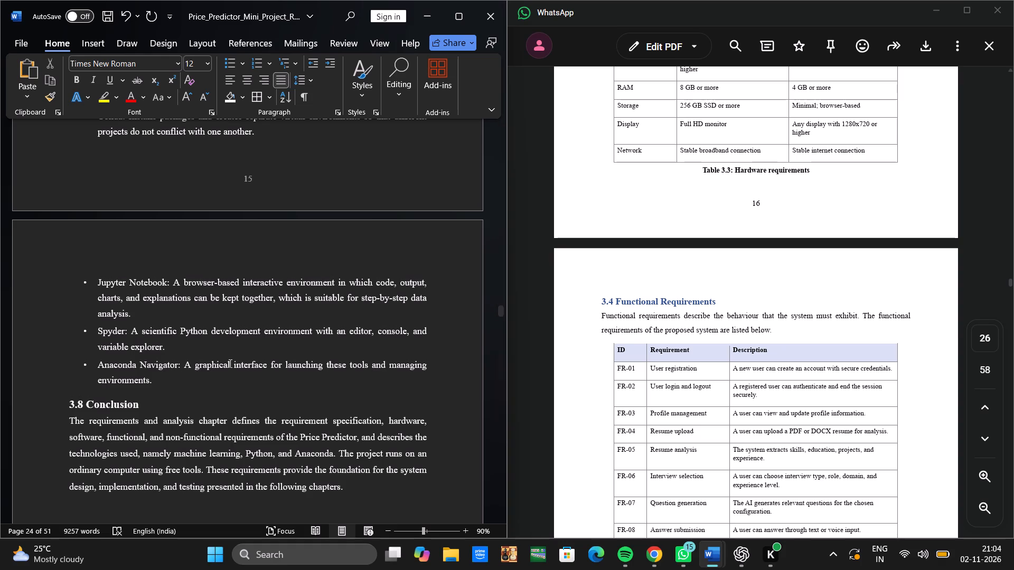
scroll(229, 363, down, 2)
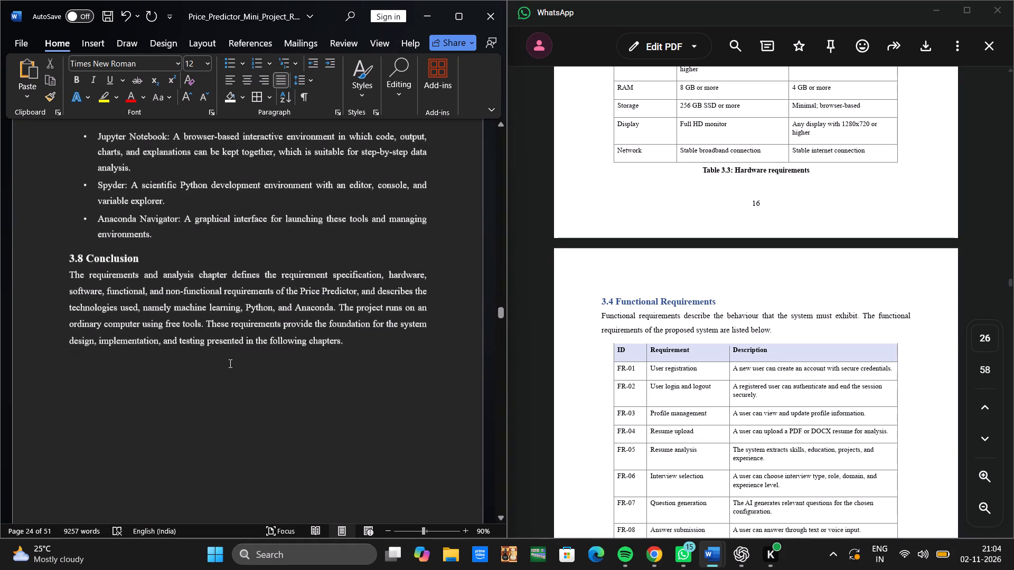
Compare Chapter 4's Introduction, System Architecture and Architecture Components sections with the same sections in the reference PDF.
scroll(229, 363, down, 2)
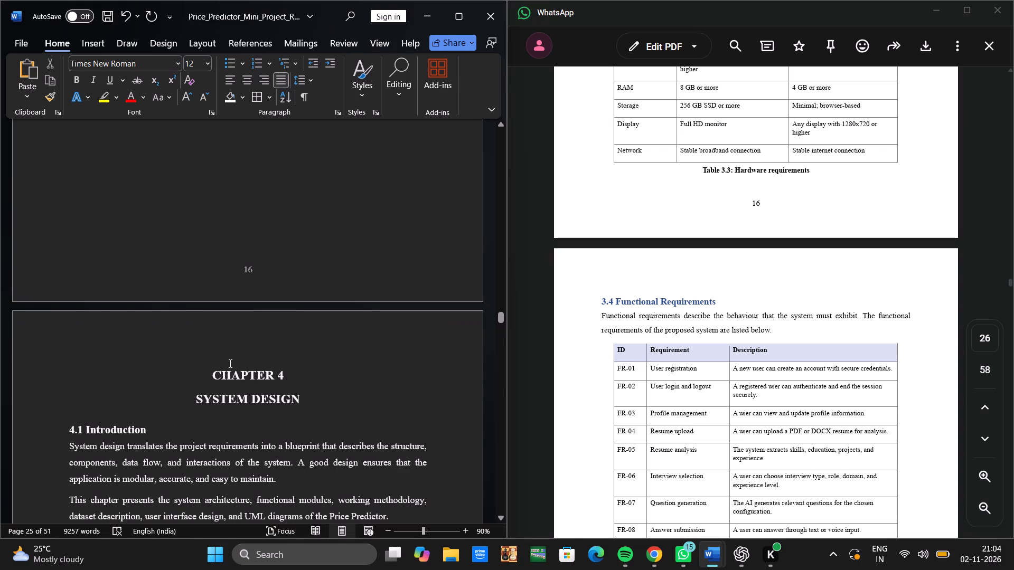
scroll(229, 363, down, 1)
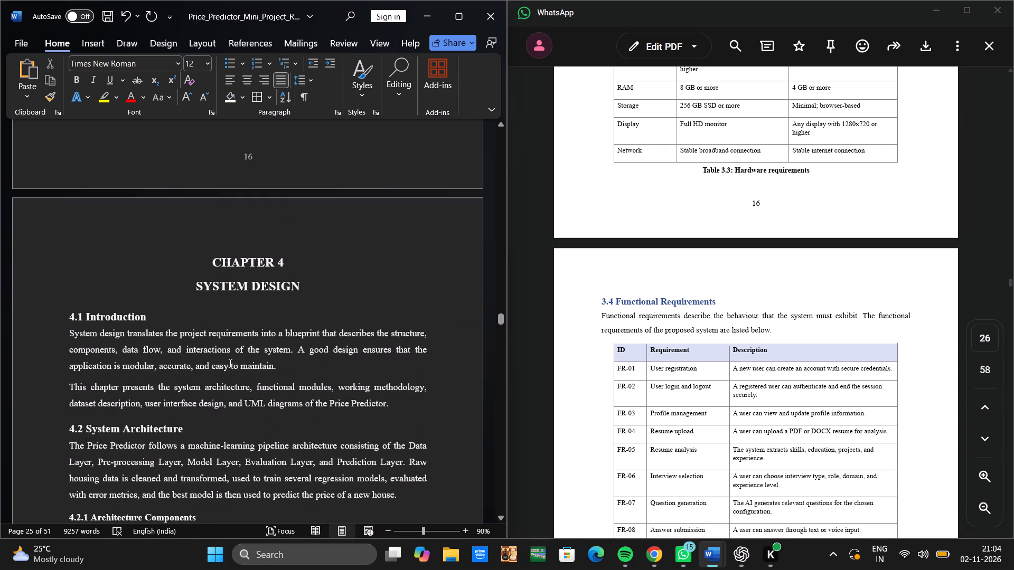
scroll(229, 363, down, 1)
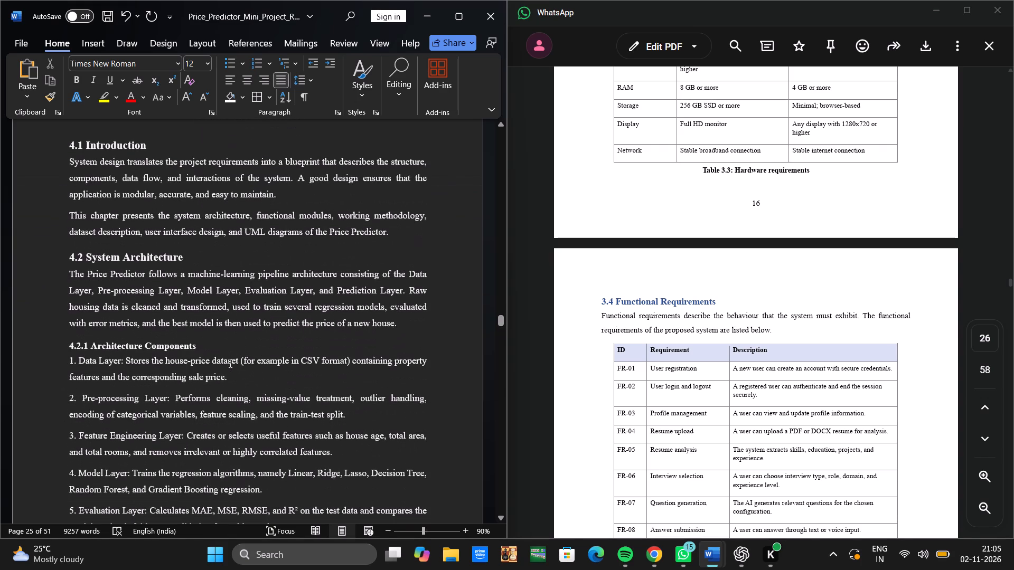
scroll(229, 363, down, 1)
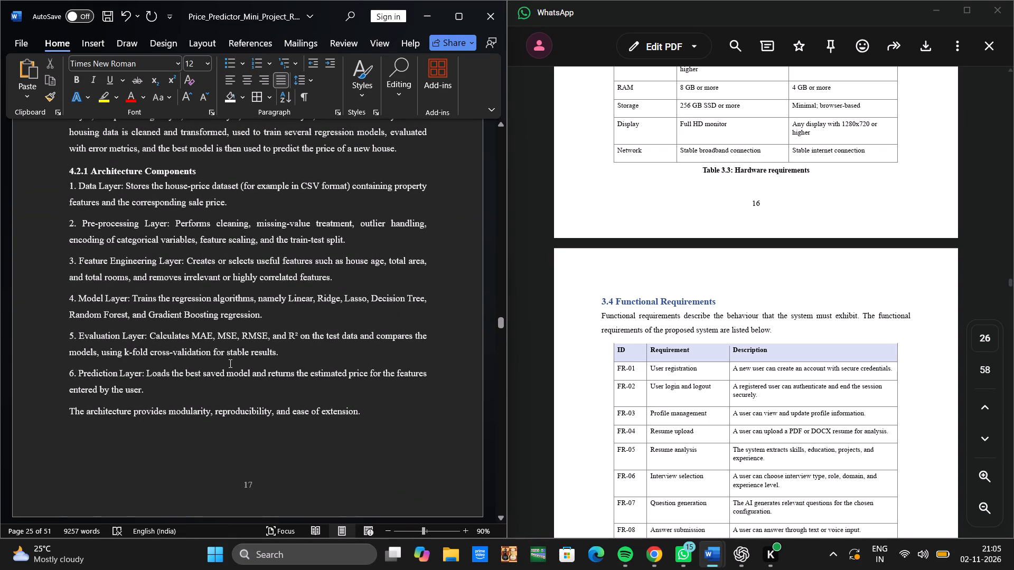
scroll(229, 363, down, 1)
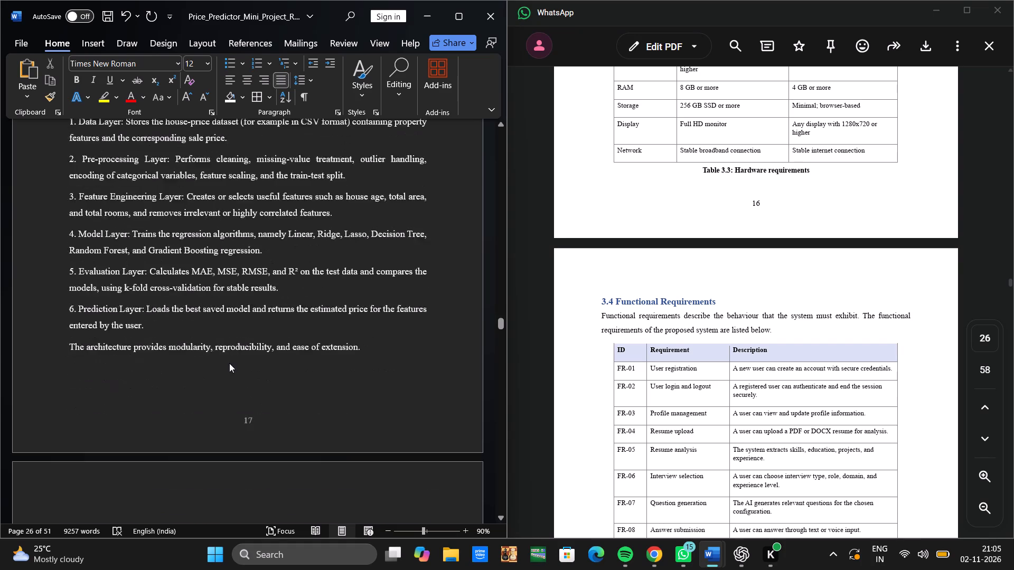
scroll(229, 363, down, 3)
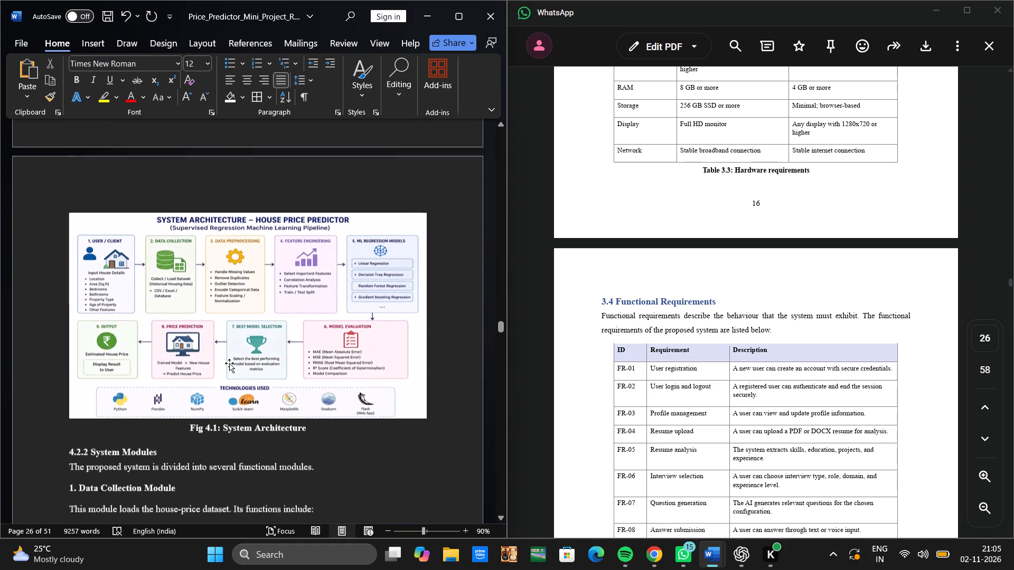
scroll(229, 363, down, 1)
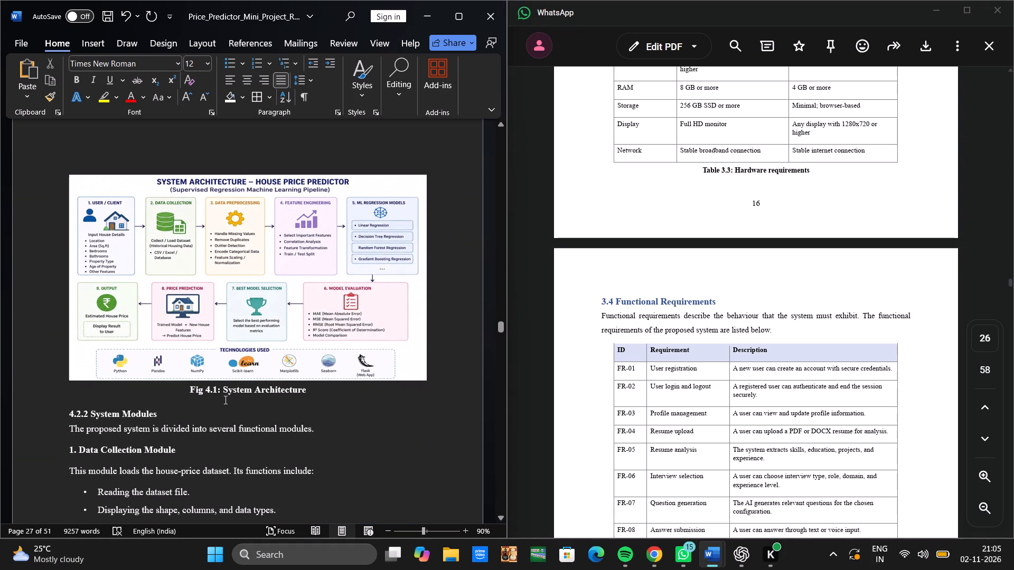
scroll(575, 294, down, 3)
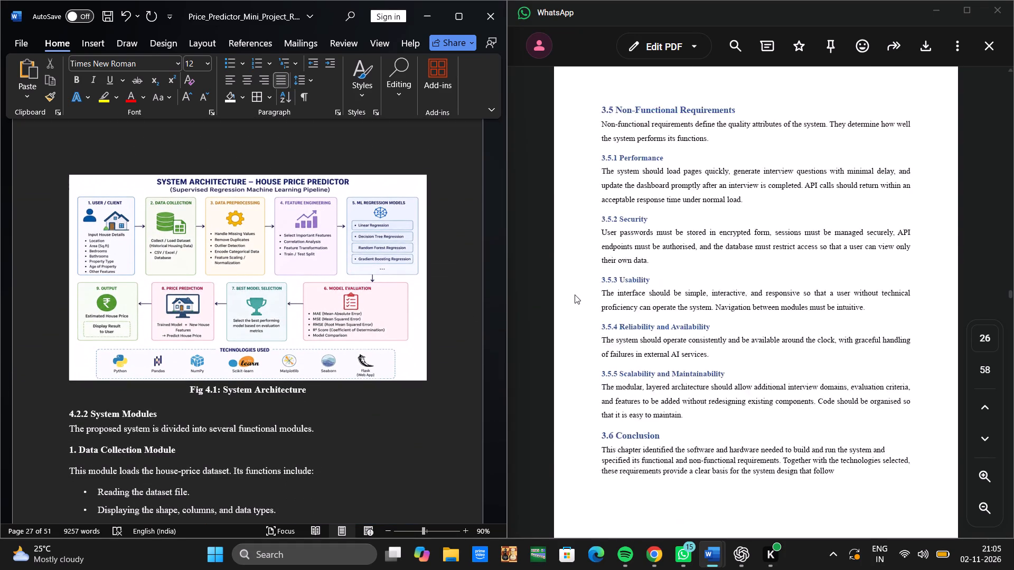
scroll(575, 294, down, 1)
scroll(348, 321, up, 2)
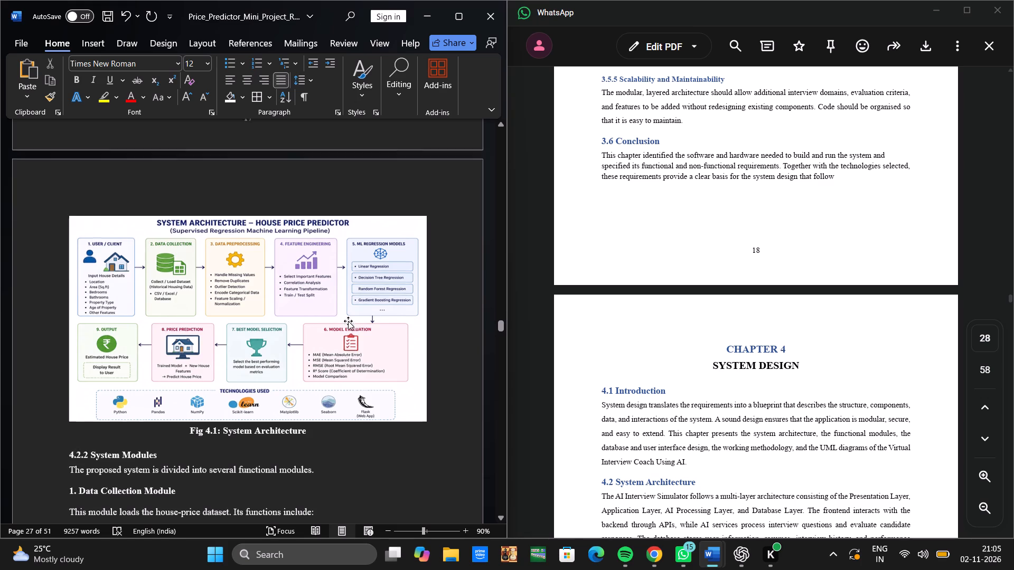
scroll(348, 321, up, 4)
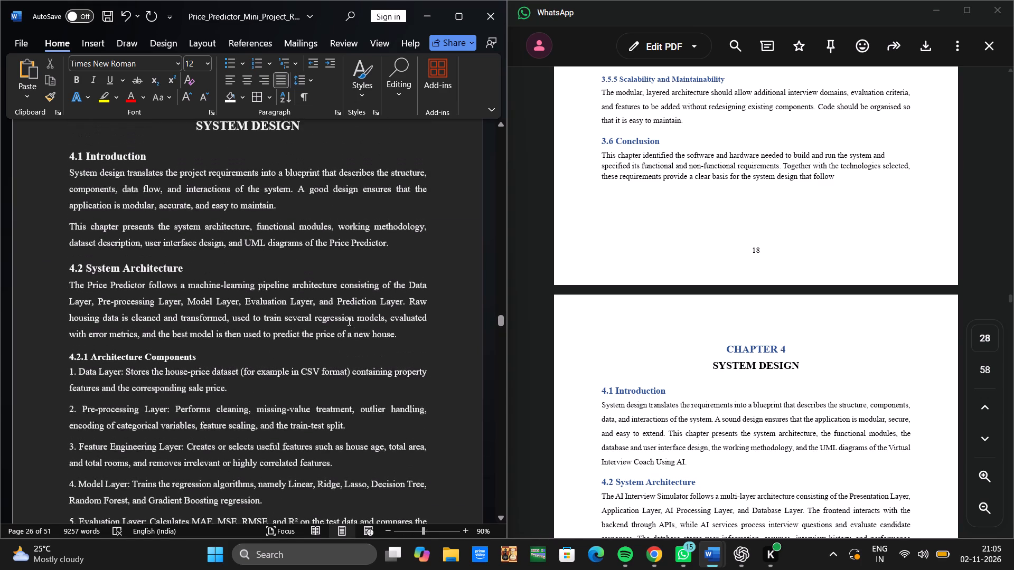
scroll(348, 321, up, 1)
scroll(647, 246, down, 1)
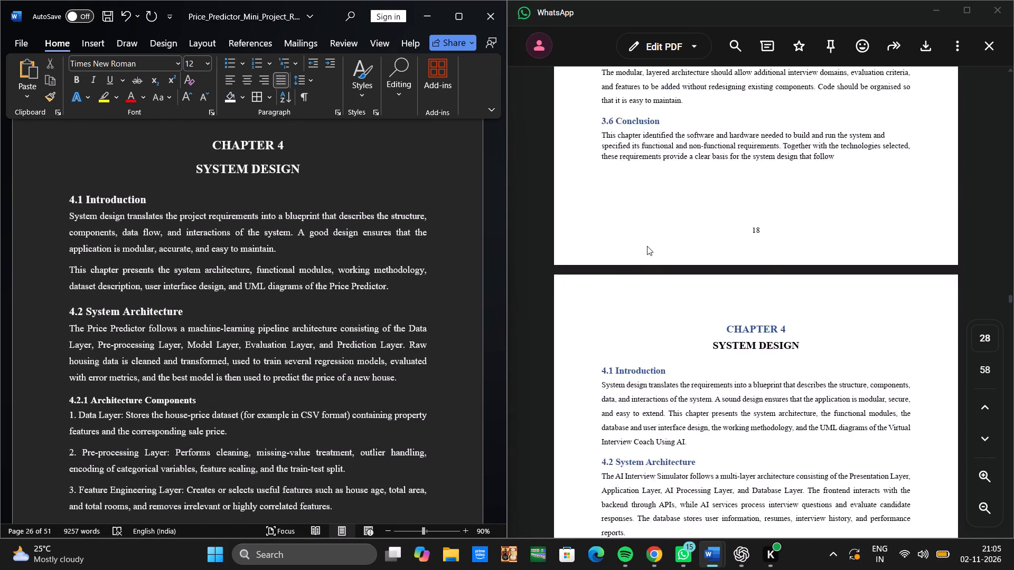
scroll(647, 246, down, 1)
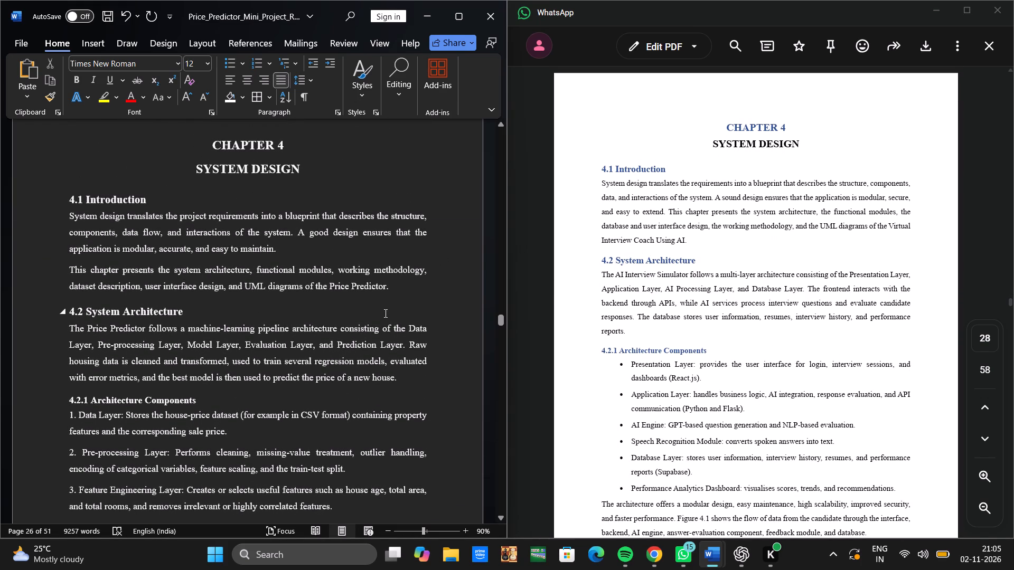
scroll(381, 316, down, 1)
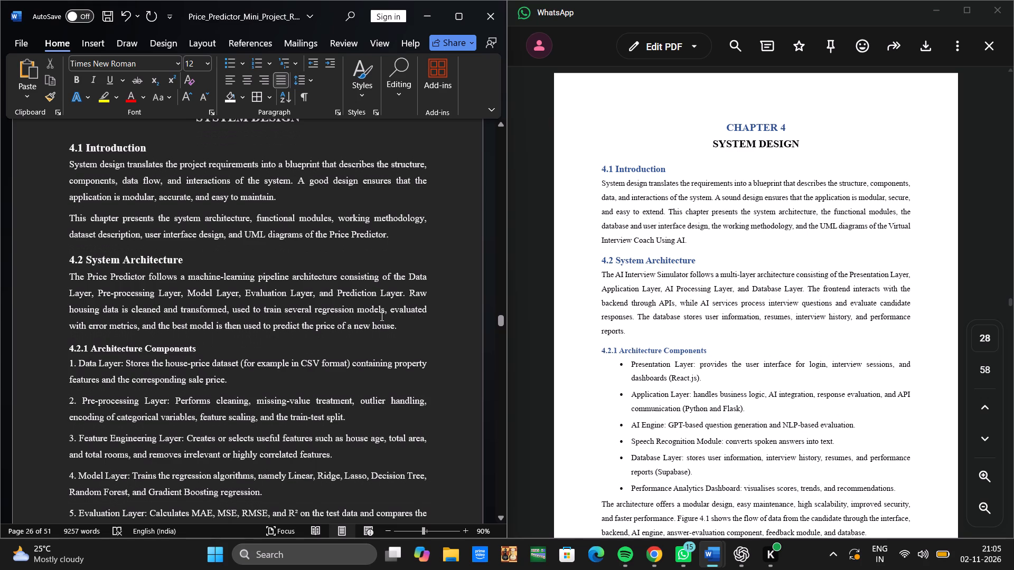
scroll(382, 312, down, 1)
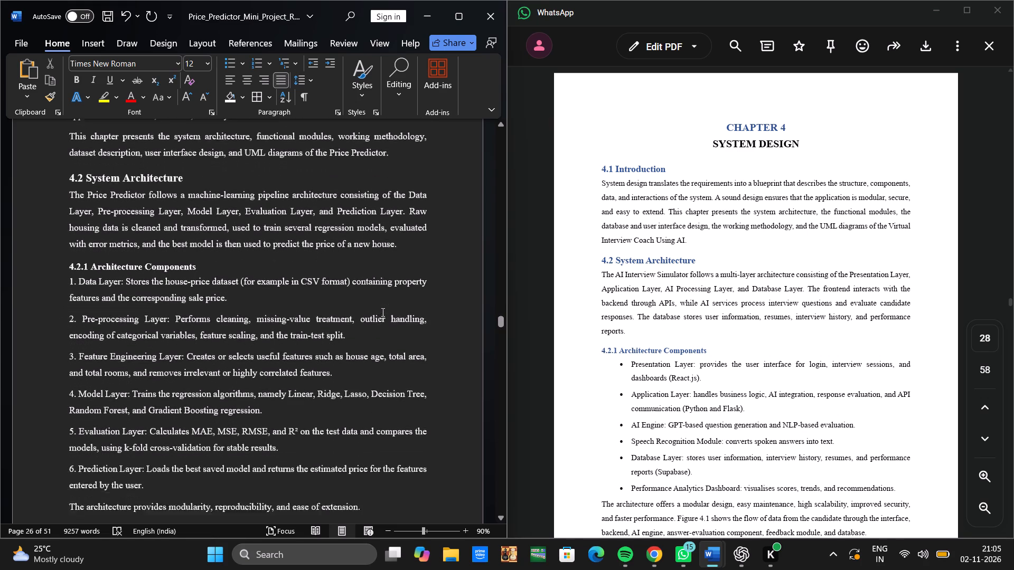
scroll(382, 312, down, 1)
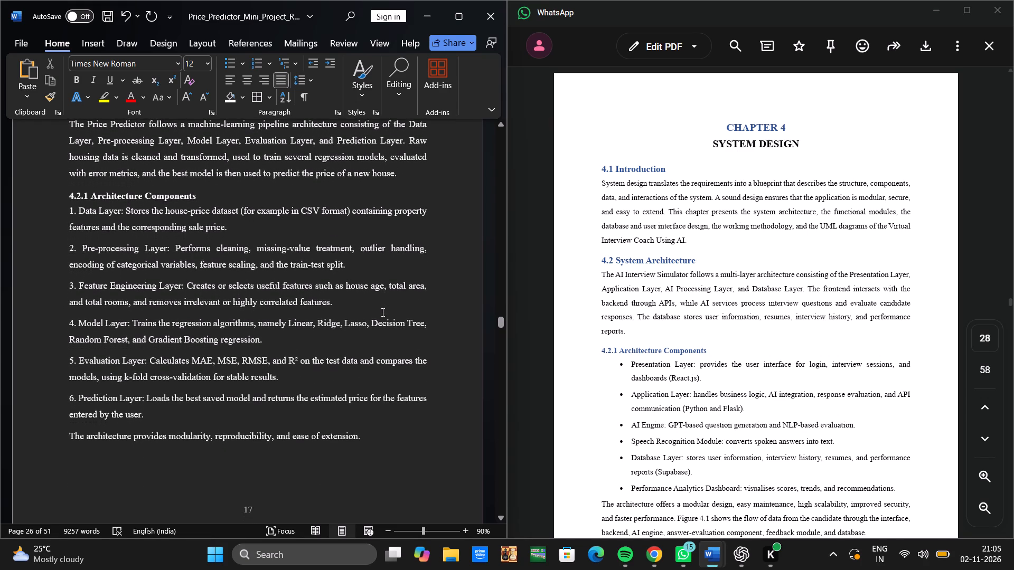
Renumber the System Architecture figure caption in section 4.2 as Fig 4.2, following the reference PDF.
scroll(686, 295, down, 1)
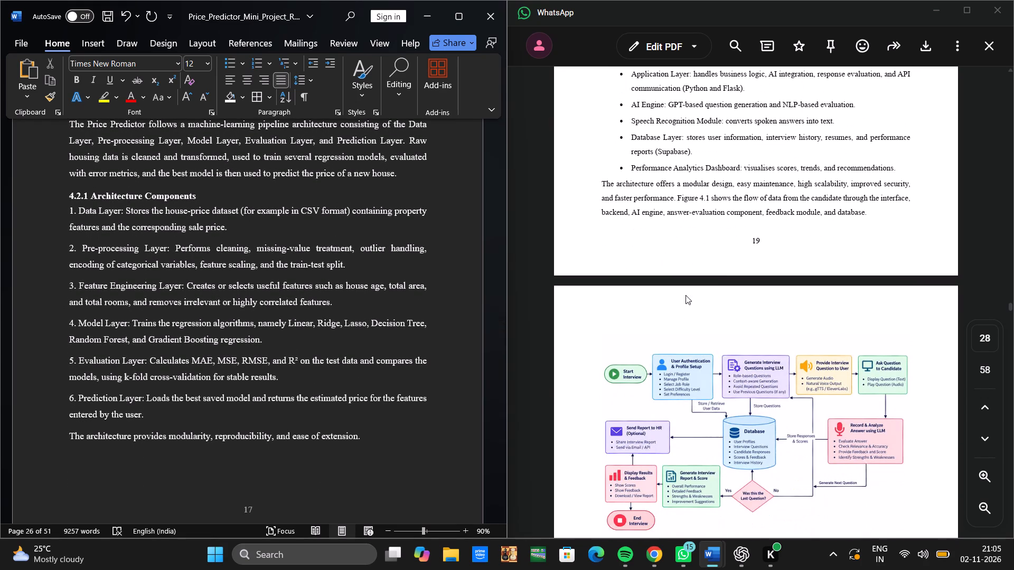
scroll(686, 295, down, 1)
scroll(375, 345, down, 1)
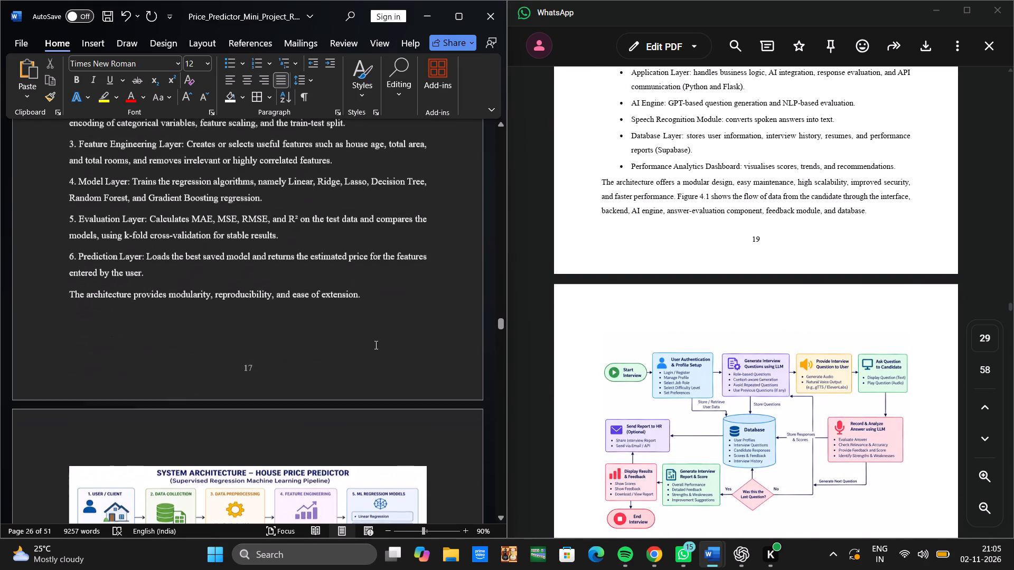
scroll(375, 345, down, 2)
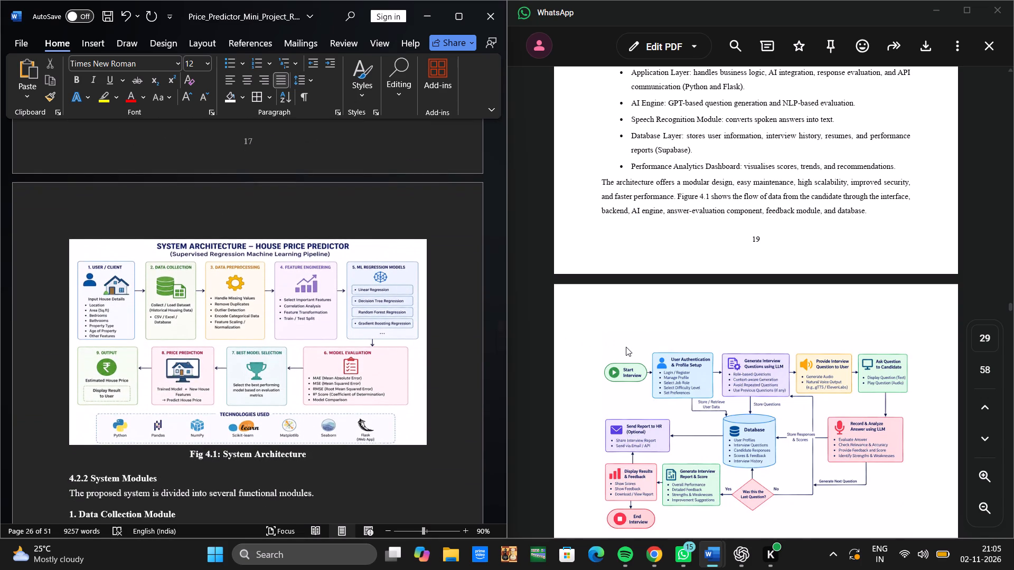
scroll(627, 347, down, 1)
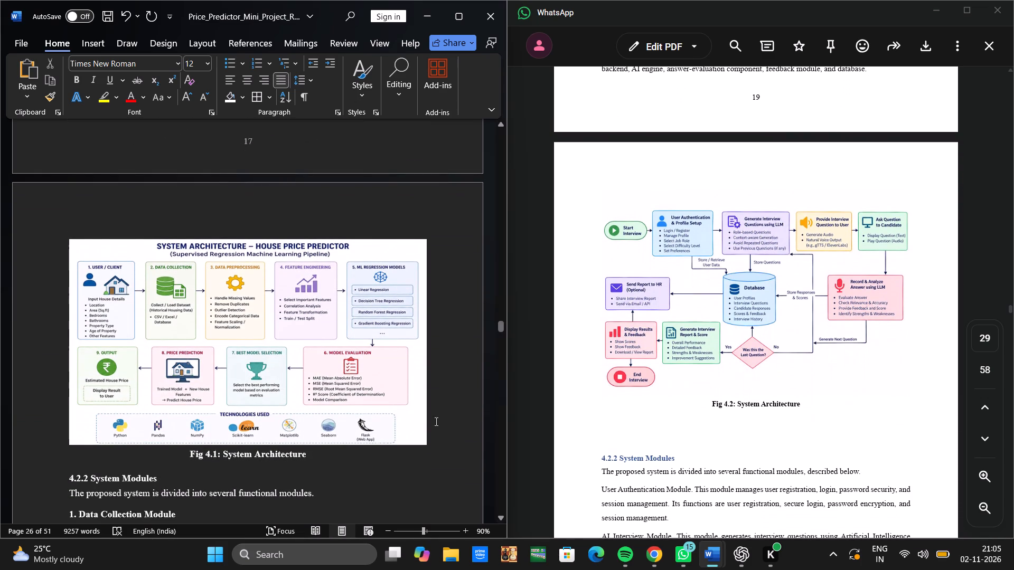
click(215, 464)
key(BackSpace)
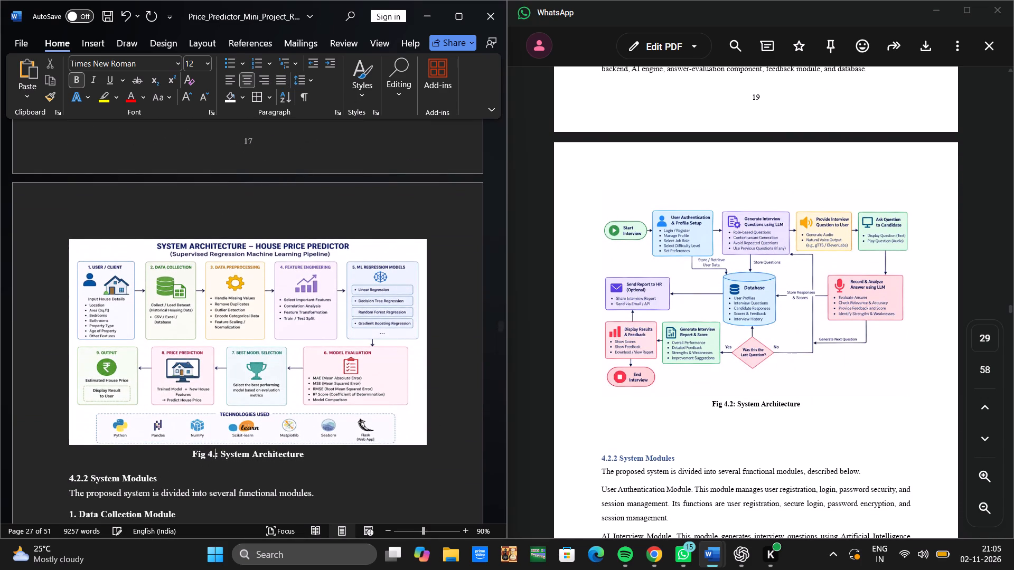
key(2)
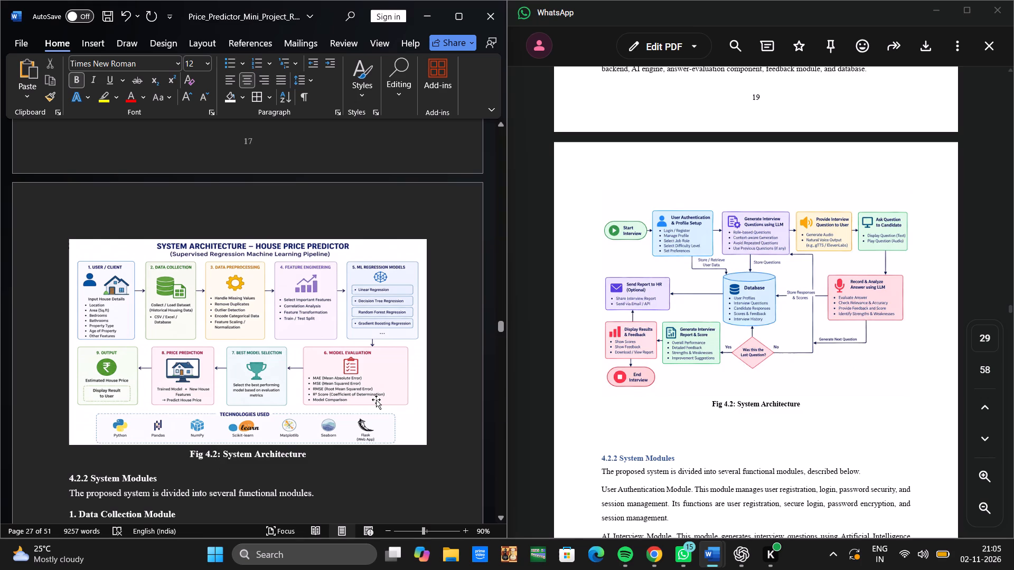
scroll(376, 400, up, 5)
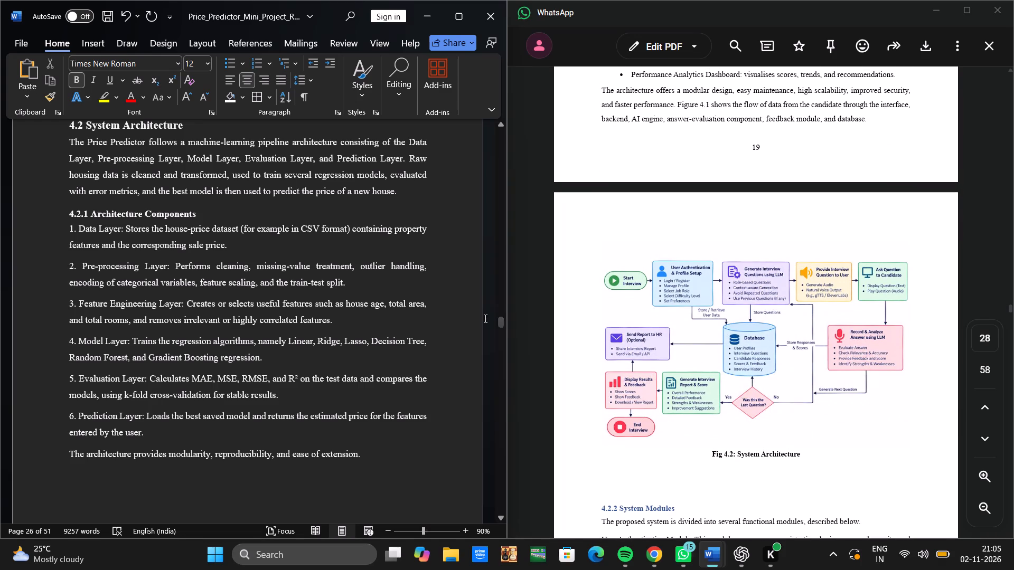
scroll(364, 303, down, 2)
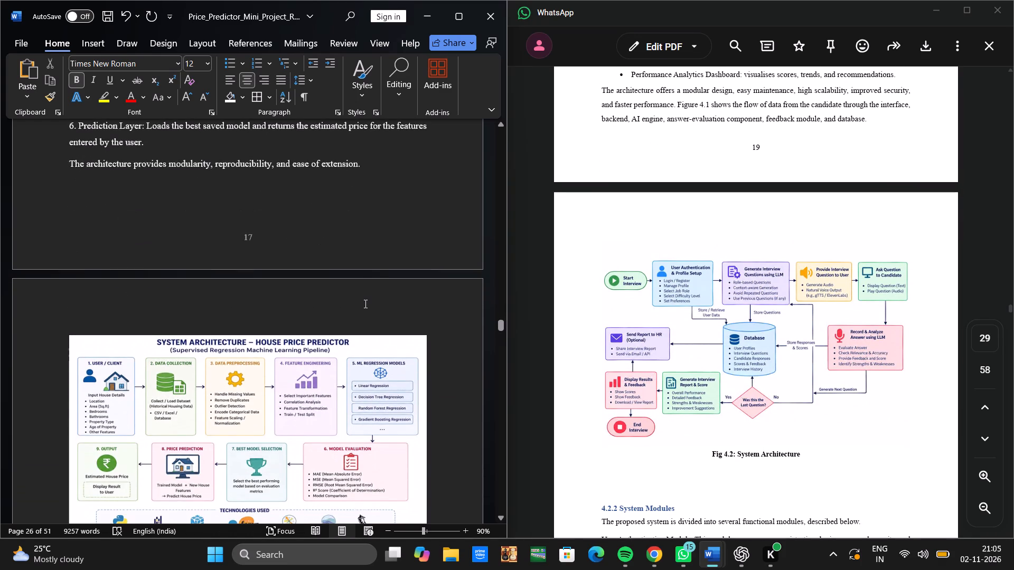
Renumber the System Architecture figure caption in section 4.2 as Fig 4.2.1.
scroll(364, 303, down, 1)
key(period)
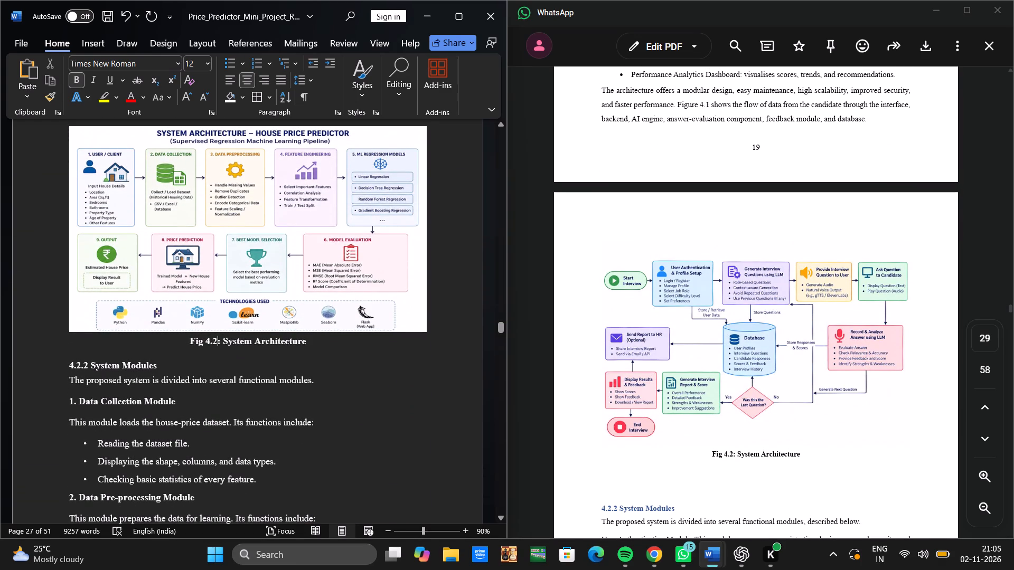
key(1)
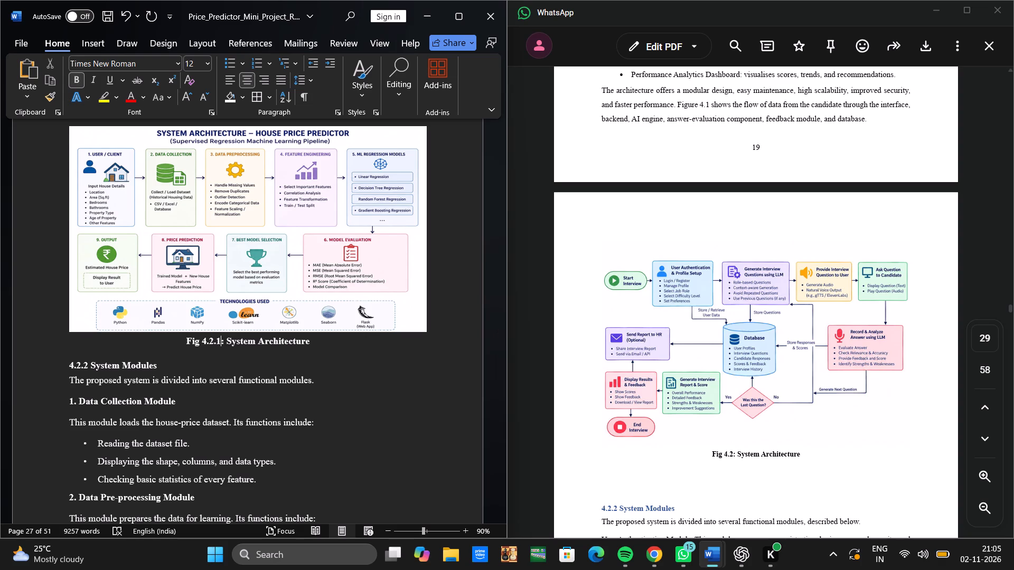
Examine the System Modules, Working Methodology and Methodology Flow headings and the table caption in the reference PDF.
scroll(645, 367, down, 1)
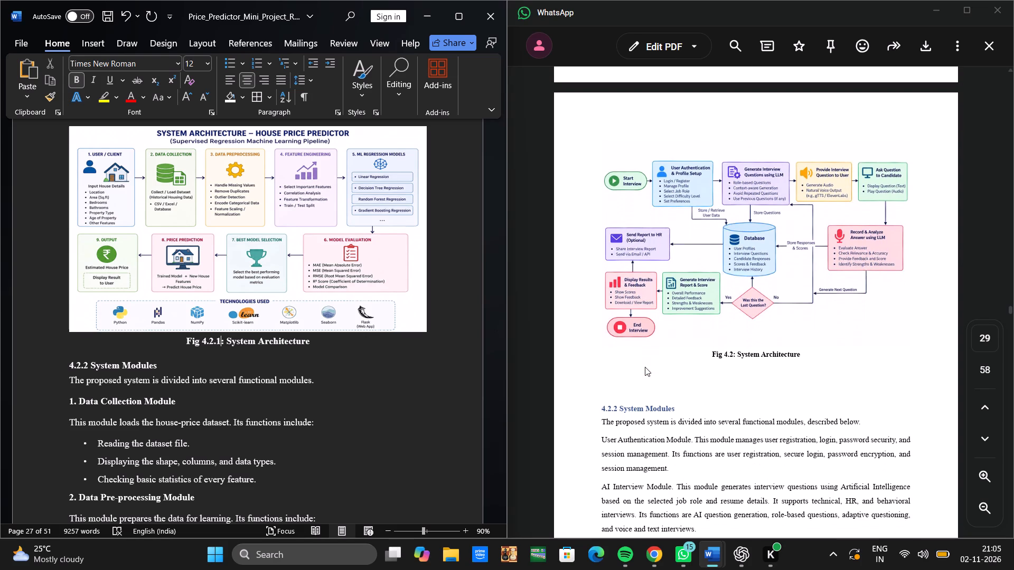
scroll(645, 367, down, 3)
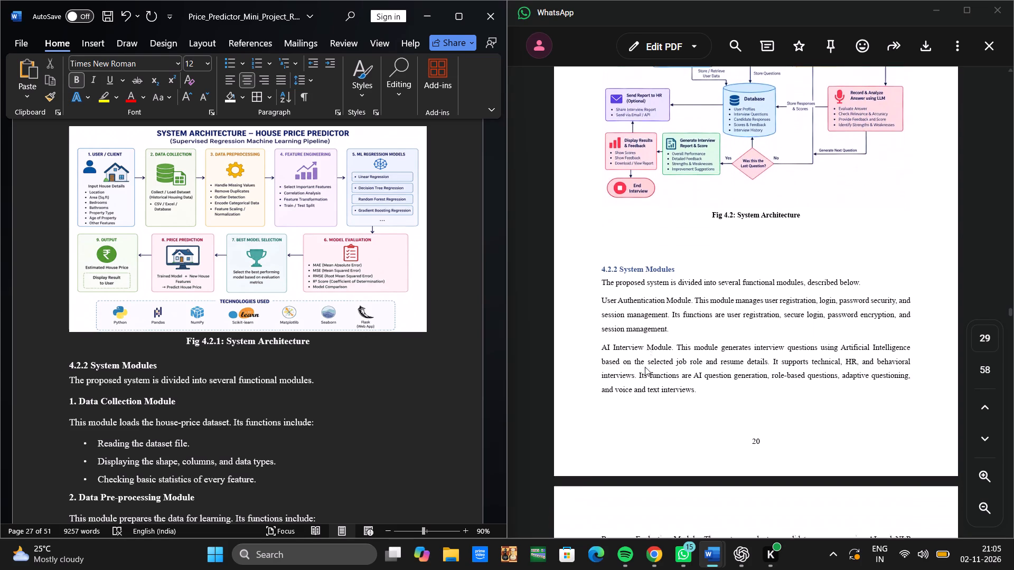
scroll(645, 367, down, 3)
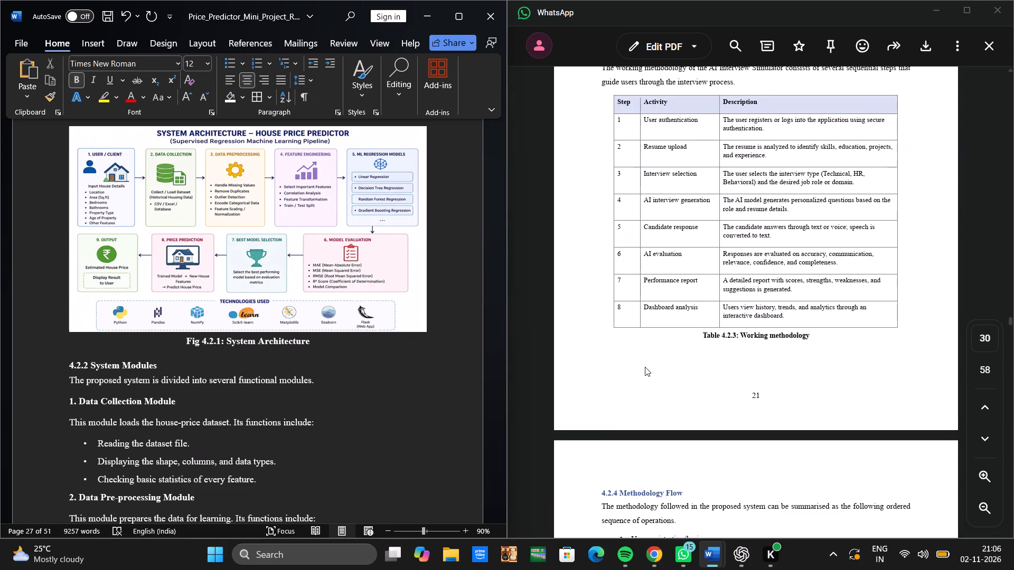
scroll(645, 367, down, 2)
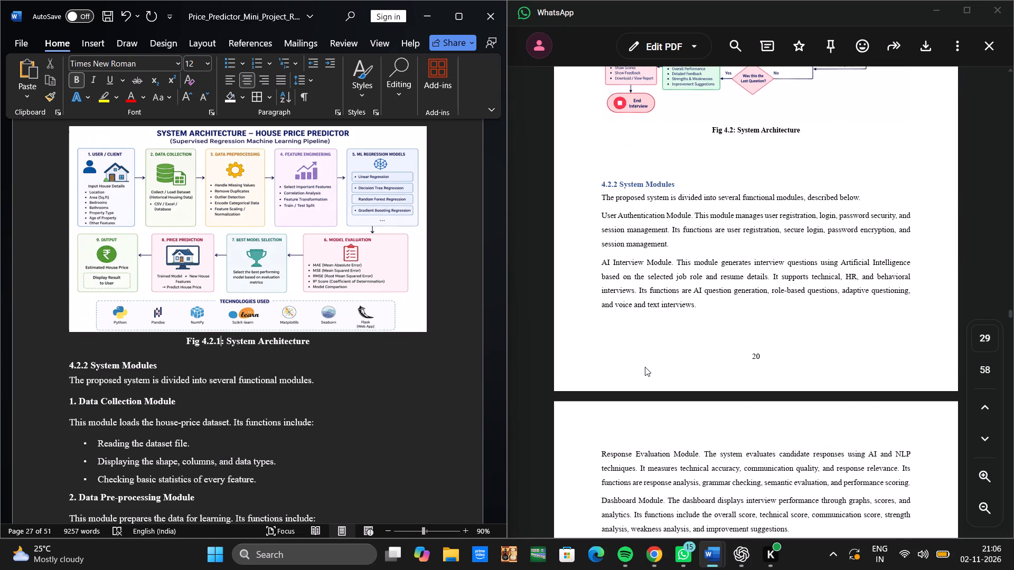
Compare the report's 4.2.2 System Modules and 4.2.3 Working Methodology sections with the same sections in the reference PDF.
scroll(400, 452, down, 1)
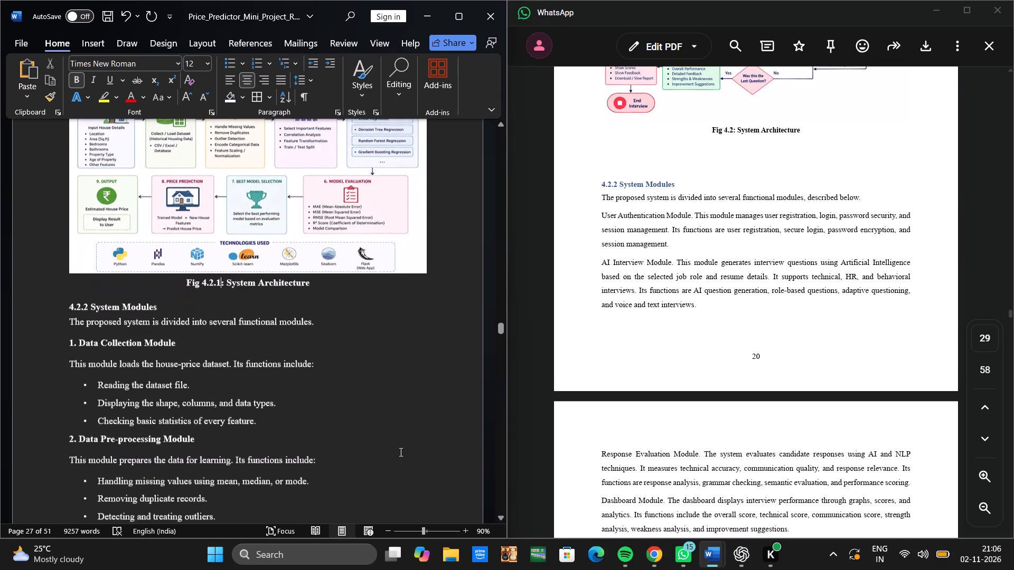
scroll(400, 452, down, 1)
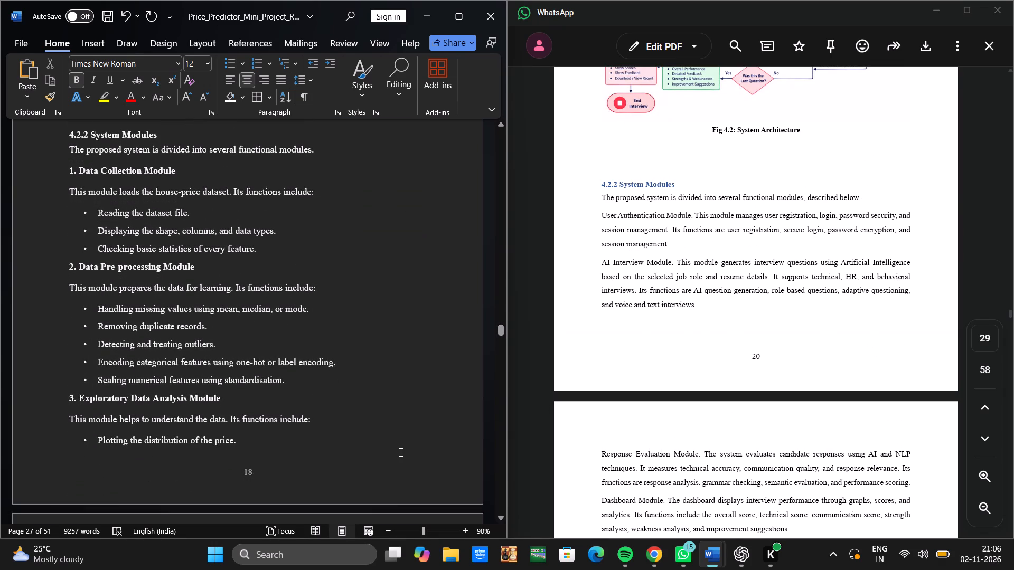
scroll(400, 452, up, 3)
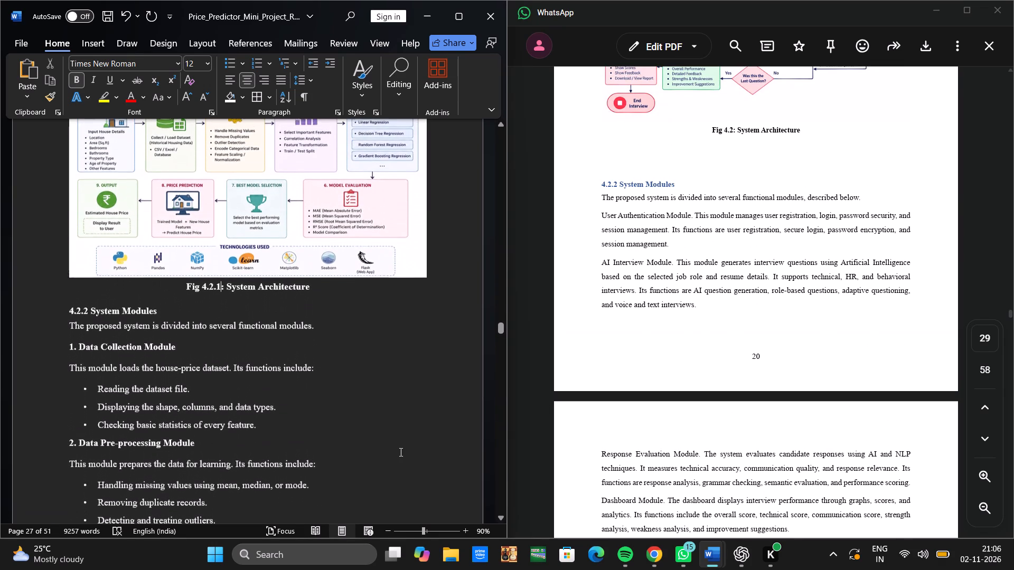
scroll(400, 452, down, 1)
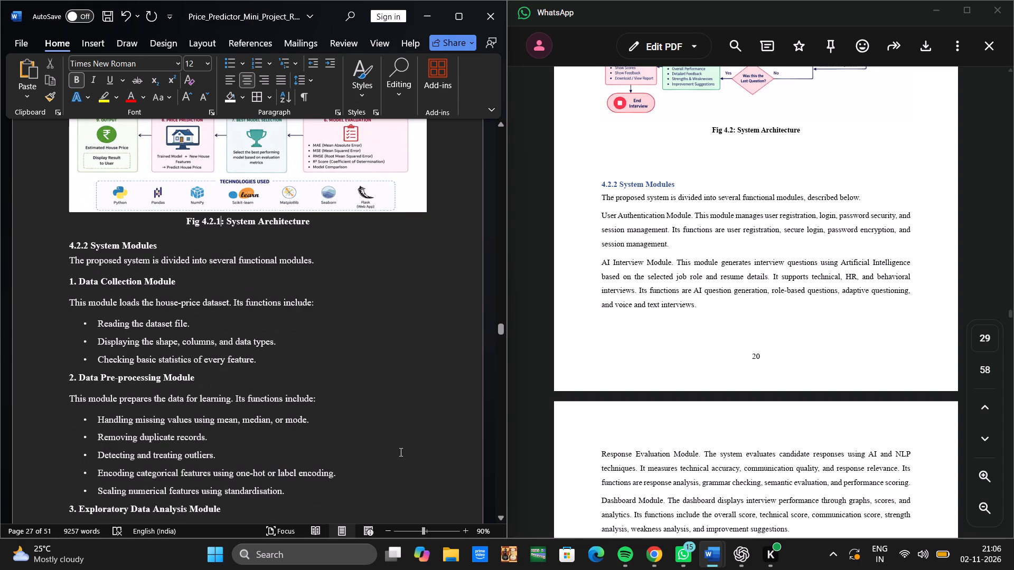
scroll(400, 452, down, 1)
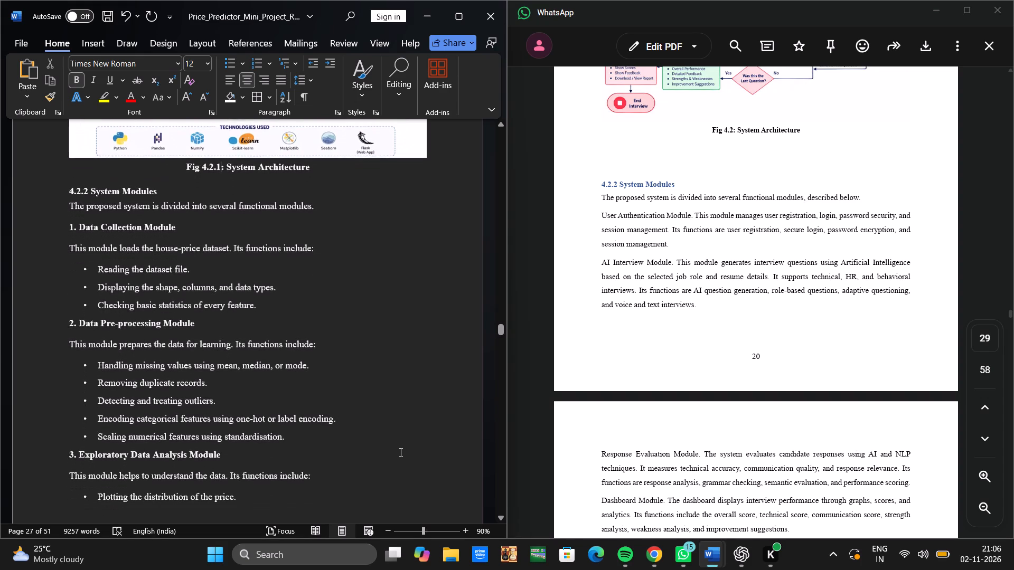
scroll(400, 452, down, 1)
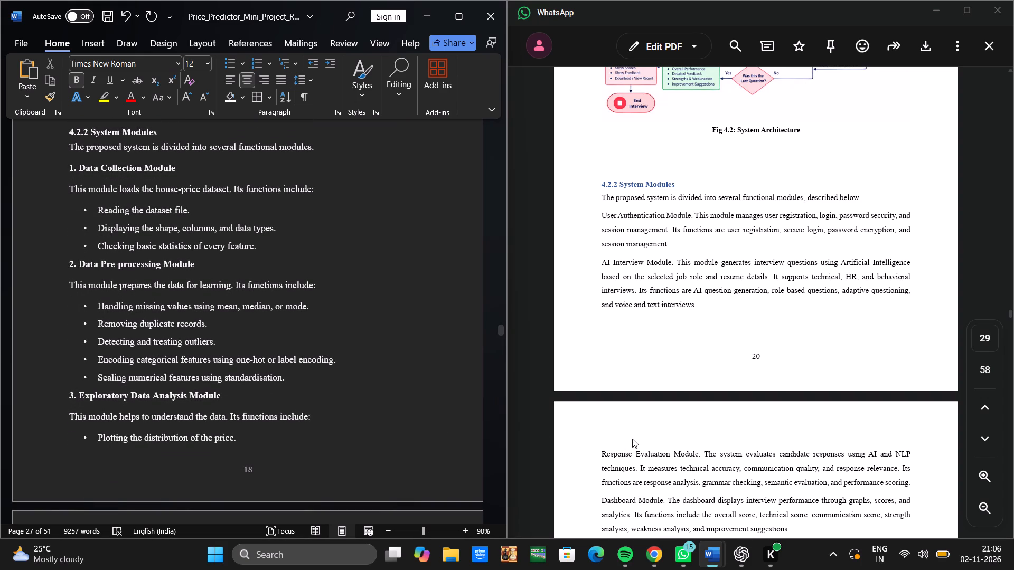
scroll(632, 439, down, 2)
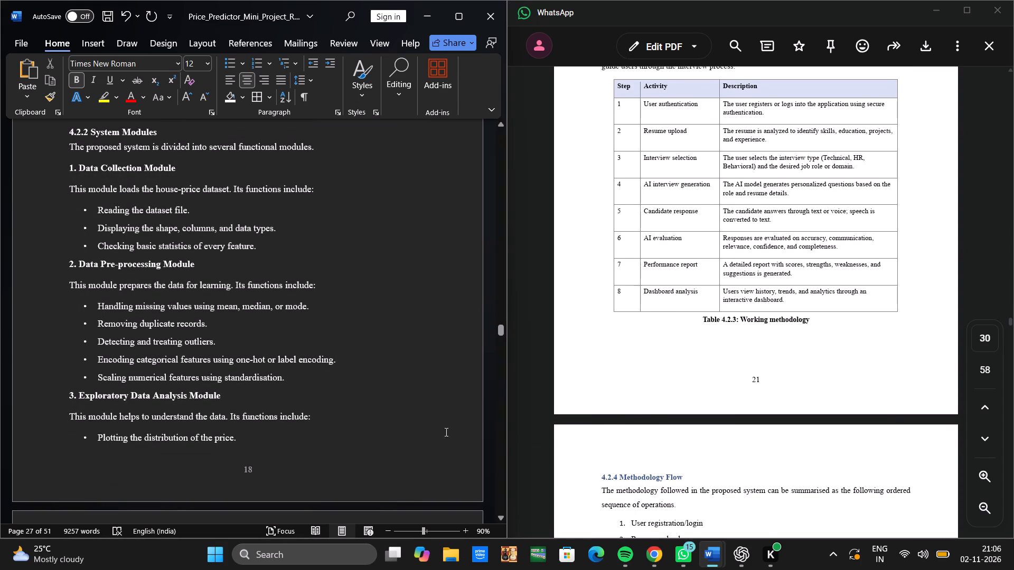
scroll(749, 350, up, 1)
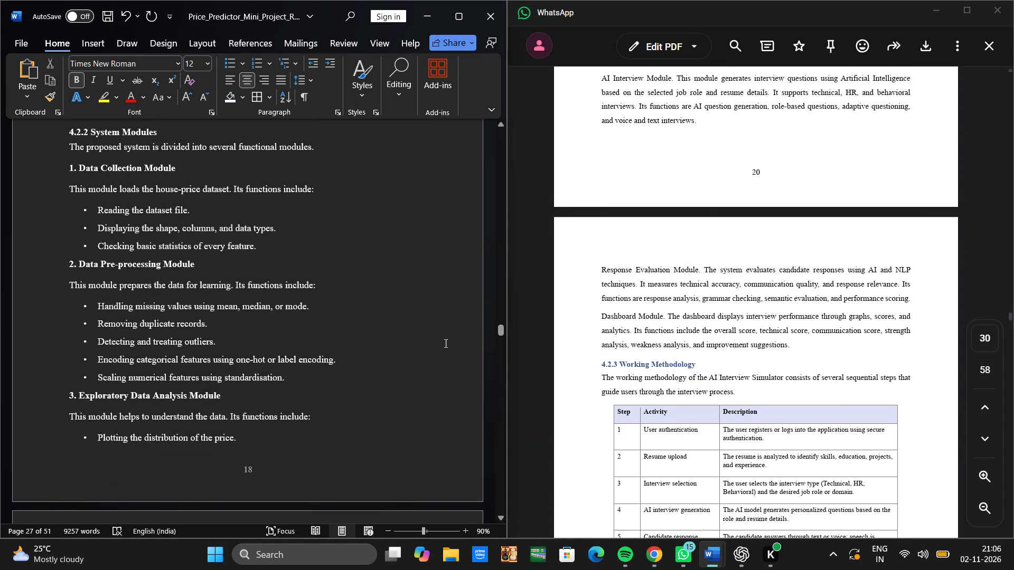
scroll(444, 343, down, 3)
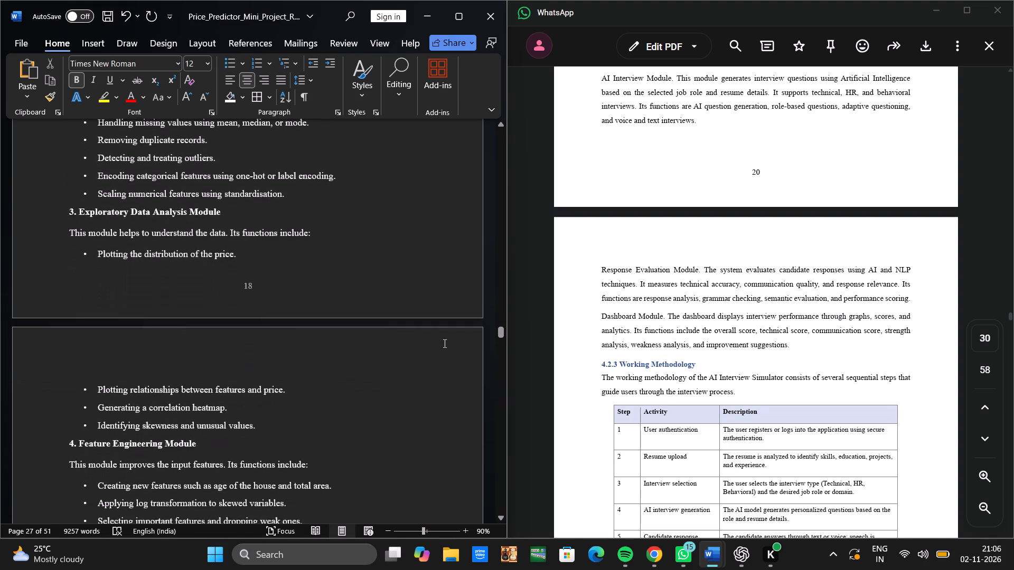
scroll(444, 343, down, 2)
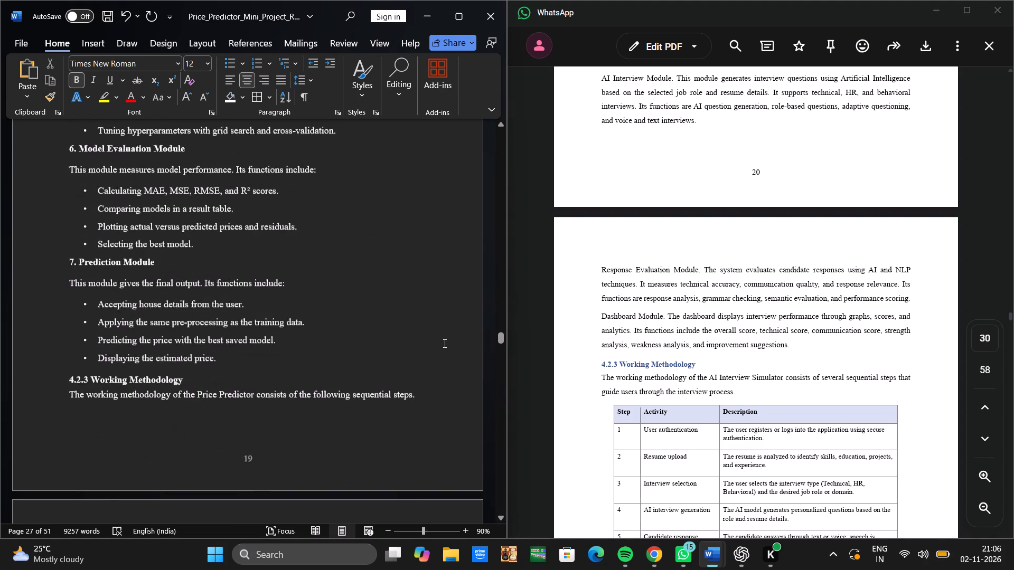
scroll(444, 343, down, 2)
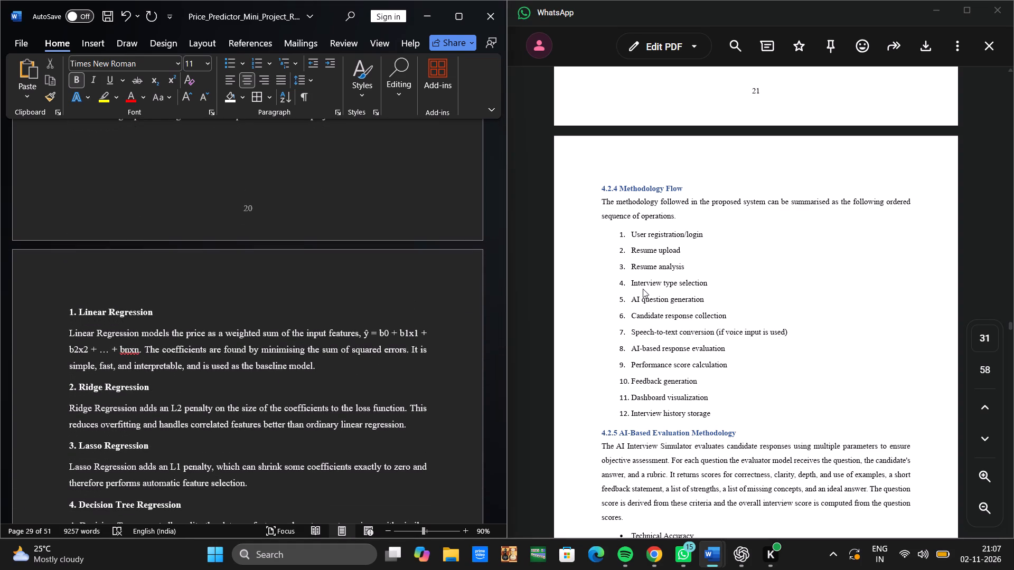
Review the report from 4.2.5 Regression Techniques Used through 4.3 UML Diagrams, checking the reference PDF's sections 4.2.4 to 4.2.6.
scroll(643, 289, down, 2)
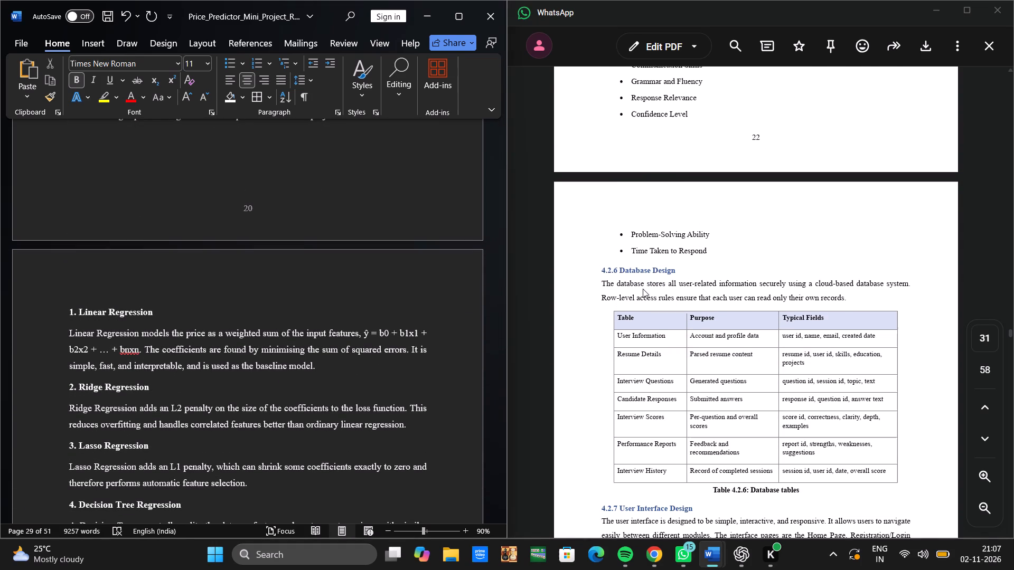
scroll(264, 416, down, 2)
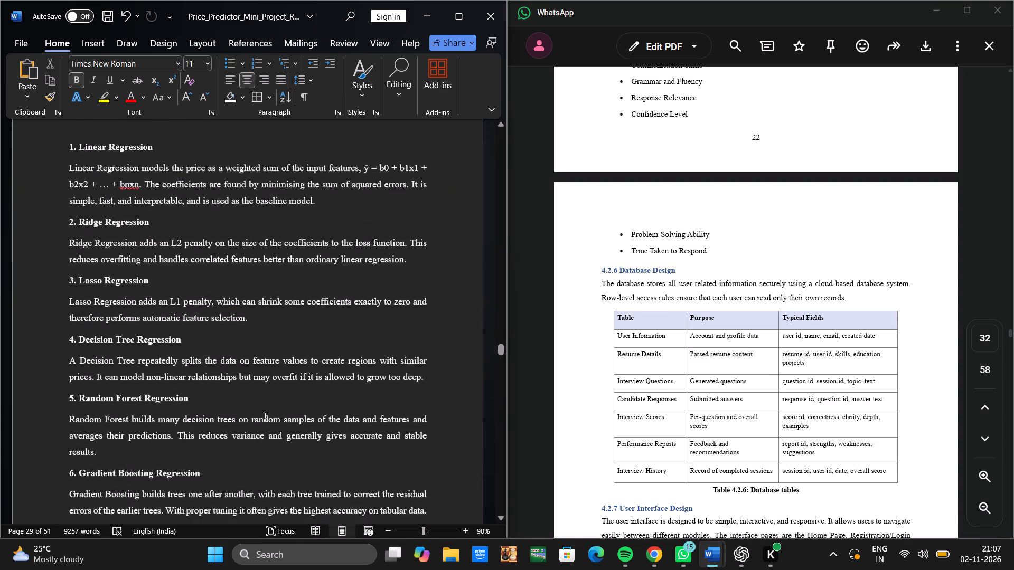
scroll(264, 416, down, 2)
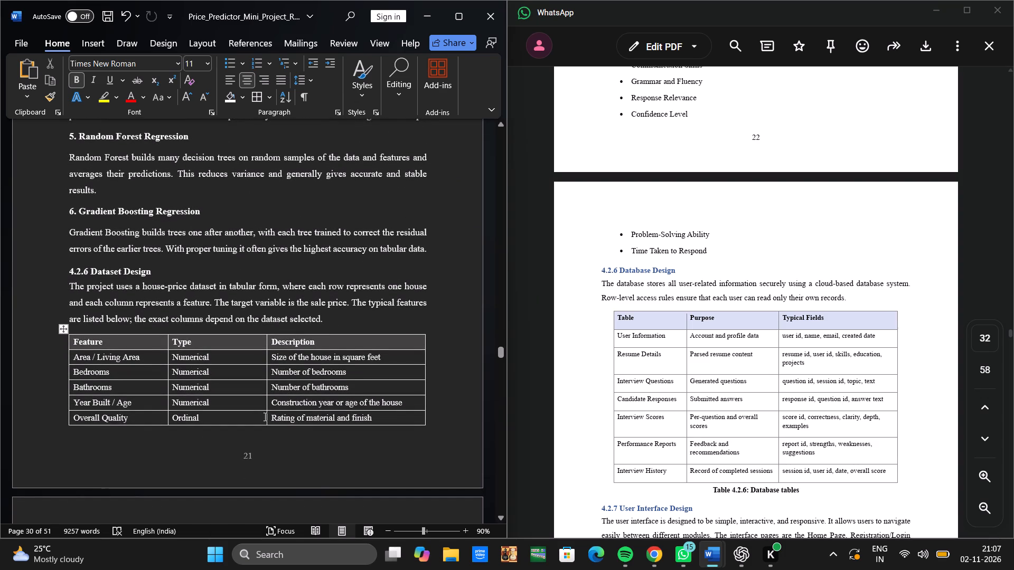
scroll(264, 416, up, 3)
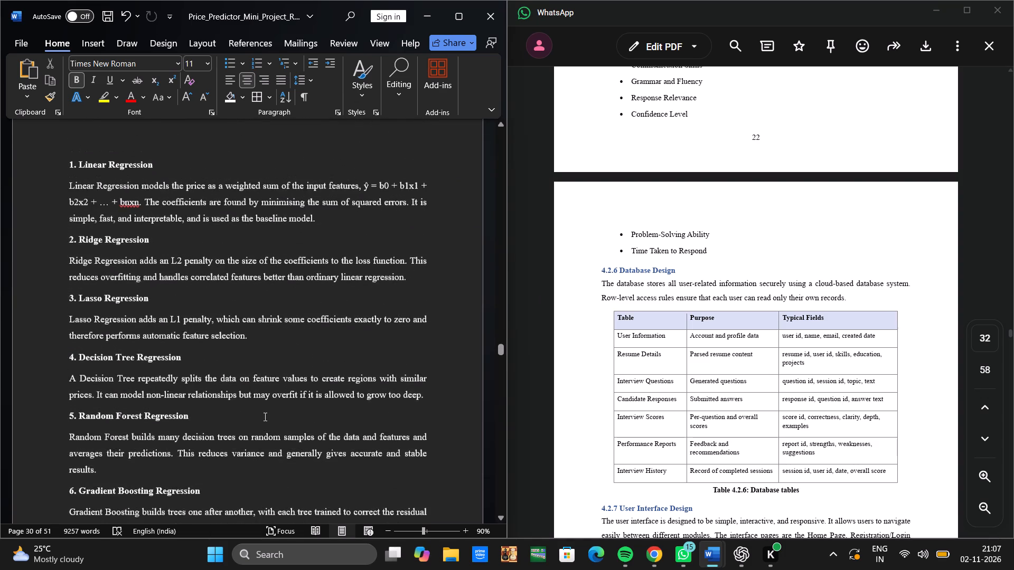
scroll(264, 416, up, 4)
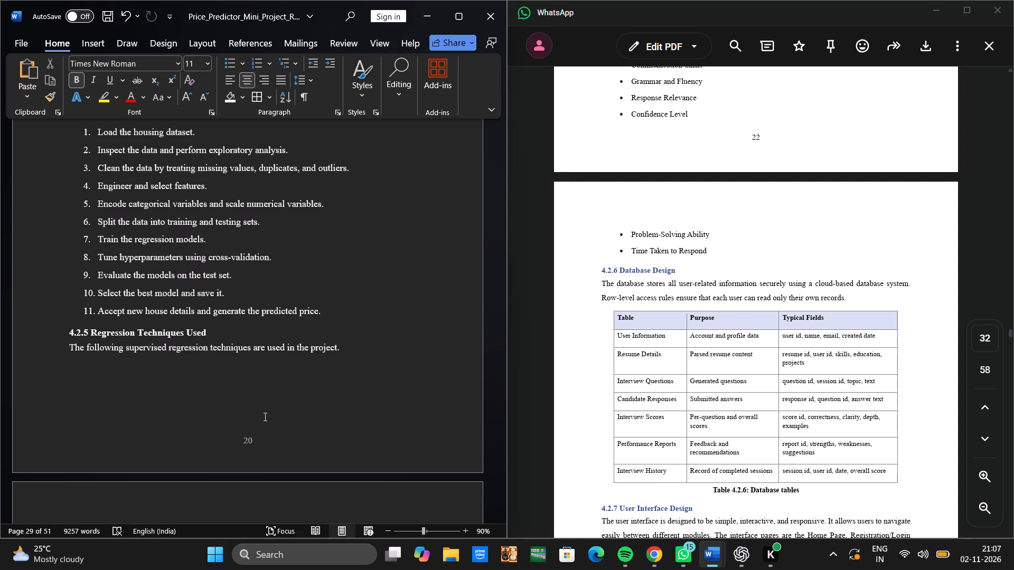
scroll(264, 416, down, 2)
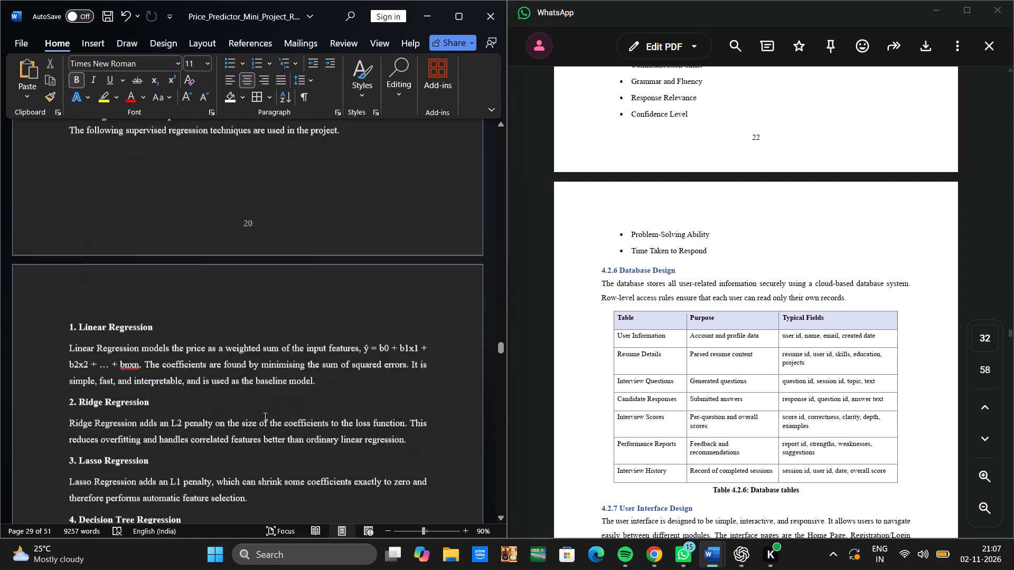
scroll(264, 416, down, 4)
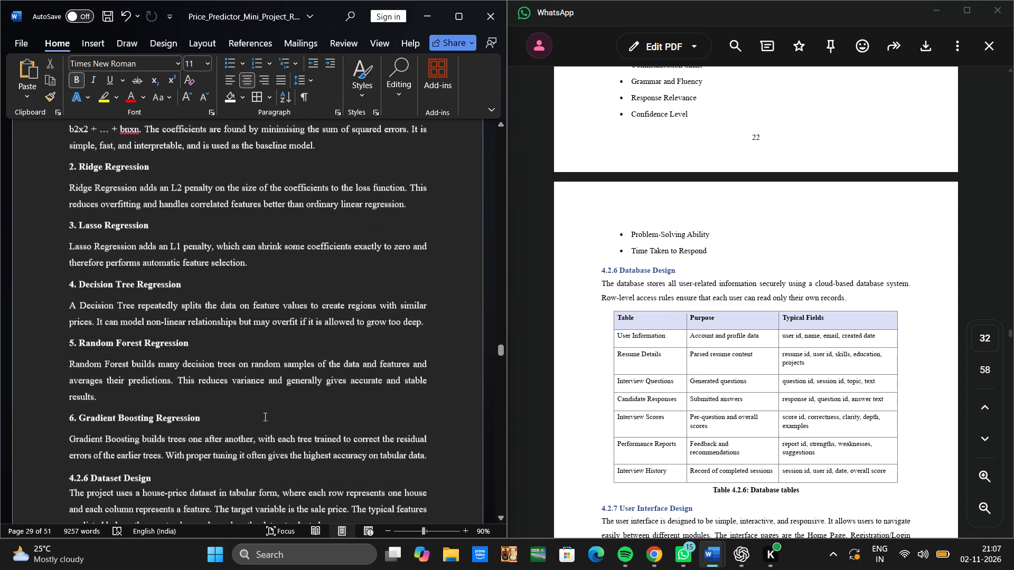
scroll(264, 416, down, 1)
scroll(264, 416, right, 1)
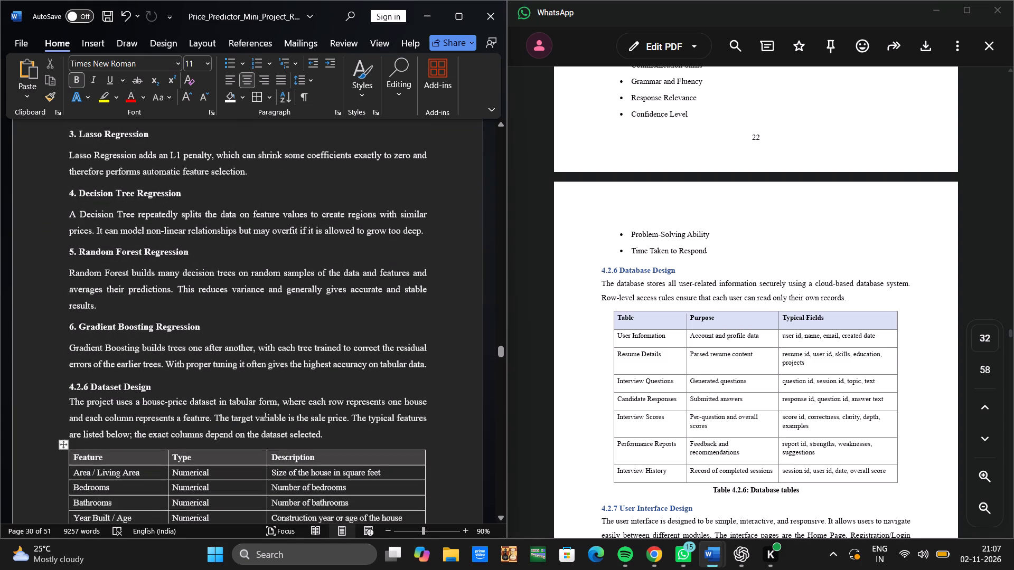
scroll(264, 416, right, 3)
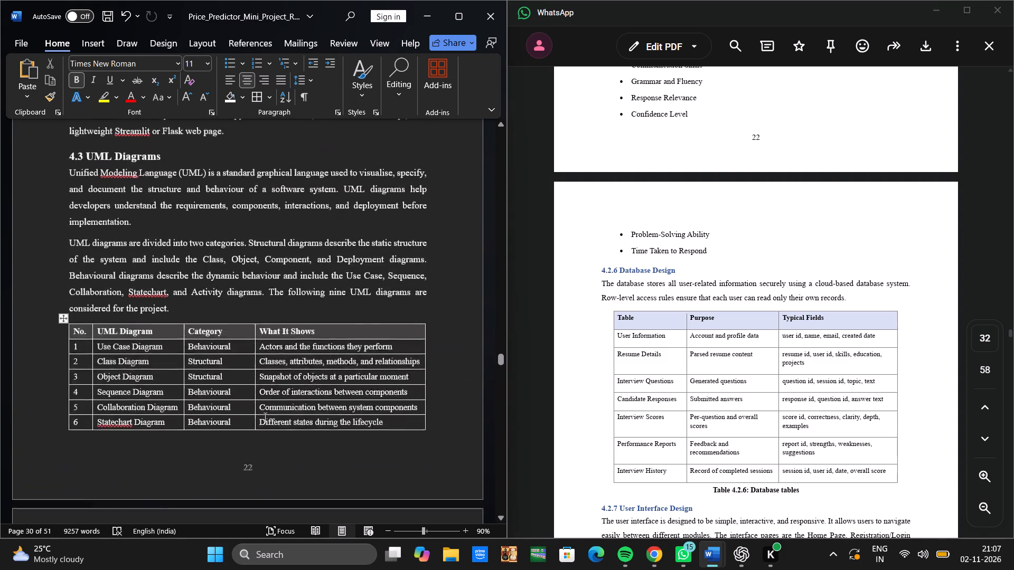
scroll(264, 416, right, 1)
scroll(264, 416, up, 5)
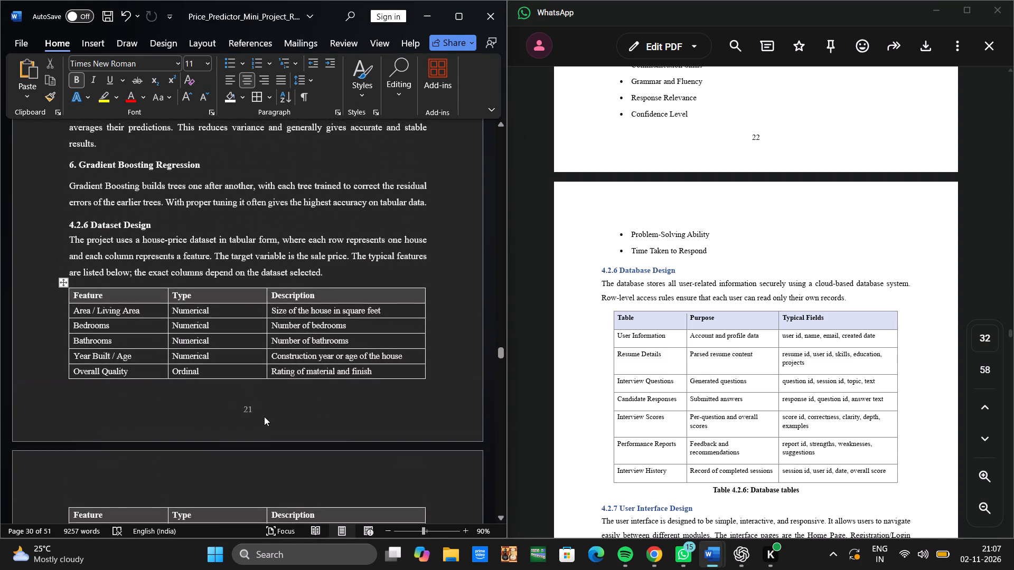
scroll(264, 416, up, 2)
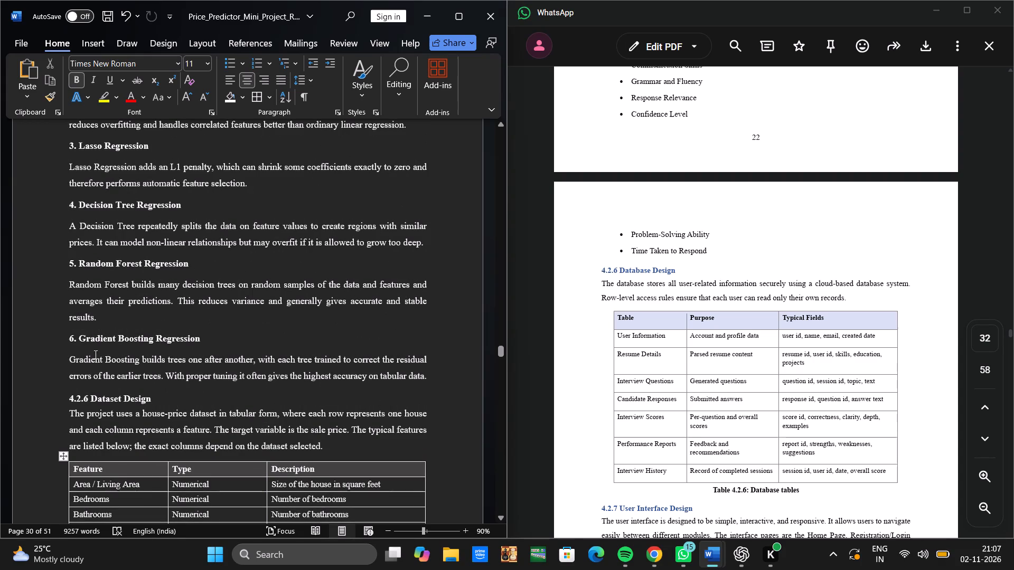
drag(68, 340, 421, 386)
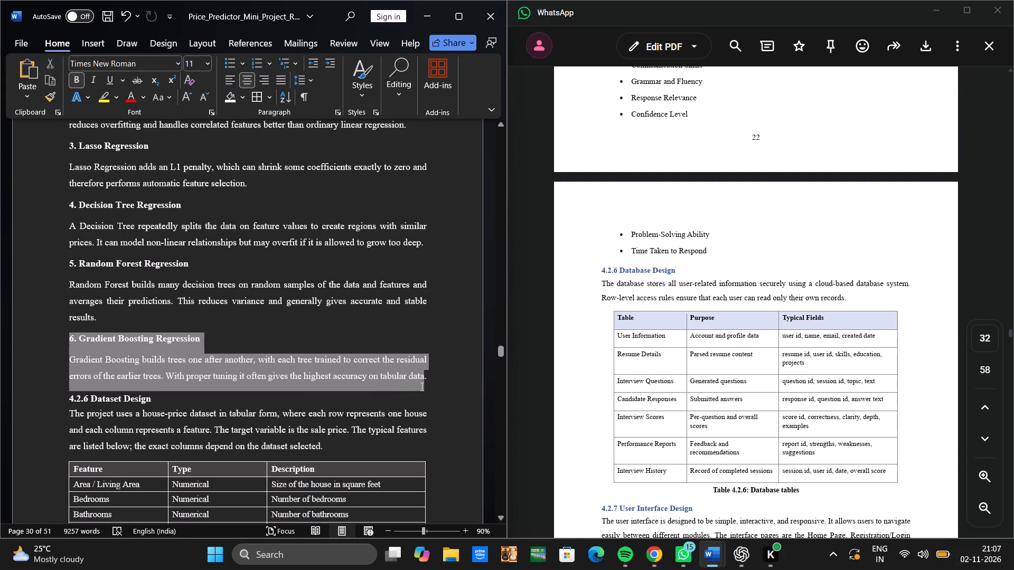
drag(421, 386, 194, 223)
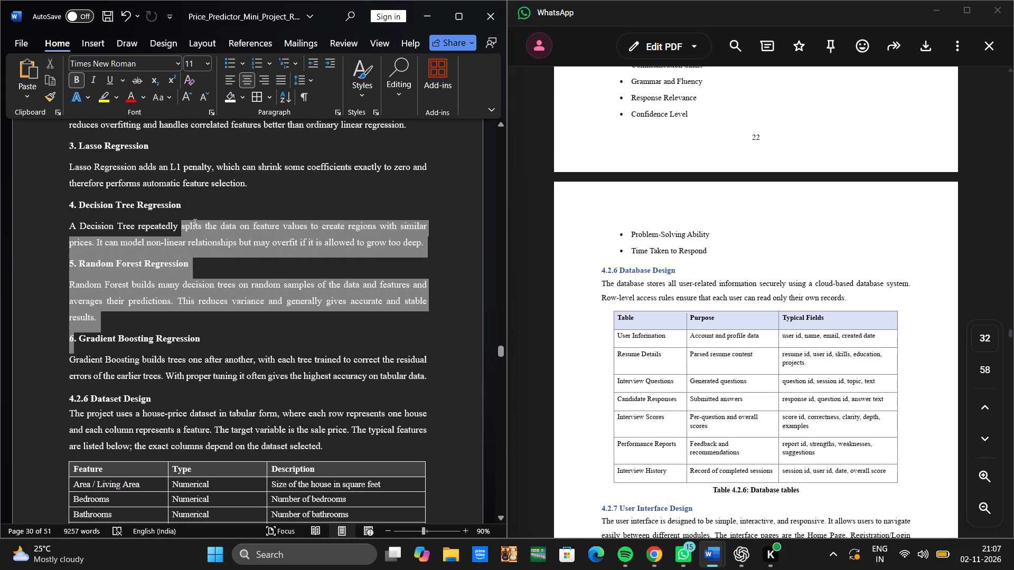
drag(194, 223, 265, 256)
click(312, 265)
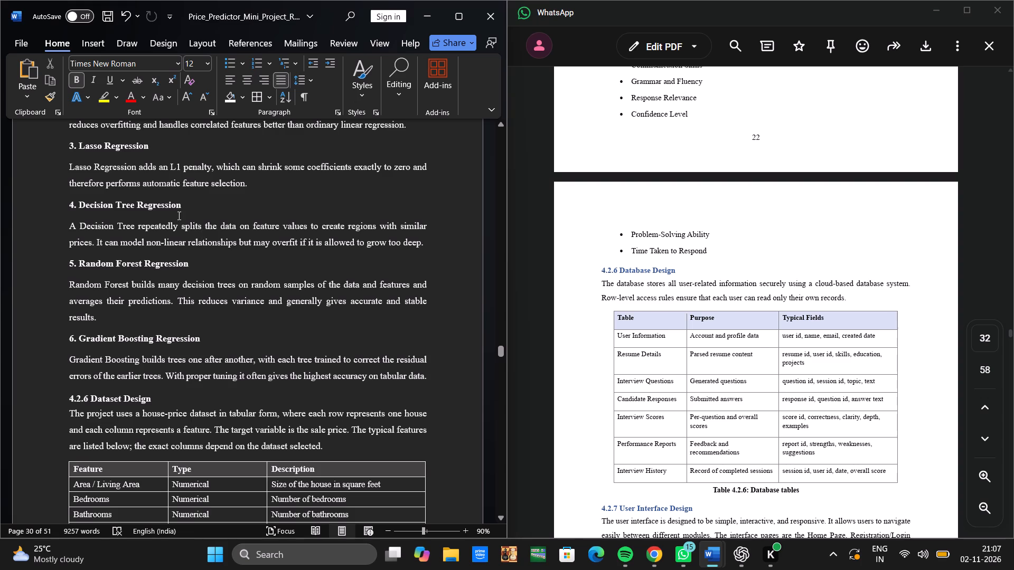
Delete the Lasso Regression heading and its paragraph from section 4.2.5 Regression Techniques Used.
scroll(155, 199, up, 1)
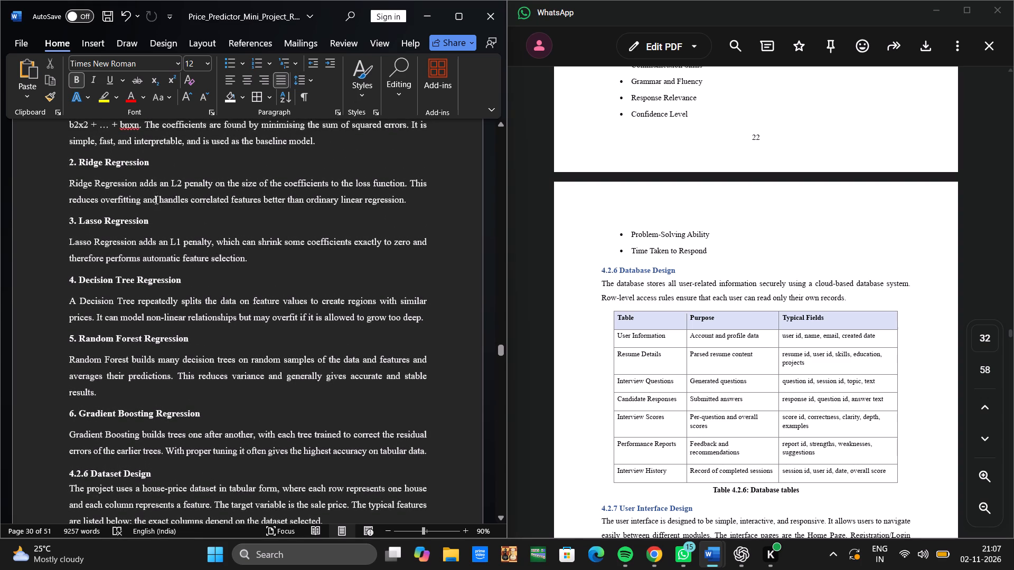
scroll(155, 199, up, 1)
click(69, 218)
drag(69, 218, 98, 235)
drag(98, 235, 253, 263)
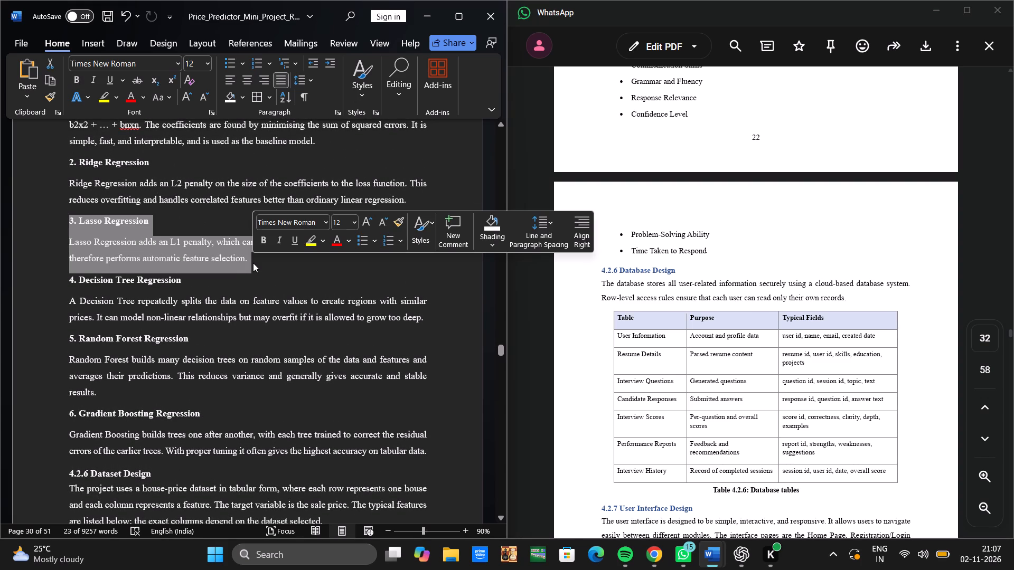
key(BackSpace)
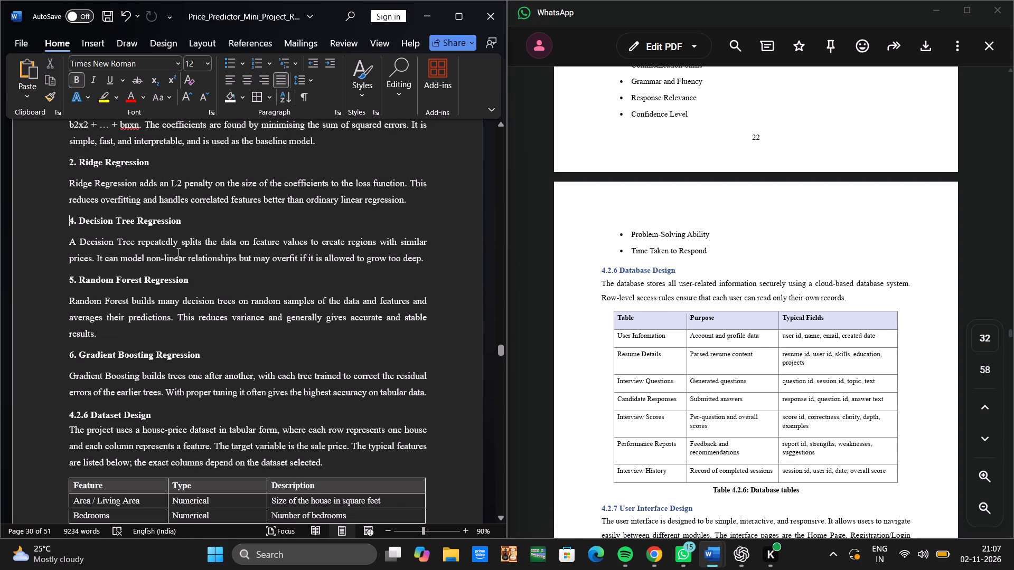
Renumber the Decision Tree Regression heading as 3. and the Random Forest Regression heading as 4. in section 4.2.5.
click(76, 218)
key(BackSpace)
key(BackSpace)
key(3)
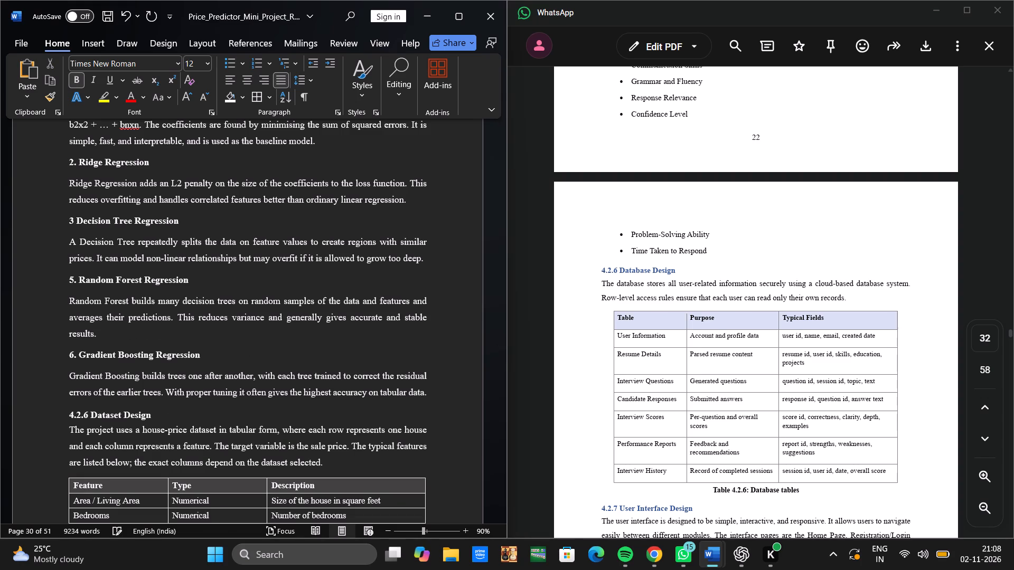
key(period)
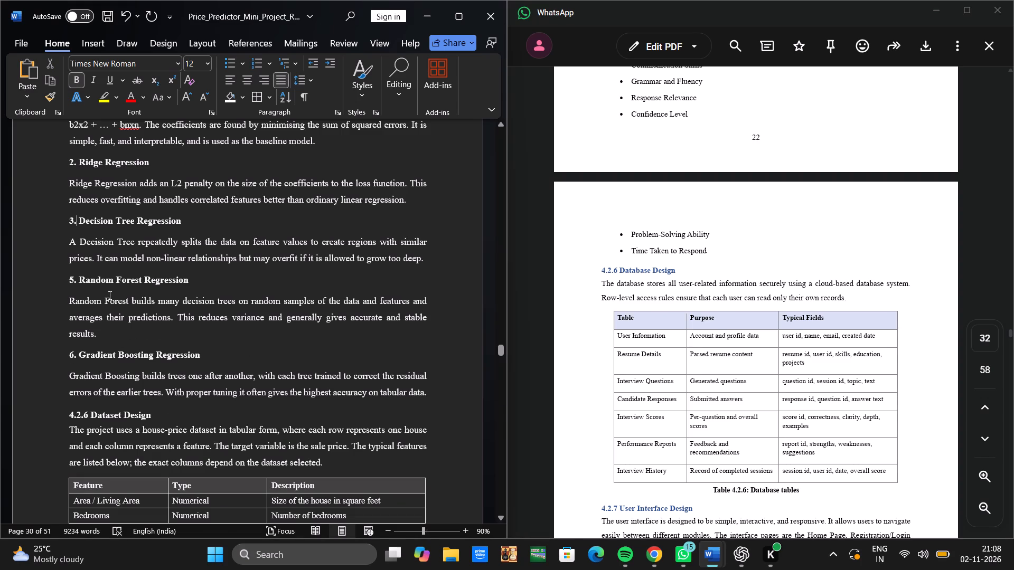
click(74, 281)
key(BackSpace)
key(4)
Delete the Gradient Boosting Regression heading and its paragraph from section 4.2.5.
click(71, 354)
drag(71, 354, 295, 389)
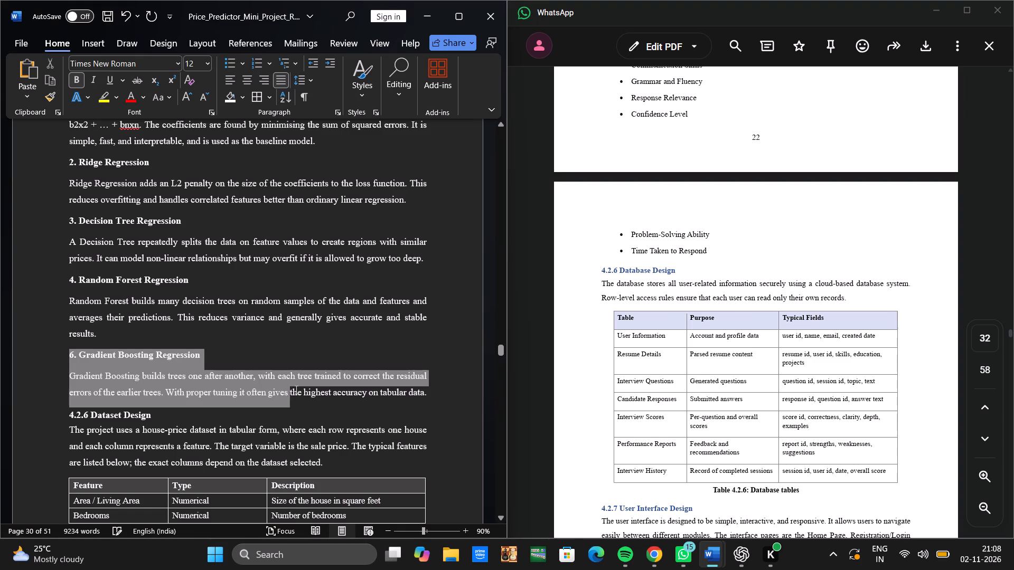
drag(295, 389, 459, 394)
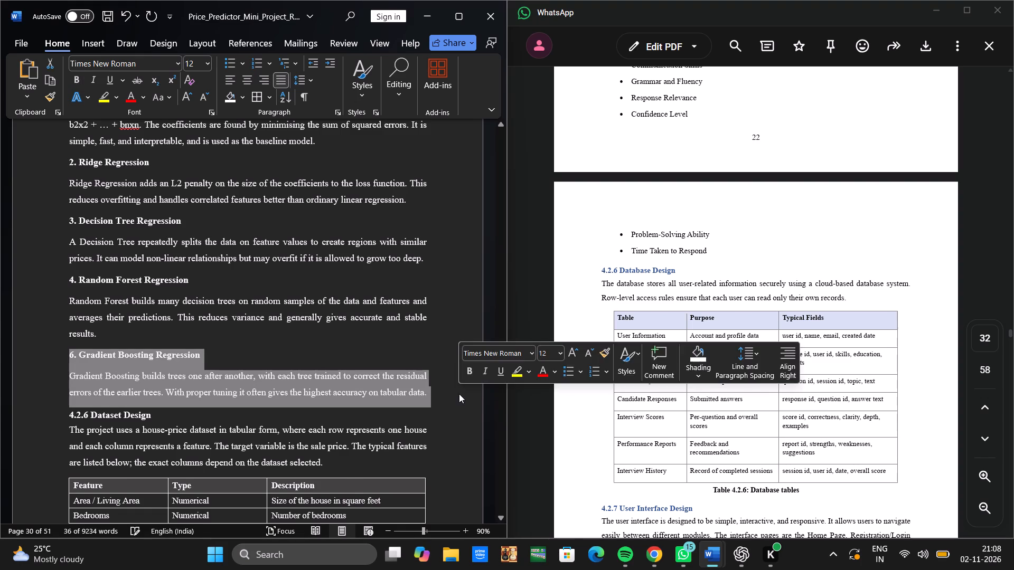
key(BackSpace)
Renumber the Dataset Features table caption in section 4.2.6 as Table 4.2.6.
scroll(459, 394, down, 2)
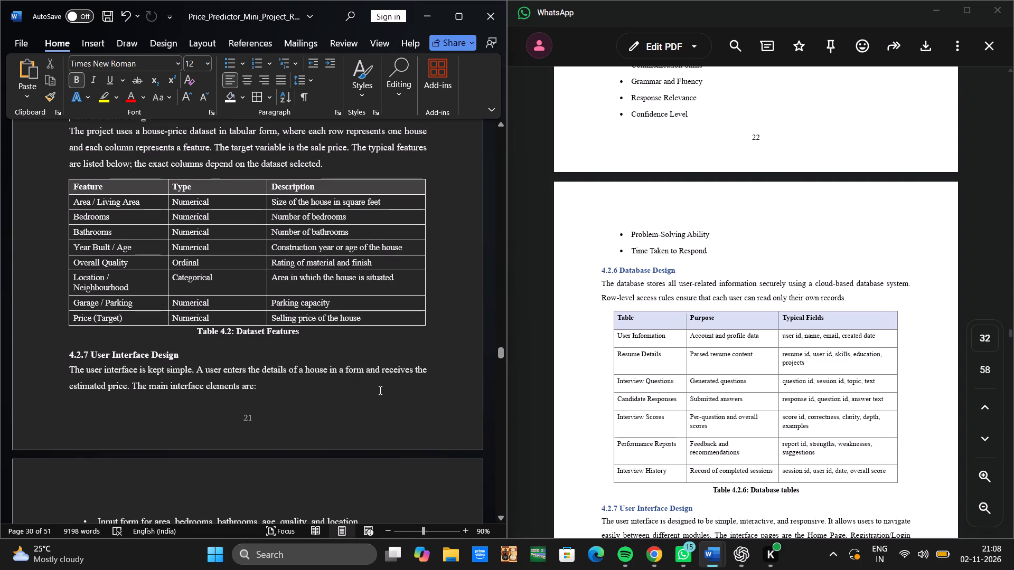
scroll(379, 389, up, 1)
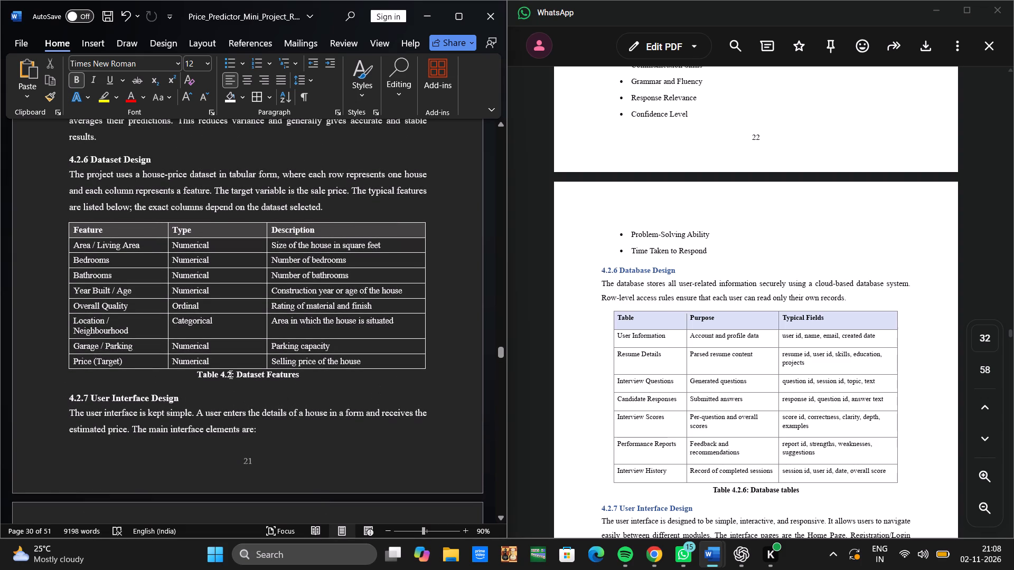
click(230, 374)
key(period)
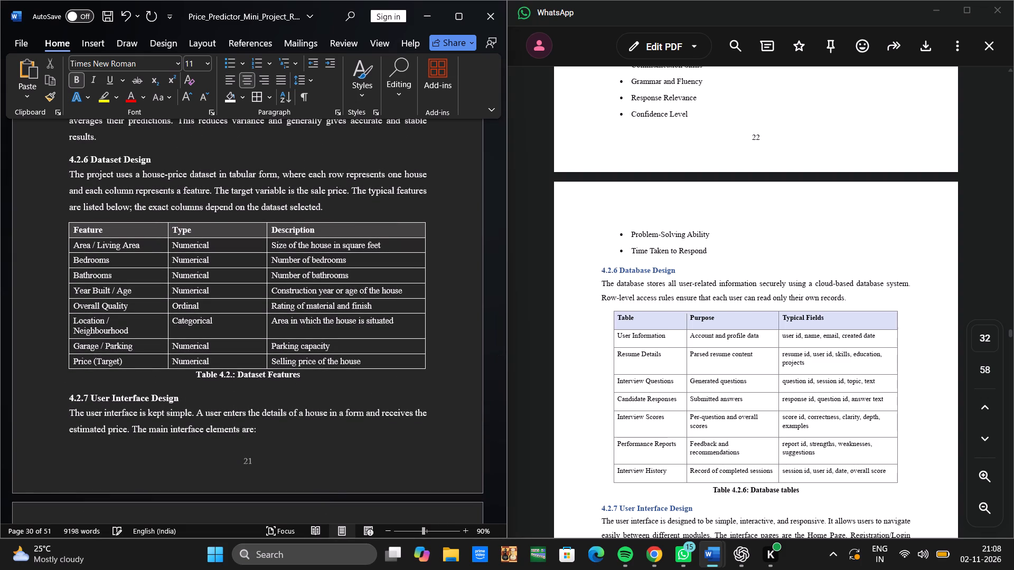
key(6)
key(space)
key(BackSpace)
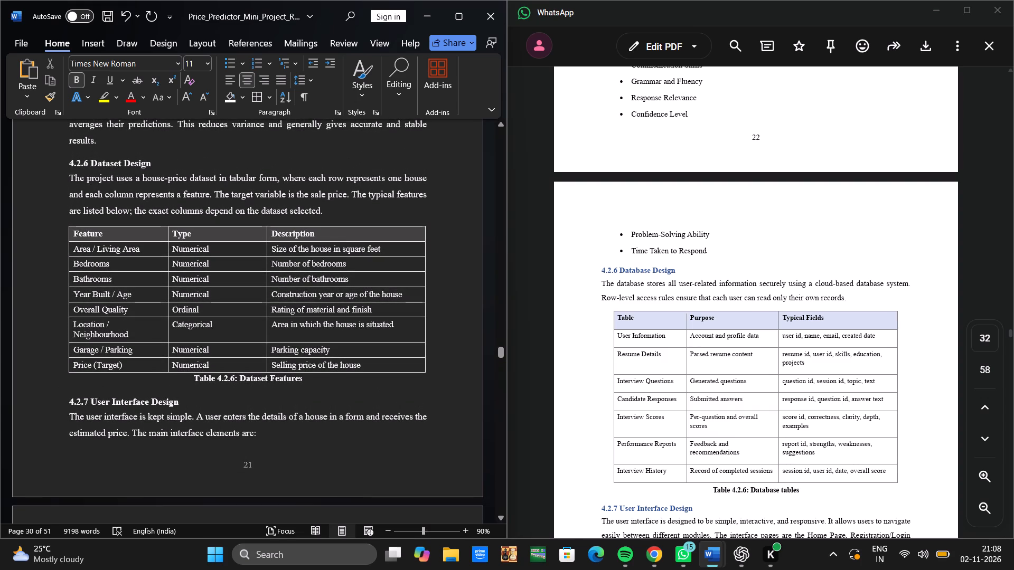
click(315, 378)
Reword the Table 4.2.6 caption in the Dataset Design section as "Dataset tables".
key(BackSpace)
key(BackSpace)
key(BackSpace)
key(BackSpace)
key(BackSpace)
key(BackSpace)
key(BackSpace)
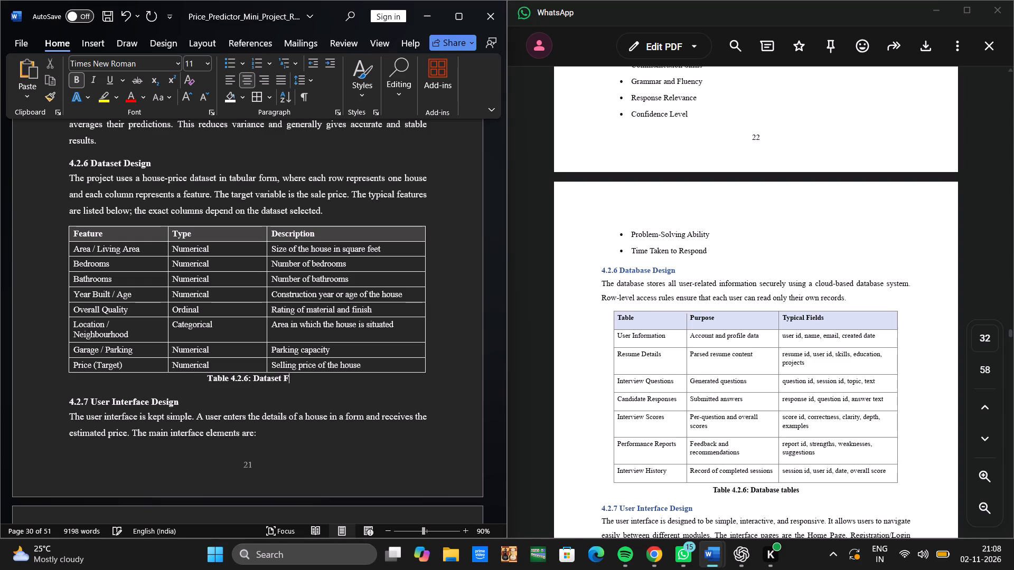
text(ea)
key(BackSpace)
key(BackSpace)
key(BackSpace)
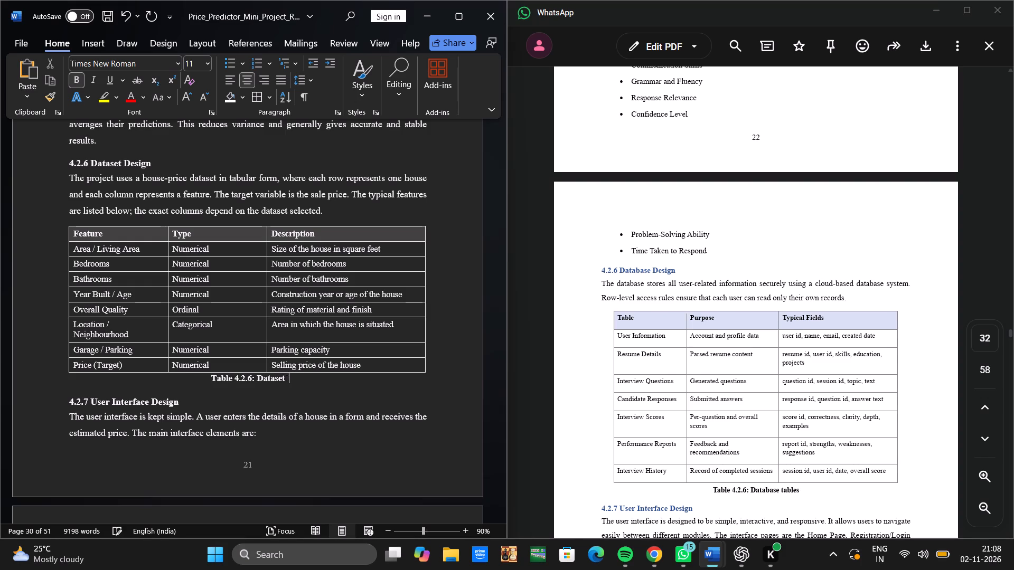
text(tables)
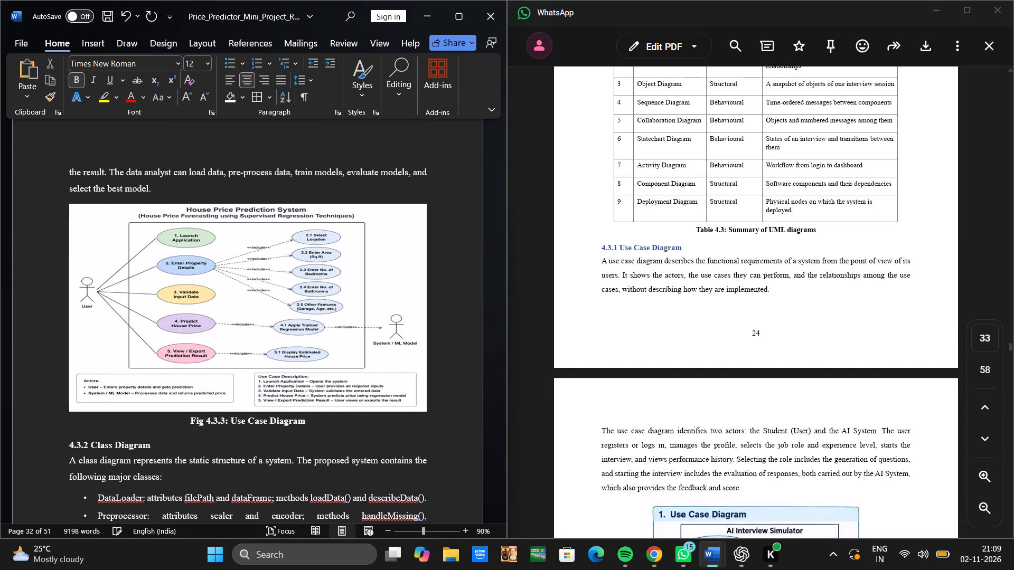
scroll(221, 419, down, 1)
key(BackSpace)
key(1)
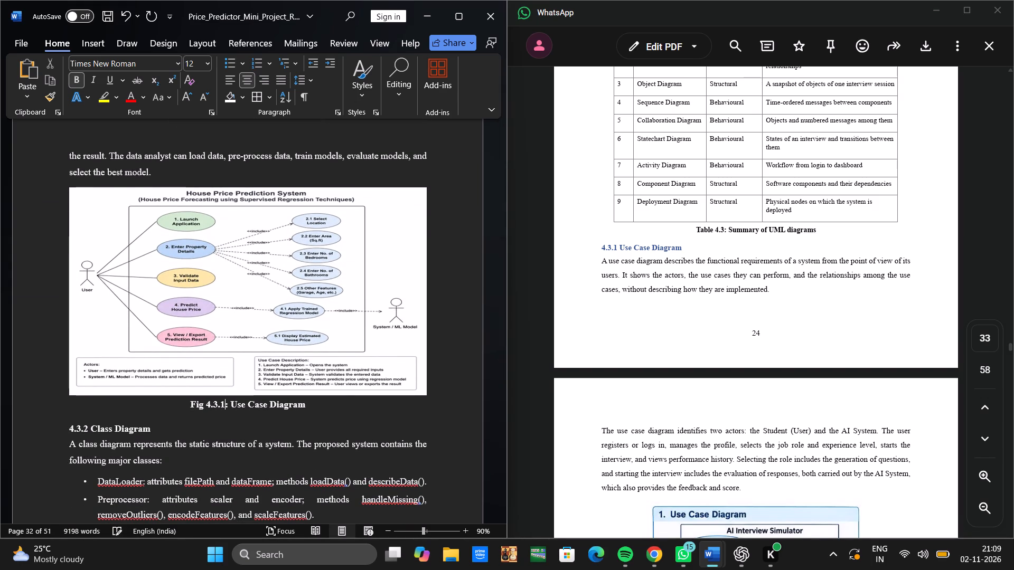
scroll(221, 419, down, 1)
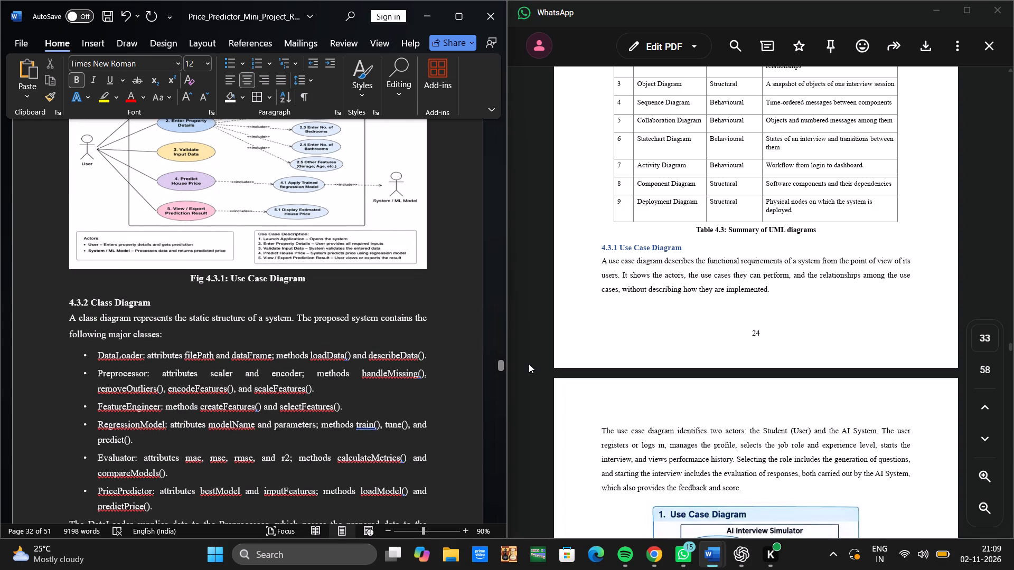
scroll(529, 363, down, 2)
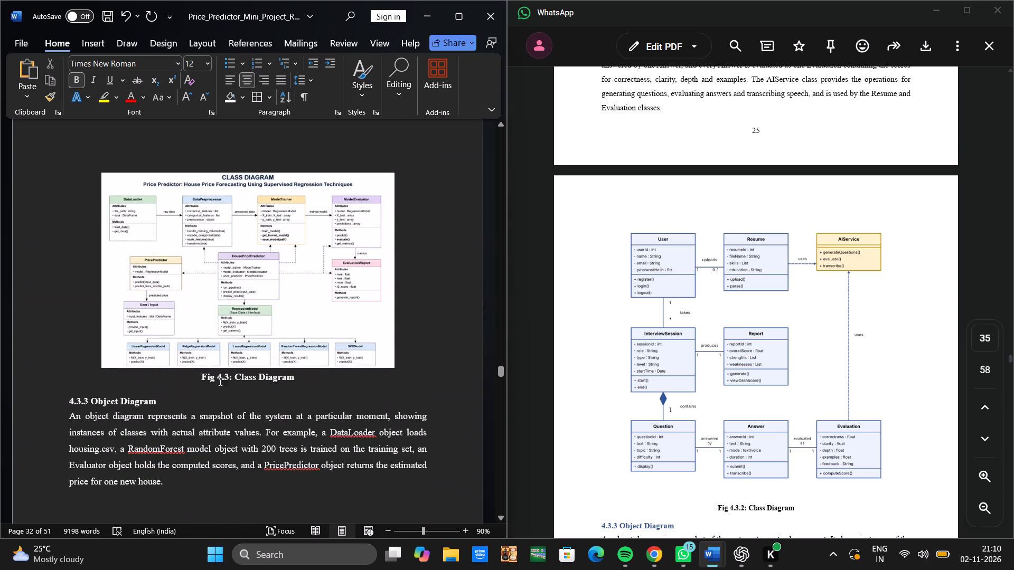
click(230, 382)
key(Left)
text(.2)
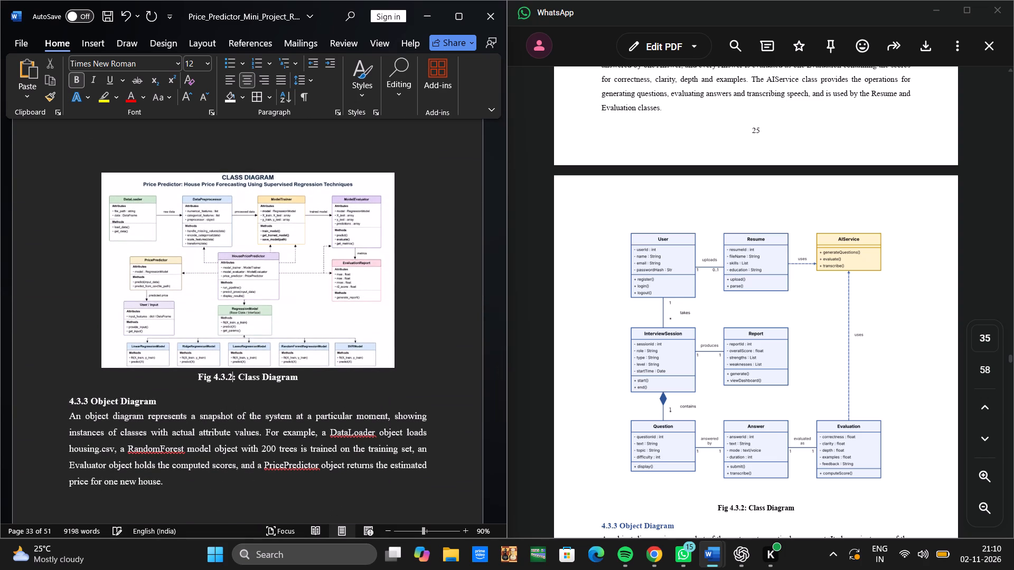
Compare the report's Class Diagram figure and 4.3.3 Object Diagram section with the same parts of the reference PDF.
scroll(230, 382, down, 2)
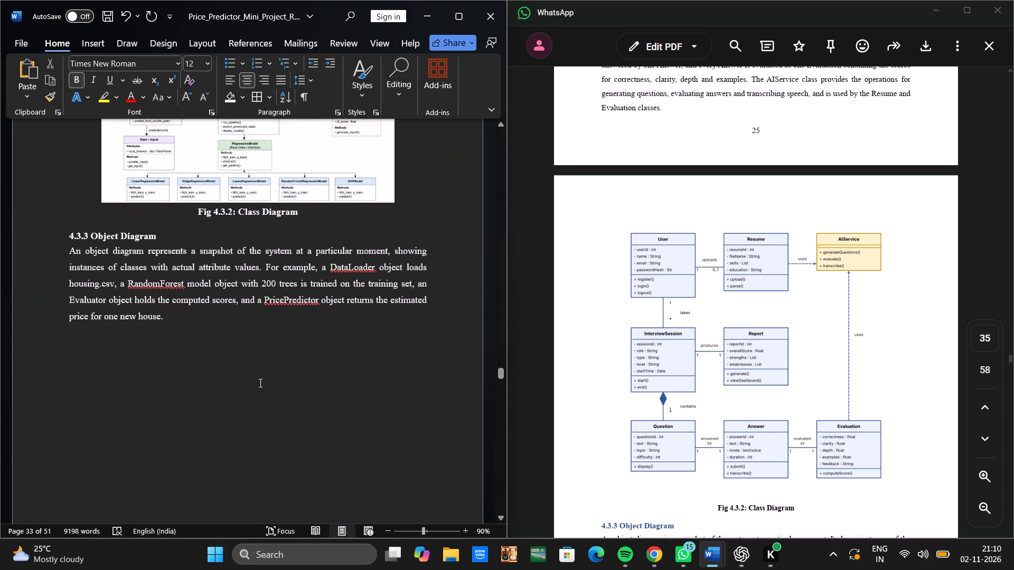
scroll(600, 384, down, 1)
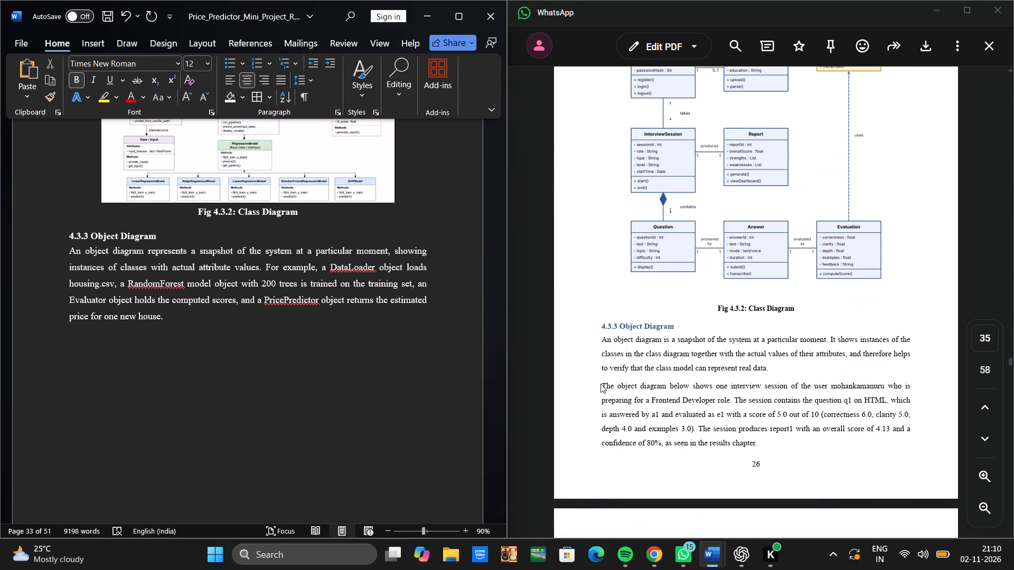
scroll(600, 384, down, 1)
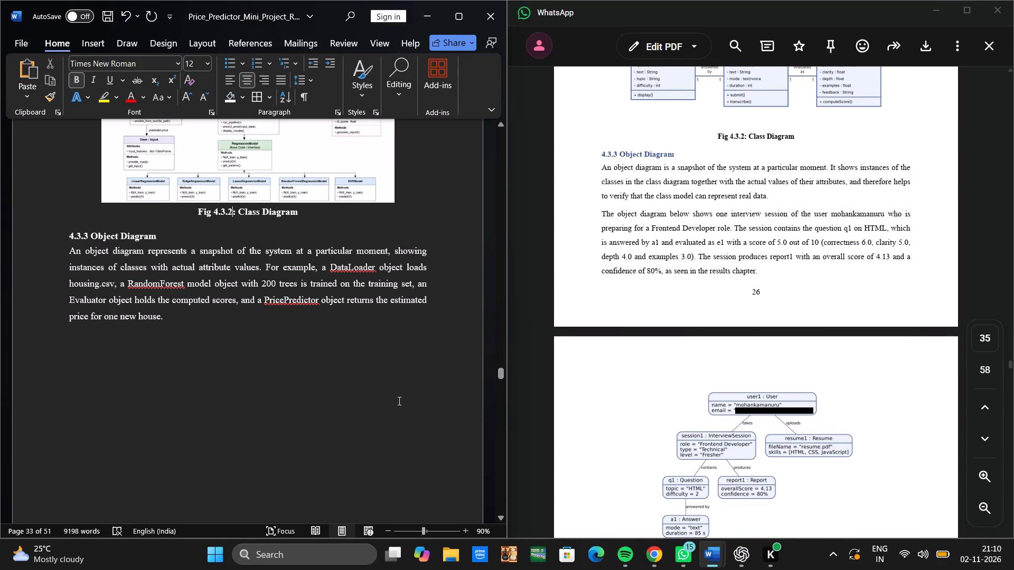
scroll(397, 401, down, 3)
scroll(397, 401, up, 4)
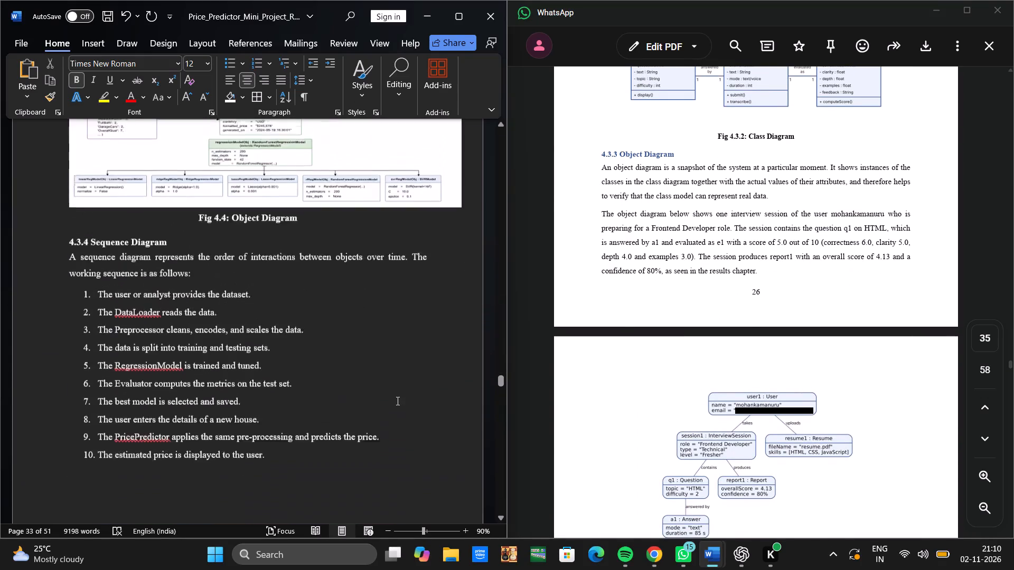
scroll(397, 401, up, 3)
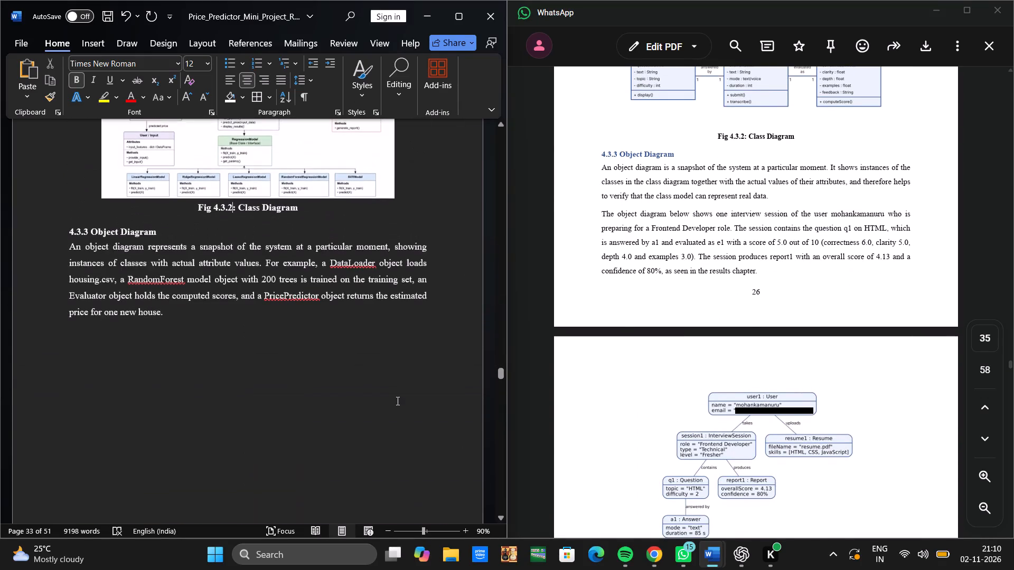
scroll(397, 401, up, 1)
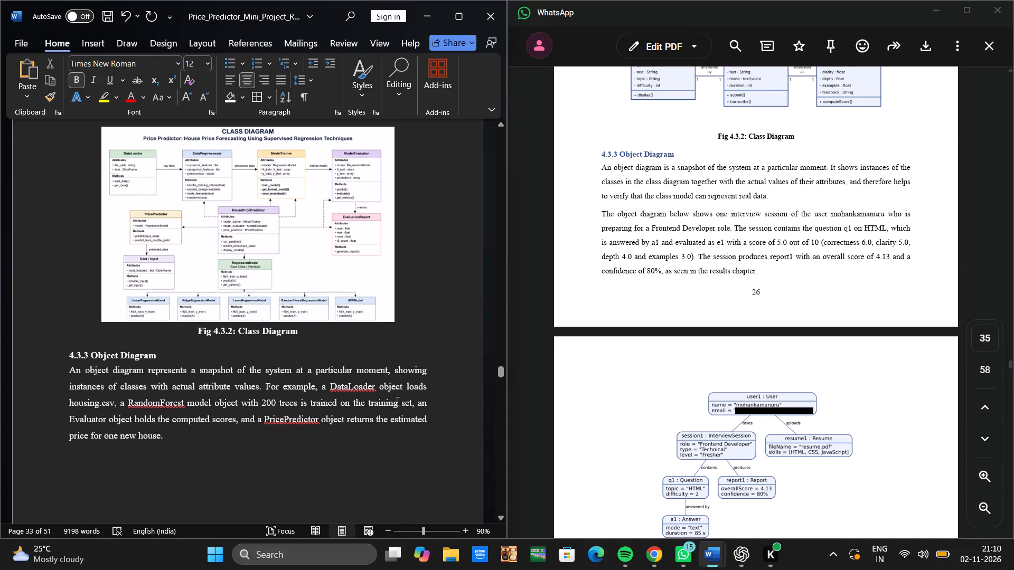
scroll(397, 401, down, 2)
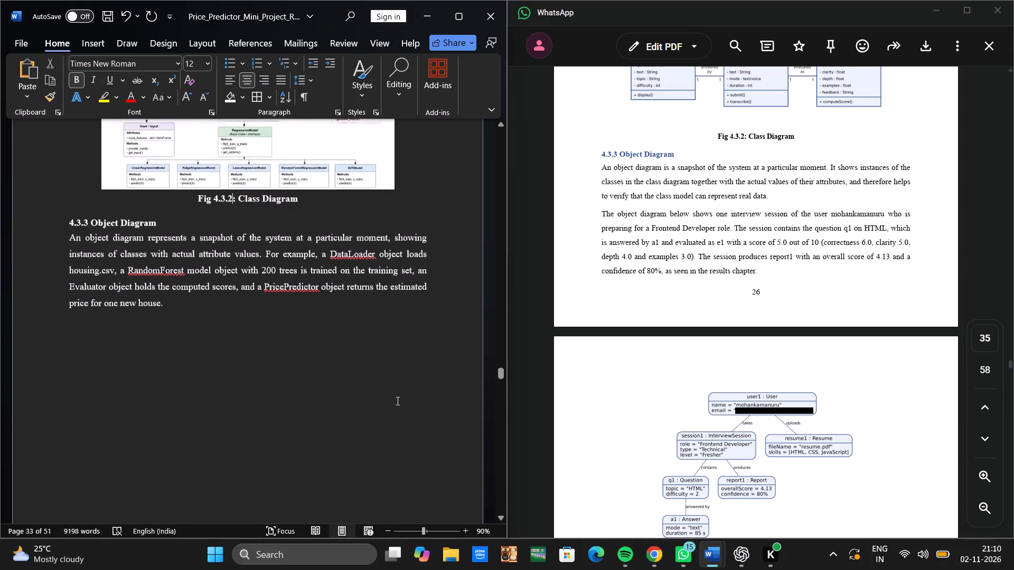
scroll(397, 401, down, 4)
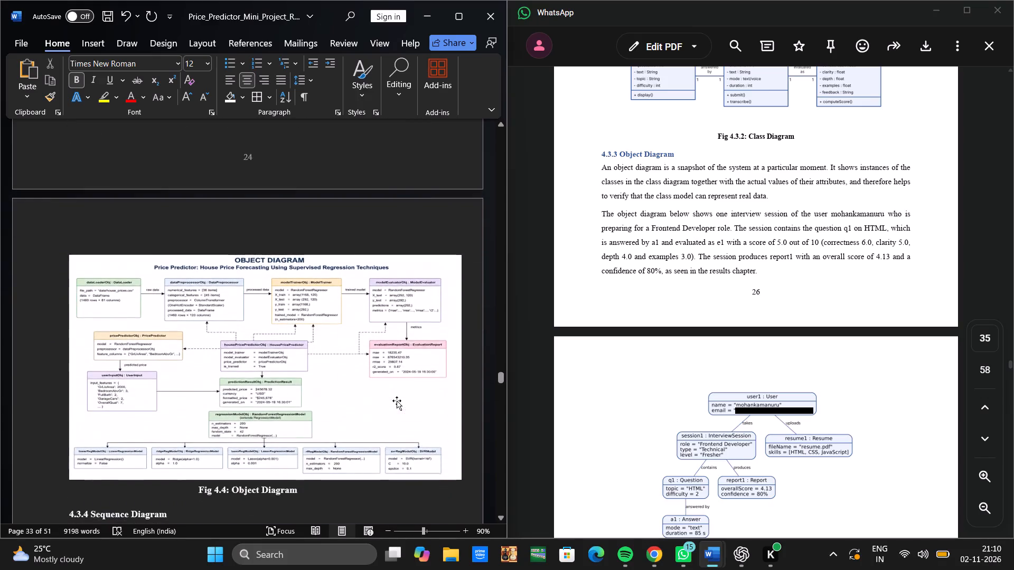
scroll(397, 401, up, 4)
scroll(397, 401, down, 1)
scroll(397, 401, up, 1)
scroll(397, 401, down, 1)
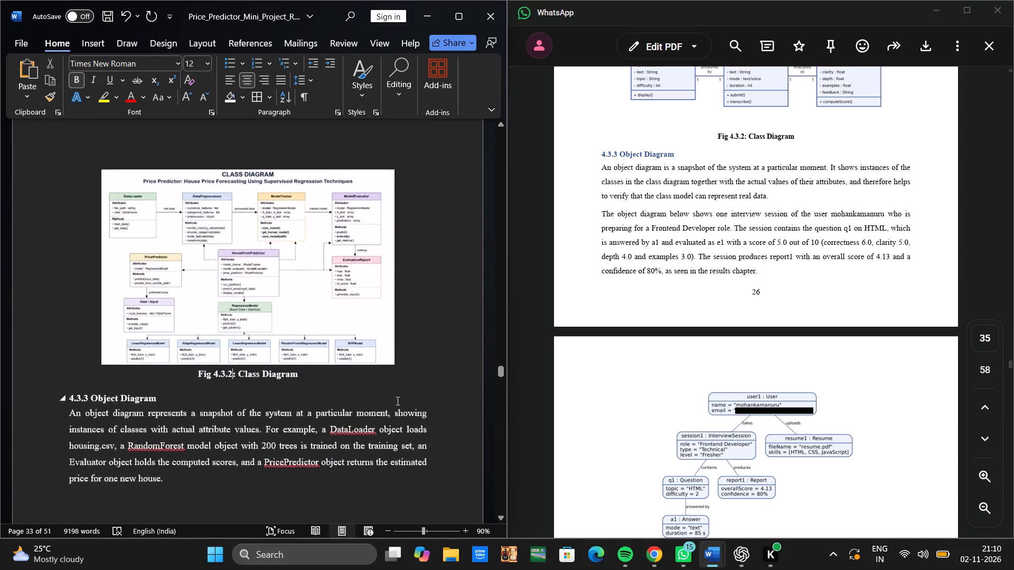
Renumber the Object Diagram figure caption as Fig 4.3.3.
scroll(397, 401, down, 2)
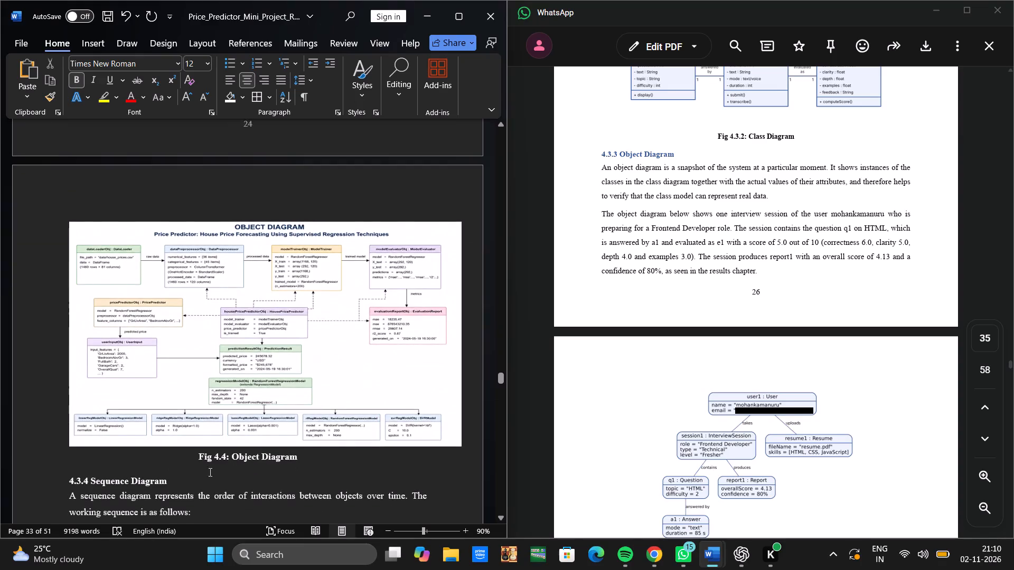
click(224, 458)
key(BackSpace)
text(3.3)
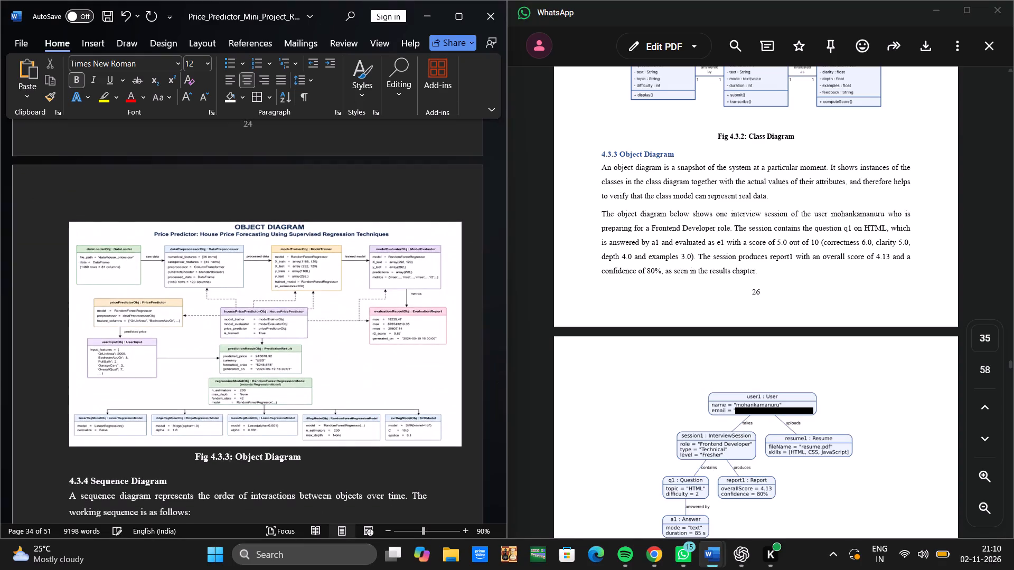
Compare the report's 4.3.4 Sequence Diagram section and figure with the same section in the reference PDF.
scroll(224, 458, down, 1)
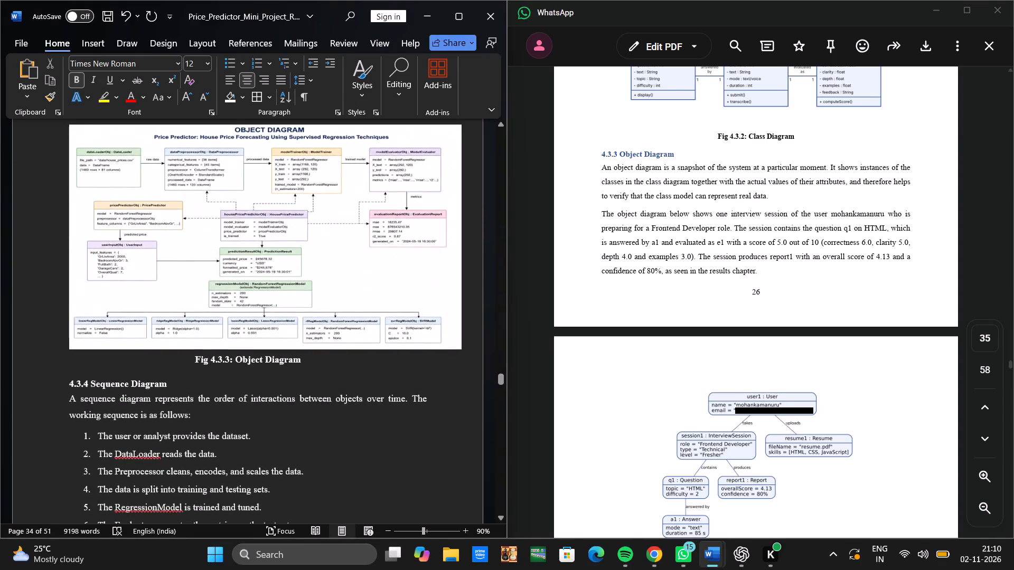
scroll(224, 458, down, 2)
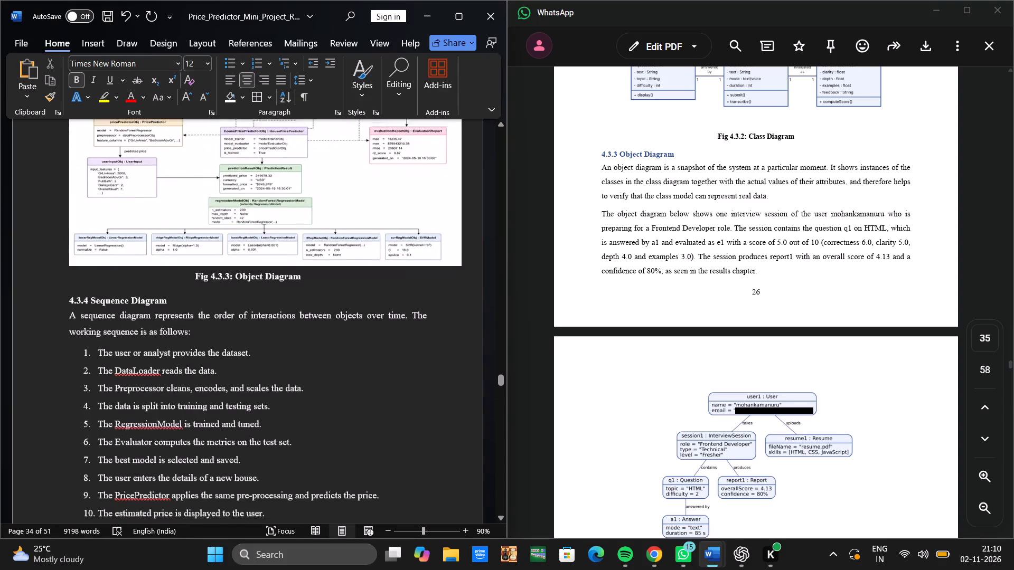
scroll(224, 458, down, 1)
scroll(628, 331, down, 1)
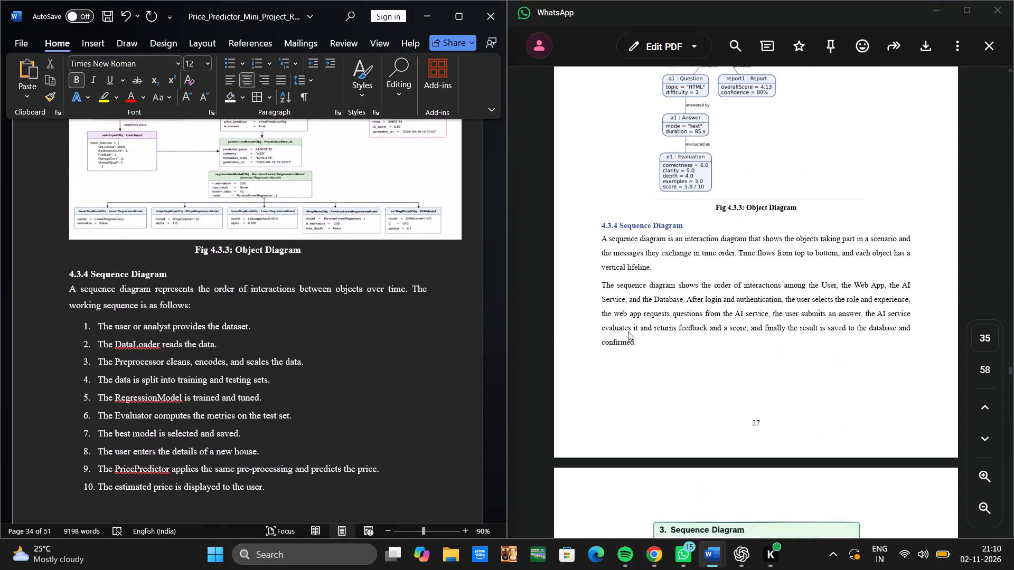
scroll(628, 331, down, 2)
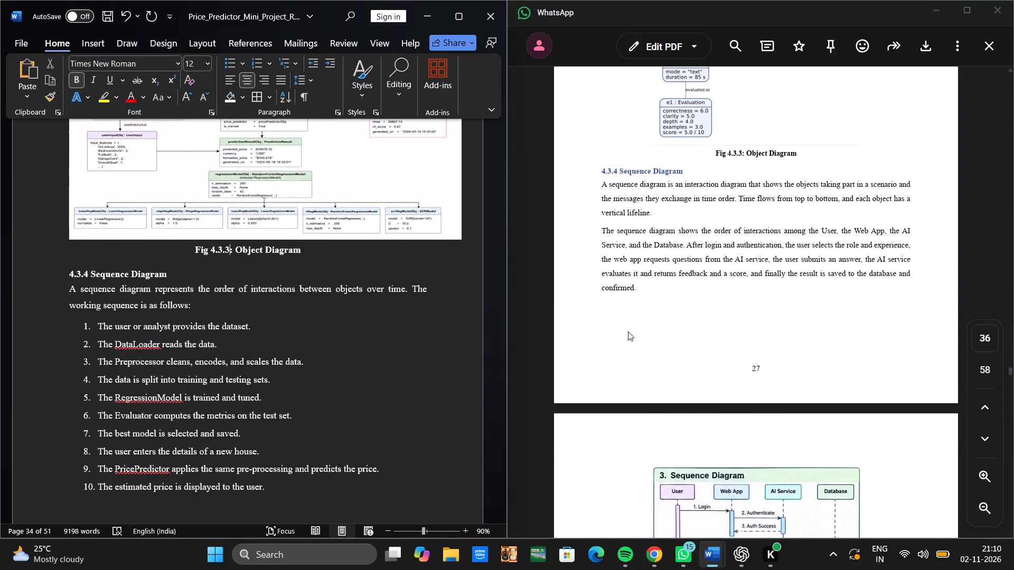
scroll(411, 409, down, 1)
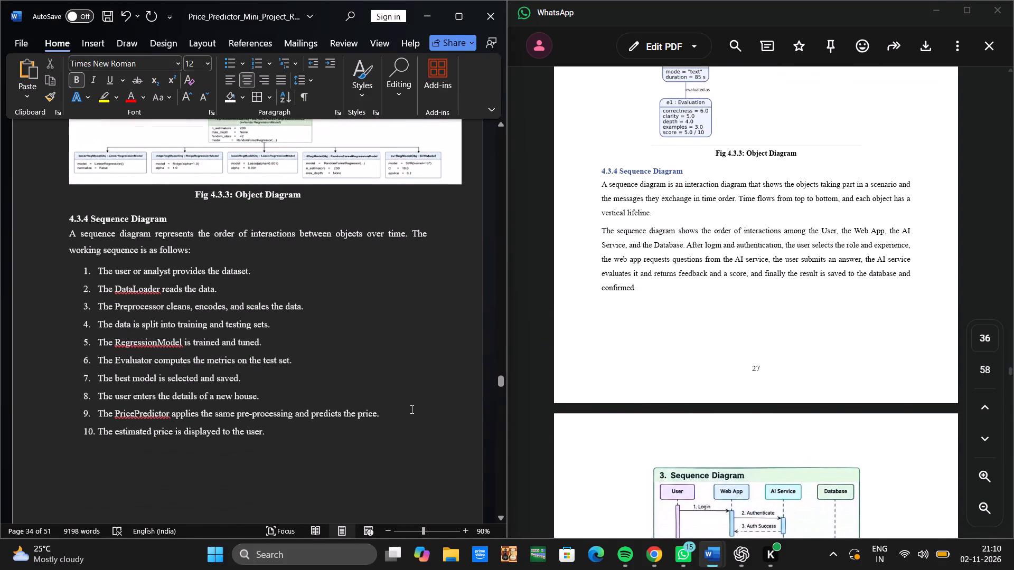
scroll(411, 409, down, 2)
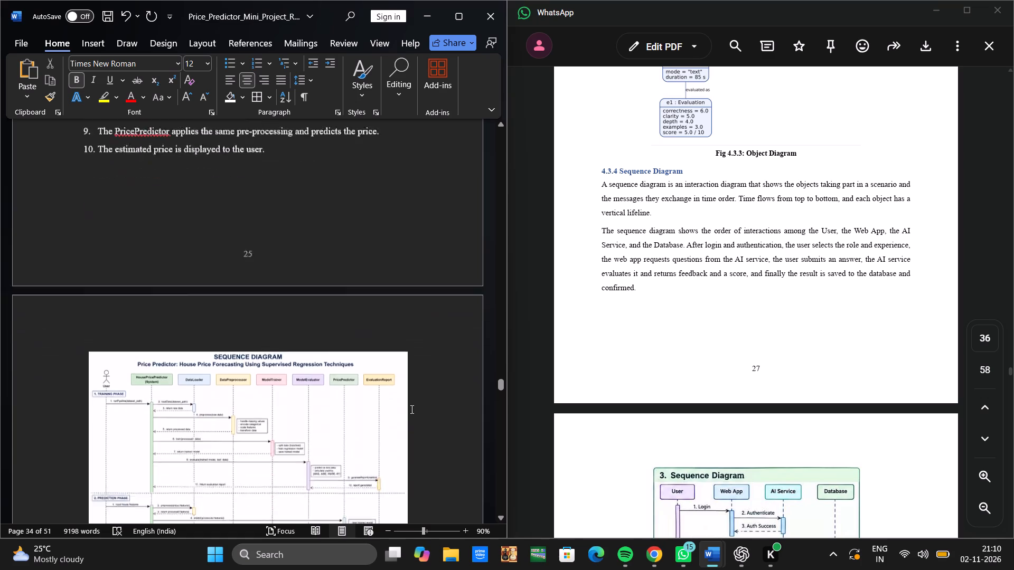
scroll(411, 409, down, 1)
scroll(411, 409, up, 4)
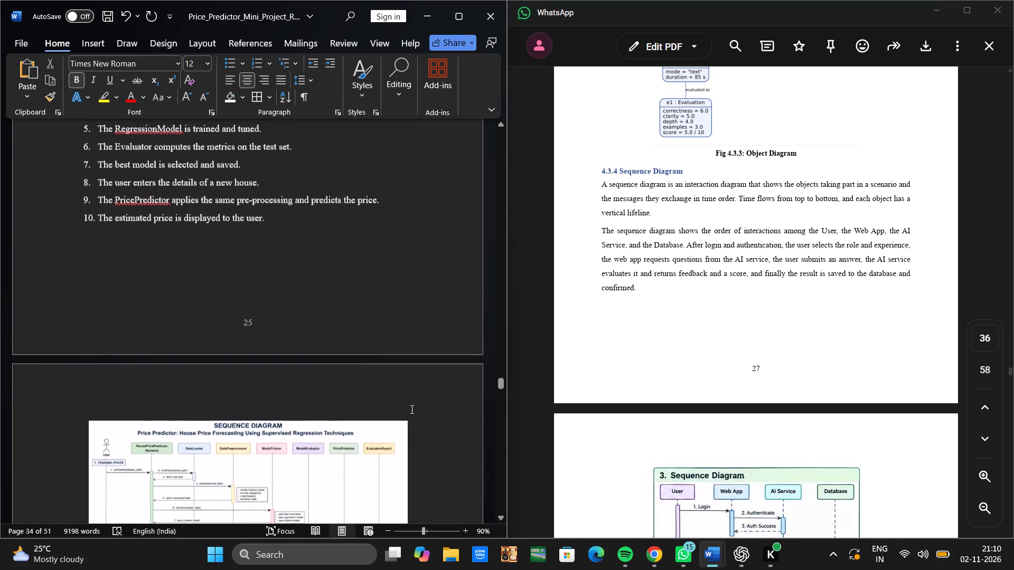
scroll(411, 409, up, 2)
Renumber the Sequence Diagram figure caption as Fig 4.3.4.
scroll(411, 409, down, 1)
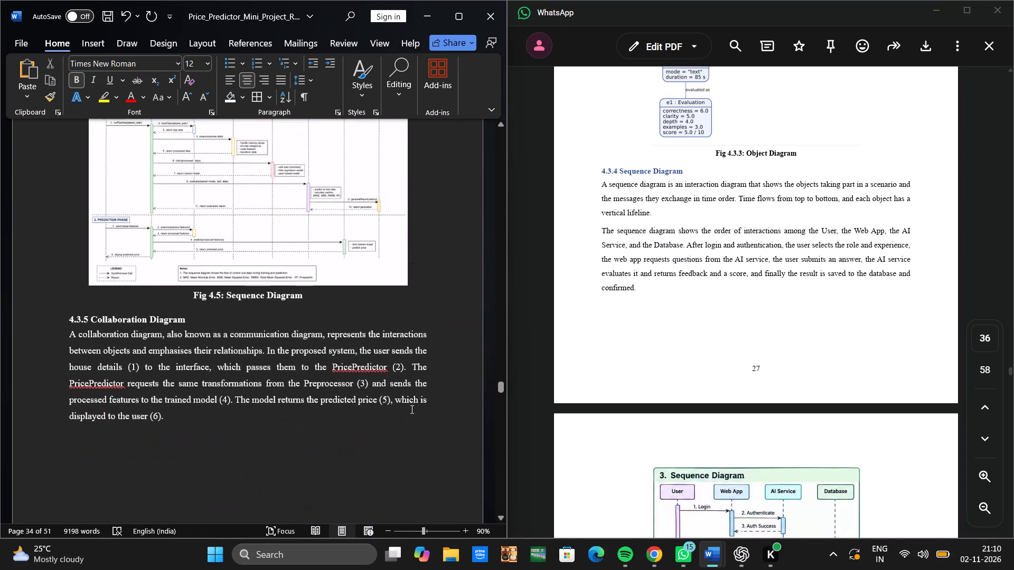
click(221, 285)
key(BackSpace)
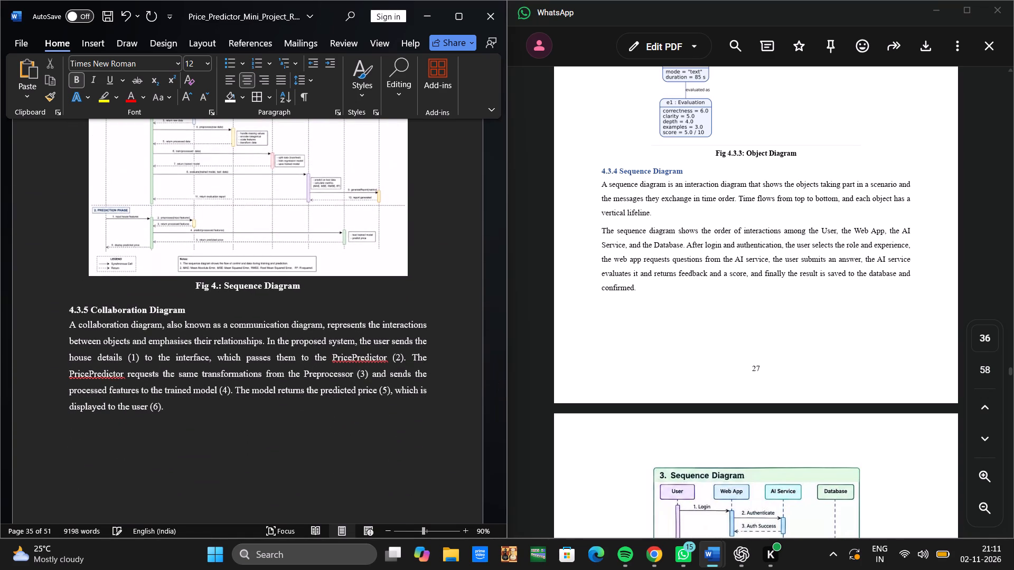
text(3.4)
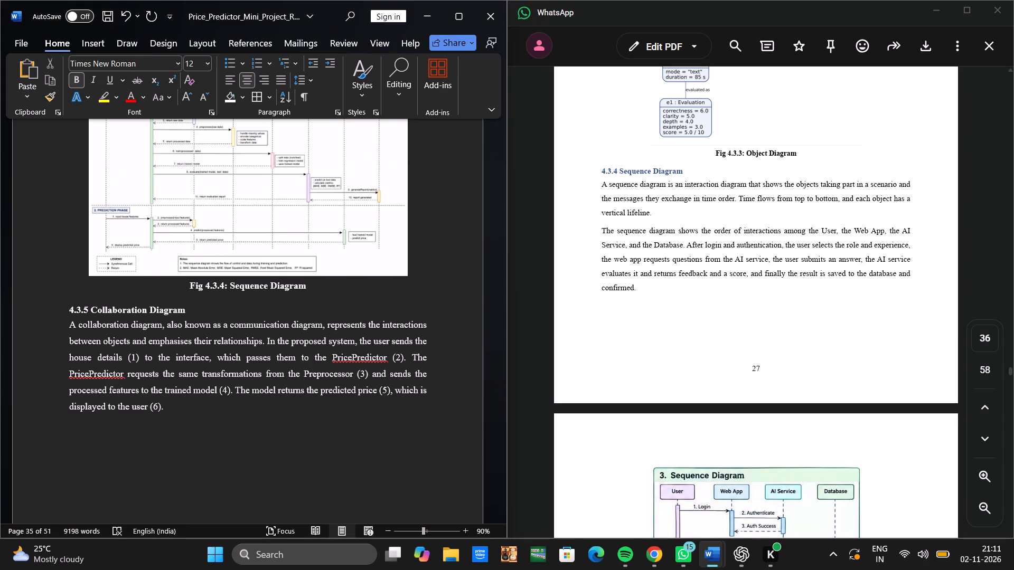
Review the report's 4.3.5 Collaboration Diagram section and the page layout around it.
scroll(221, 285, down, 2)
scroll(221, 285, up, 1)
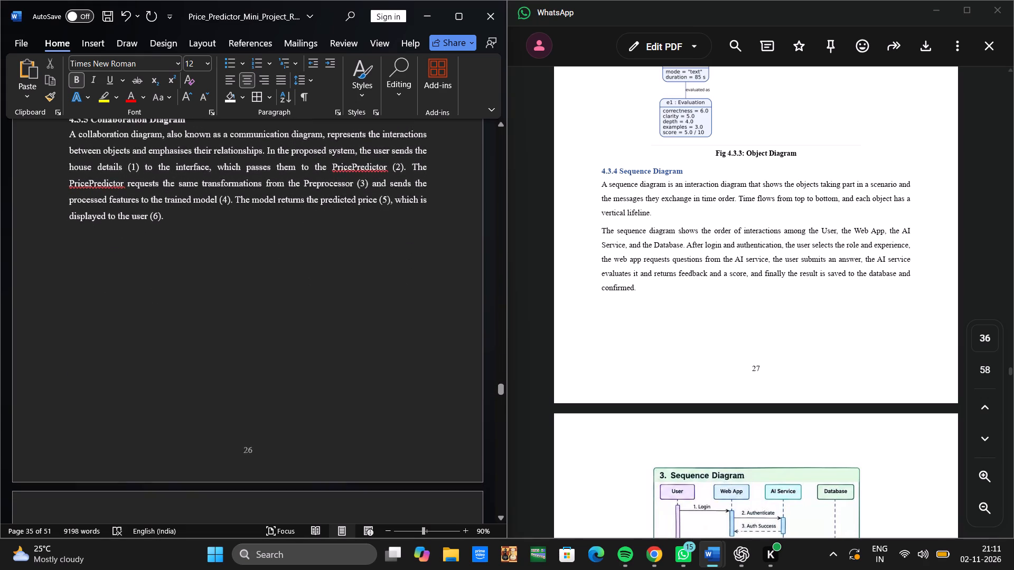
scroll(221, 285, up, 1)
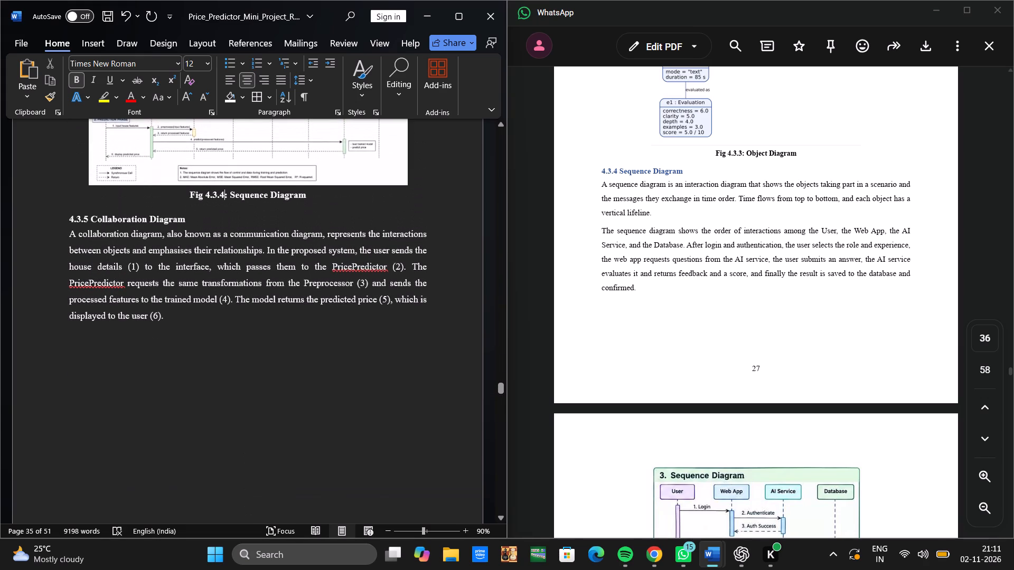
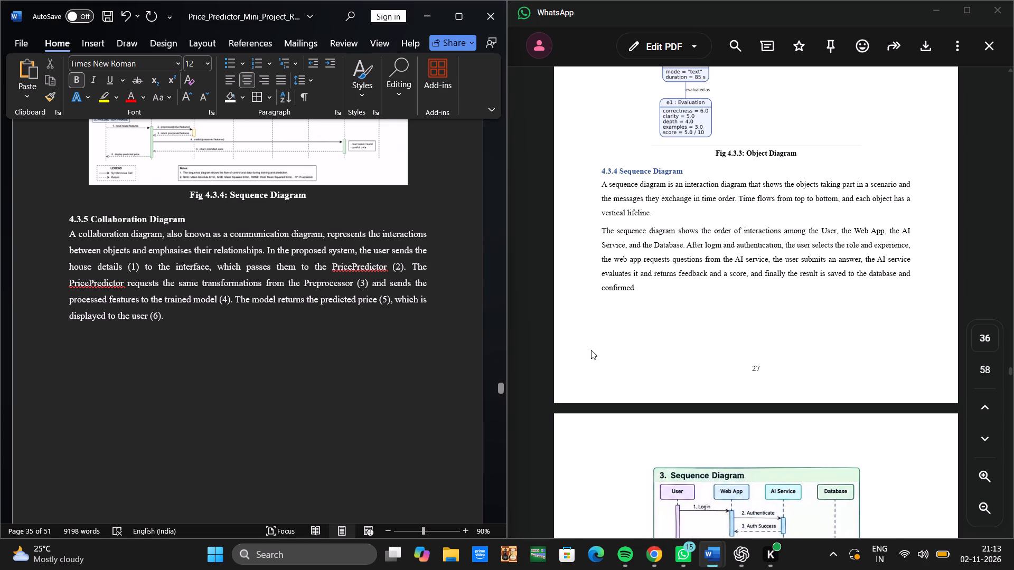
Renumber the Collaboration Diagram figure caption as Fig 4.3.5, matching the reference PDF.
scroll(596, 350, down, 2)
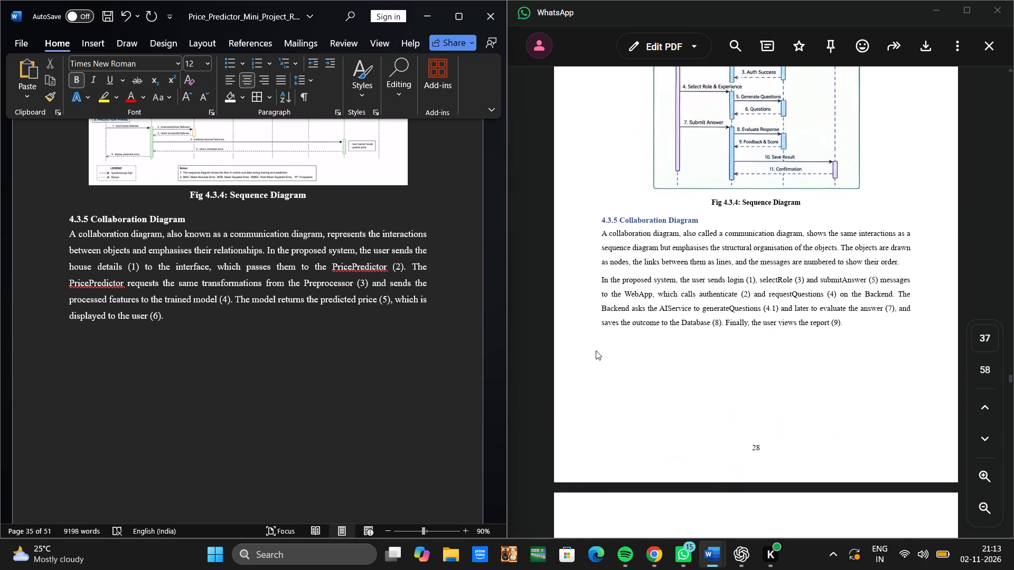
scroll(596, 350, down, 1)
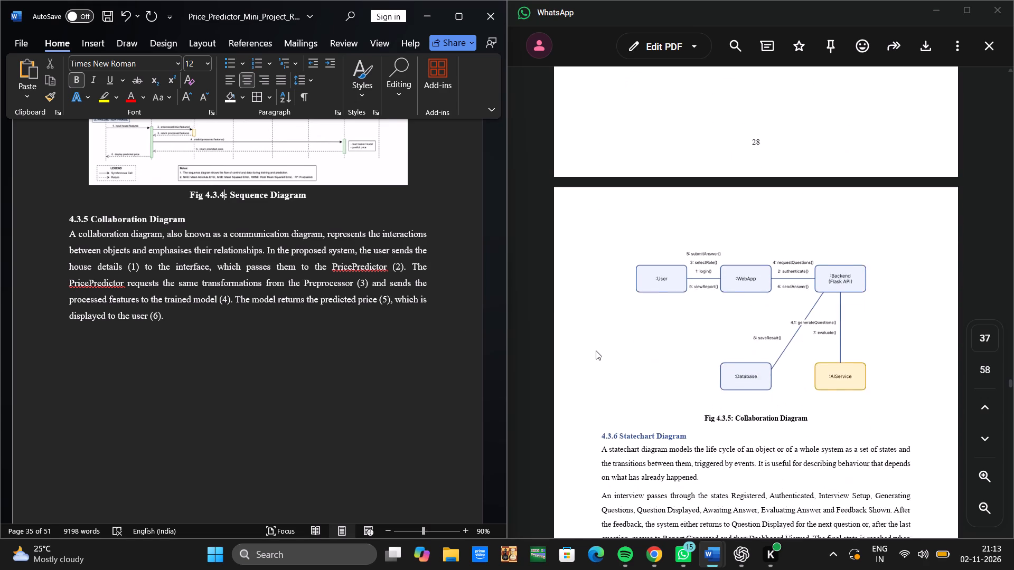
scroll(596, 350, down, 1)
scroll(332, 351, down, 2)
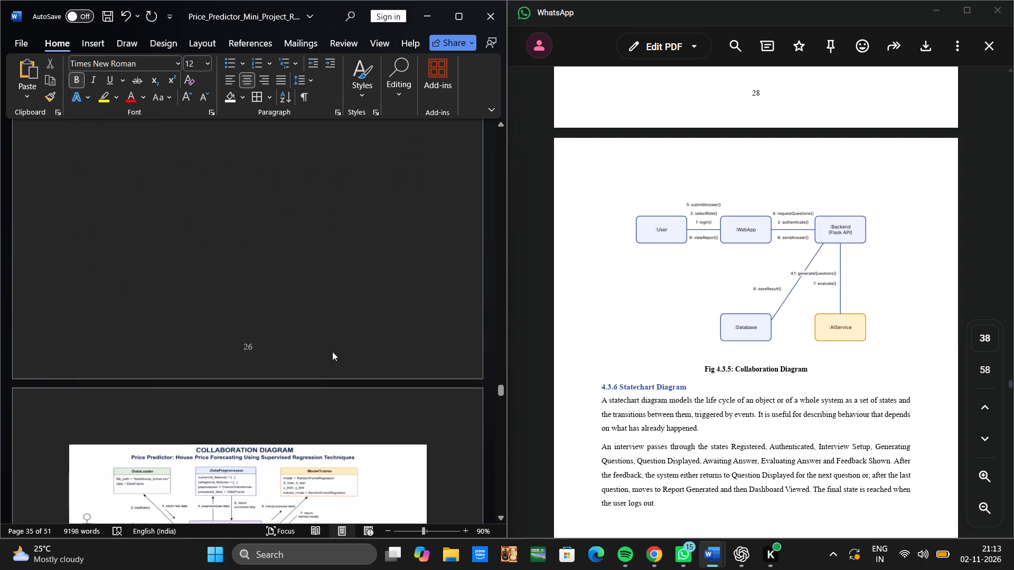
scroll(332, 351, down, 1)
scroll(332, 355, up, 4)
scroll(332, 355, down, 1)
scroll(332, 355, up, 1)
scroll(332, 355, down, 1)
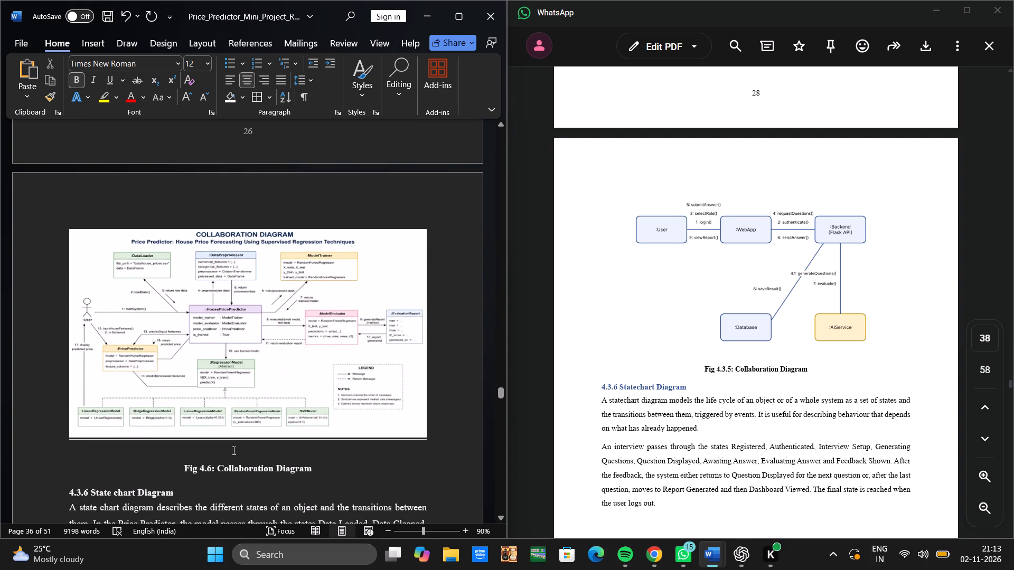
click(212, 468)
key(BackSpace)
key(3)
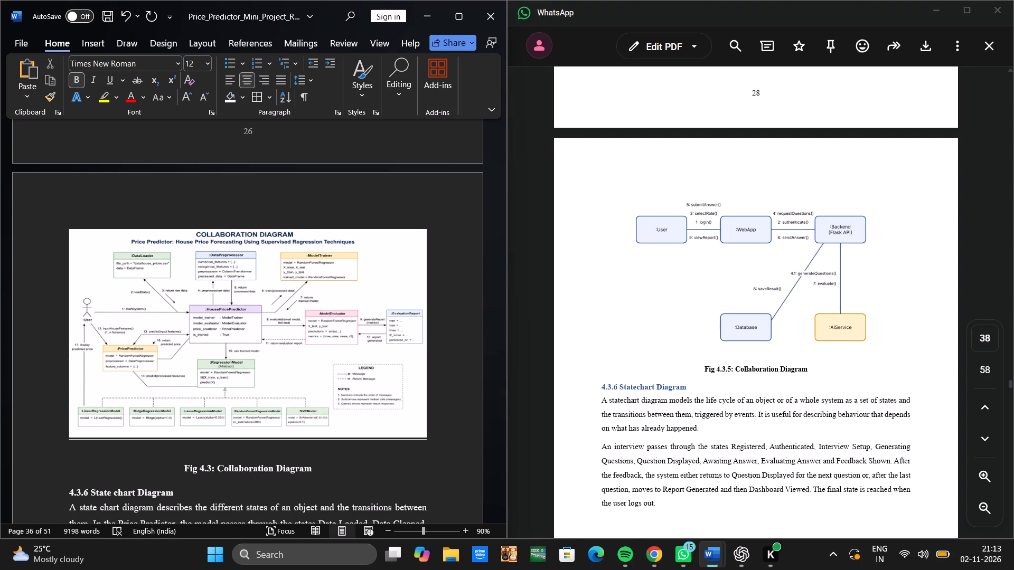
text(.5)
Renumber the State chart Diagram figure caption as Fig 4.3.6.
scroll(212, 468, down, 1)
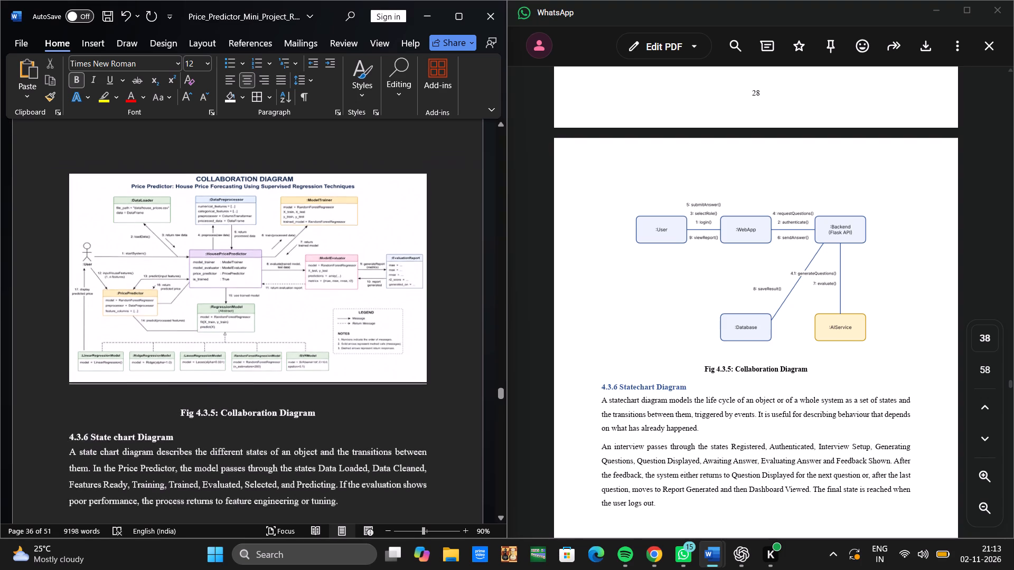
scroll(212, 468, down, 3)
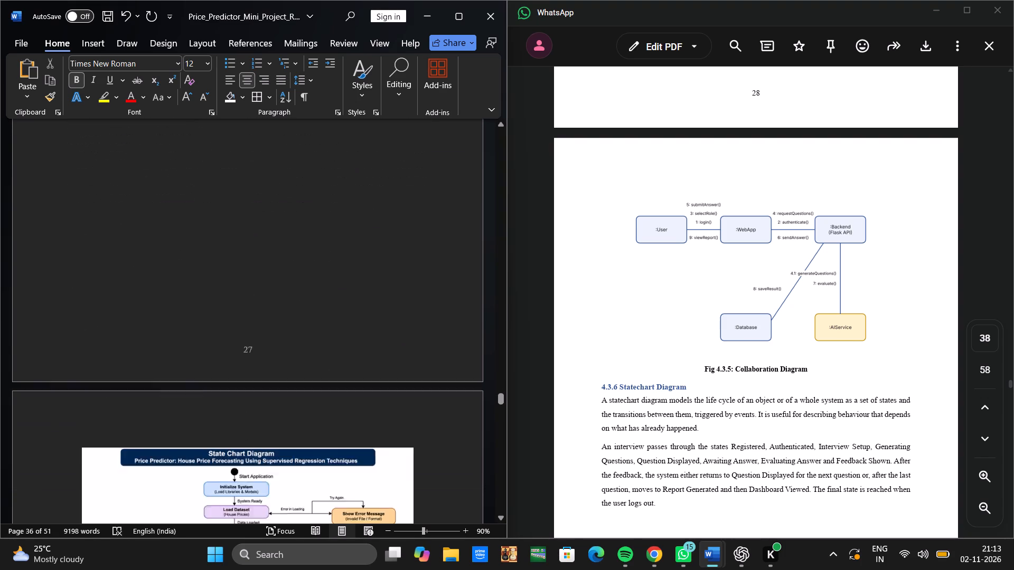
scroll(212, 468, down, 1)
scroll(212, 468, up, 2)
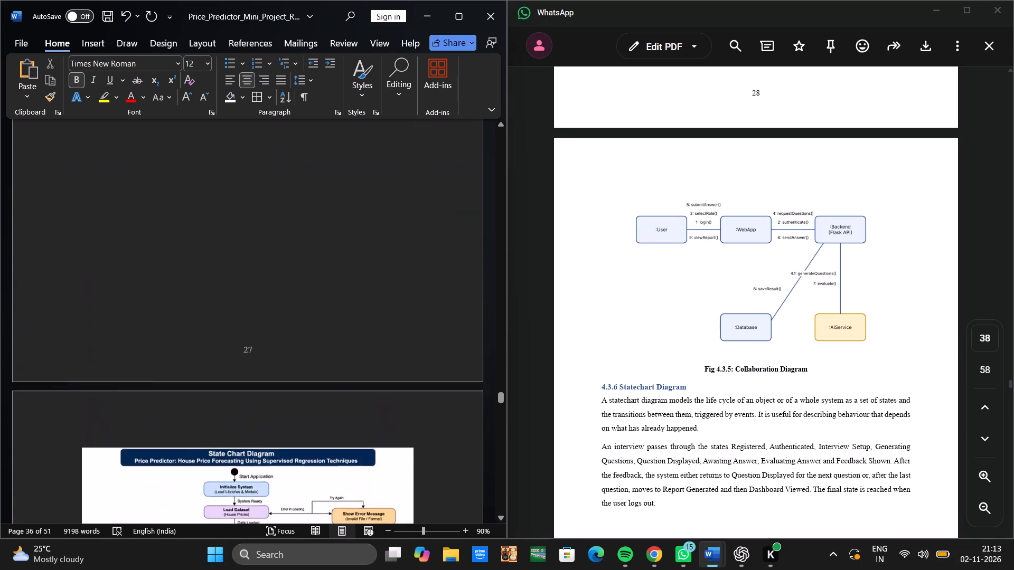
scroll(212, 468, up, 1)
scroll(212, 468, down, 2)
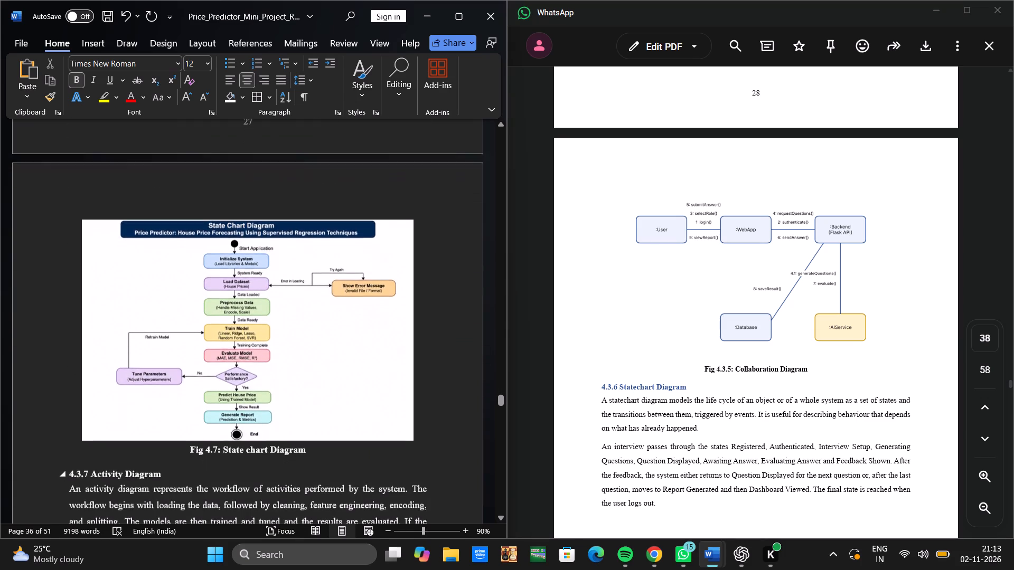
scroll(212, 468, down, 1)
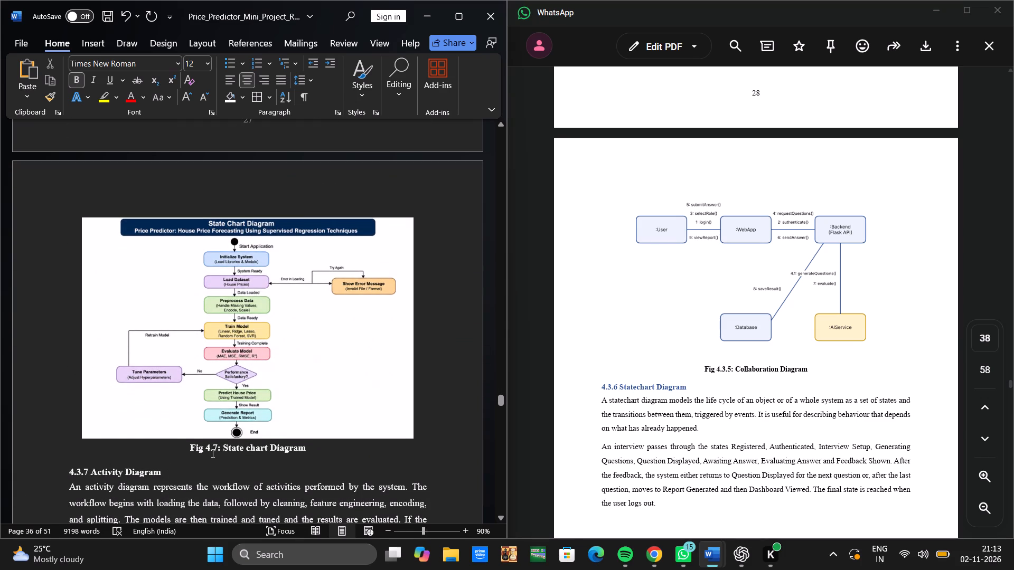
click(214, 451)
key(Right)
key(BackSpace)
key(3)
text(.6)
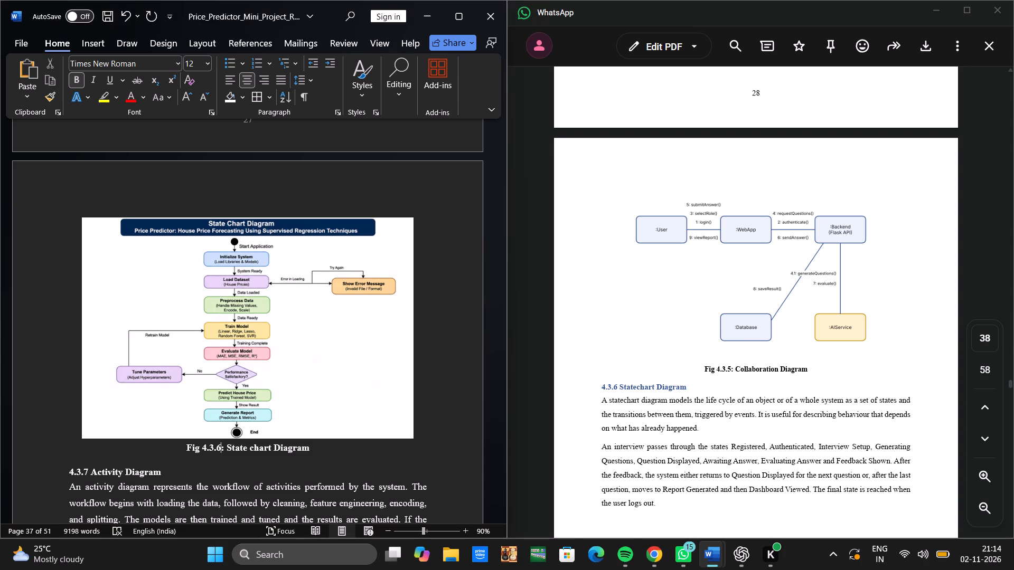
Review the report's 4.3.7 Activity Diagram section below the State chart Diagram figure.
scroll(214, 451, down, 1)
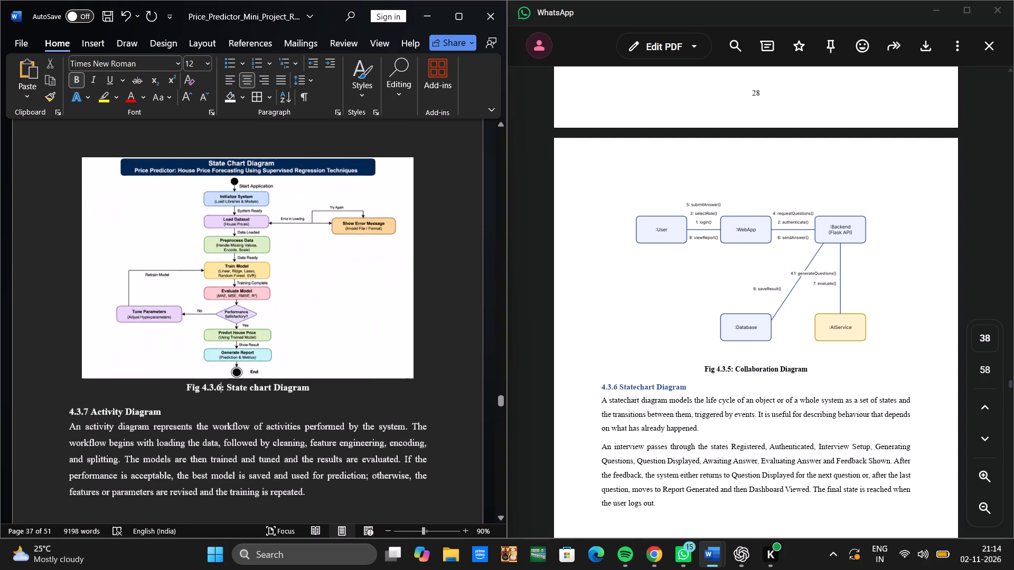
scroll(214, 451, down, 3)
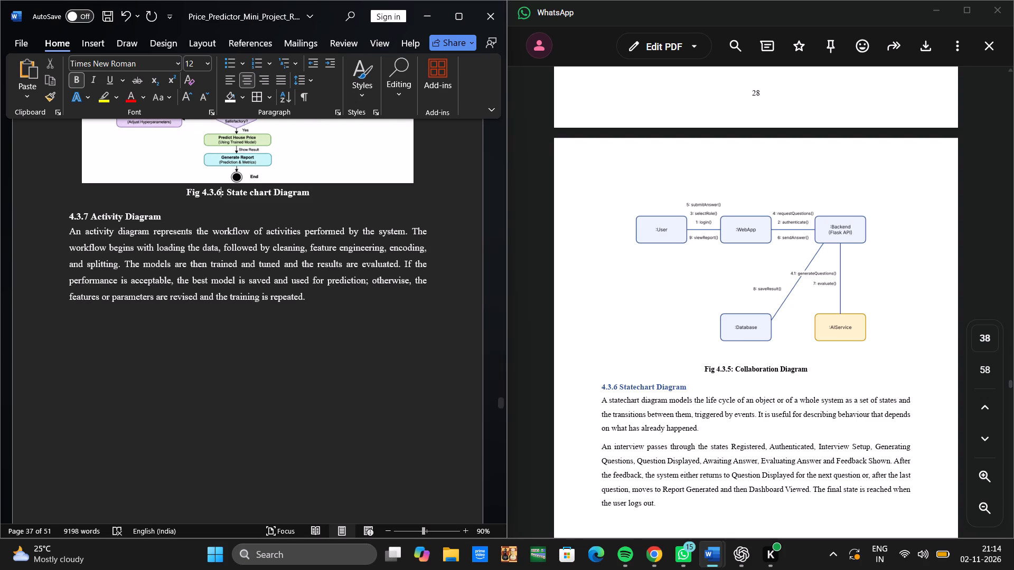
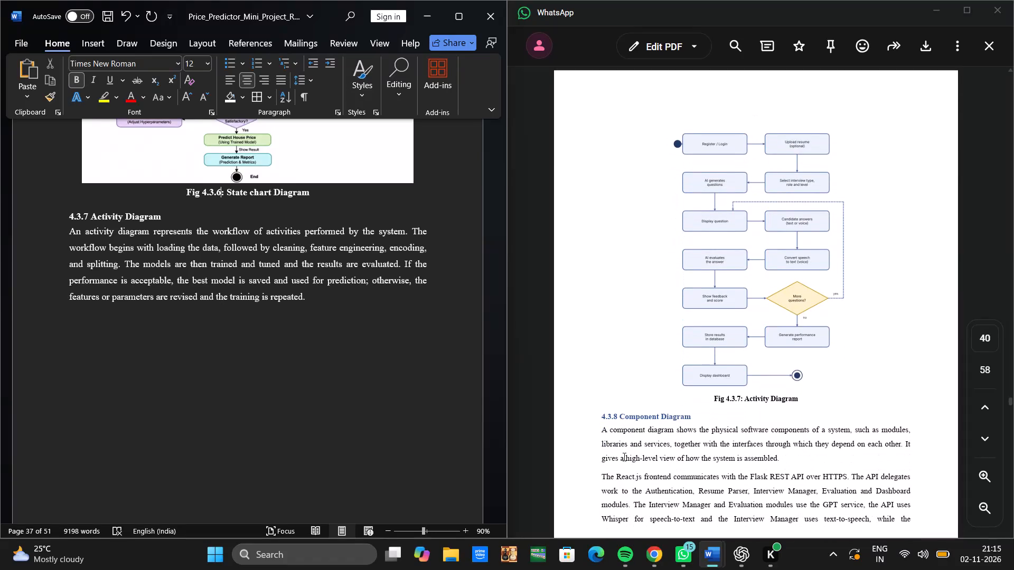
Renumber the Activity Diagram figure caption as Fig 4.3.7, matching the reference PDF.
scroll(280, 454, down, 1)
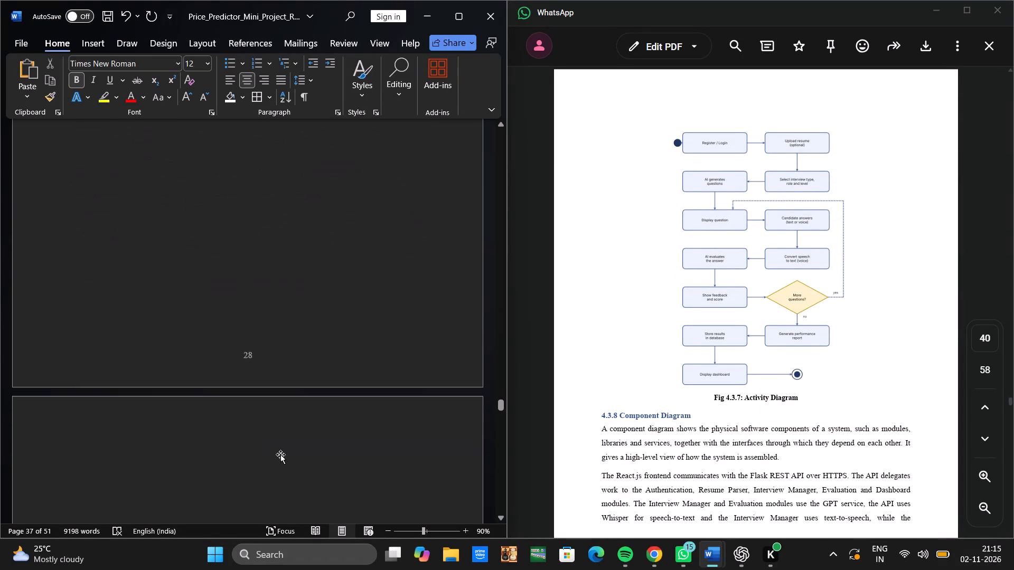
scroll(280, 454, down, 2)
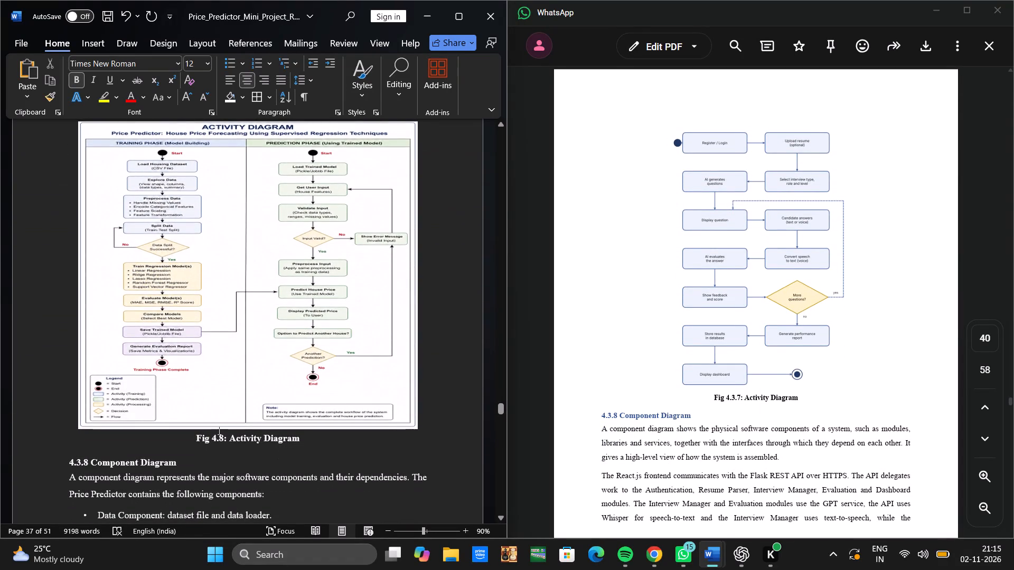
click(226, 436)
key(Left)
key(BackSpace)
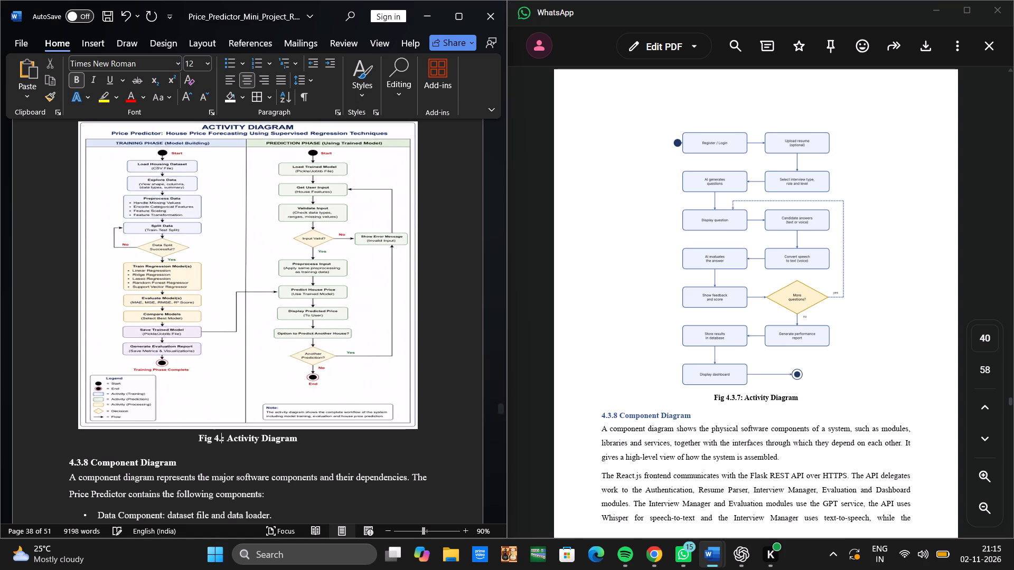
text(3.7)
Renumber the Component Diagram figure caption as Fig 4.3.8.
scroll(226, 436, down, 1)
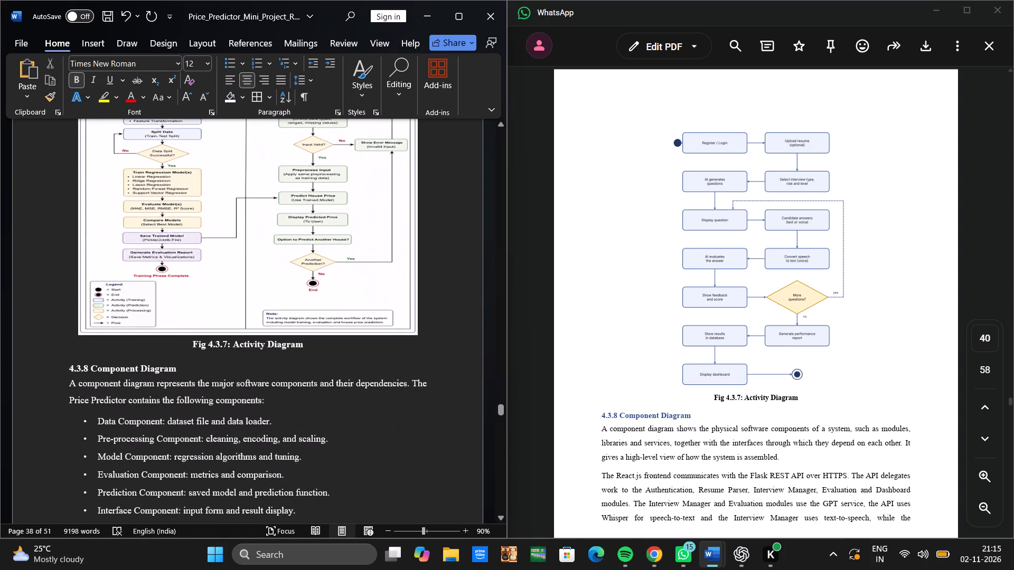
scroll(226, 436, down, 2)
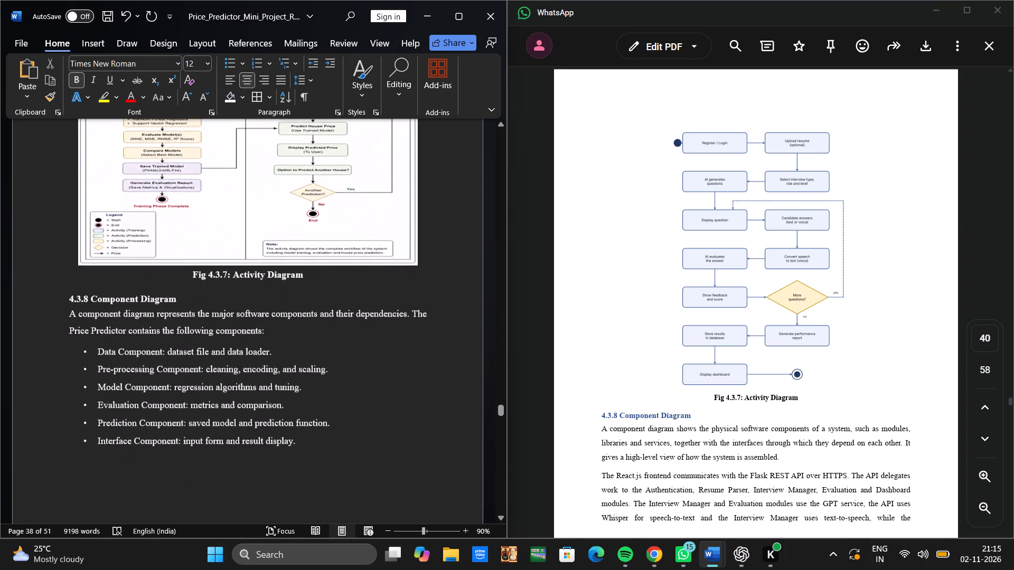
scroll(226, 436, down, 2)
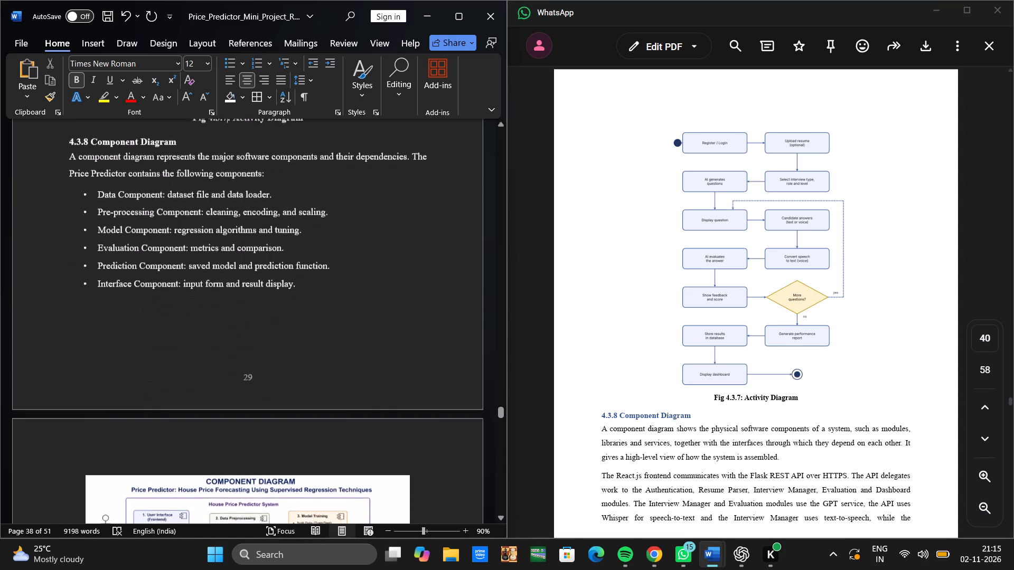
scroll(226, 436, down, 2)
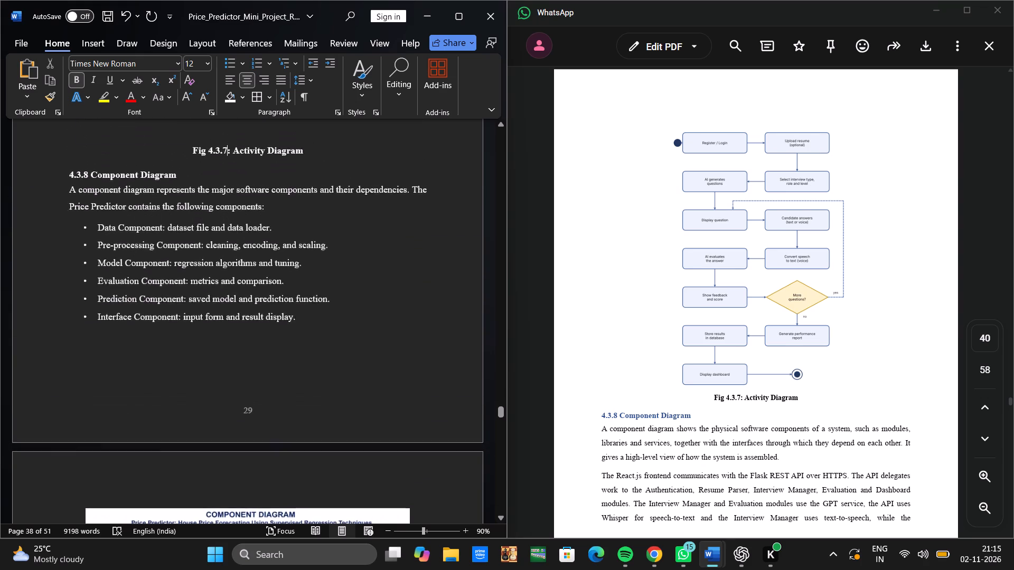
scroll(226, 436, down, 1)
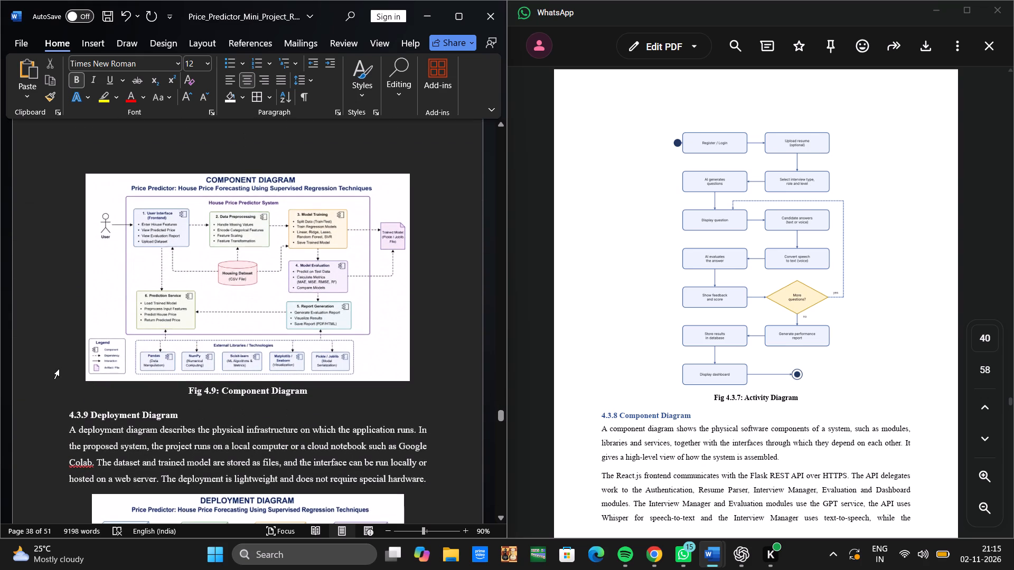
click(218, 389)
key(Left)
key(BackSpace)
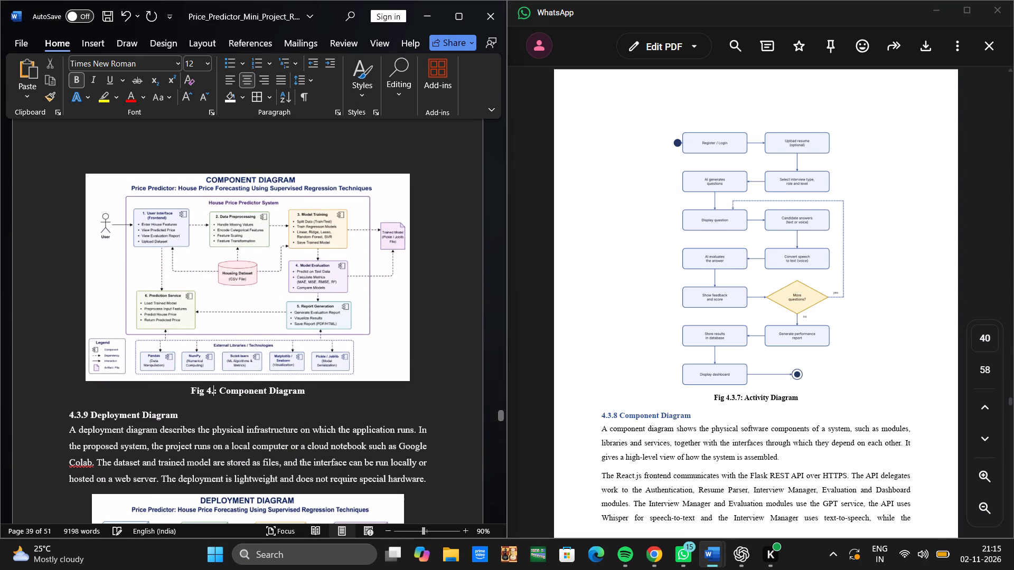
key(3)
text(.8)
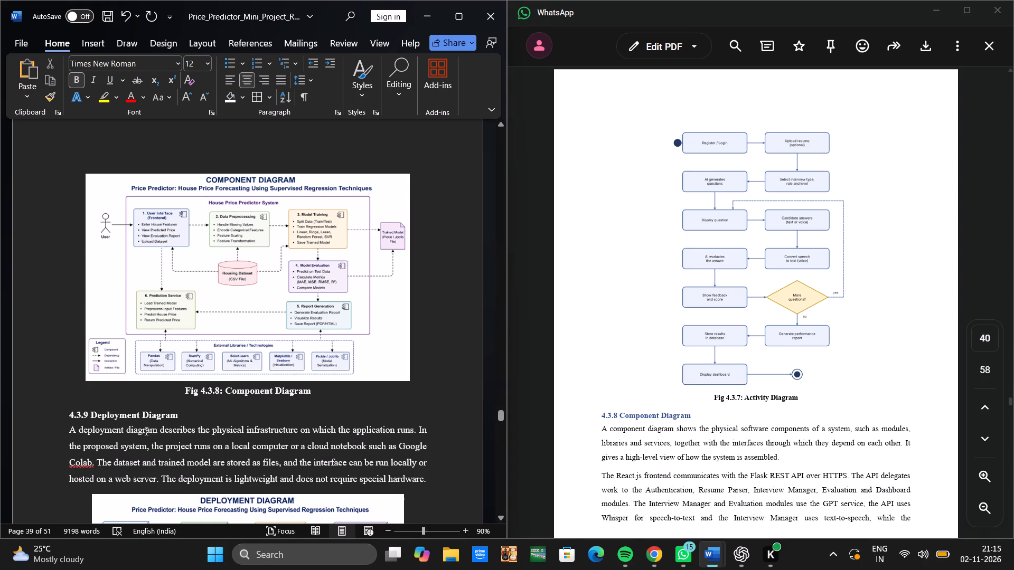
Check section 4.3.9 in the reference PDF and renumber the Deployment Diagram figure caption as Fig 4.3.9.
scroll(145, 431, down, 2)
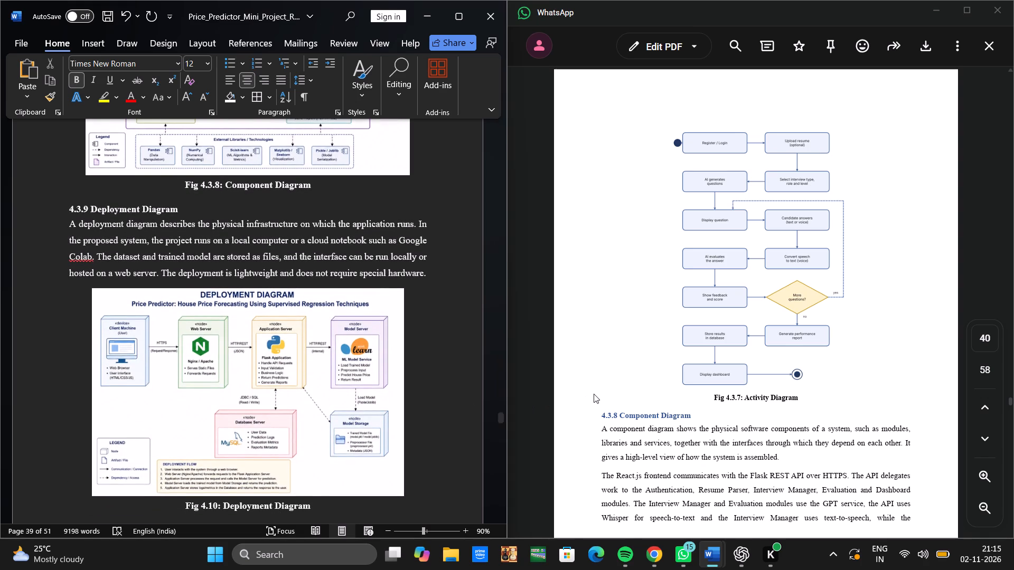
scroll(594, 394, down, 2)
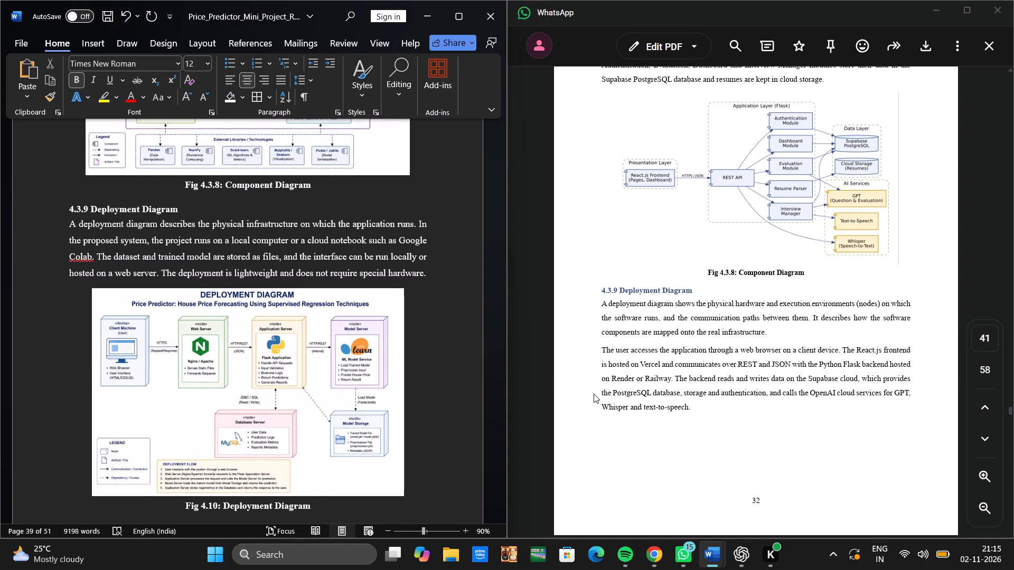
scroll(594, 394, down, 1)
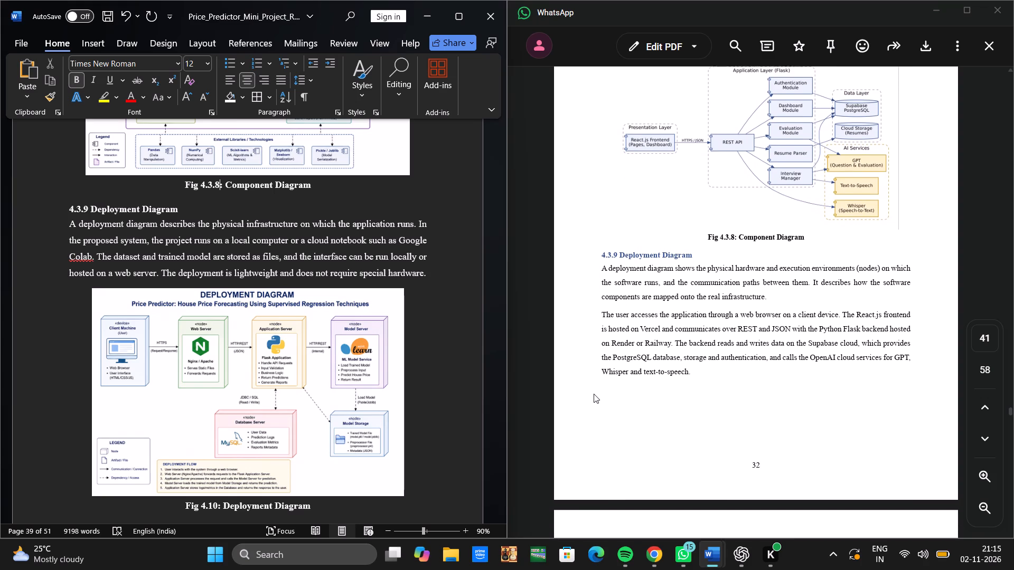
scroll(594, 394, down, 1)
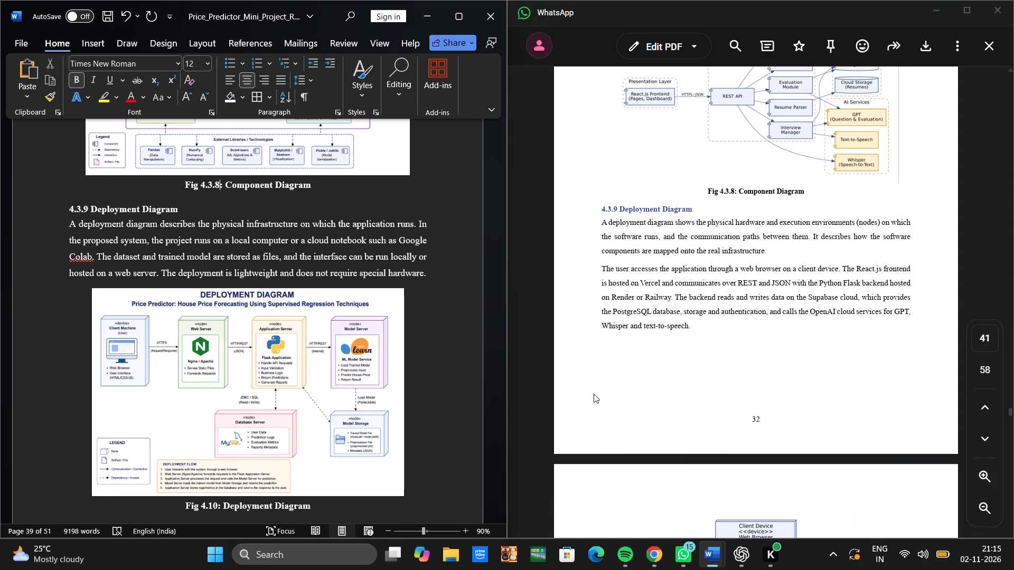
scroll(383, 397, down, 1)
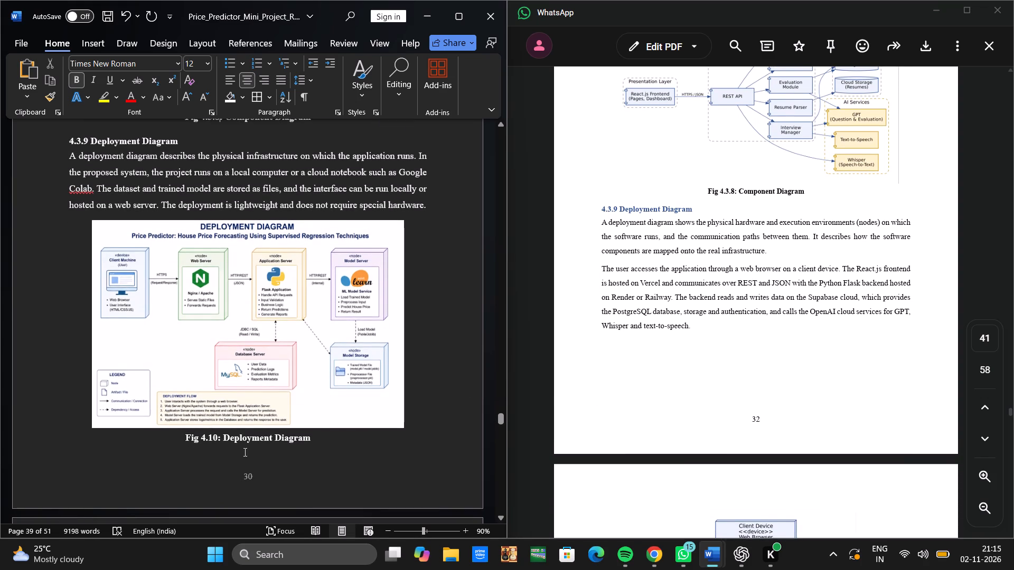
click(215, 436)
key(Right)
key(BackSpace)
key(BackSpace)
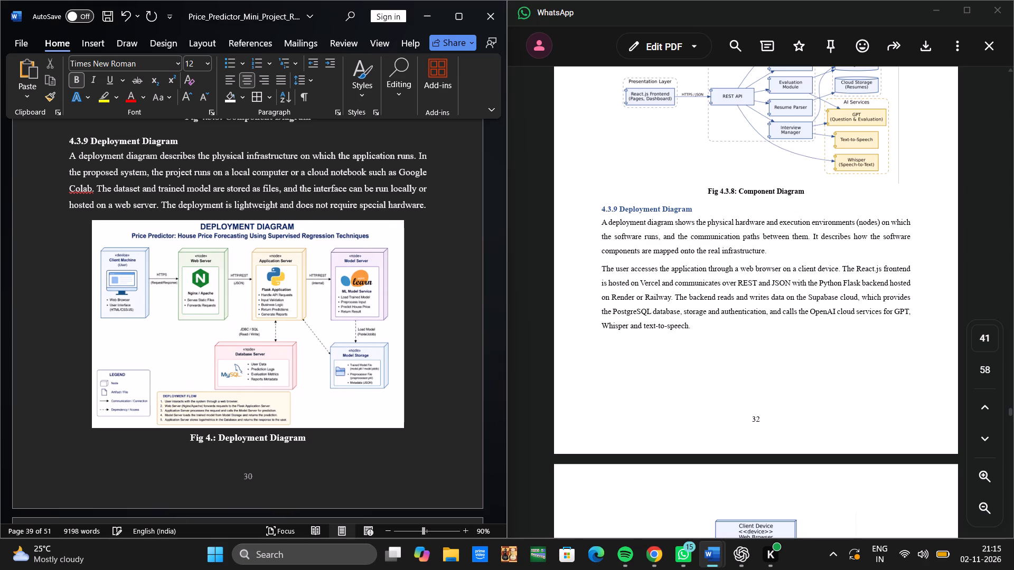
text(3.)
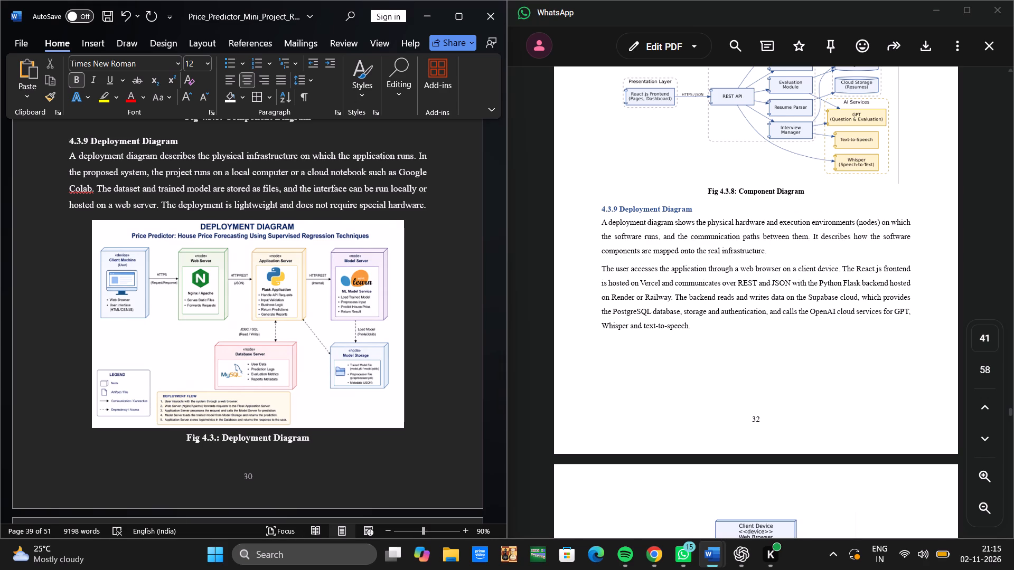
key(9)
Compare the end of Chapter 4, from the Deployment Diagram through the 4.4 Conclusion, with the reference PDF.
scroll(215, 436, down, 1)
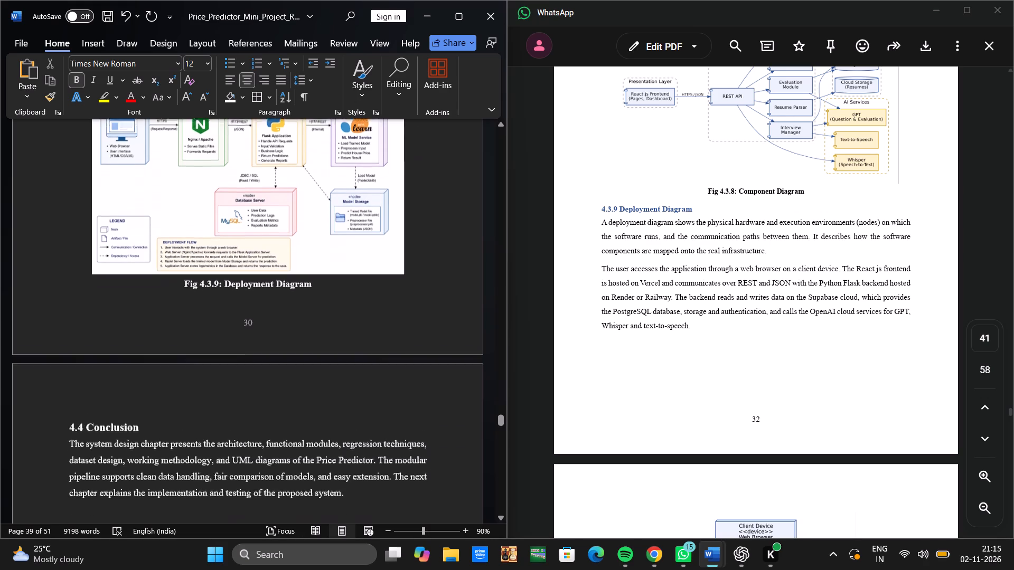
scroll(215, 436, down, 2)
scroll(215, 436, up, 1)
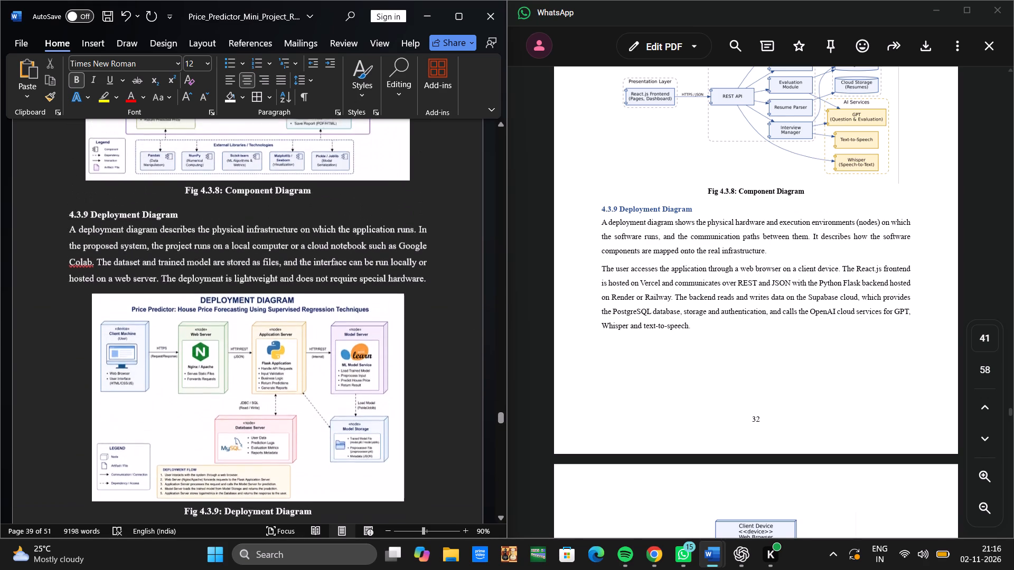
scroll(215, 436, up, 1)
scroll(633, 374, down, 3)
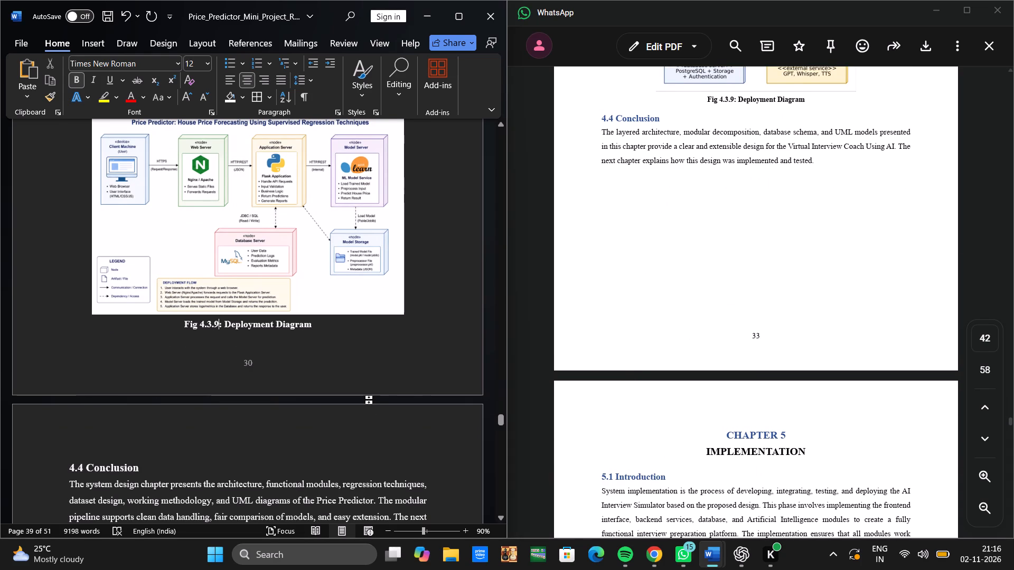
scroll(369, 400, down, 3)
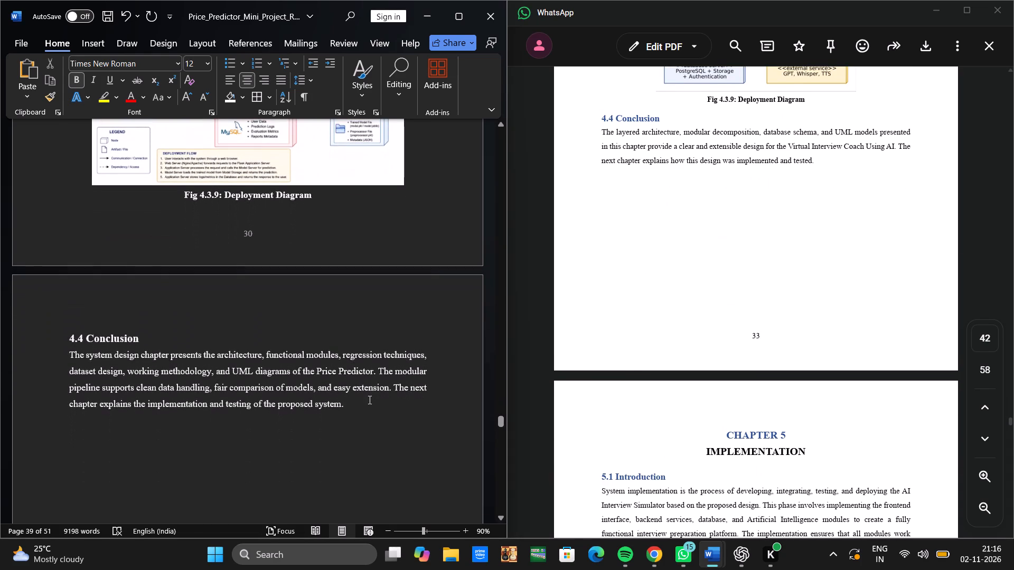
scroll(369, 400, down, 2)
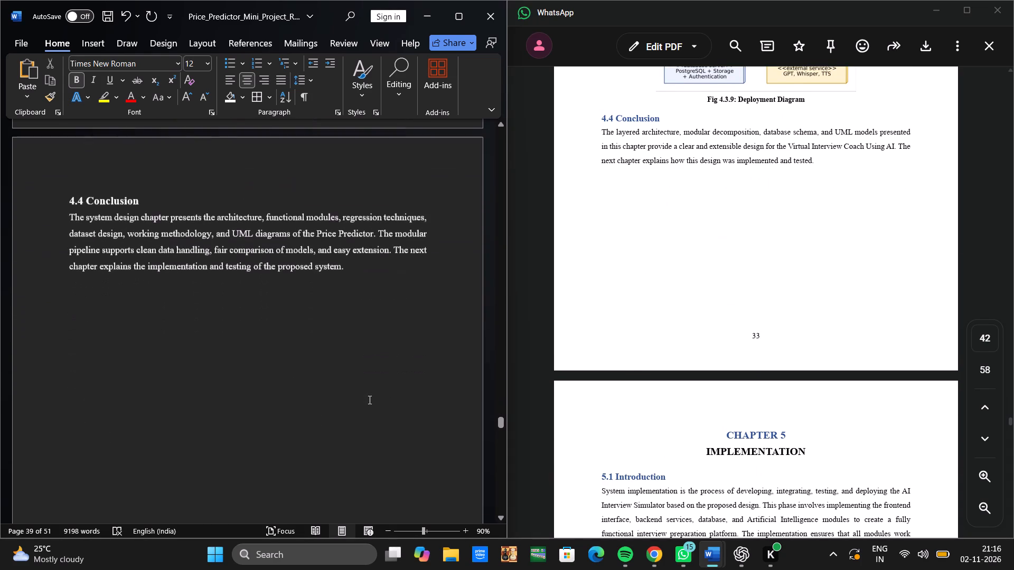
Check Chapter 5's opening sections against the reference PDF and renumber the Implementation Steps table caption as Table 5.2.
scroll(369, 400, down, 4)
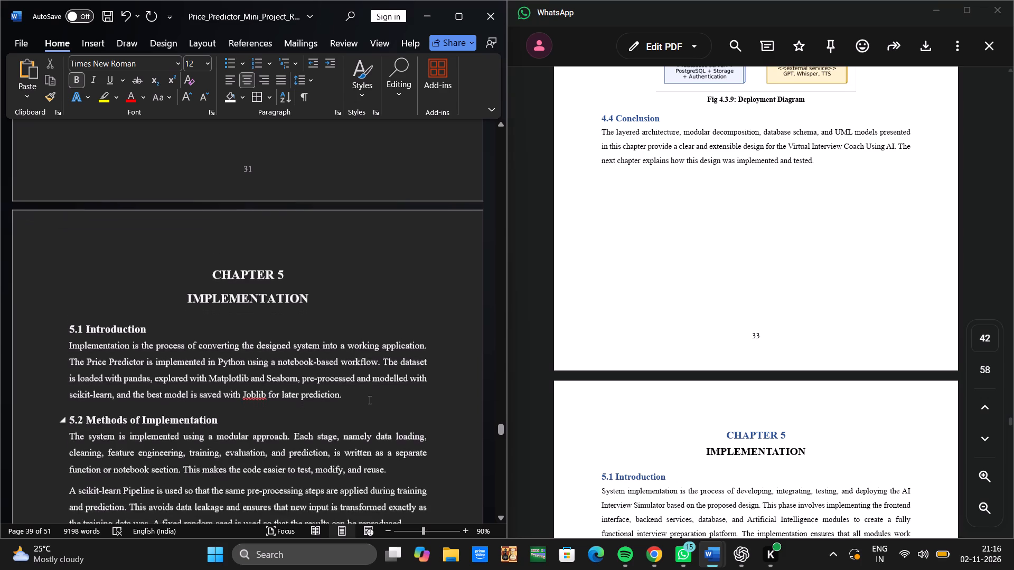
scroll(369, 400, down, 1)
scroll(731, 346, down, 1)
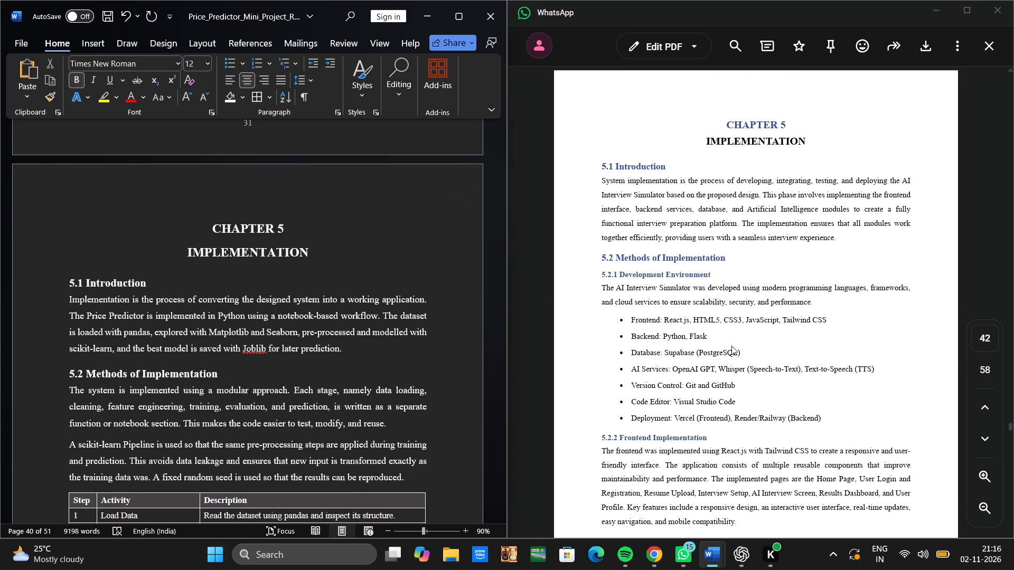
scroll(731, 346, down, 3)
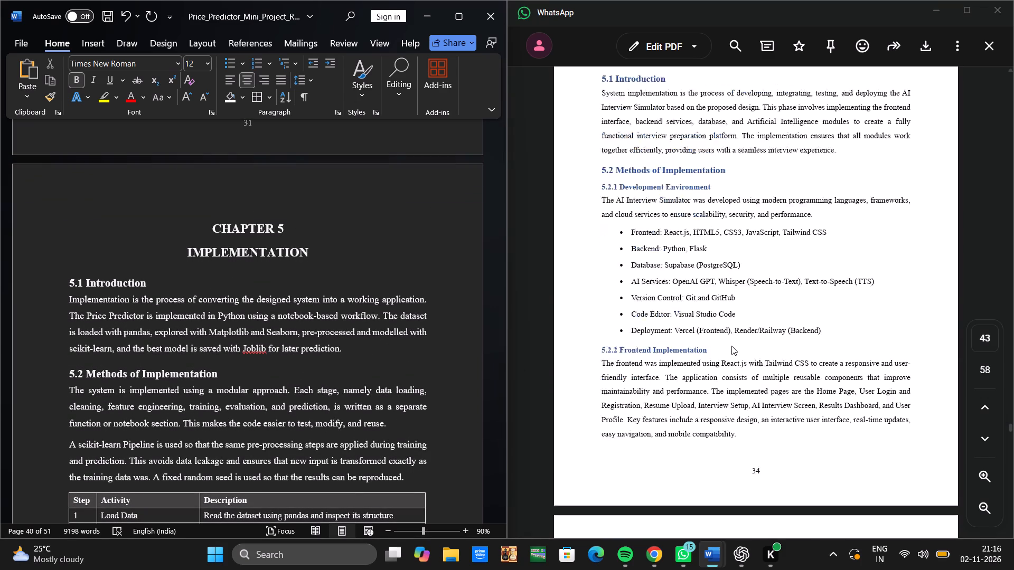
scroll(731, 346, down, 1)
scroll(341, 434, down, 1)
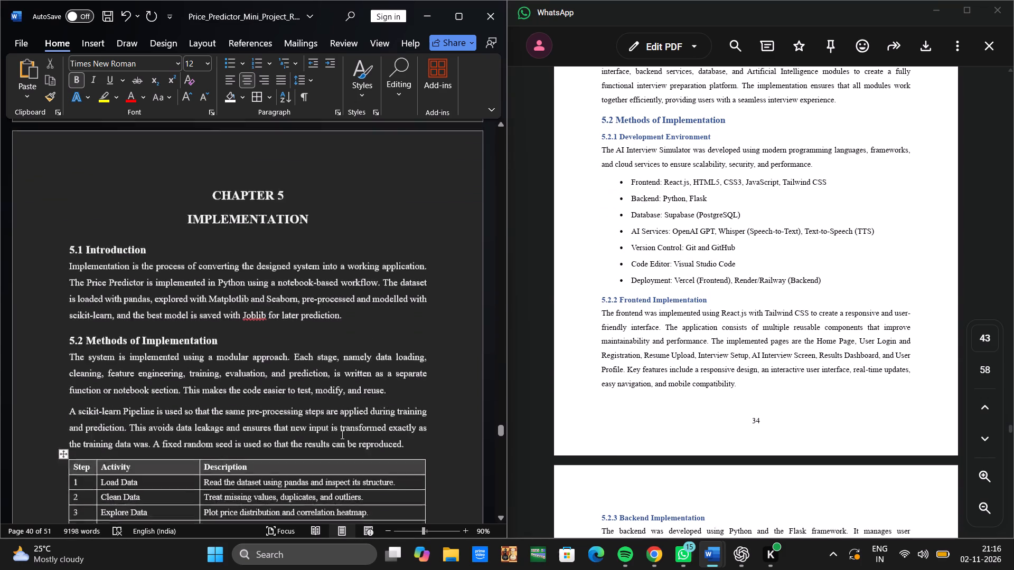
scroll(341, 434, down, 2)
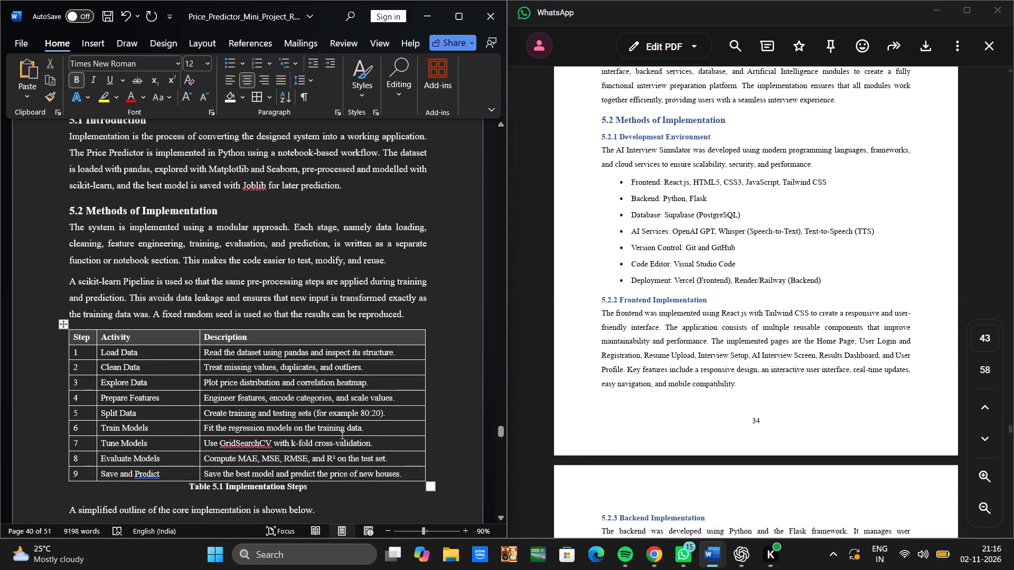
click(221, 489)
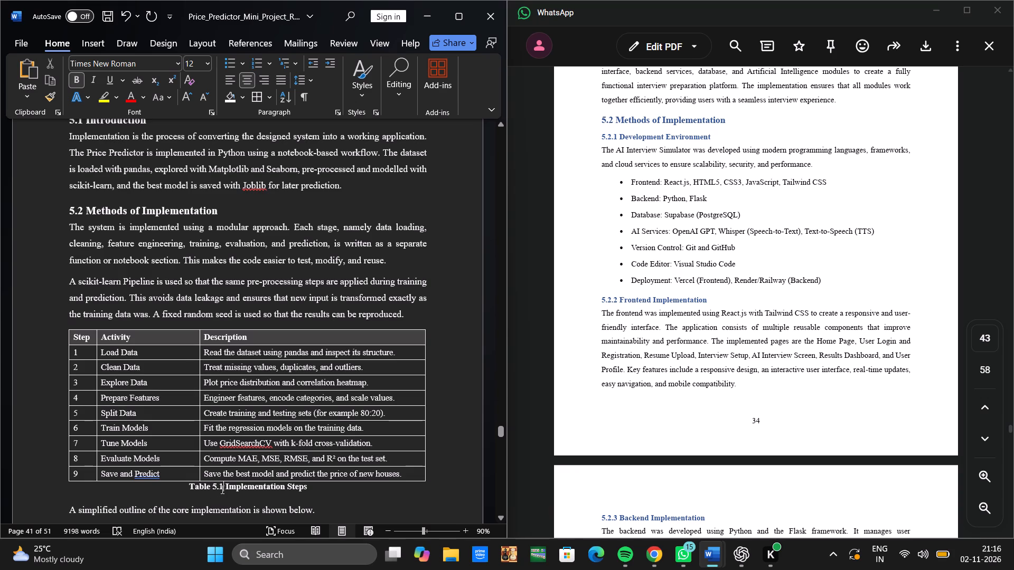
key(BackSpace)
key(2)
Examine the rest of section 5.2 and the start of section 5.3 Code in the reference PDF against the report.
scroll(221, 489, down, 1)
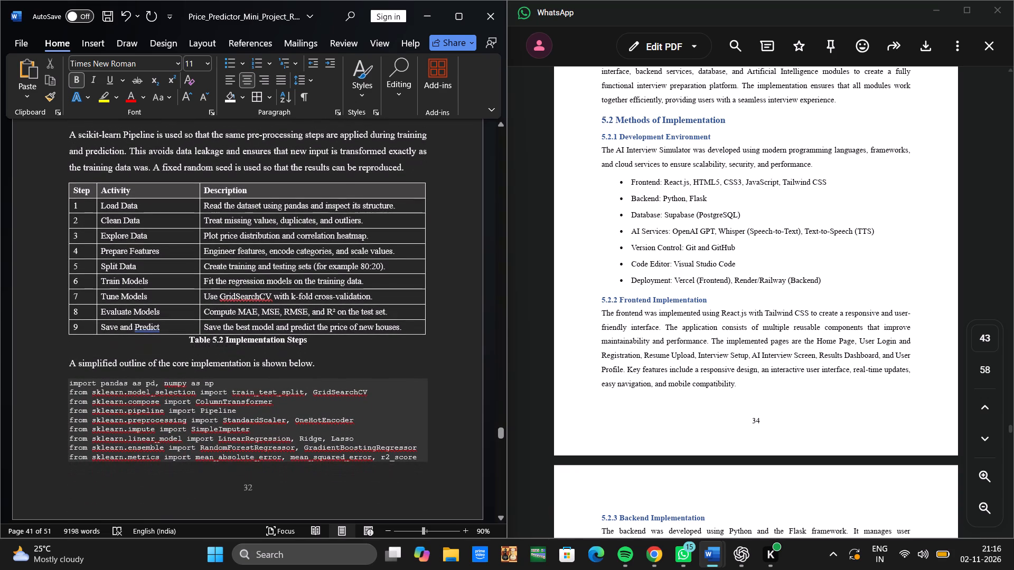
scroll(221, 489, down, 1)
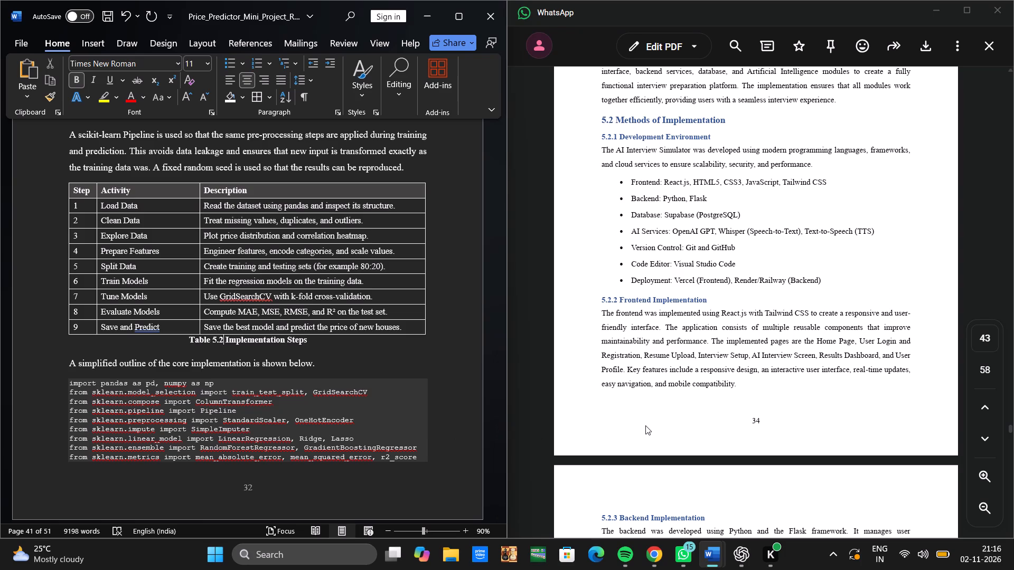
scroll(645, 425, down, 1)
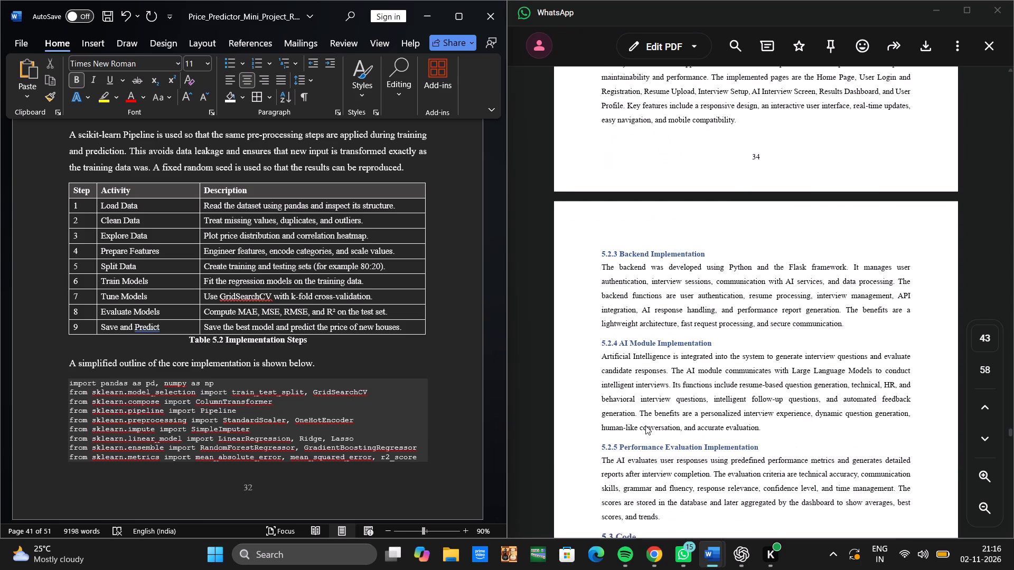
scroll(645, 425, down, 1)
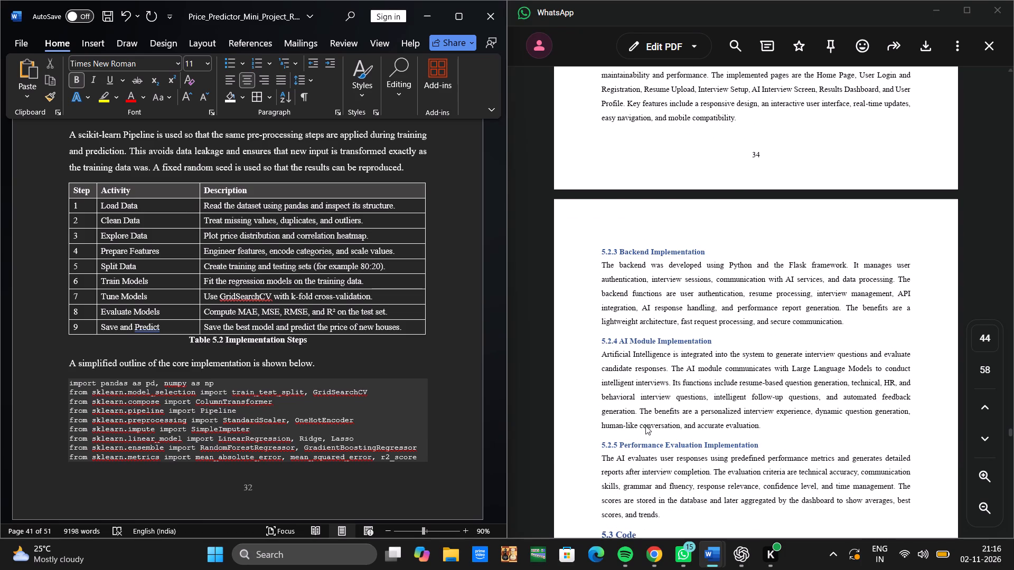
scroll(645, 425, down, 1)
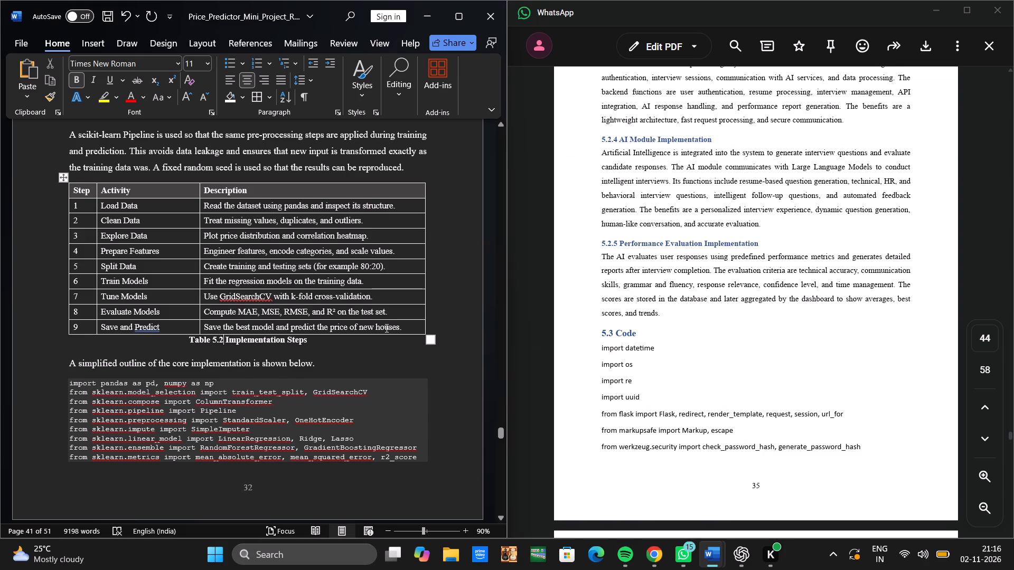
scroll(386, 328, up, 1)
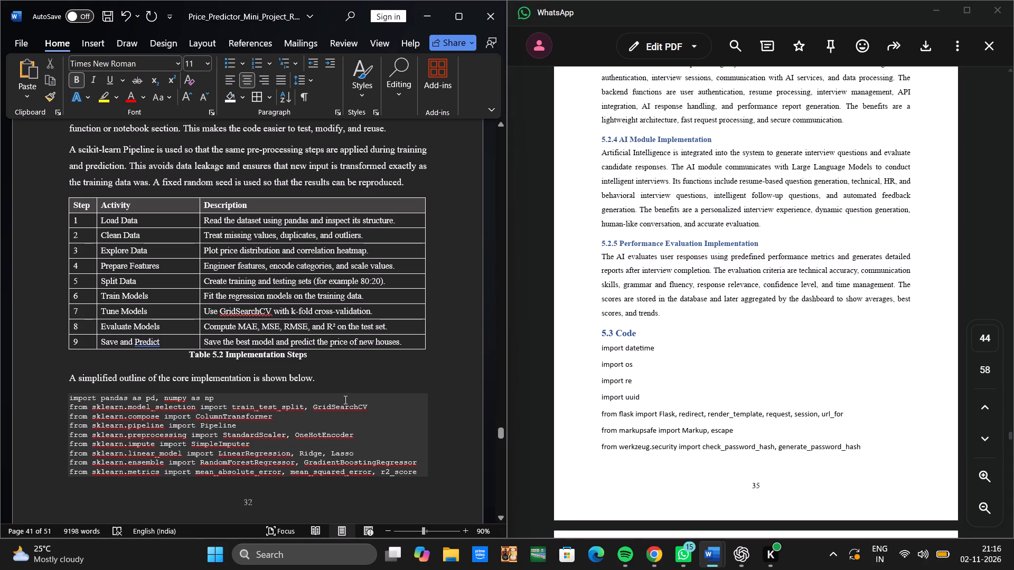
scroll(344, 400, down, 4)
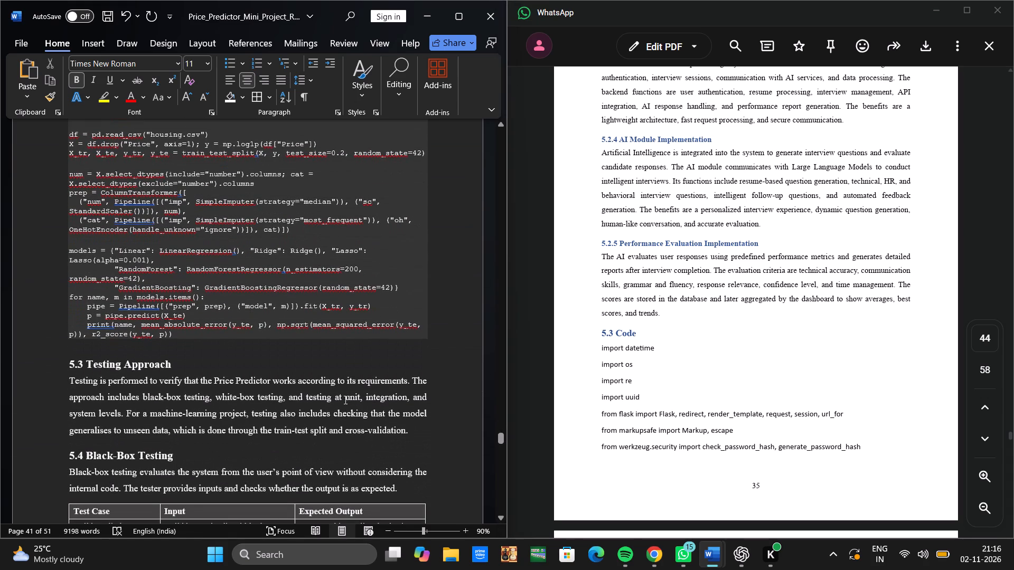
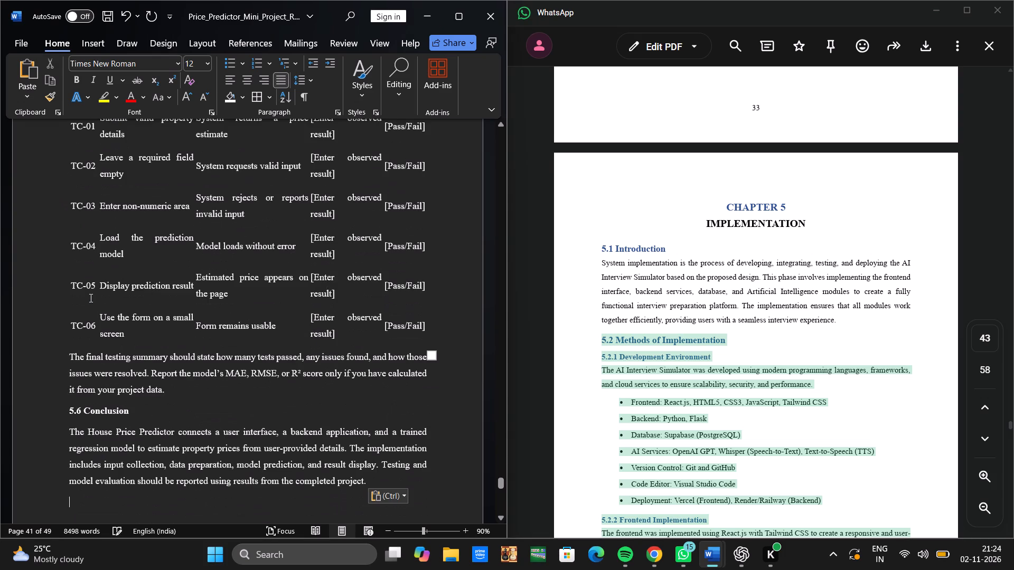
Apply All Borders to the whole test case table, TC-01 to TC-06, under section 5.5 Testing Results.
scroll(90, 298, up, 1)
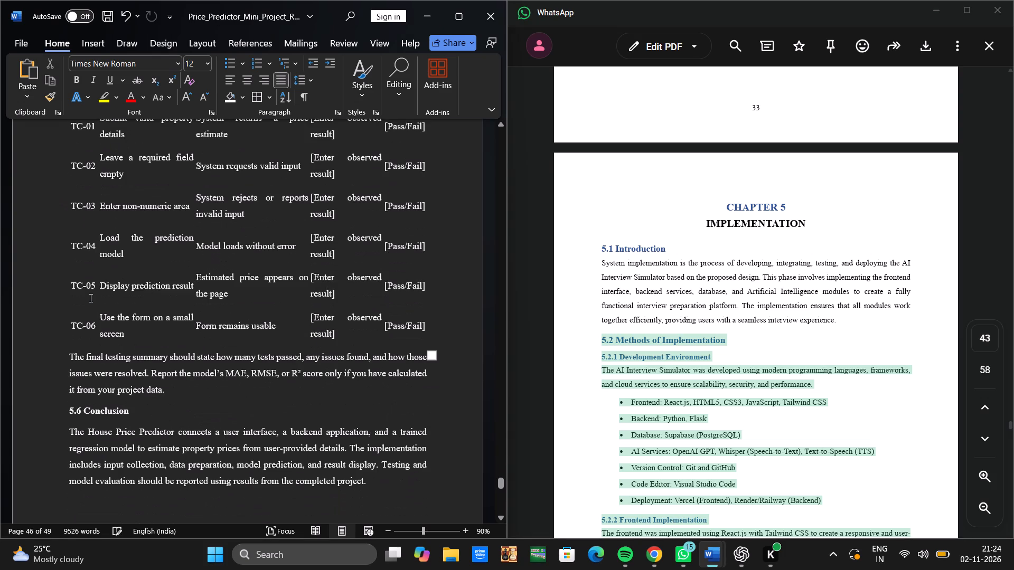
scroll(90, 298, up, 1)
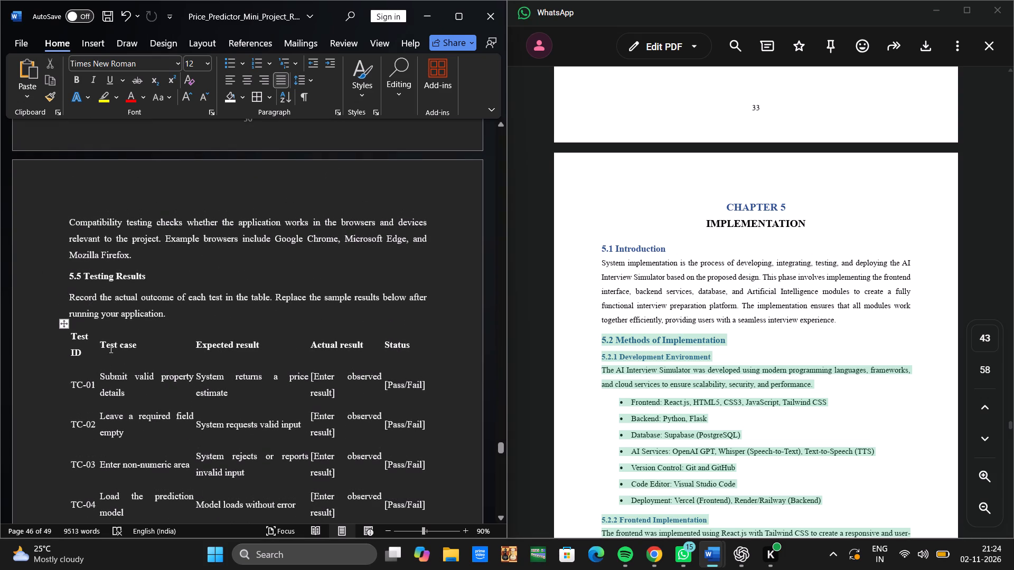
click(69, 333)
drag(69, 333, 406, 566)
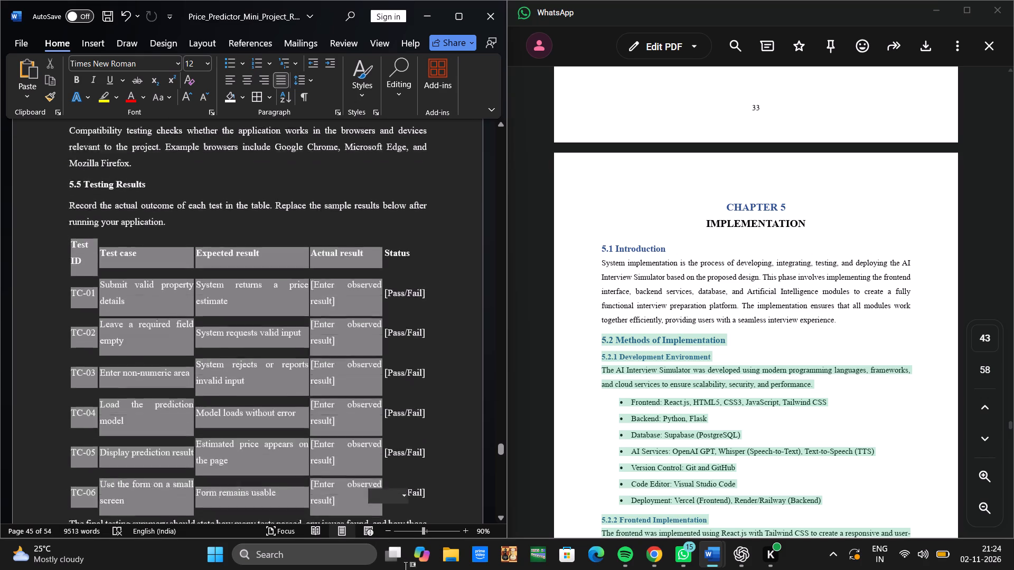
drag(406, 566, 430, 201)
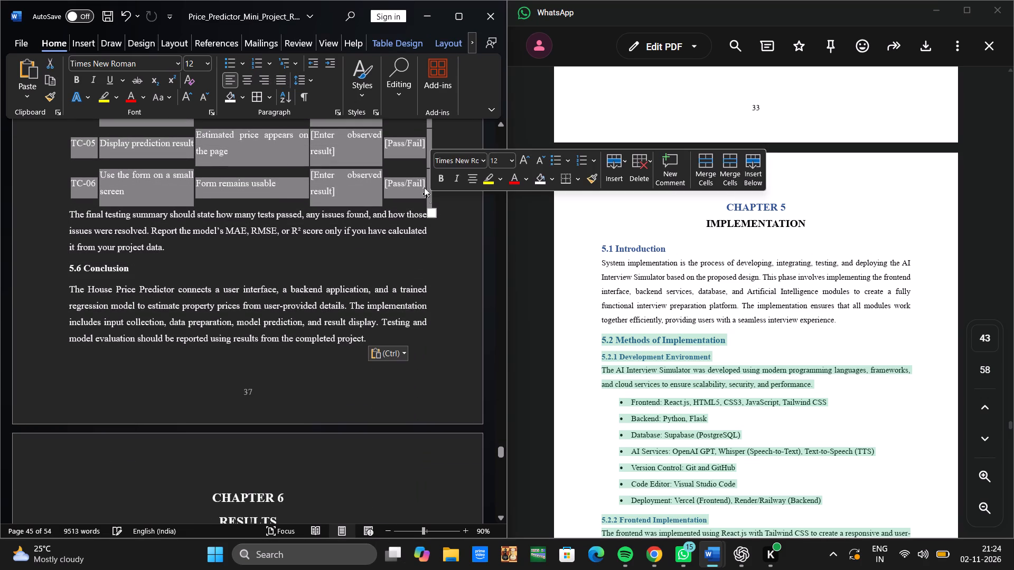
click(577, 175)
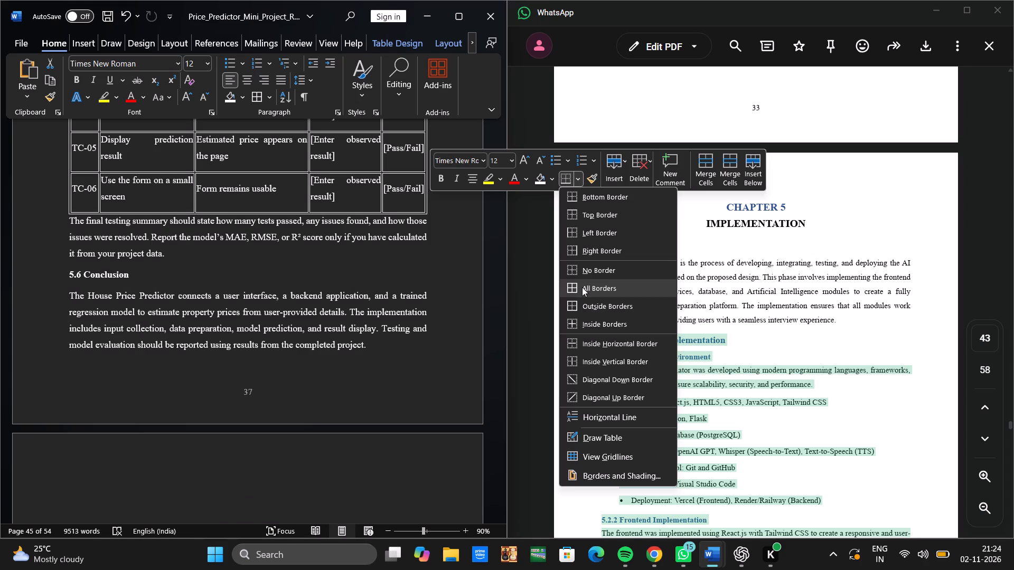
Apply all borders to the test case table in section 5.5 Testing Results.
click(582, 287)
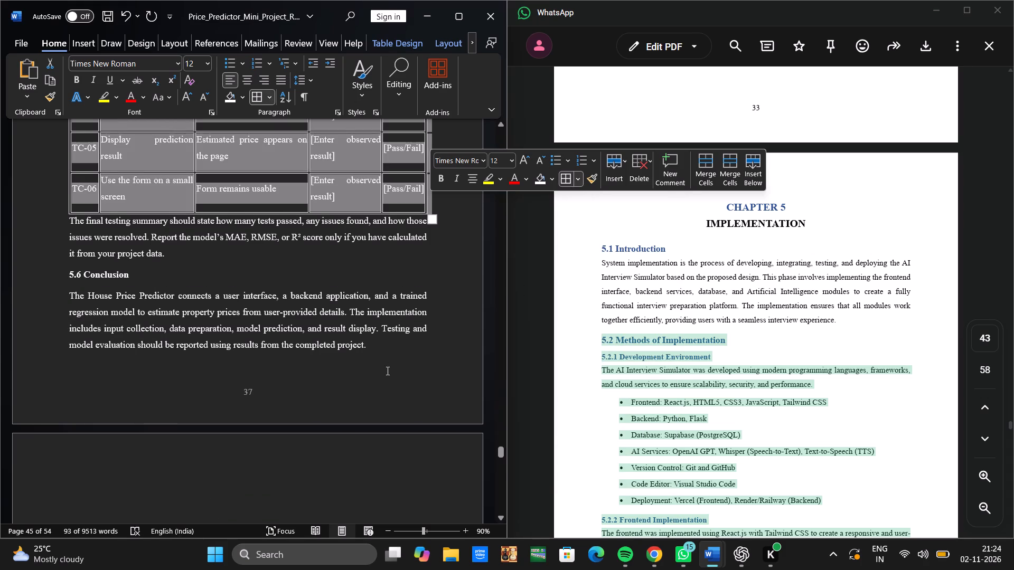
click(387, 370)
scroll(387, 370, up, 3)
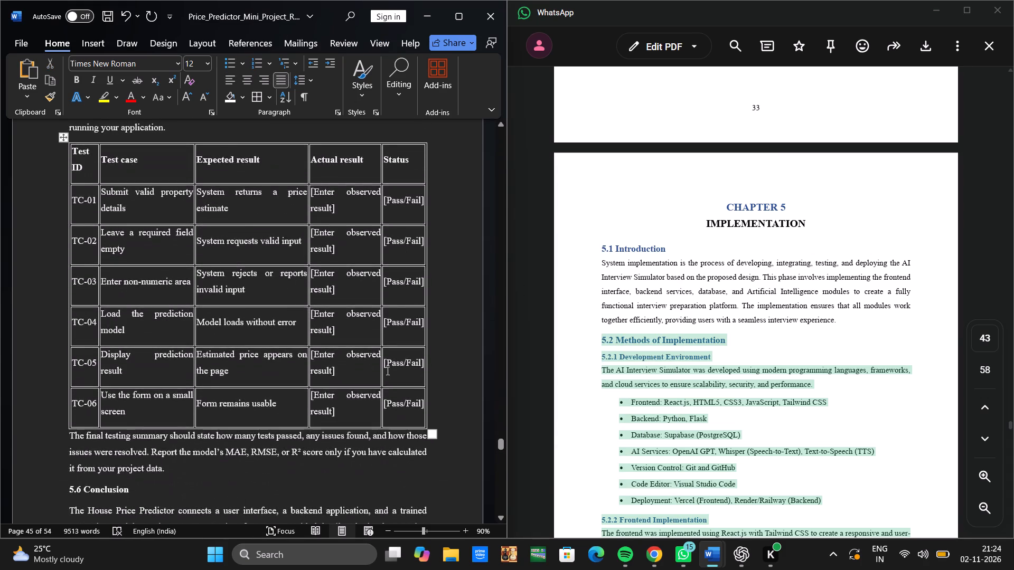
scroll(387, 370, up, 4)
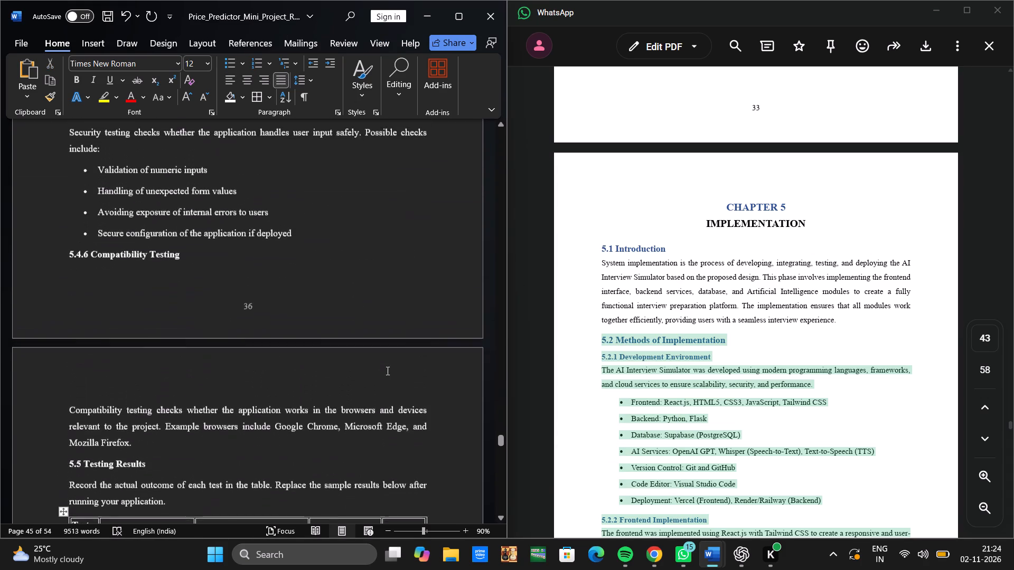
scroll(387, 370, up, 2)
scroll(387, 370, down, 2)
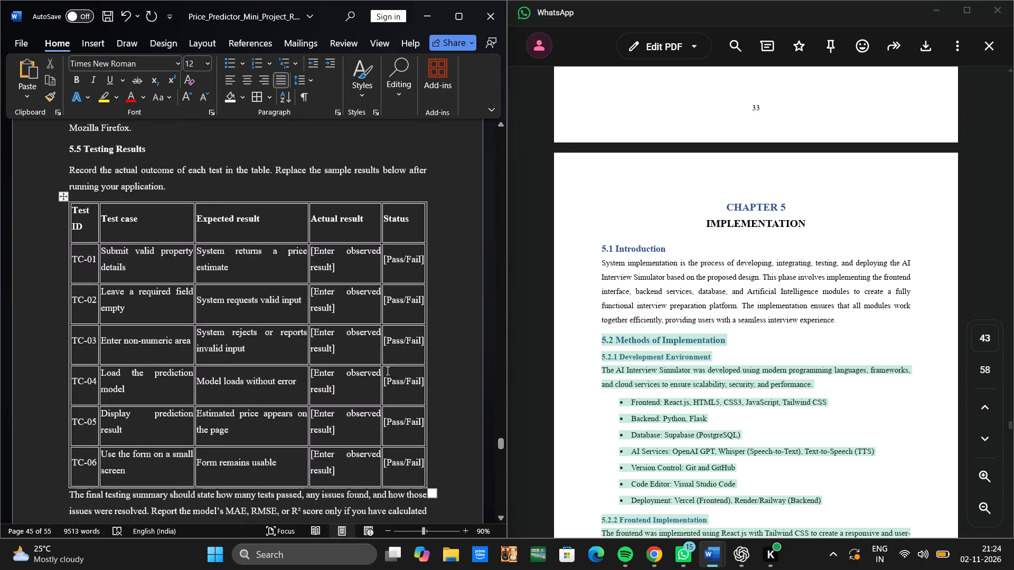
scroll(387, 370, down, 1)
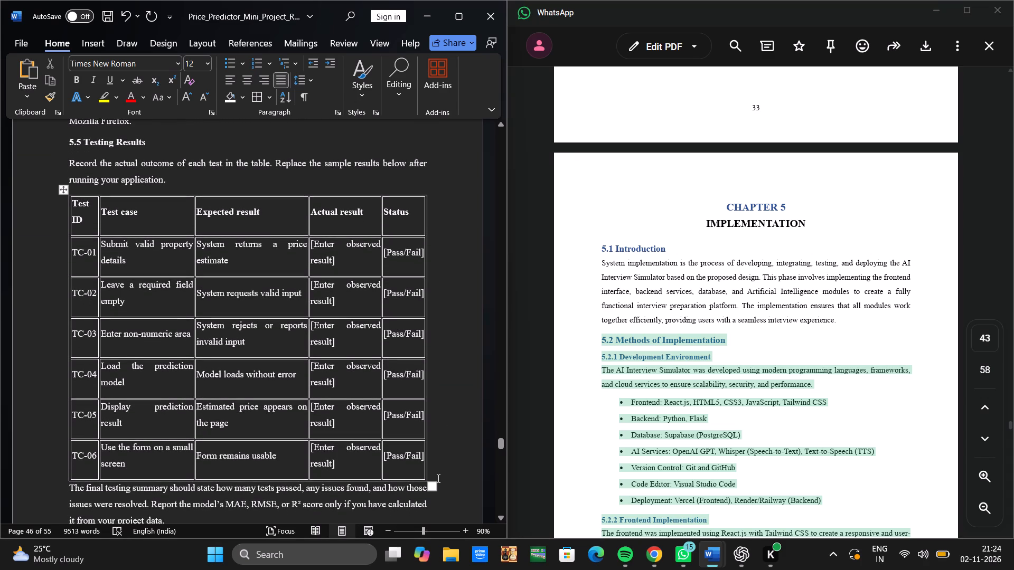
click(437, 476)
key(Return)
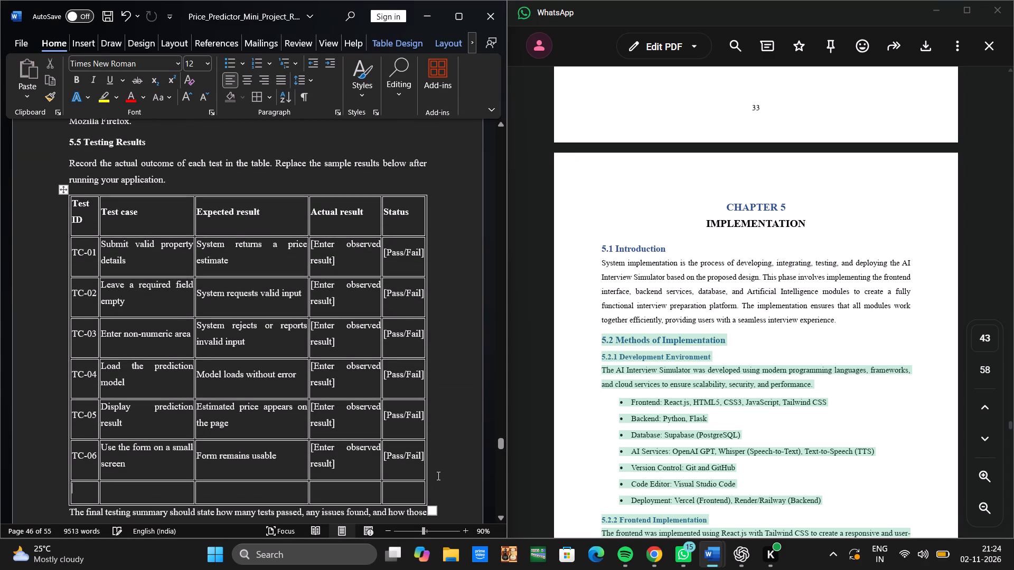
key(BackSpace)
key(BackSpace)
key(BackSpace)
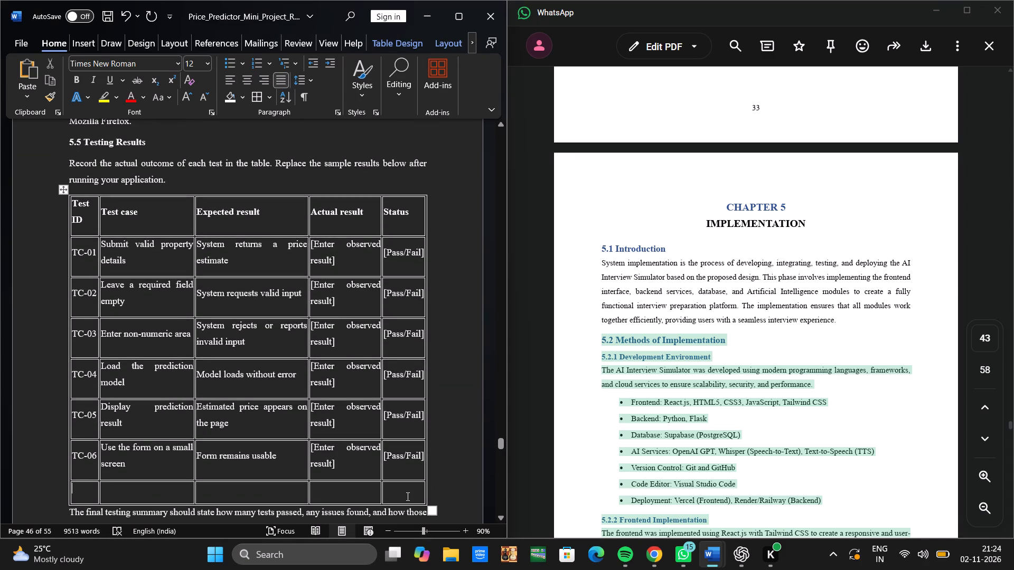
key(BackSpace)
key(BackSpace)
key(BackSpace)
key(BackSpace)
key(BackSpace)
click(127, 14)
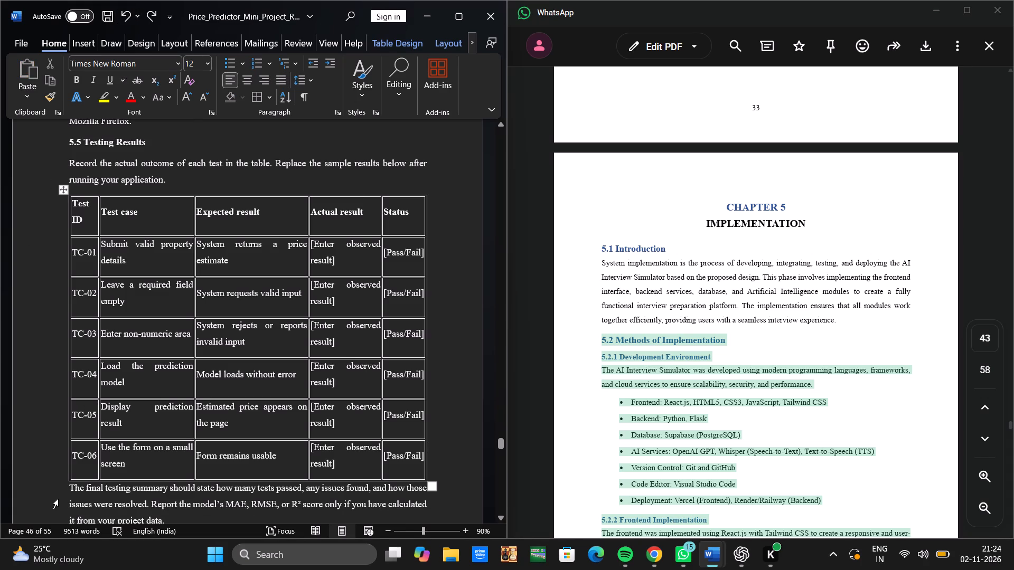
Insert two blank lines between the section 5.5 test case table and the final testing summary paragraph.
click(72, 486)
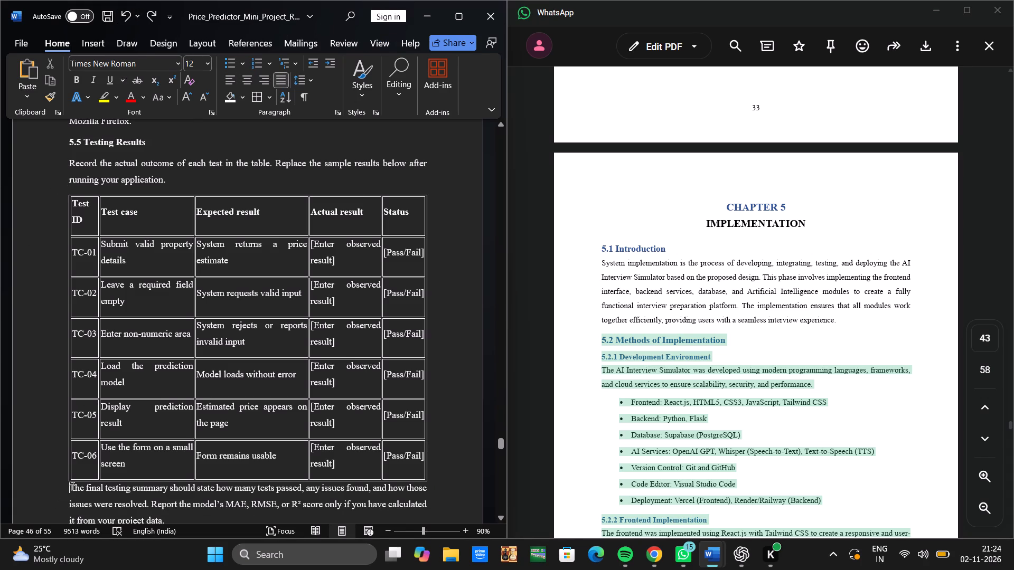
key(Return)
key(Return)
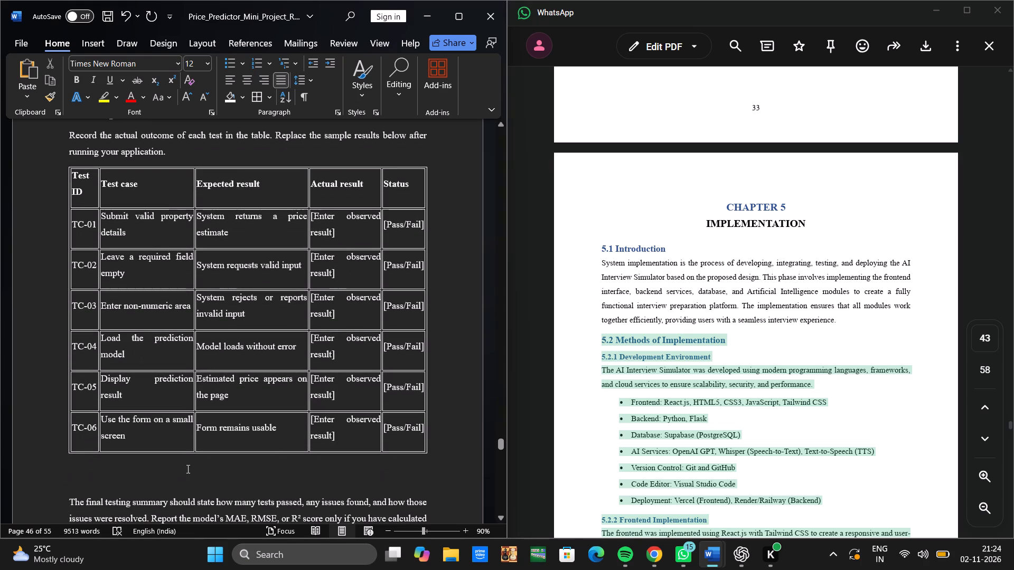
Examine the reference PDF's Chapter 5 code, testing sections, test case table and caption, comparing them with section 5.5 of the report.
scroll(613, 395, down, 3)
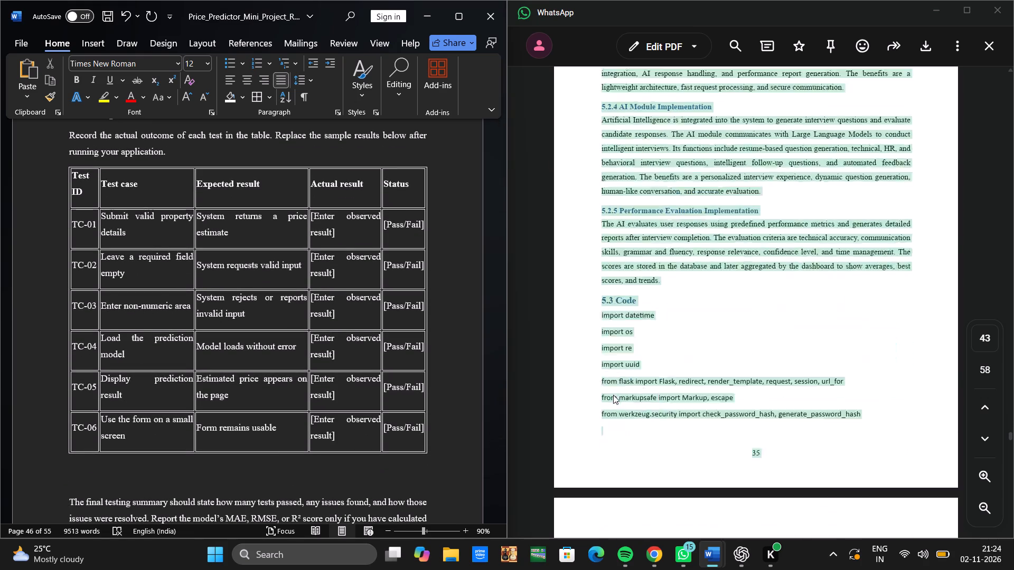
scroll(613, 395, down, 2)
scroll(613, 395, up, 2)
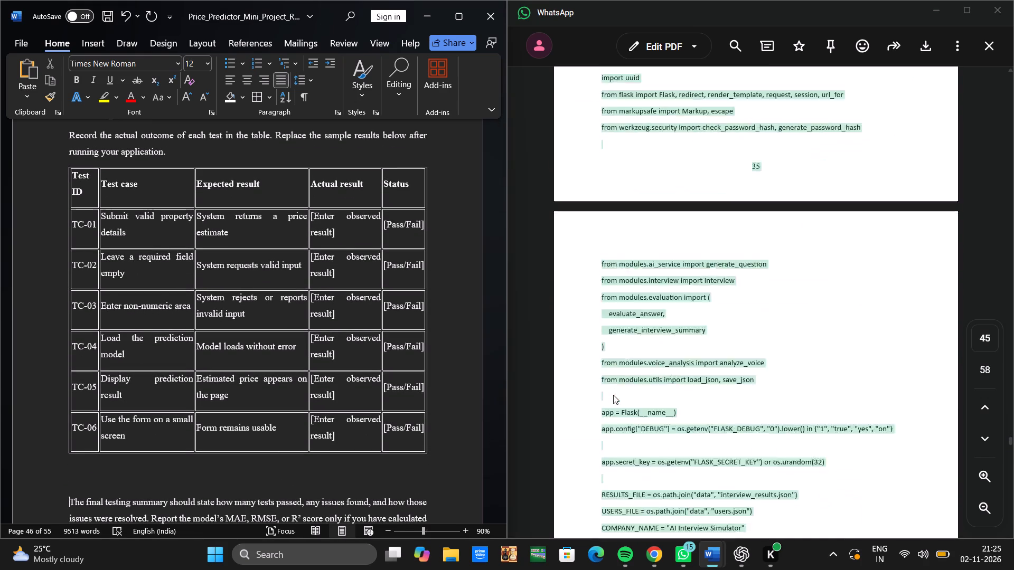
scroll(613, 395, up, 3)
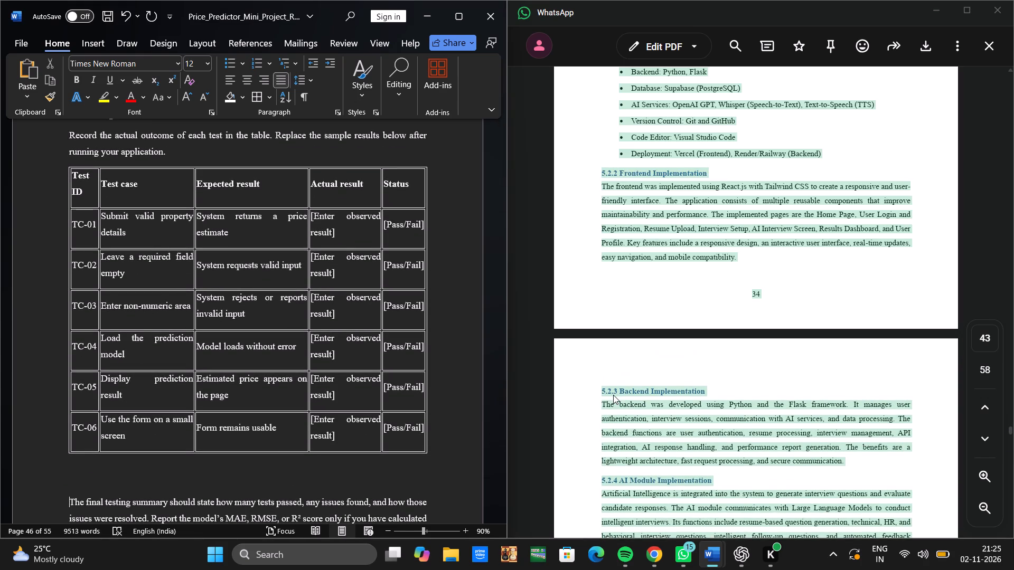
scroll(613, 395, down, 4)
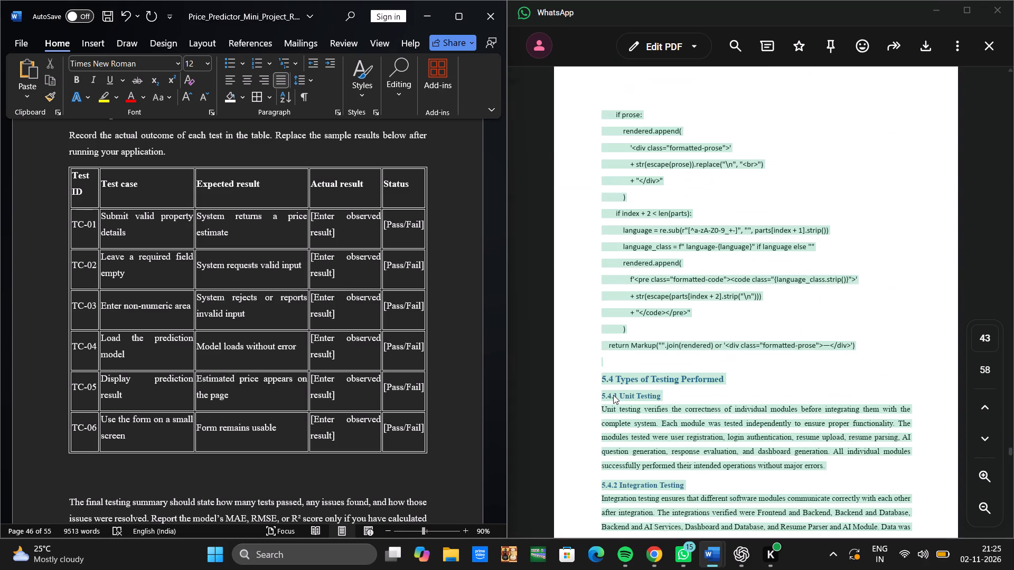
scroll(613, 395, down, 2)
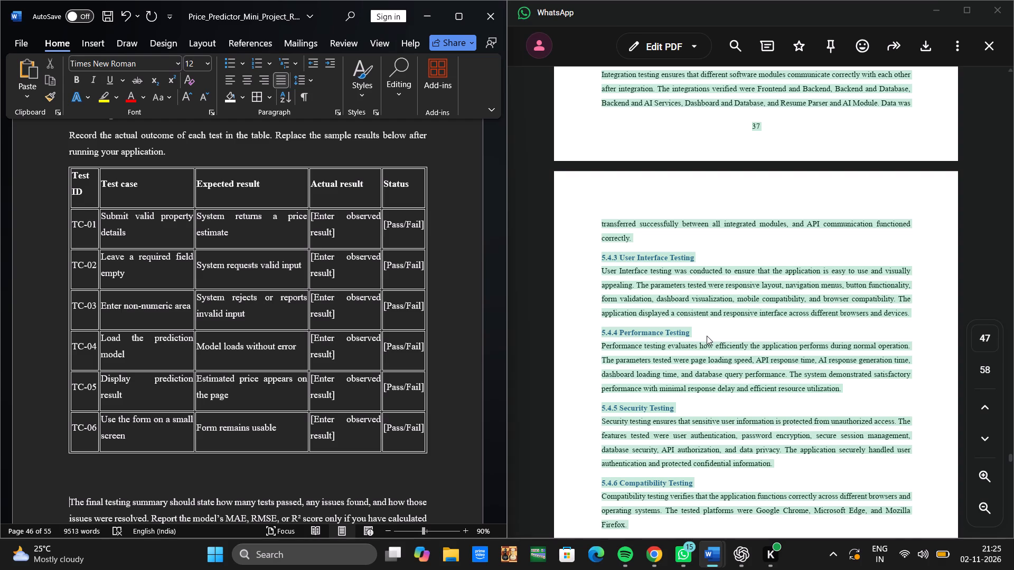
scroll(707, 336, down, 3)
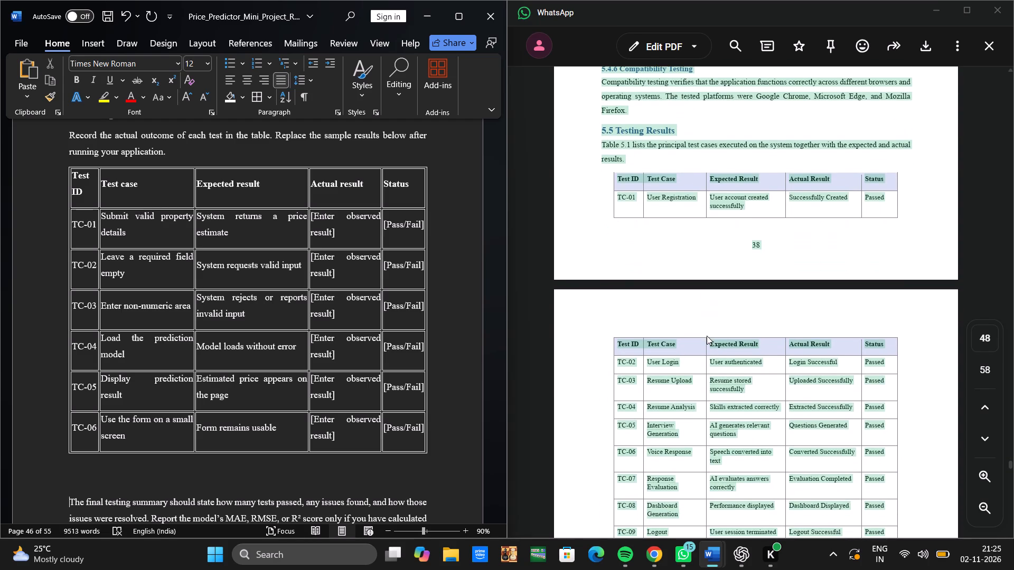
scroll(707, 336, down, 1)
scroll(356, 280, up, 1)
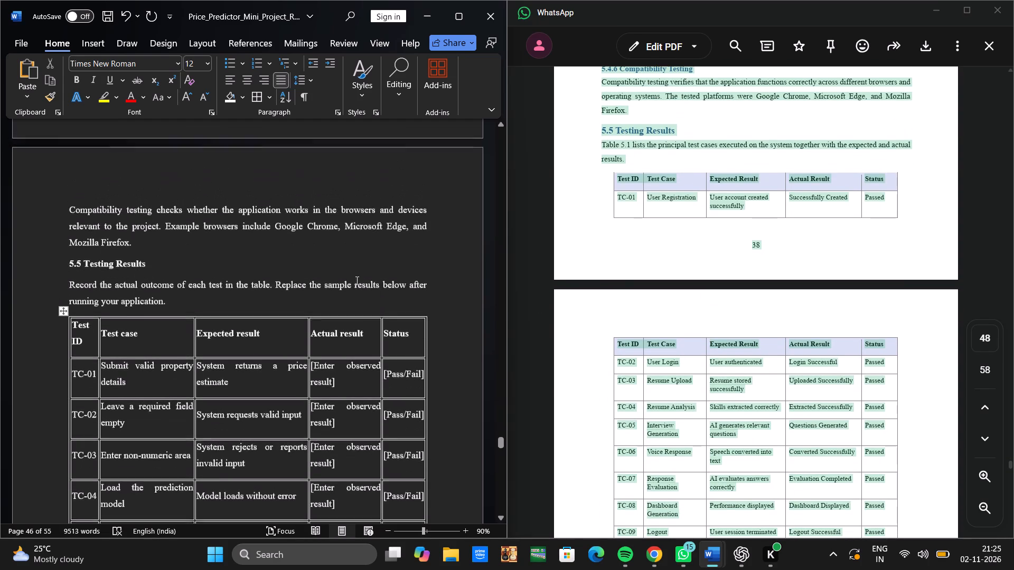
scroll(356, 280, up, 2)
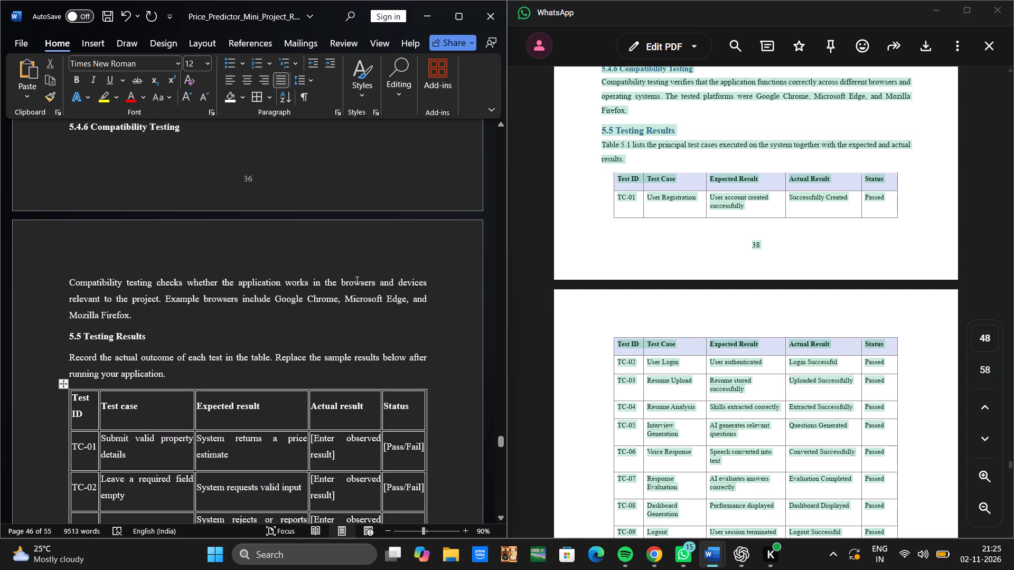
scroll(712, 243, down, 1)
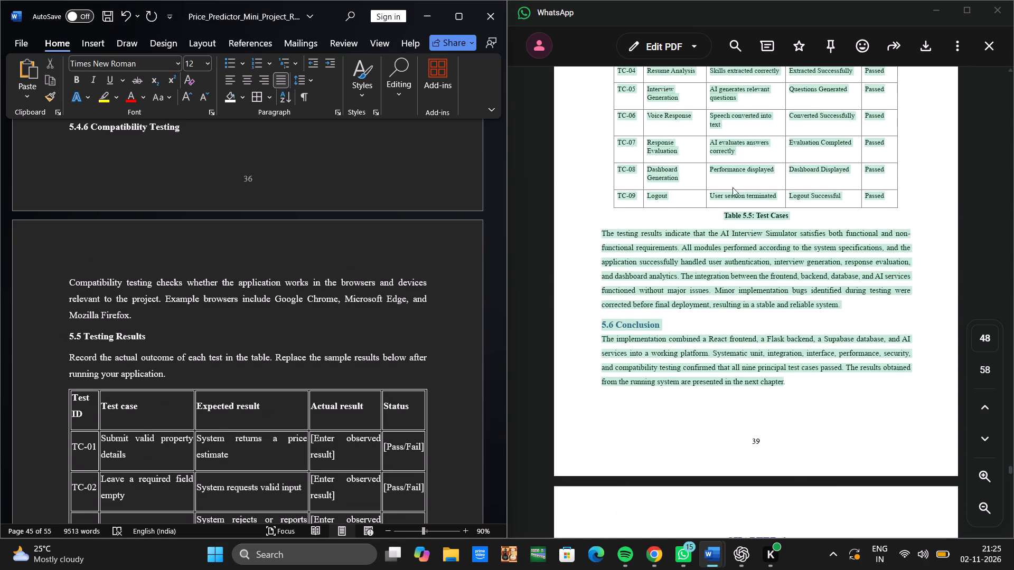
scroll(445, 236, down, 1)
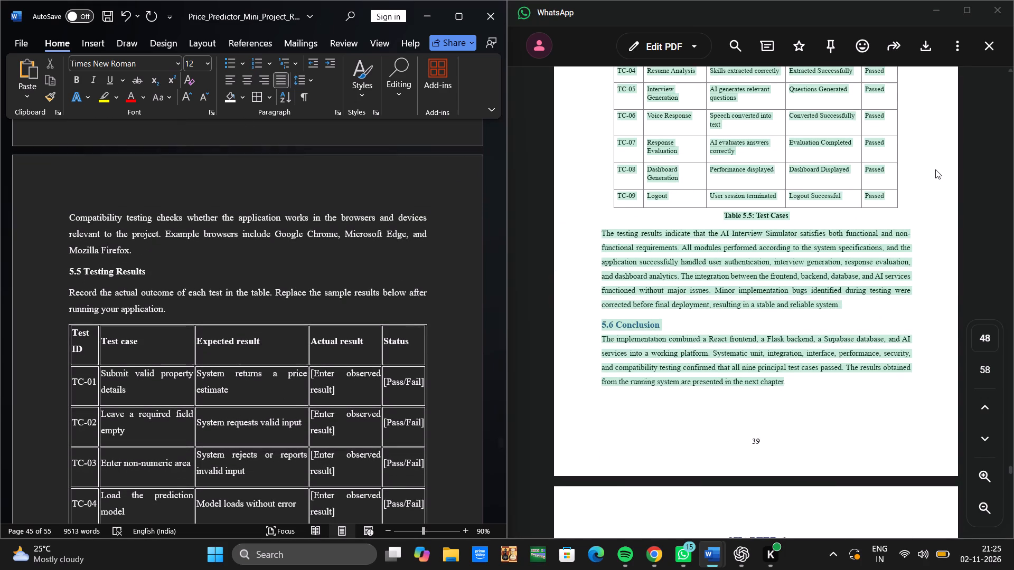
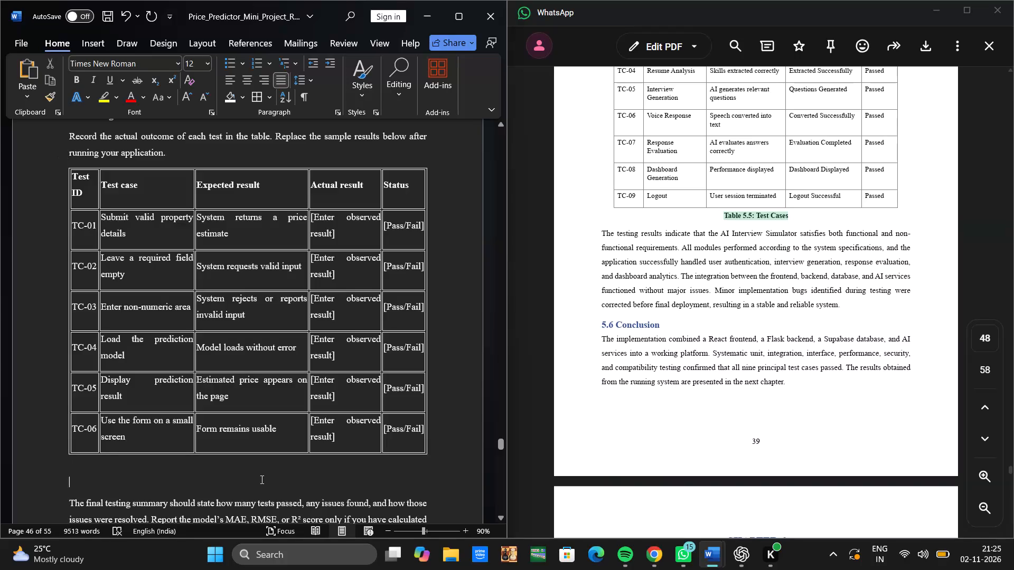
Replace the spare blank line under the section 5.5 test case table with the copied caption "Table 5.5: Test Cases".
key(BackSpace)
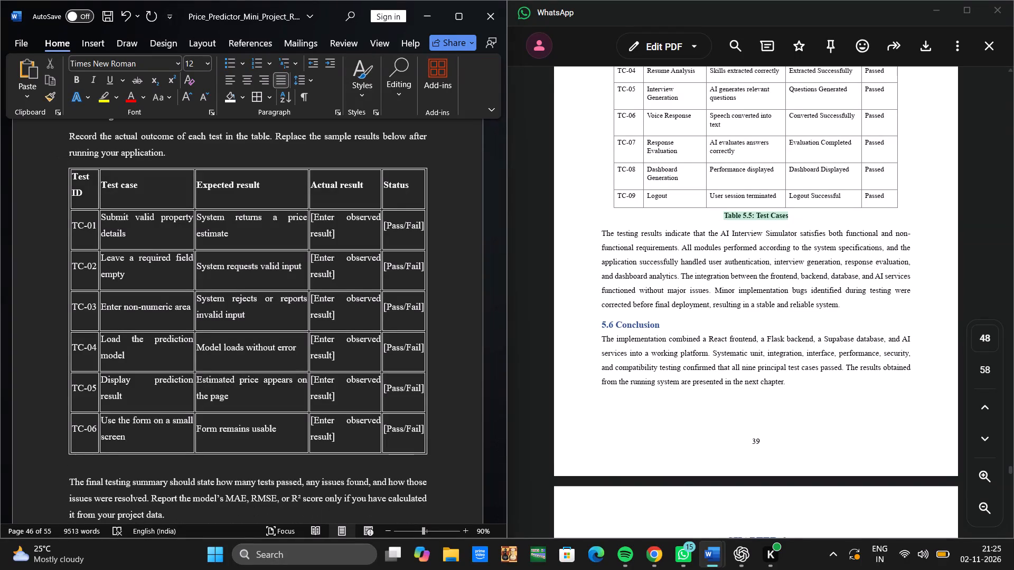
key(ctrl+v)
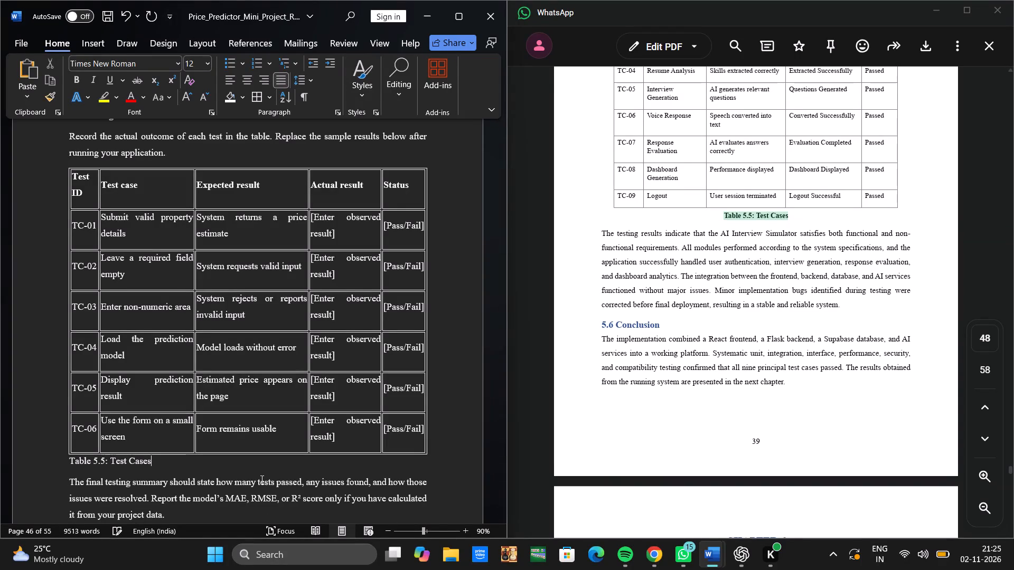
Shift the "Table 5.5: Test Cases" caption to the middle beneath the table by adding leading spaces.
click(68, 462)
key(space)
key(space)
key(space)
key(space)
key(space)
key(space)
key(space)
key(space)
key(space)
key(space)
key(space)
key(space)
key(space)
key(space)
key(space)
key(space)
key(space)
key(space)
key(space)
key(space)
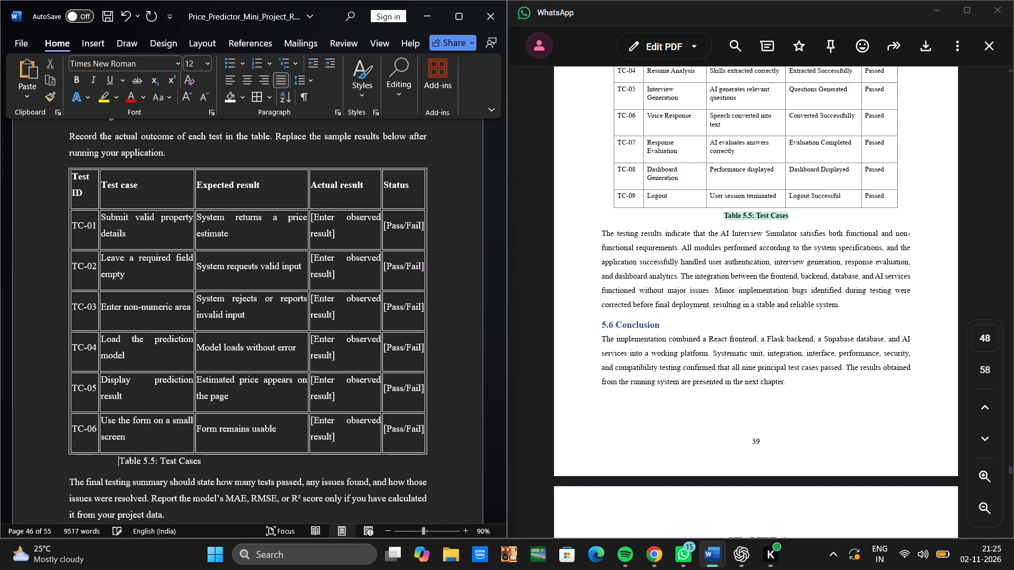
key(space)
key(space)
key(space)
key(space)
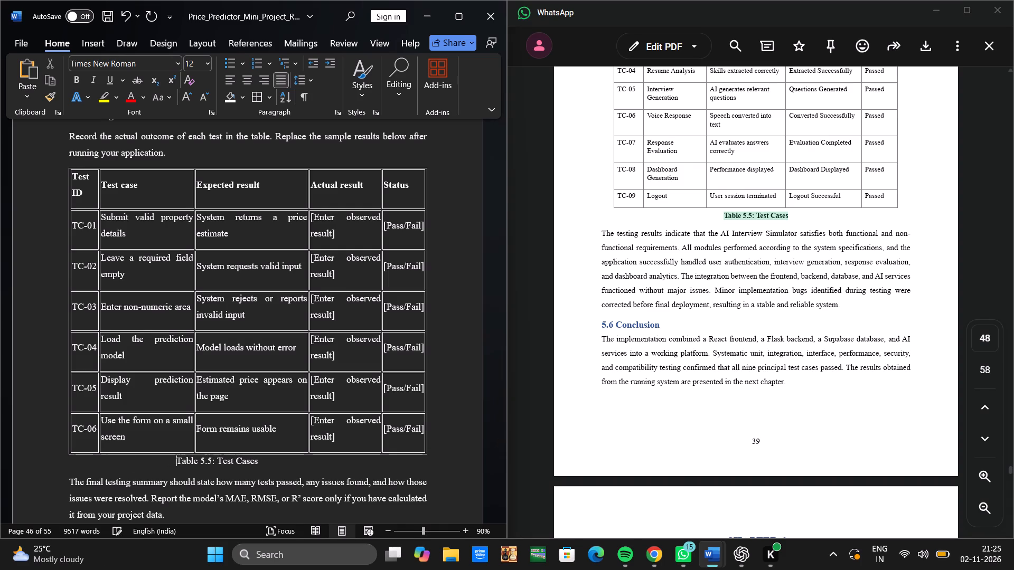
key(space)
key(space)
key(space)
key(space)
key(space)
key(space)
key(space)
key(space)
key(space)
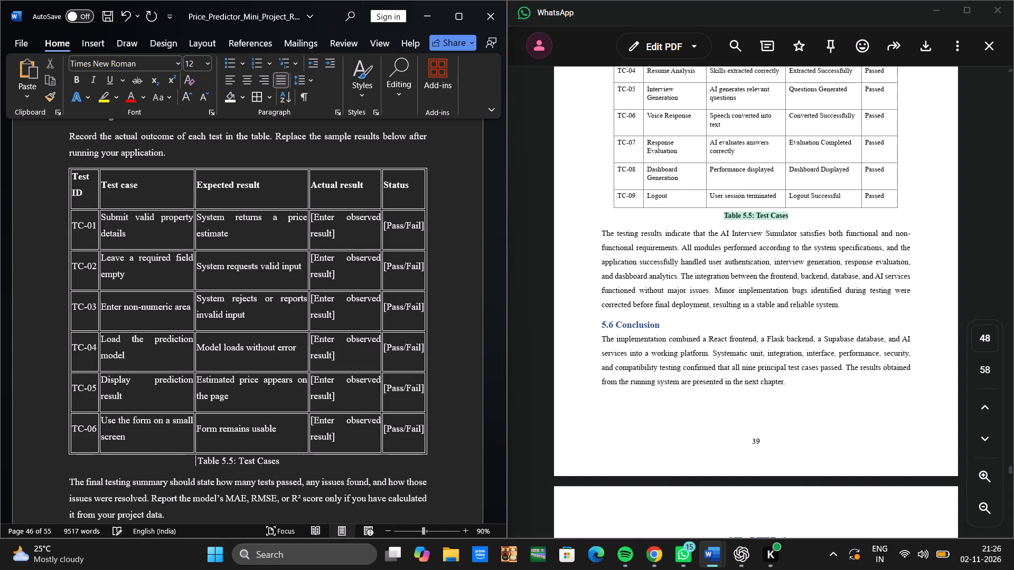
Review the report from the section 5.6 Conclusion back up through the testing results to section 5.4.3 User Interface Testing.
scroll(199, 441, down, 1)
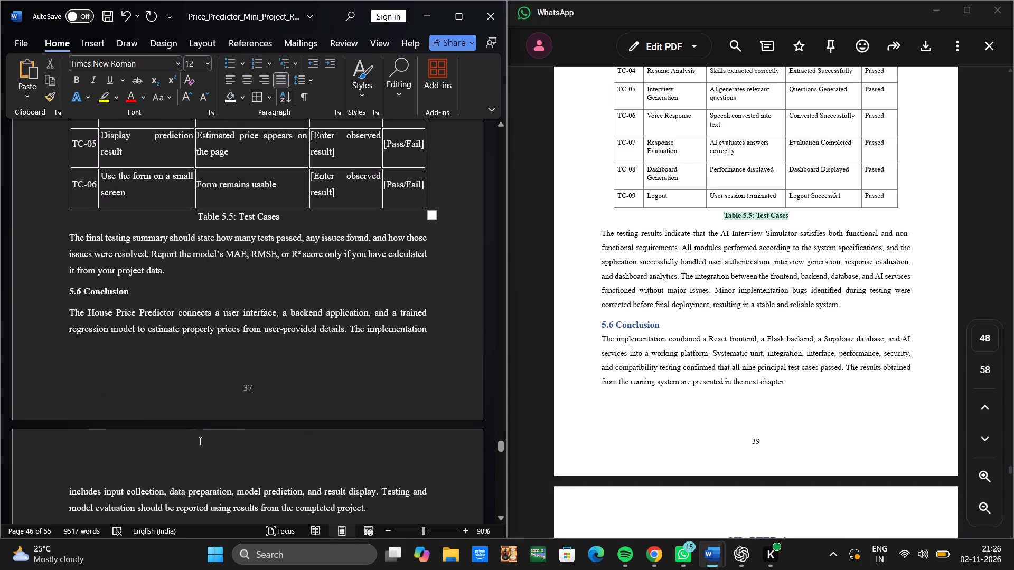
scroll(199, 441, down, 2)
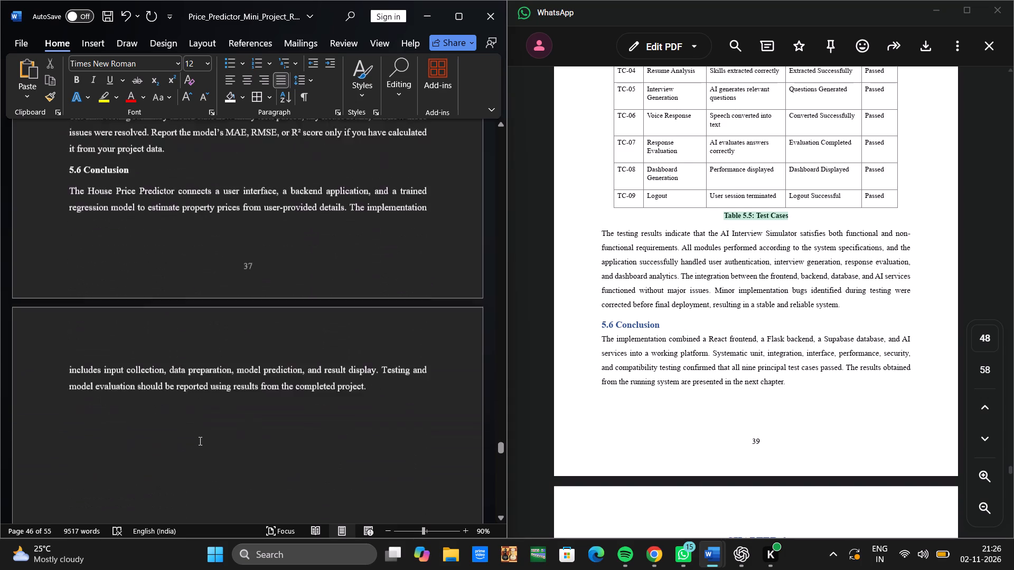
scroll(199, 441, down, 1)
click(191, 534)
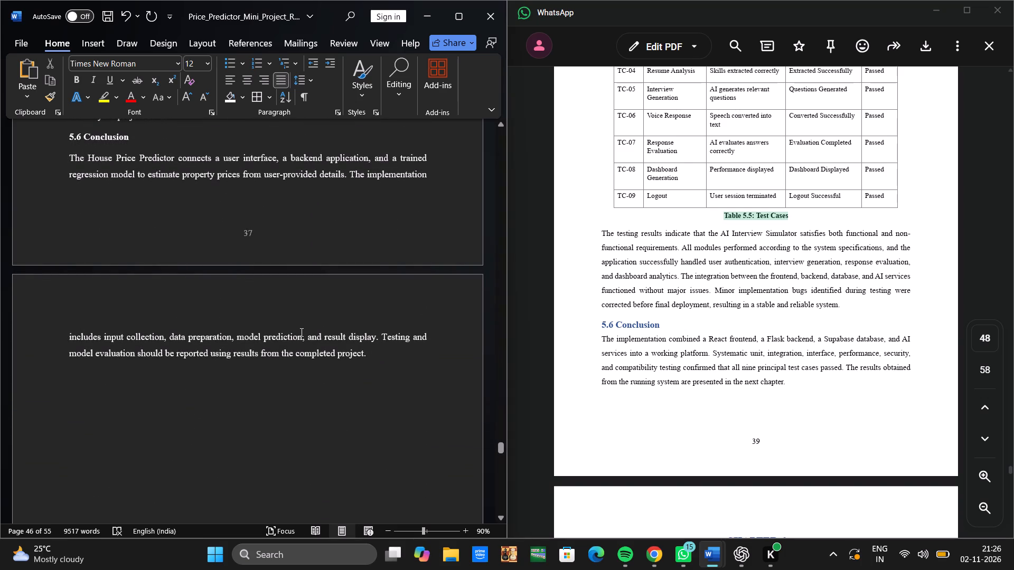
scroll(301, 326, up, 1)
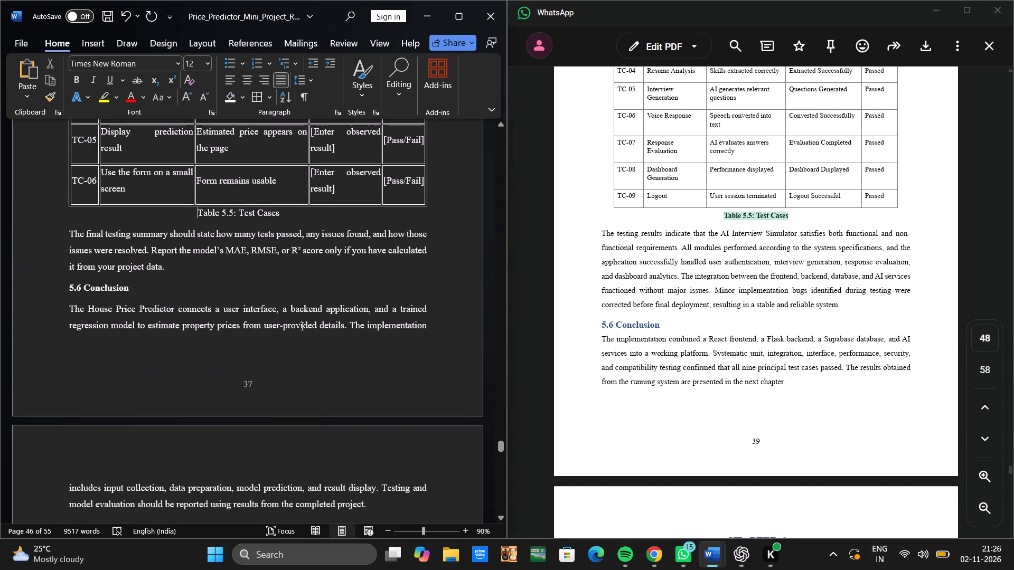
scroll(301, 326, up, 7)
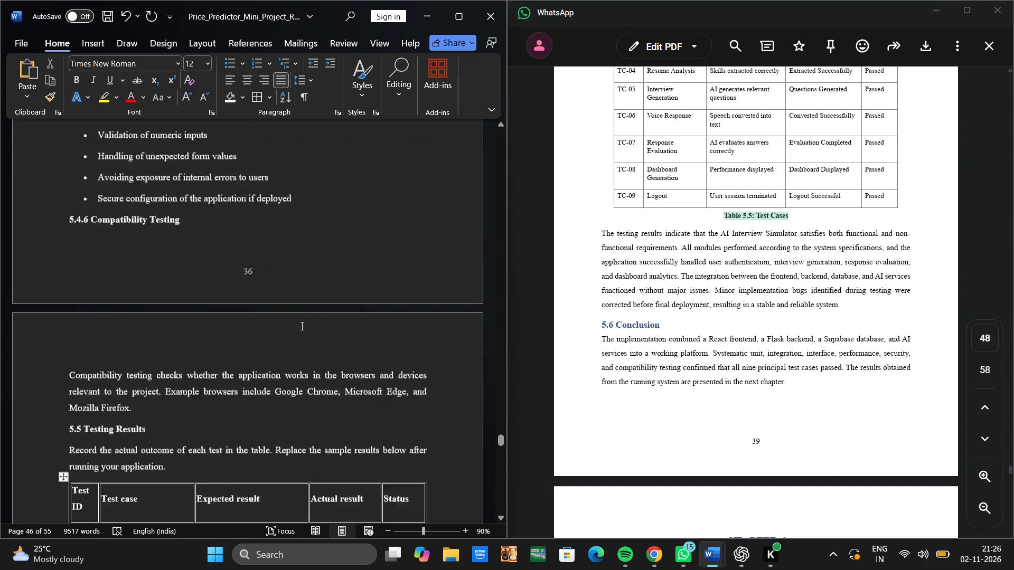
scroll(301, 326, up, 1)
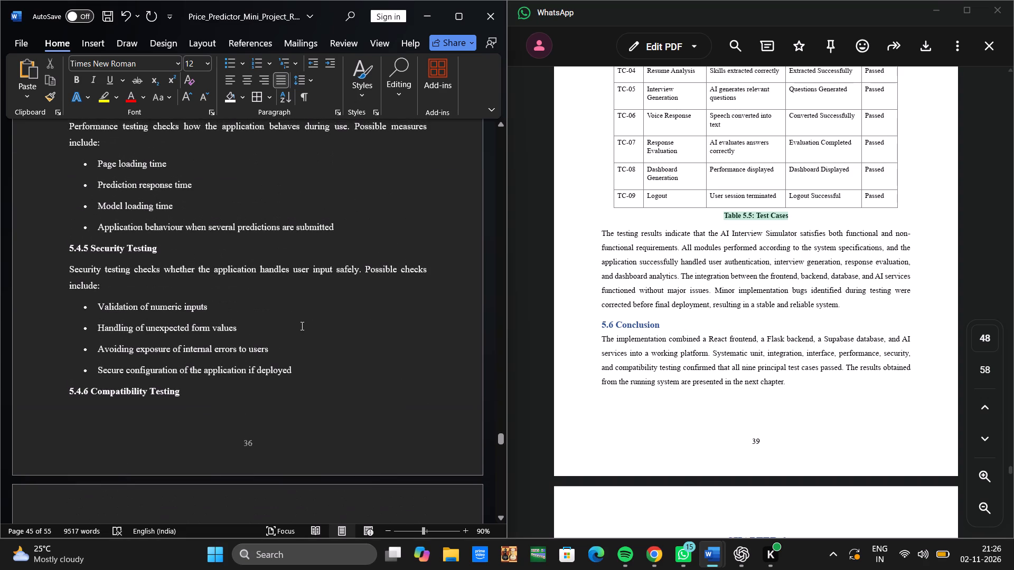
scroll(301, 326, up, 5)
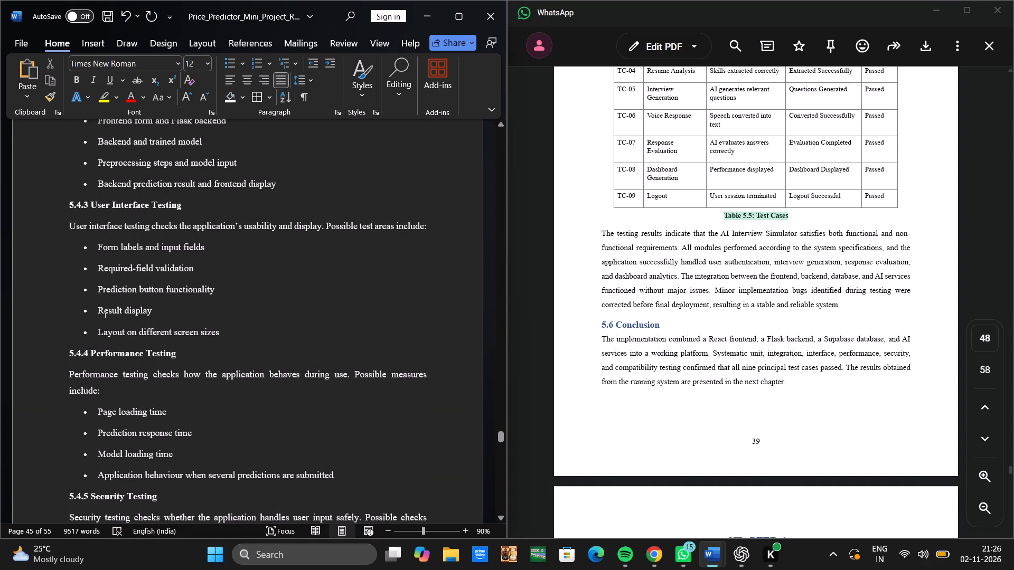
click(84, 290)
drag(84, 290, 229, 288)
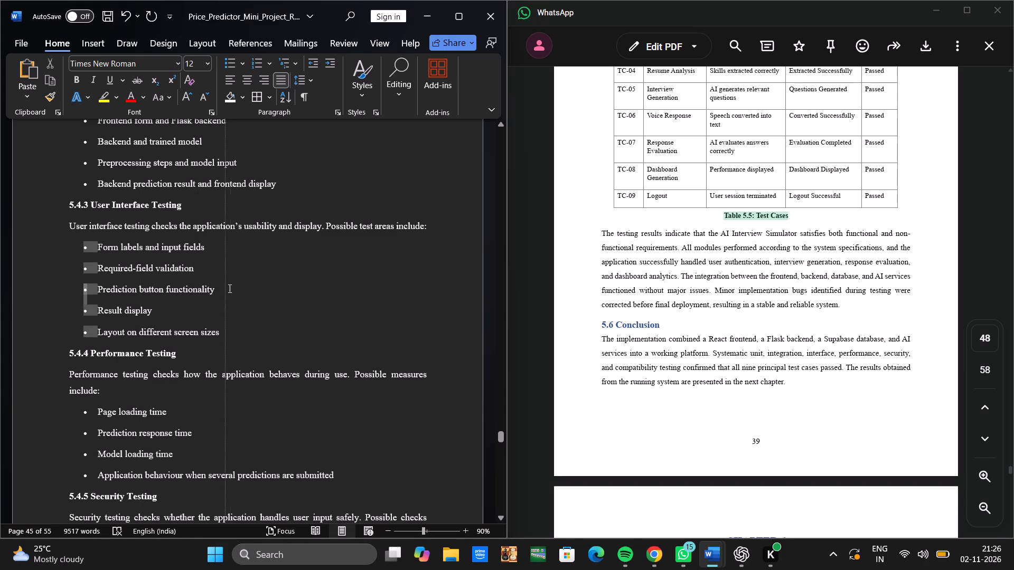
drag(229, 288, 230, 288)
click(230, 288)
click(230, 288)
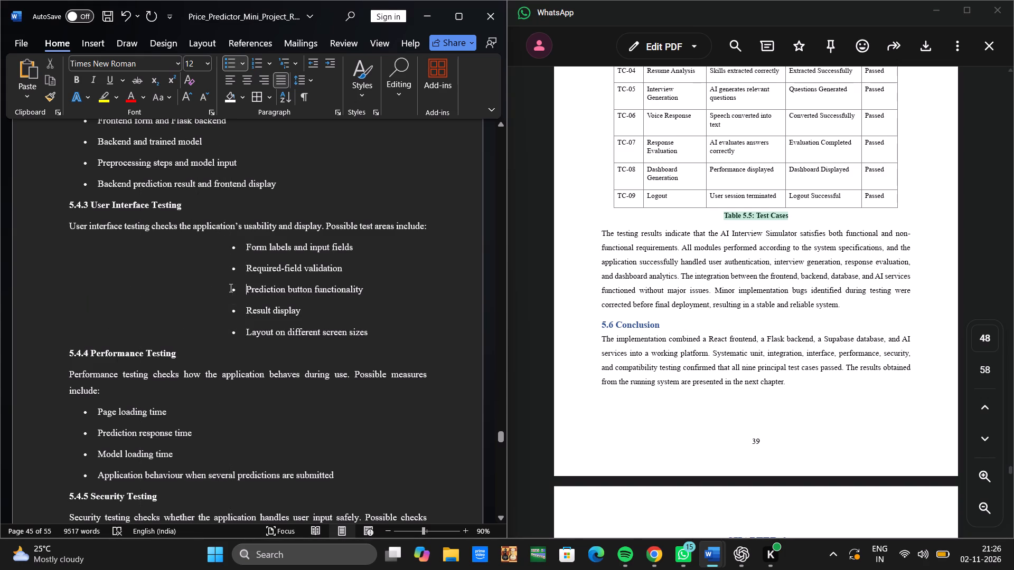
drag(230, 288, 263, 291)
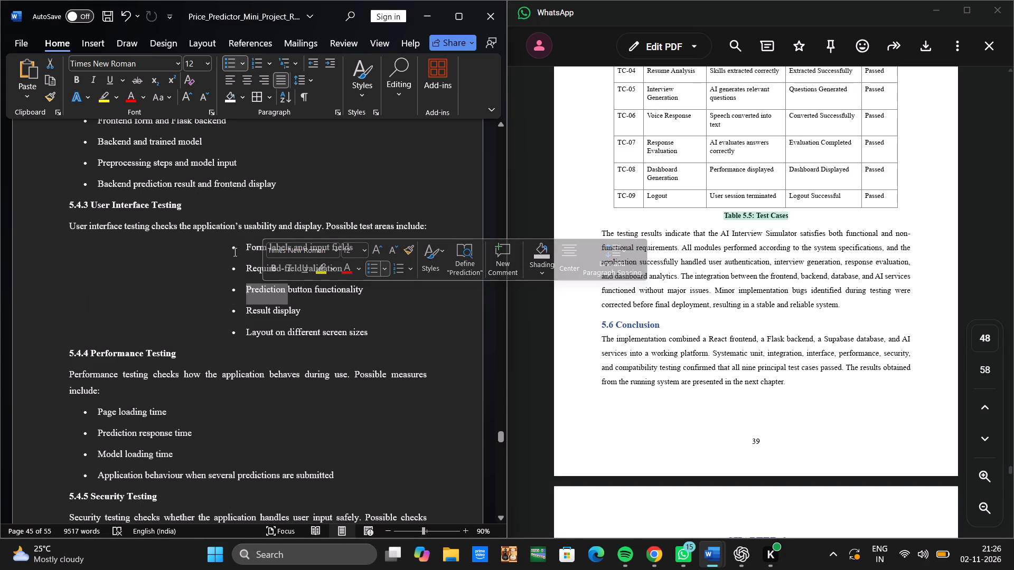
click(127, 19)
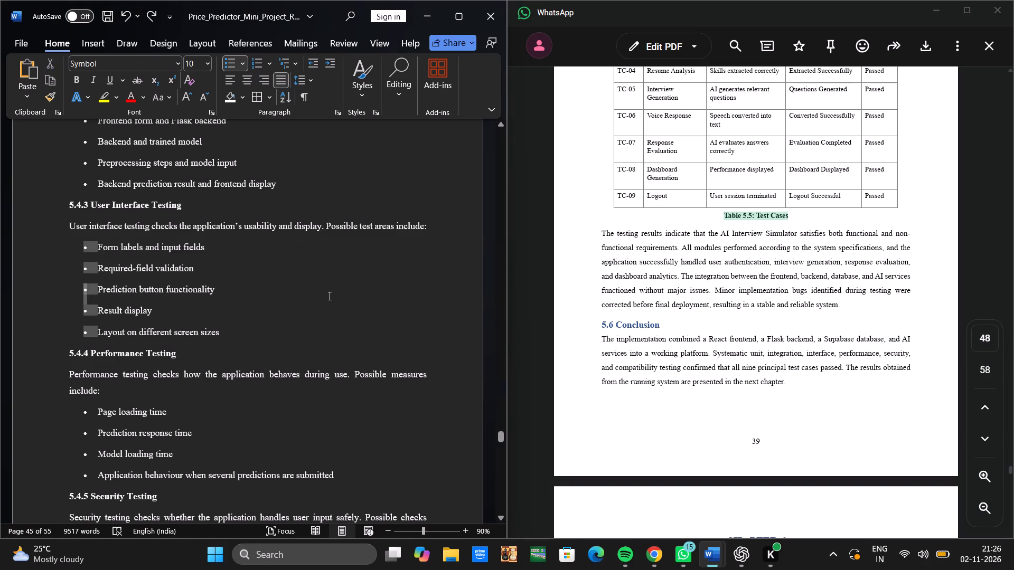
Delete the "Prediction button functionality" bullet from section 5.4.3 User Interface Testing.
click(328, 296)
drag(218, 291, 120, 303)
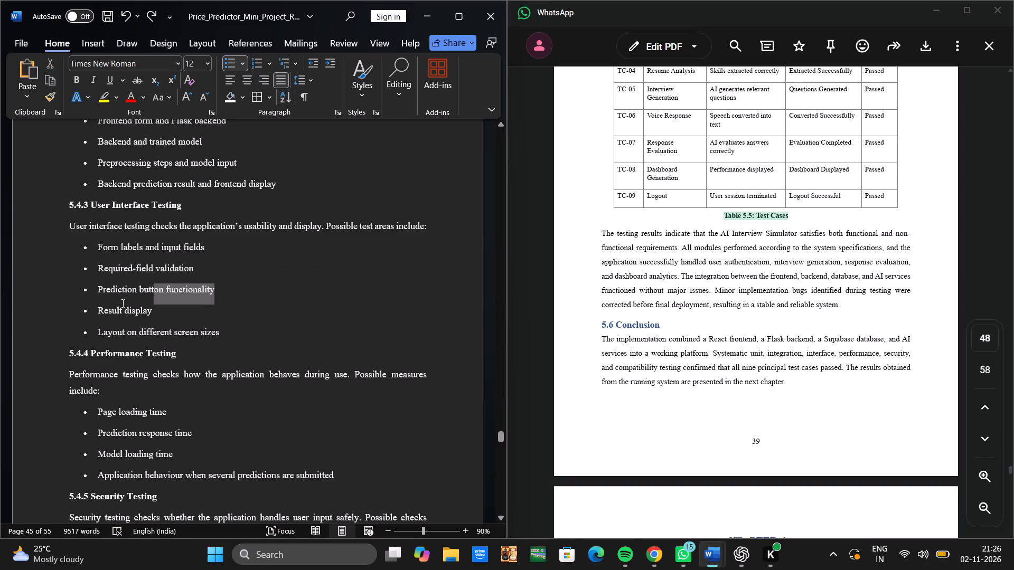
drag(120, 303, 84, 288)
key(BackSpace)
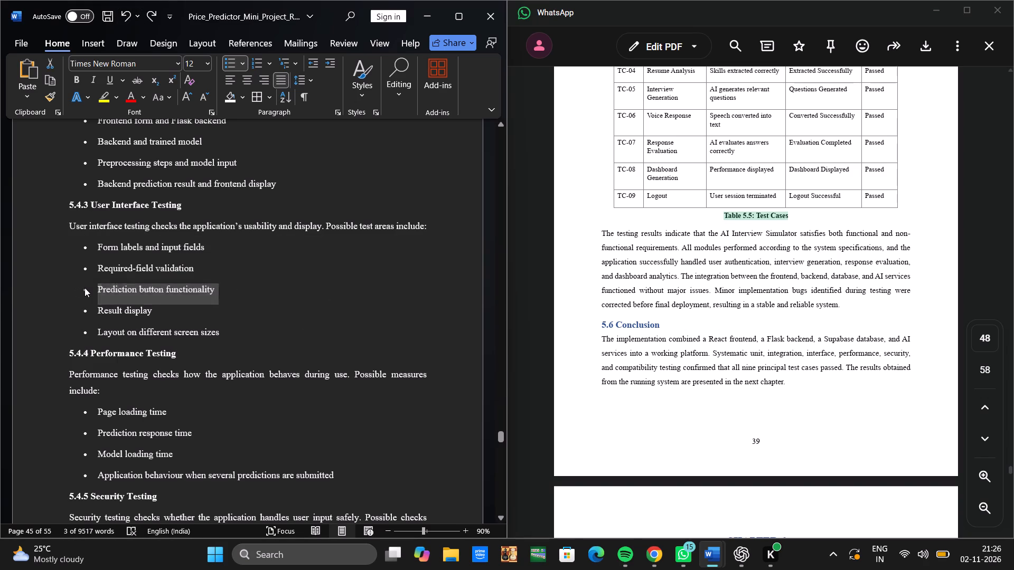
scroll(84, 288, up, 1)
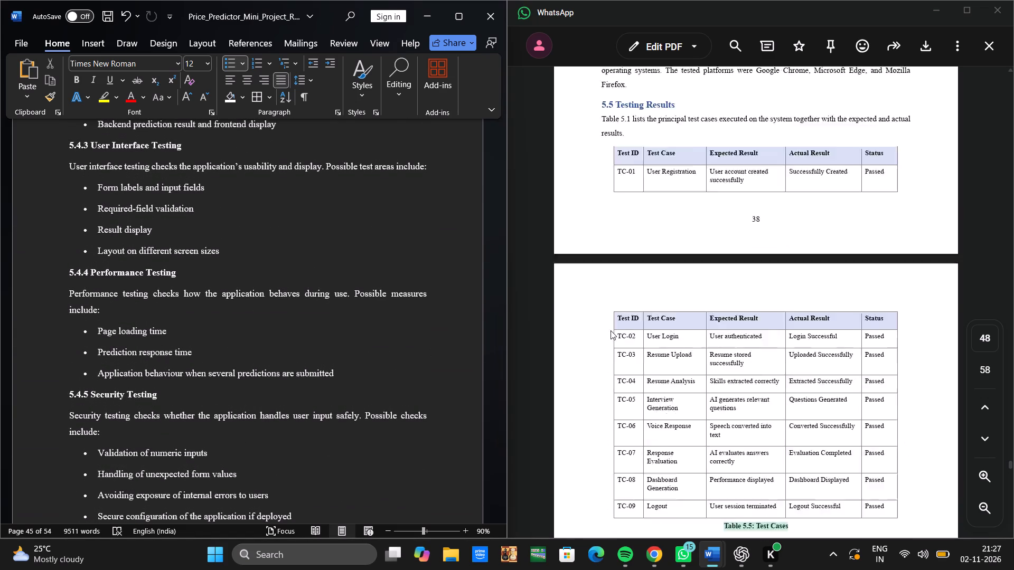
scroll(611, 330, up, 2)
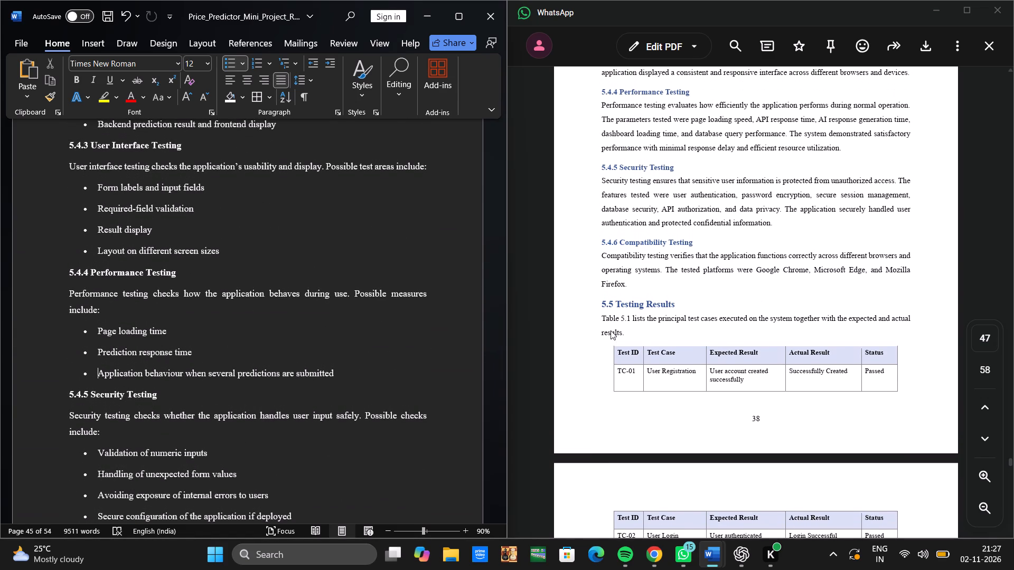
scroll(611, 330, up, 1)
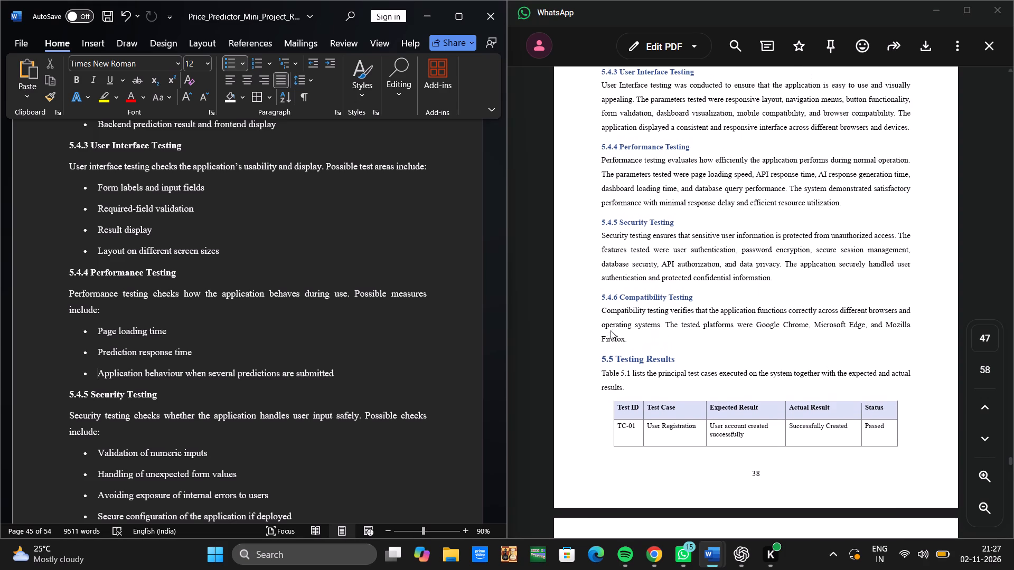
scroll(611, 330, up, 1)
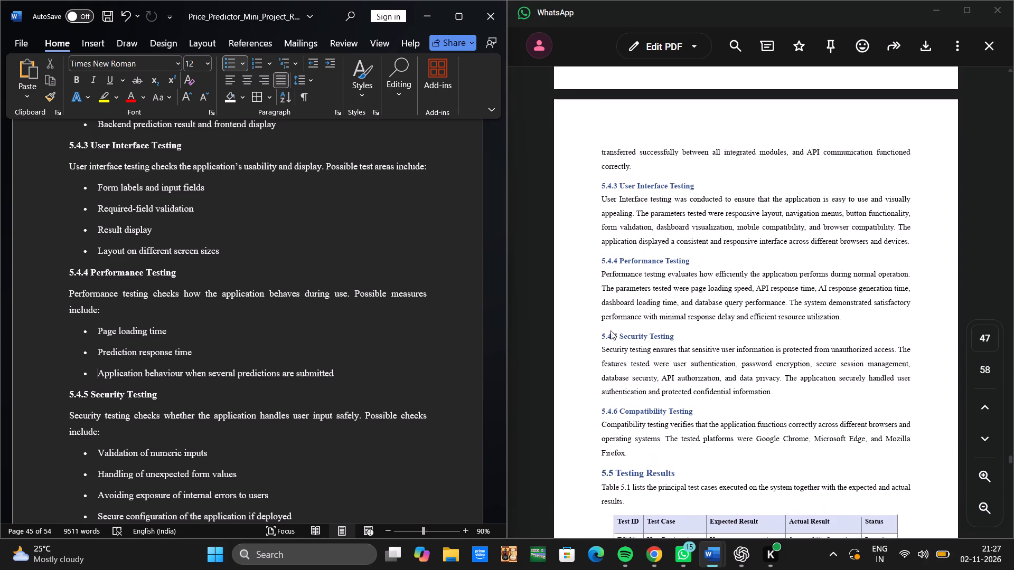
scroll(611, 330, up, 1)
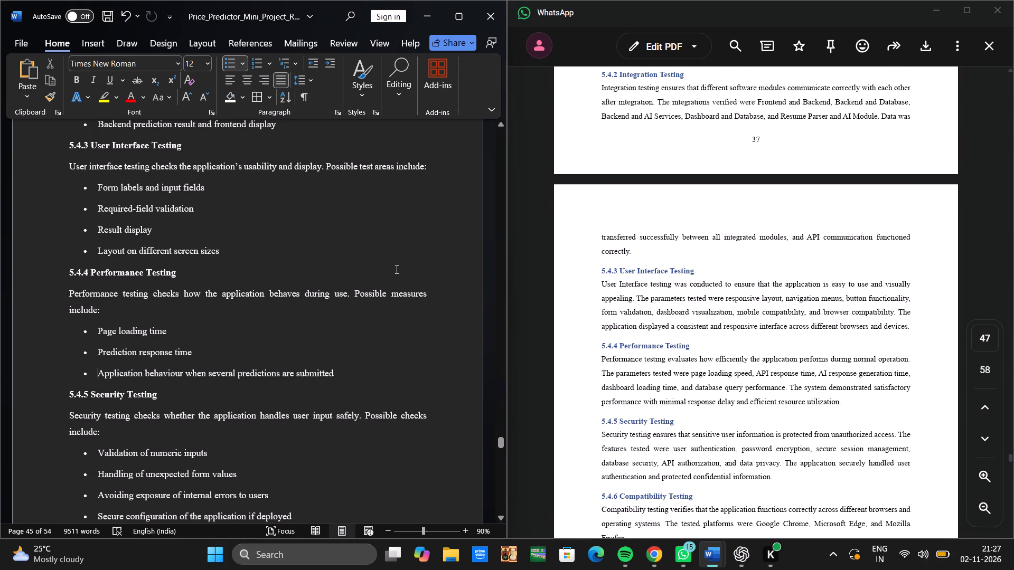
scroll(396, 269, up, 3)
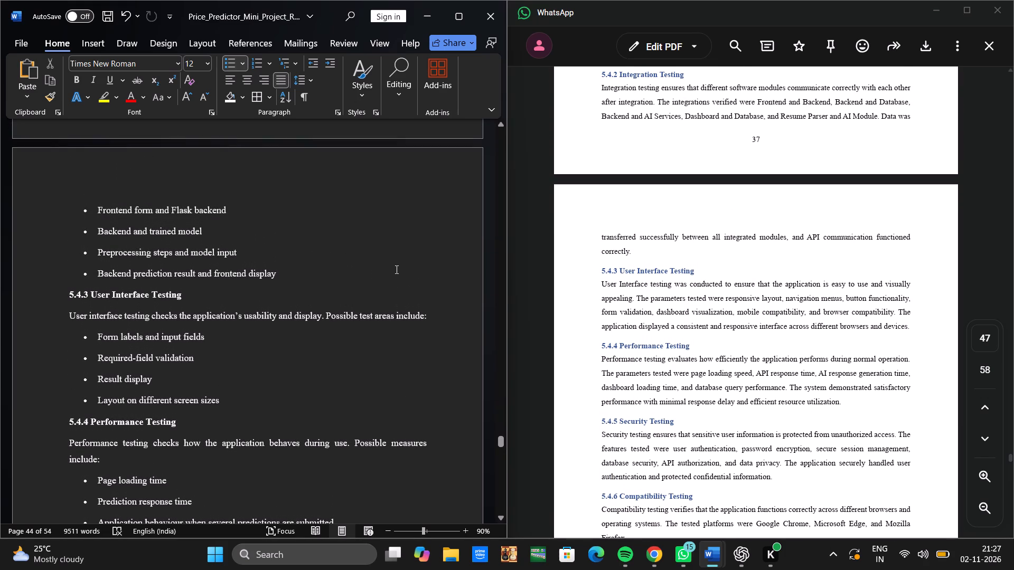
scroll(395, 309, up, 3)
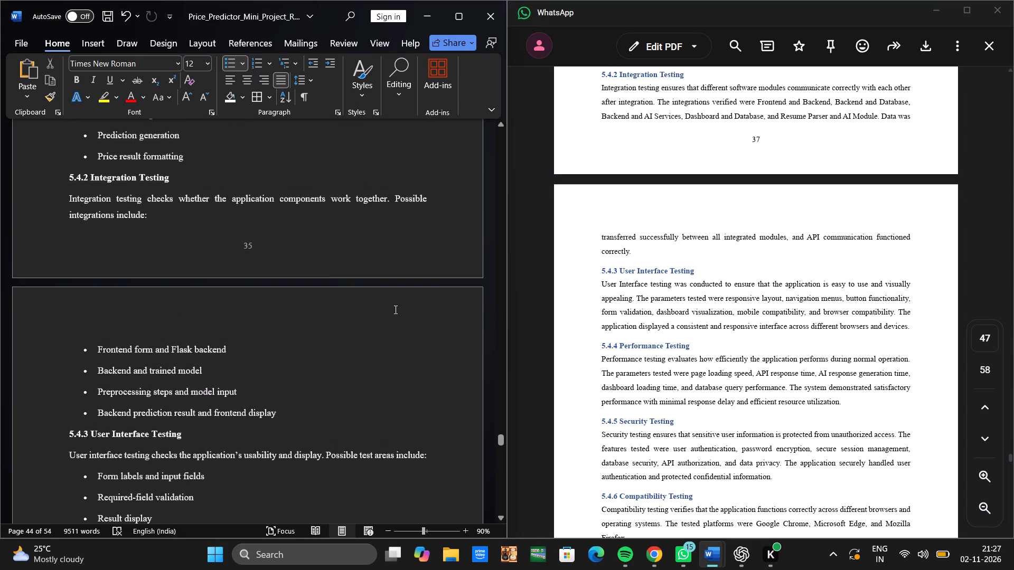
scroll(395, 309, up, 3)
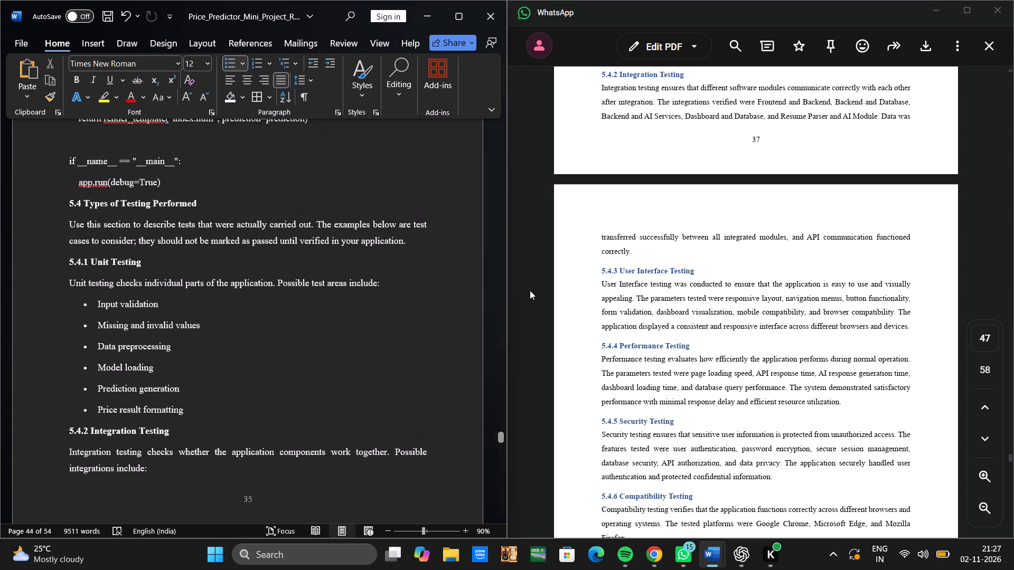
scroll(628, 251, up, 1)
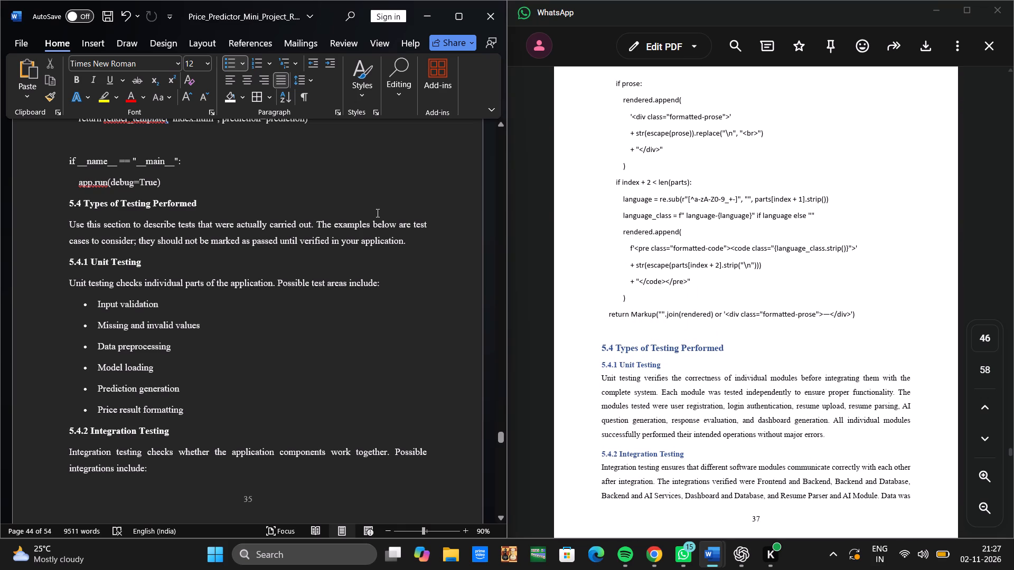
scroll(377, 213, up, 7)
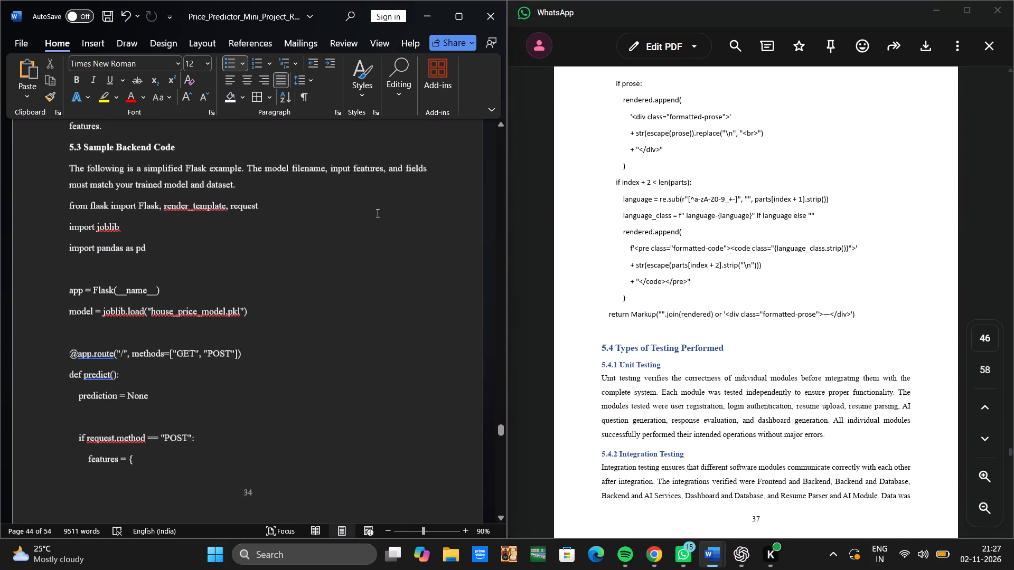
scroll(377, 213, up, 2)
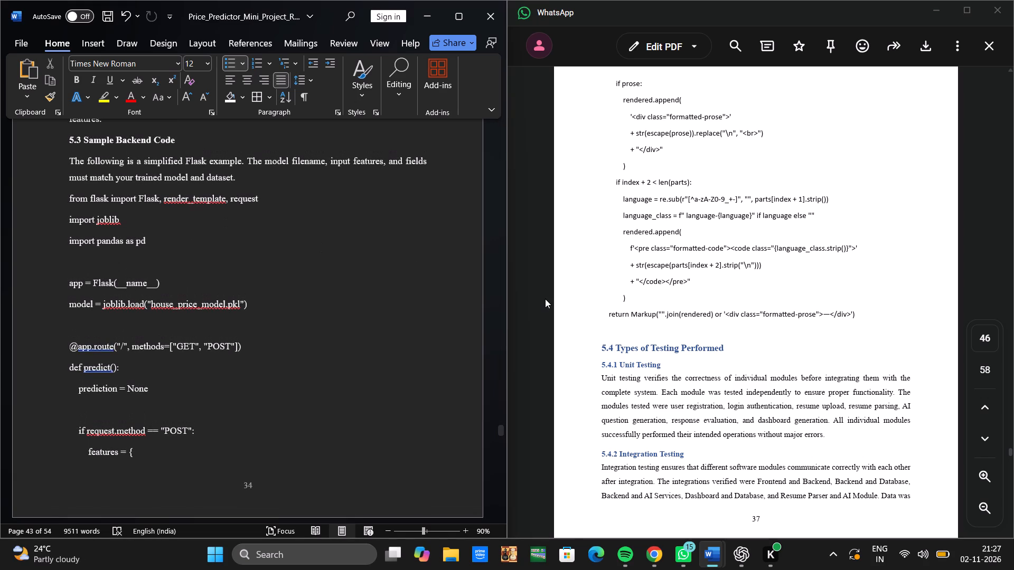
scroll(663, 286, up, 2)
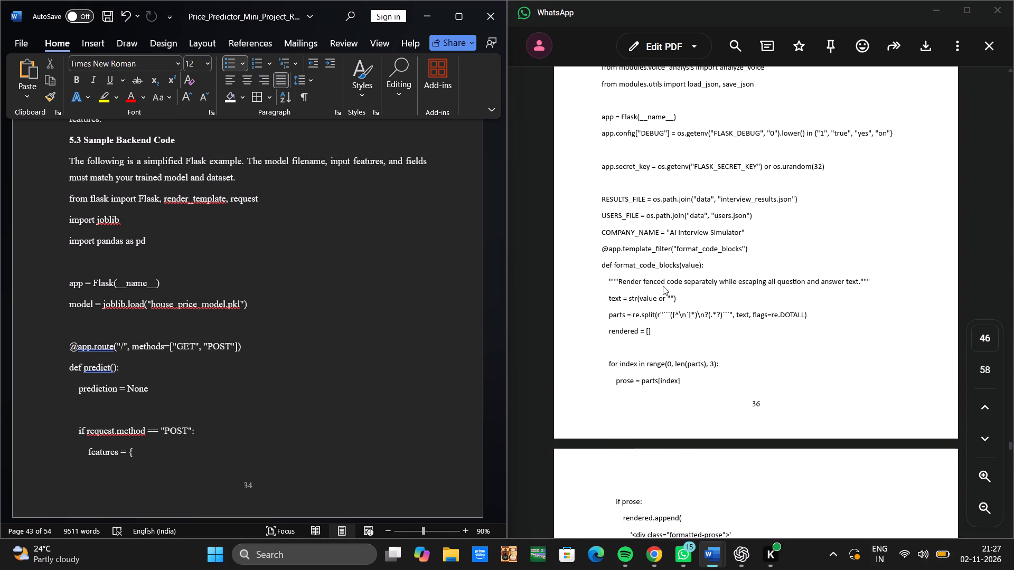
scroll(663, 286, up, 3)
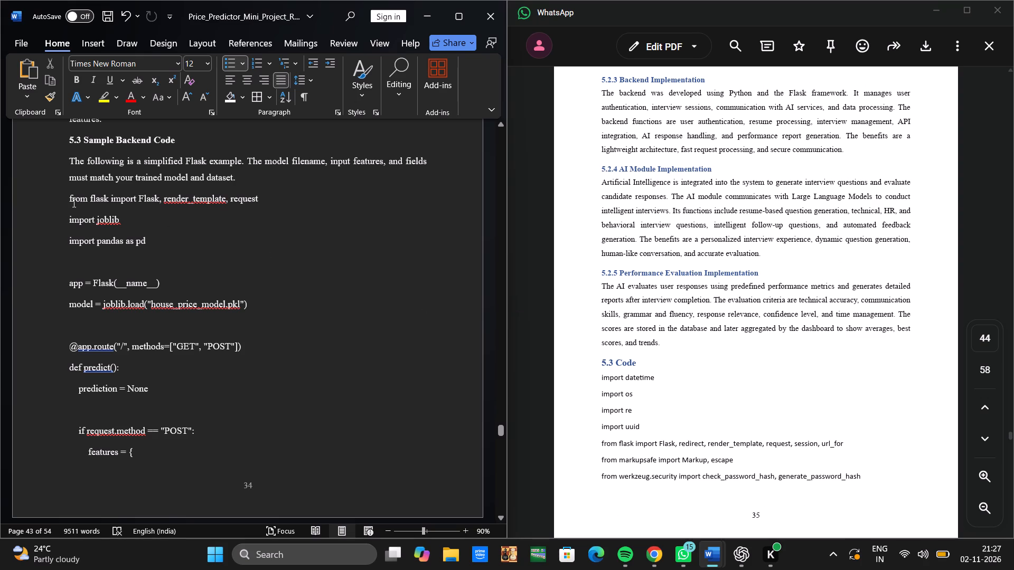
double_click(70, 217)
drag(70, 217, 257, 536)
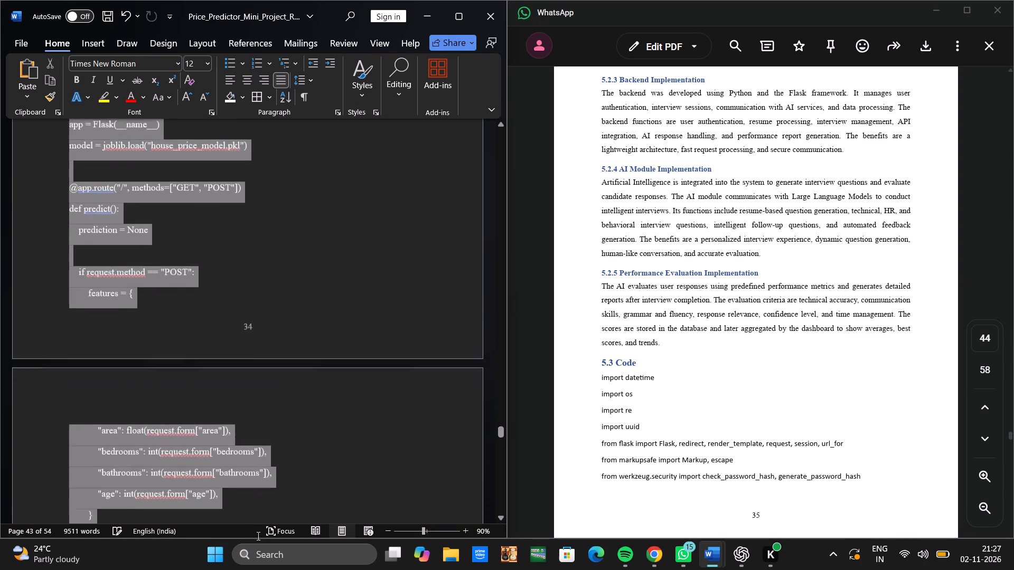
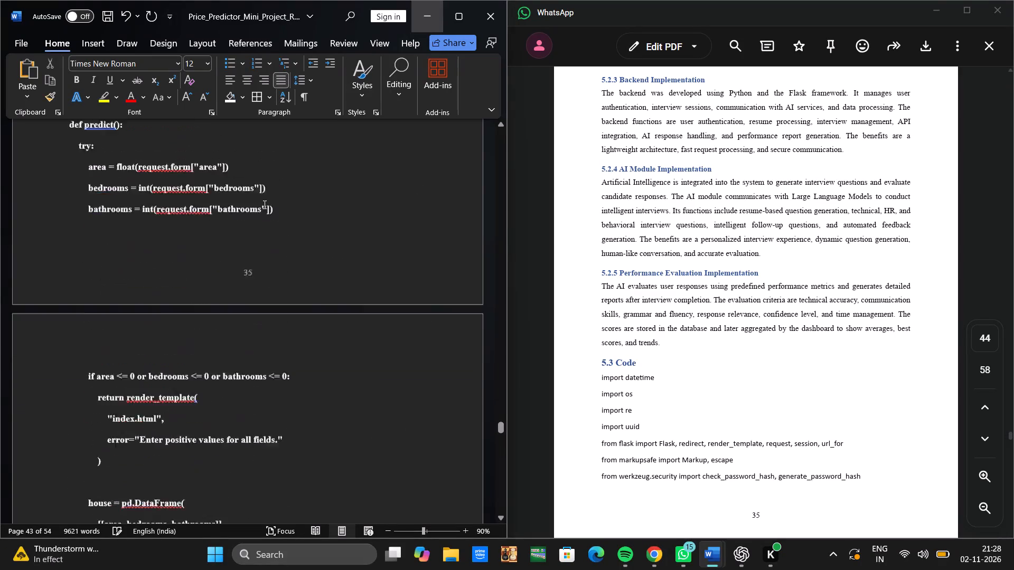
Review the Flask sample code in section 5.3 Sample Backend Code, from the predict function back up to the section heading.
scroll(264, 204, up, 8)
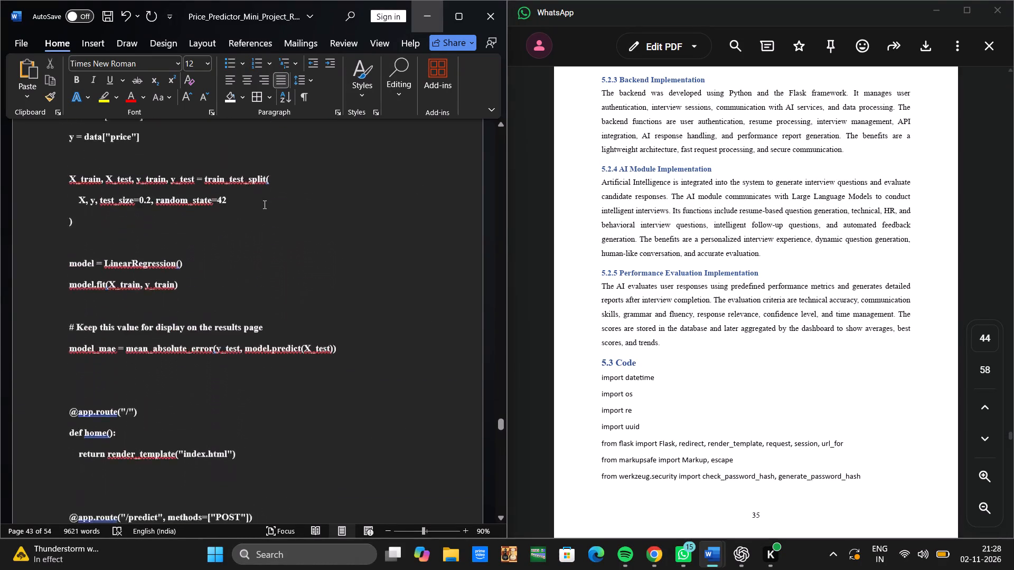
scroll(264, 204, up, 2)
scroll(264, 204, down, 1)
scroll(264, 204, up, 1)
scroll(264, 204, down, 4)
scroll(264, 204, up, 1)
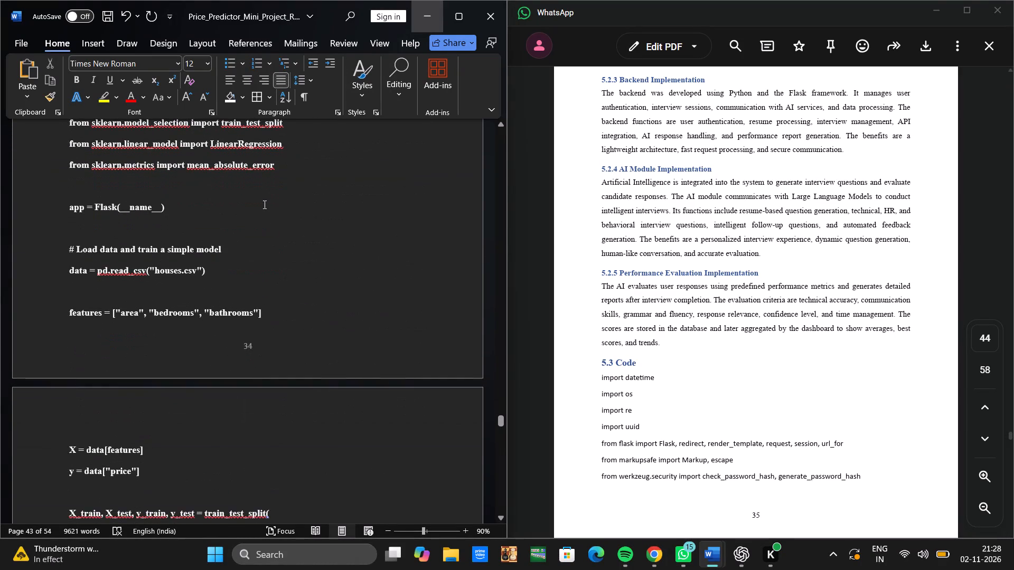
scroll(264, 204, up, 2)
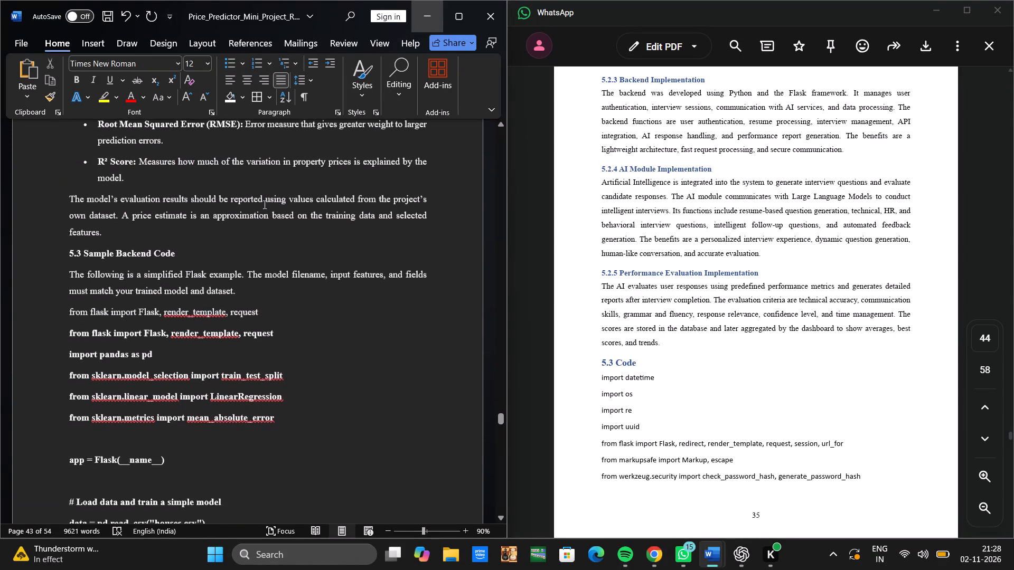
scroll(264, 204, up, 1)
Put the "5.4 Types of Testing Performed" heading on its own line, separate from the final app.run(debug=True) code line.
scroll(264, 204, down, 2)
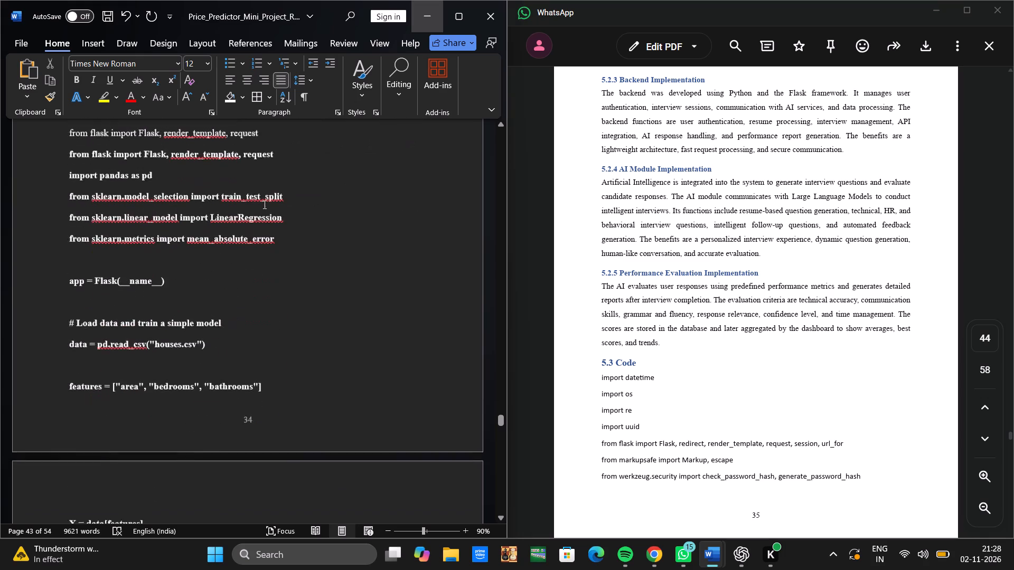
scroll(264, 204, down, 6)
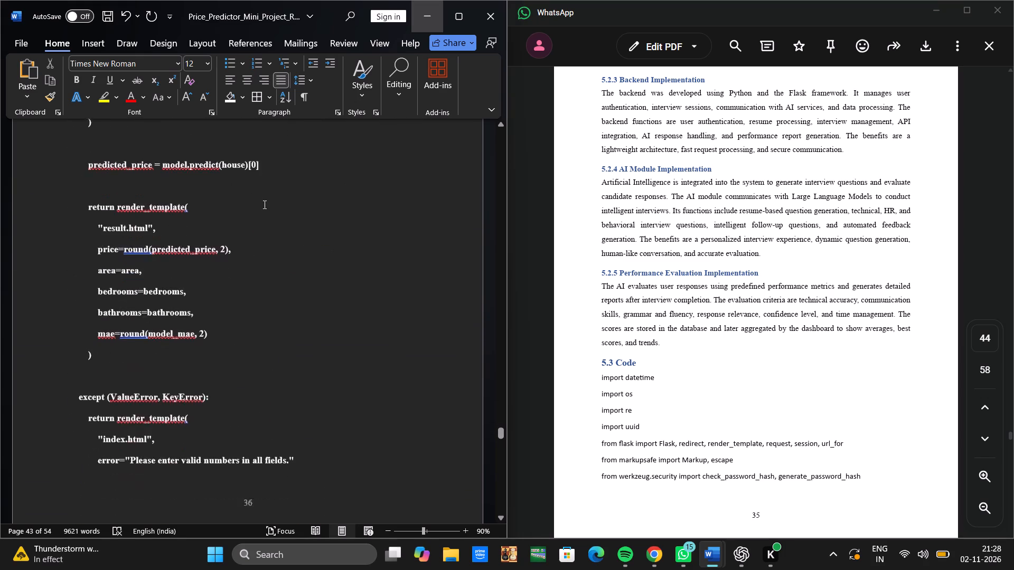
scroll(264, 204, down, 6)
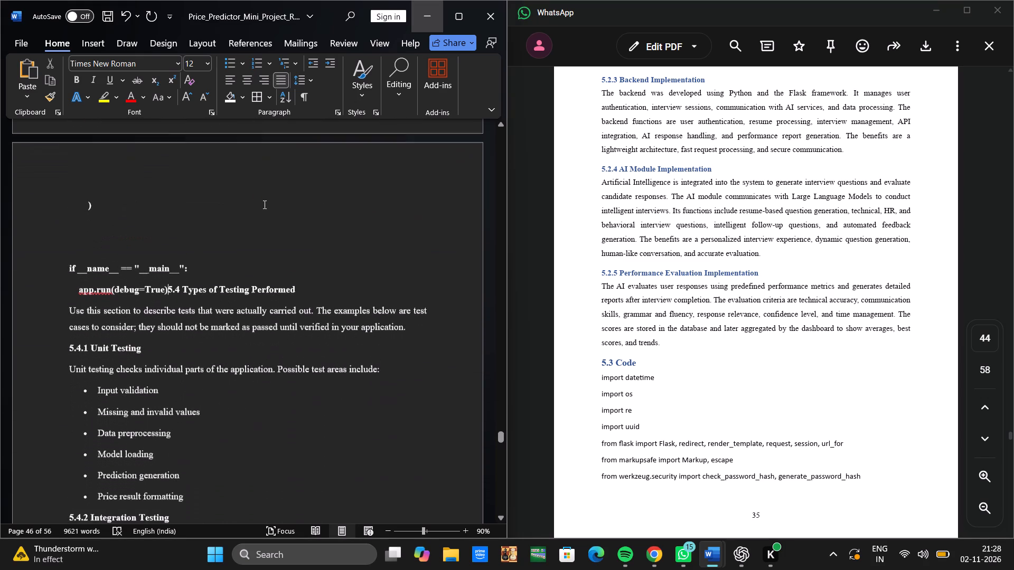
scroll(264, 204, down, 1)
key(Return)
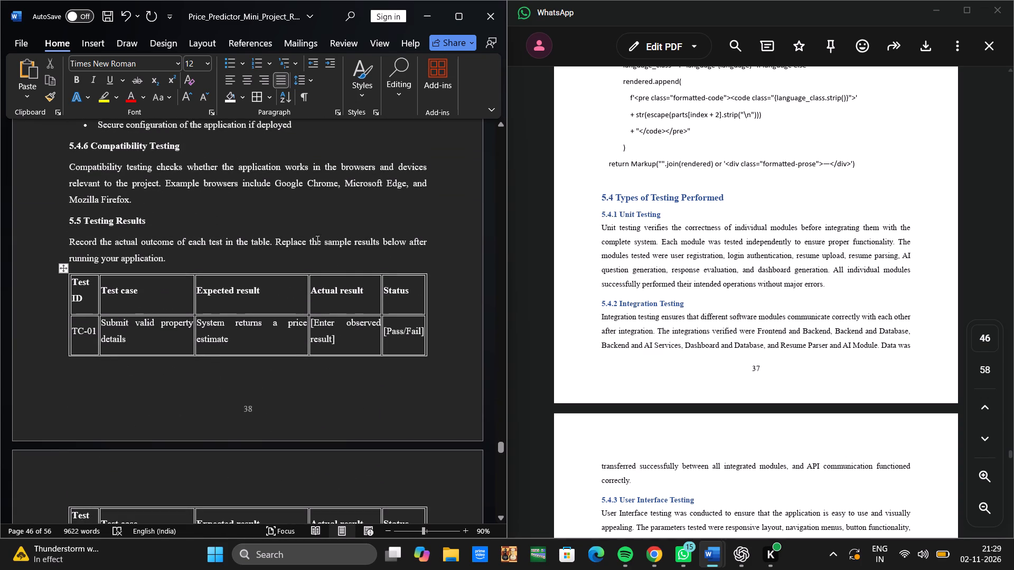
Review Chapter 5 of the report from the sample backend code through the testing sections to the 5.6 Conclusion.
scroll(377, 223, up, 5)
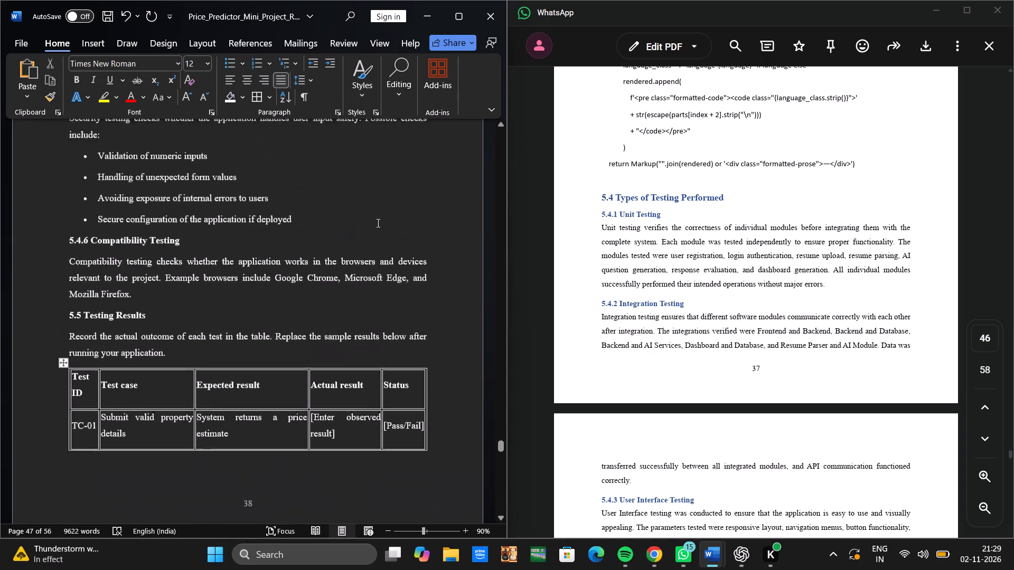
scroll(377, 223, up, 6)
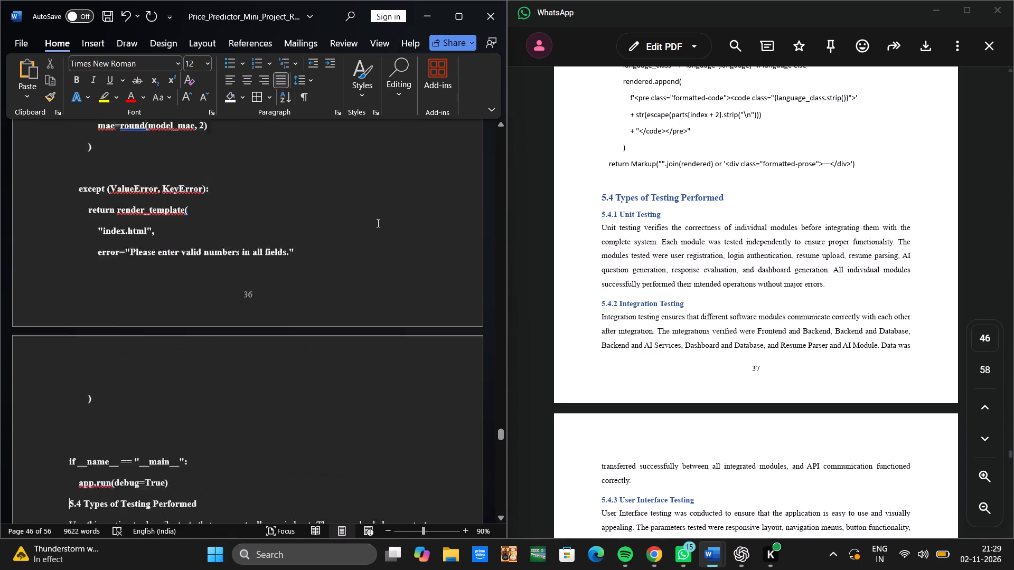
scroll(377, 223, up, 1)
scroll(377, 223, down, 6)
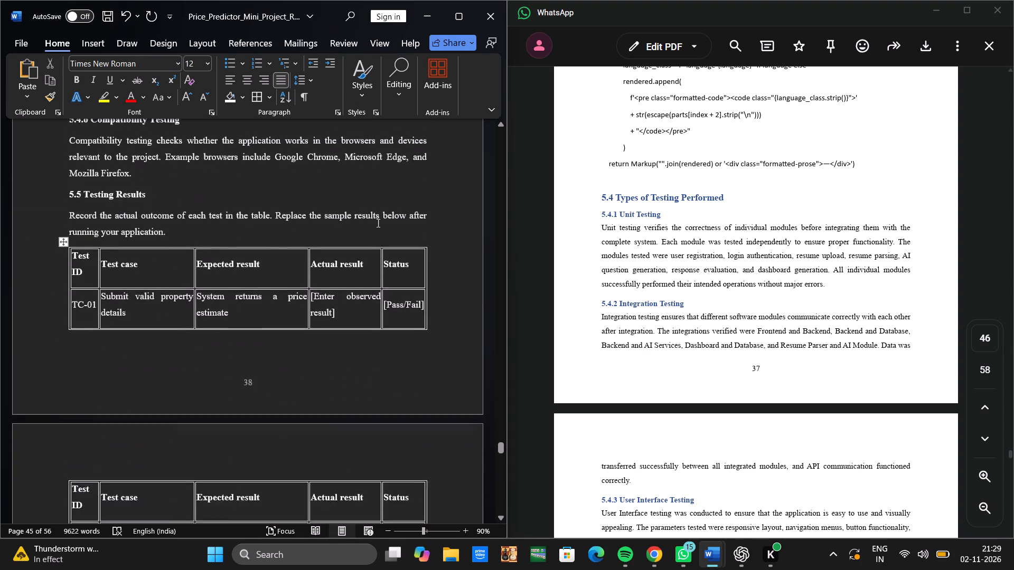
scroll(377, 223, down, 6)
Insert two blank lines between the section 5.5 Testing Results introduction and the test case table to push the table down.
scroll(377, 223, up, 2)
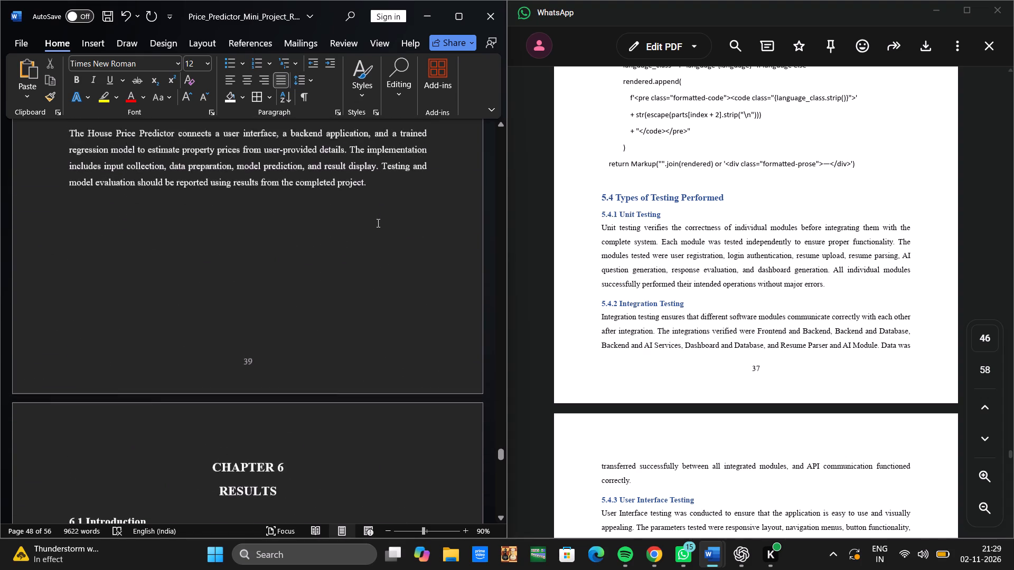
scroll(377, 223, up, 3)
scroll(350, 374, up, 3)
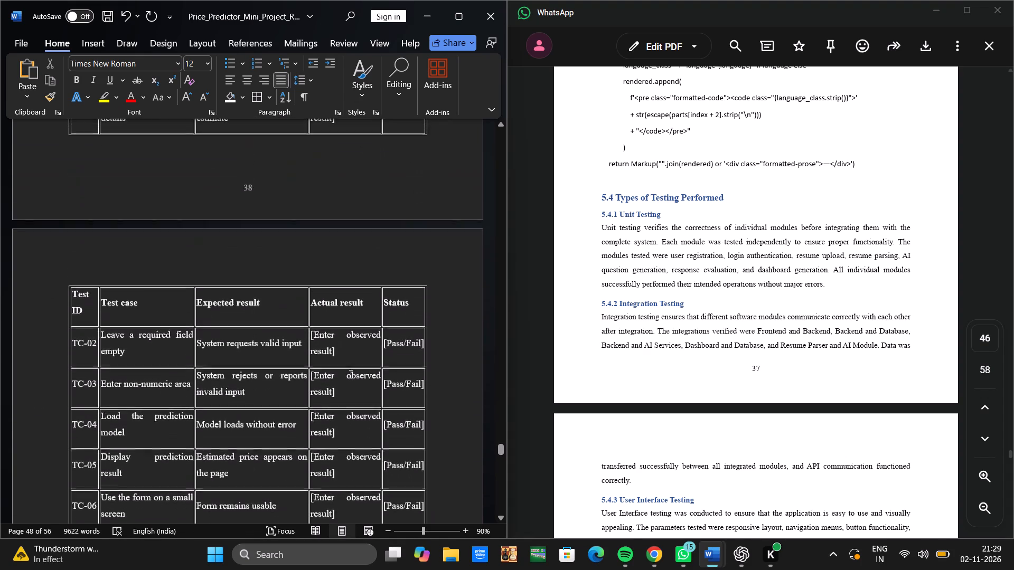
scroll(350, 374, up, 3)
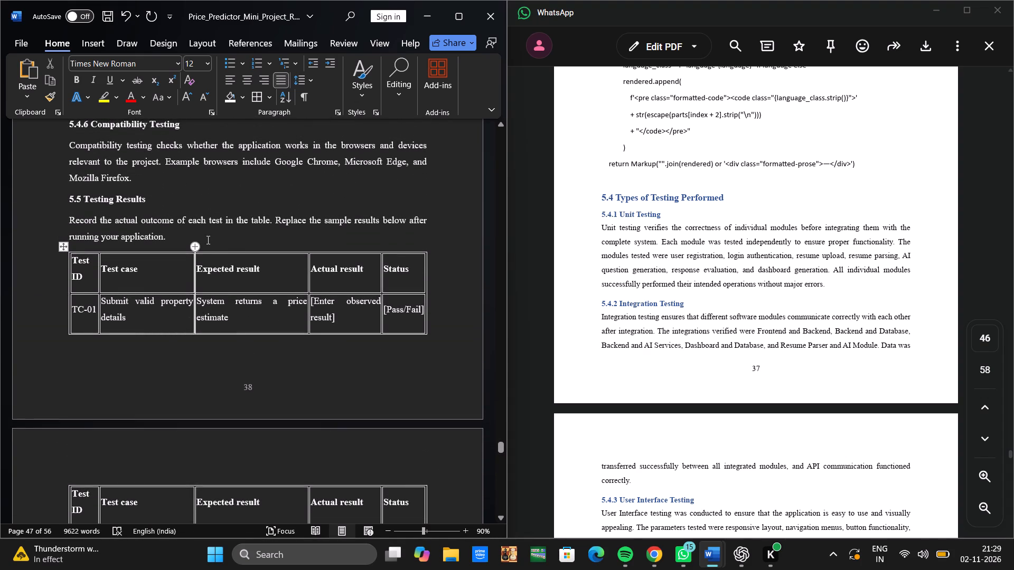
click(207, 239)
key(Return)
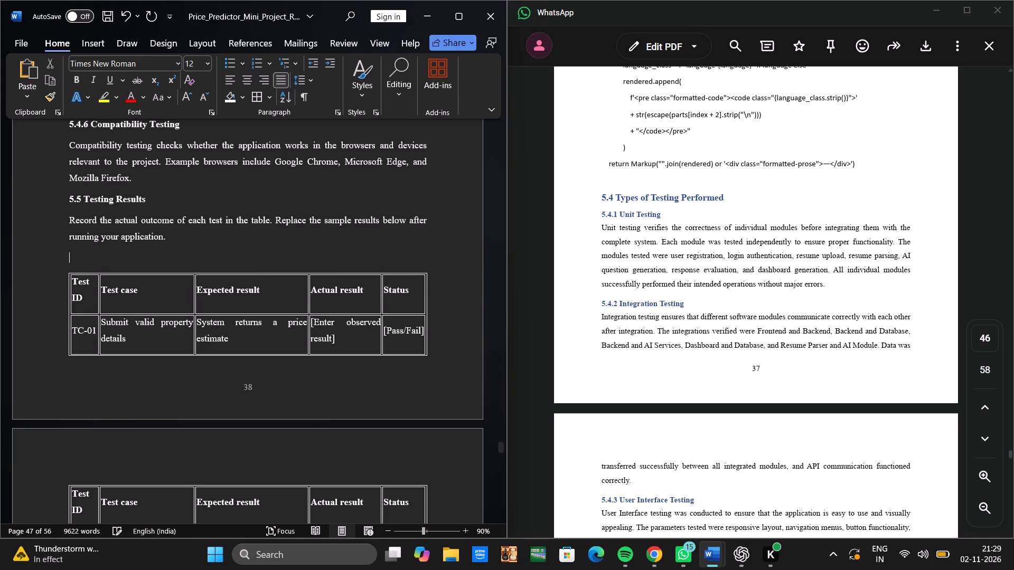
key(Return)
Delete the duplicate non-bold line "from flask import Flask, render_template, request" at the start of the code in section 5.3 Sample Backend Code.
scroll(207, 239, down, 2)
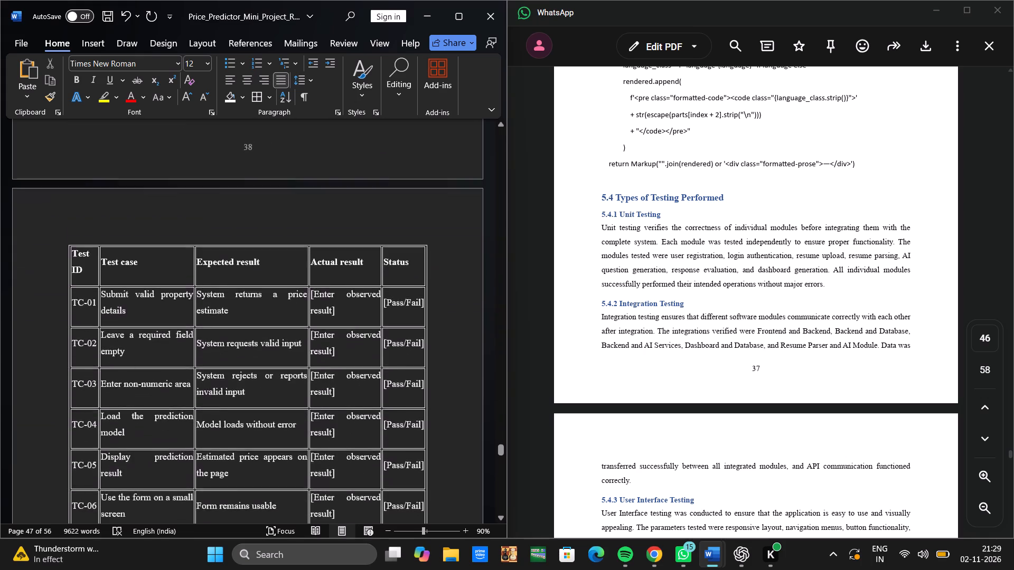
scroll(207, 239, down, 1)
scroll(207, 239, up, 3)
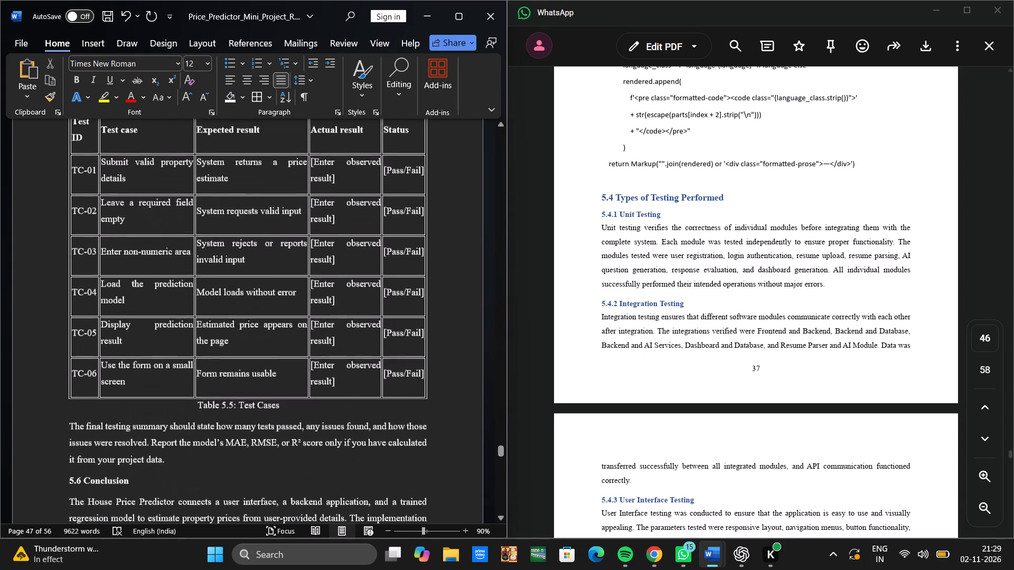
scroll(207, 239, up, 13)
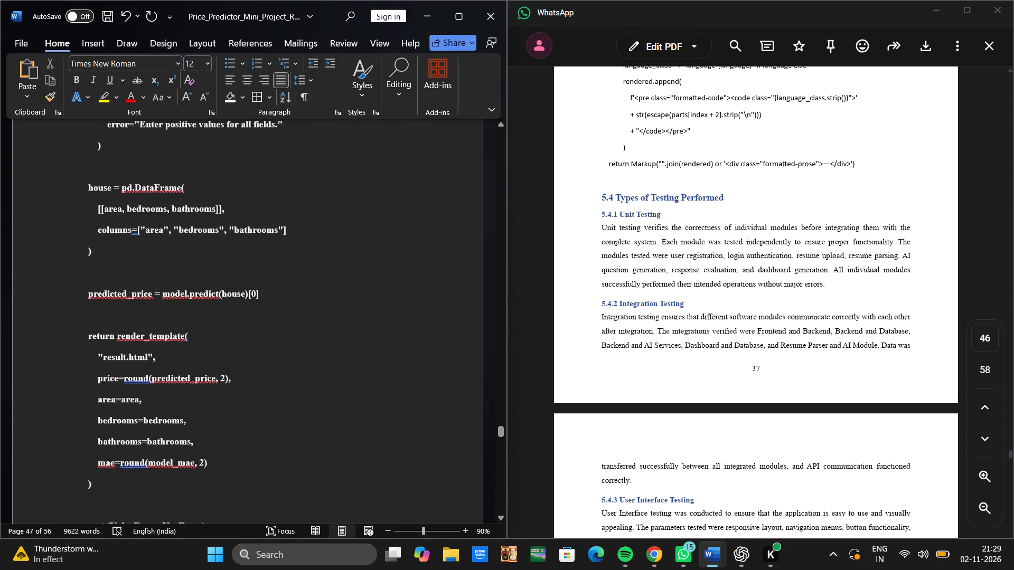
scroll(207, 239, up, 1)
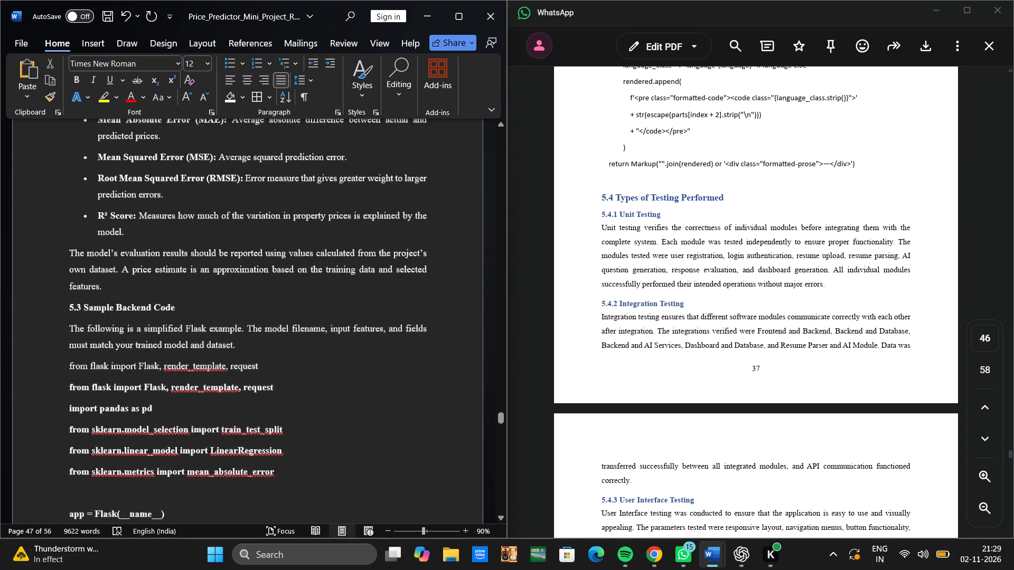
scroll(207, 239, up, 2)
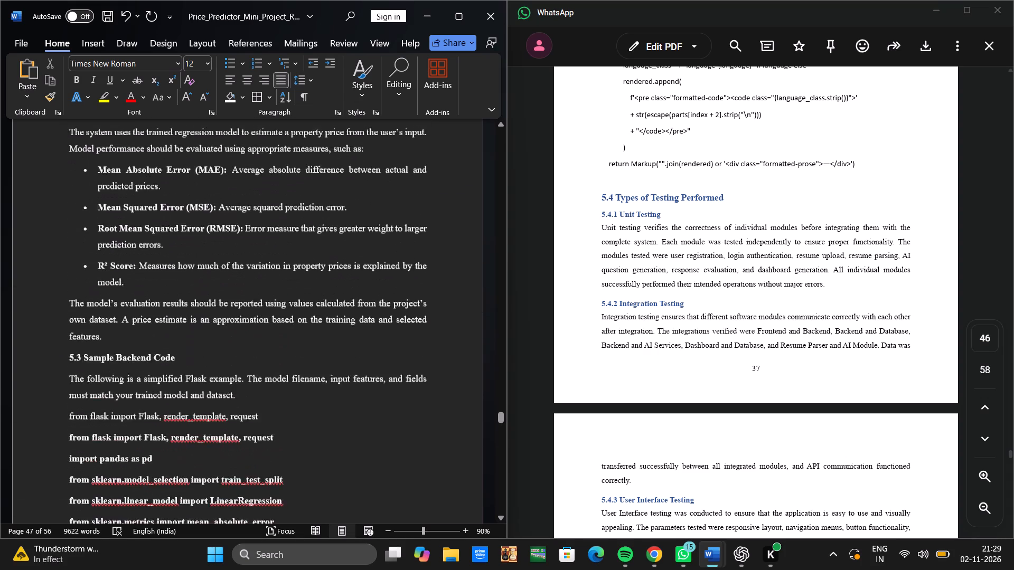
scroll(207, 239, up, 1)
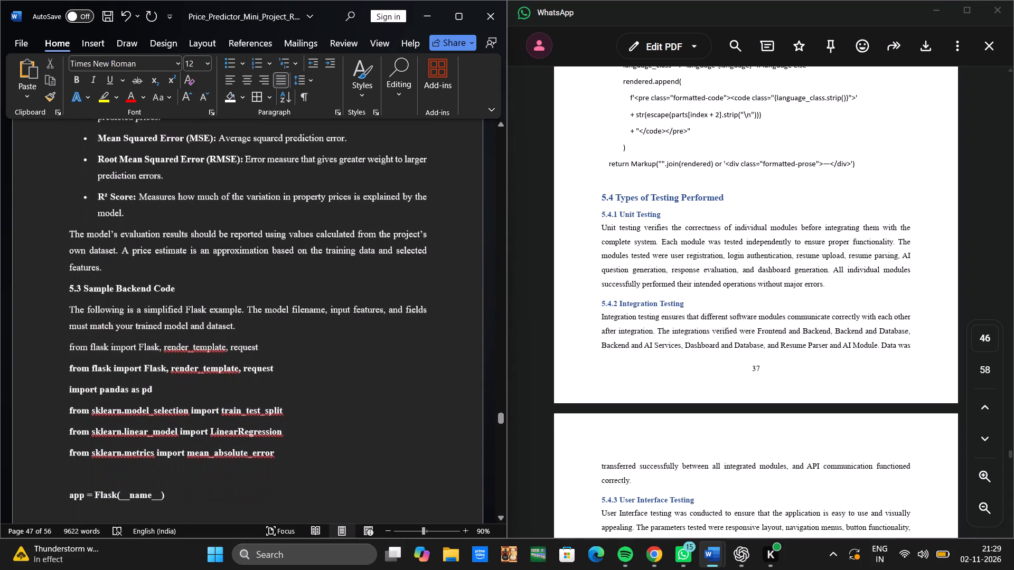
scroll(207, 239, up, 1)
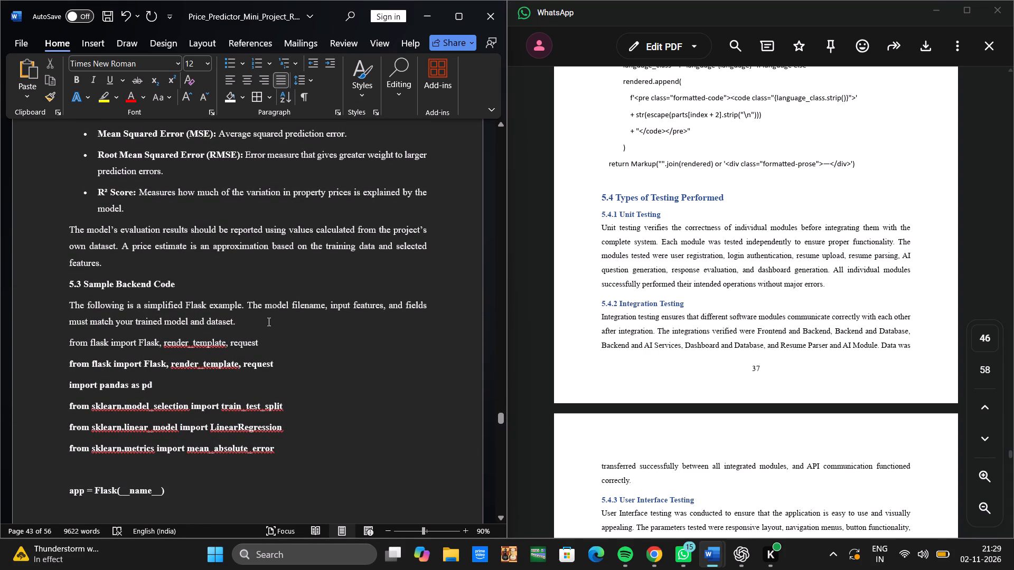
click(265, 339)
key(BackSpace)
key(BackSpace)
key(BackSpace)
key(BackSpace)
key(BackSpace)
key(BackSpace)
key(BackSpace)
key(BackSpace)
key(BackSpace)
key(BackSpace)
key(BackSpace)
key(BackSpace)
key(BackSpace)
key(BackSpace)
key(BackSpace)
key(BackSpace)
key(BackSpace)
key(BackSpace)
key(BackSpace)
key(BackSpace)
key(BackSpace)
key(BackSpace)
key(BackSpace)
key(BackSpace)
key(BackSpace)
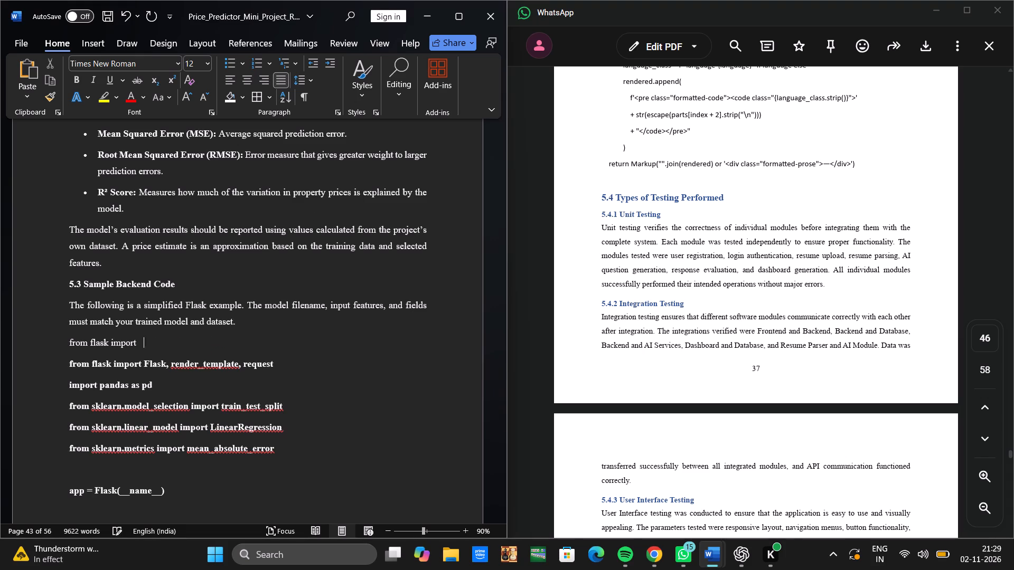
key(BackSpace)
key(BackSpace)
key(BackSpace)
key(BackSpace)
key(BackSpace)
key(BackSpace)
key(BackSpace)
key(BackSpace)
key(BackSpace)
key(BackSpace)
key(BackSpace)
key(BackSpace)
key(BackSpace)
key(BackSpace)
key(BackSpace)
key(BackSpace)
key(BackSpace)
key(BackSpace)
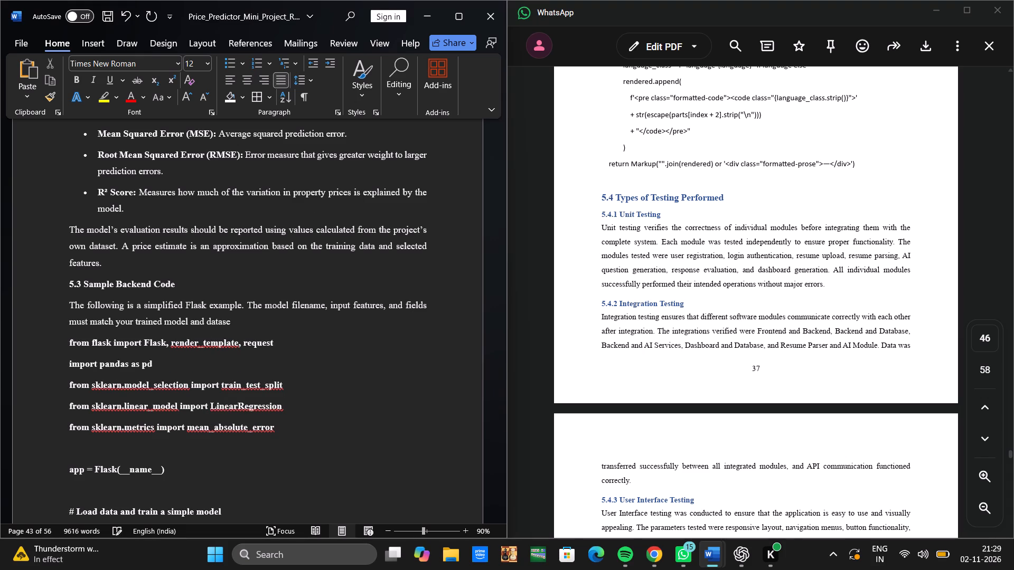
Return to section 5.5 Testing Results and check how the test case table sits across the page break.
scroll(265, 339, down, 10)
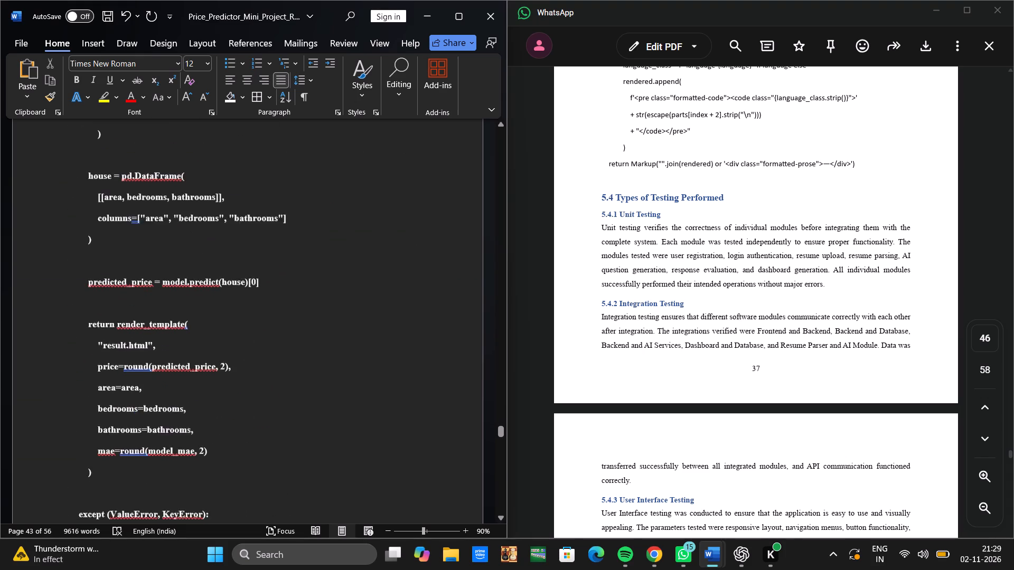
scroll(265, 339, down, 6)
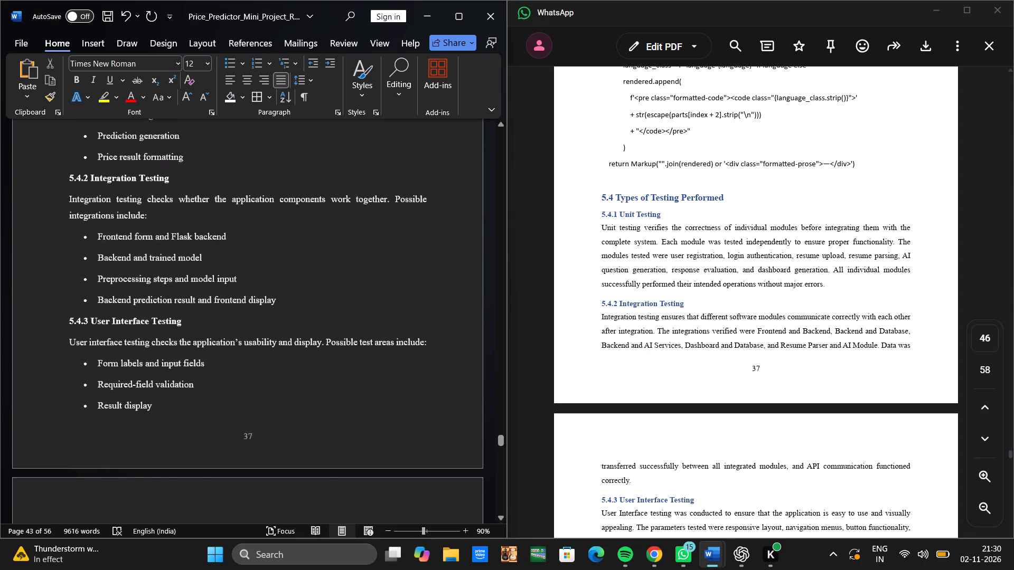
scroll(265, 339, down, 6)
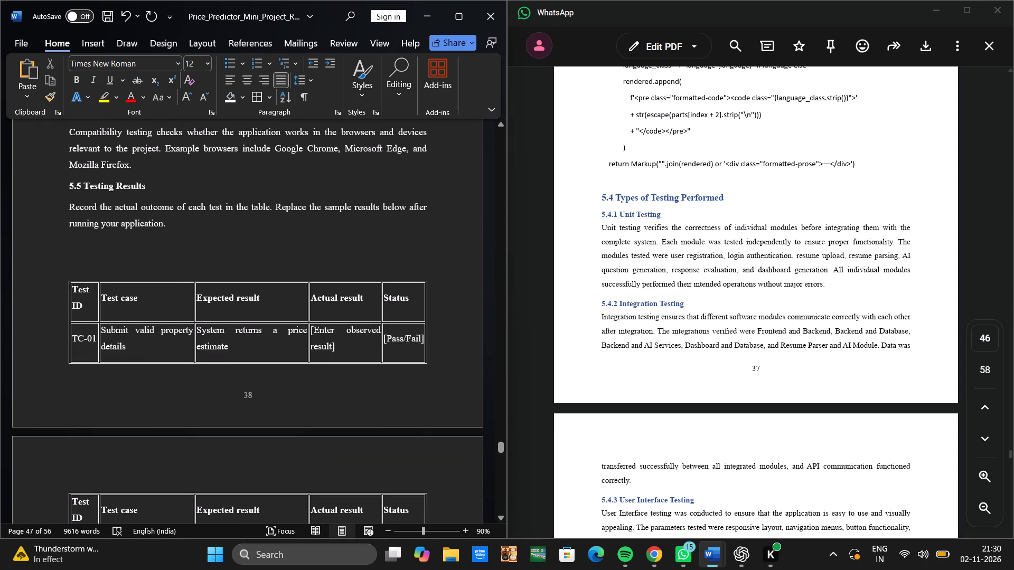
Insert another blank line after the section 5.5 Testing Results introduction to push the whole test case table onto the following page.
click(205, 228)
key(Return)
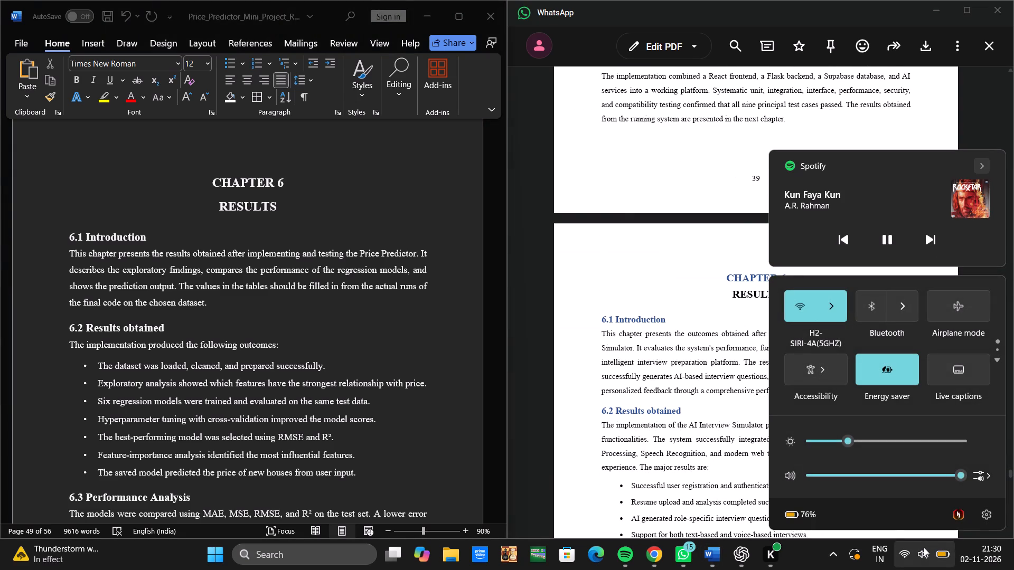
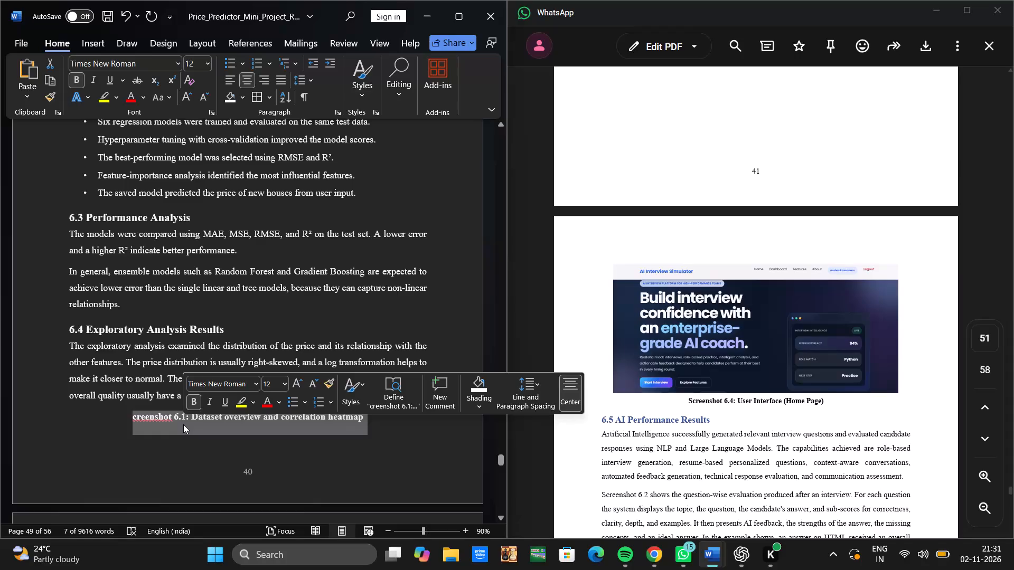
Delete the caption "Screenshot 6.1: Dataset overview and correlation heatmap" below the section 6.4 Exploratory Analysis Results paragraph.
key(BackSpace)
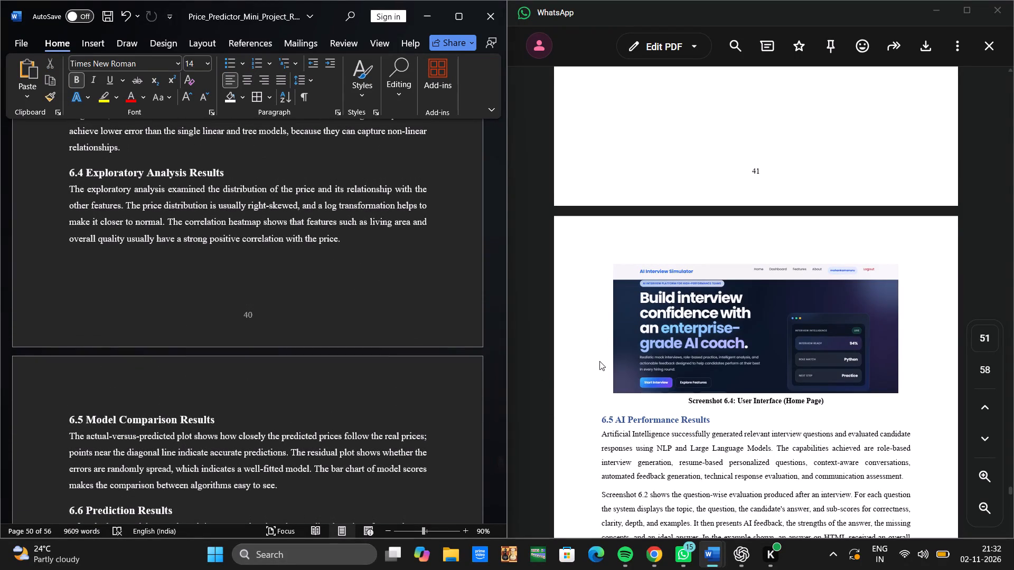
Check in the reference PDF how section 6.4 User Interface Results and its home page screenshot are laid out across pages.
scroll(599, 361, up, 1)
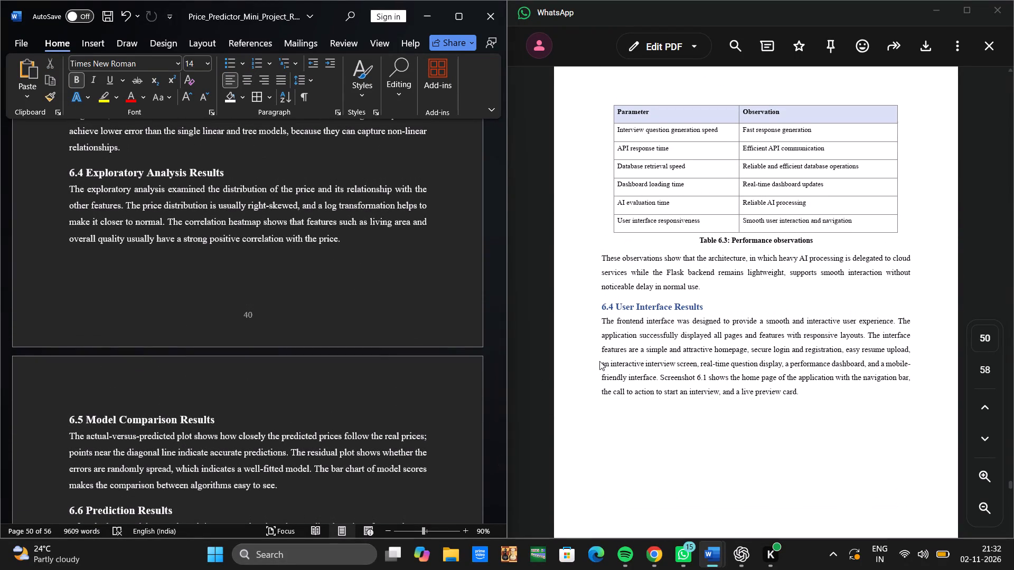
scroll(599, 361, down, 2)
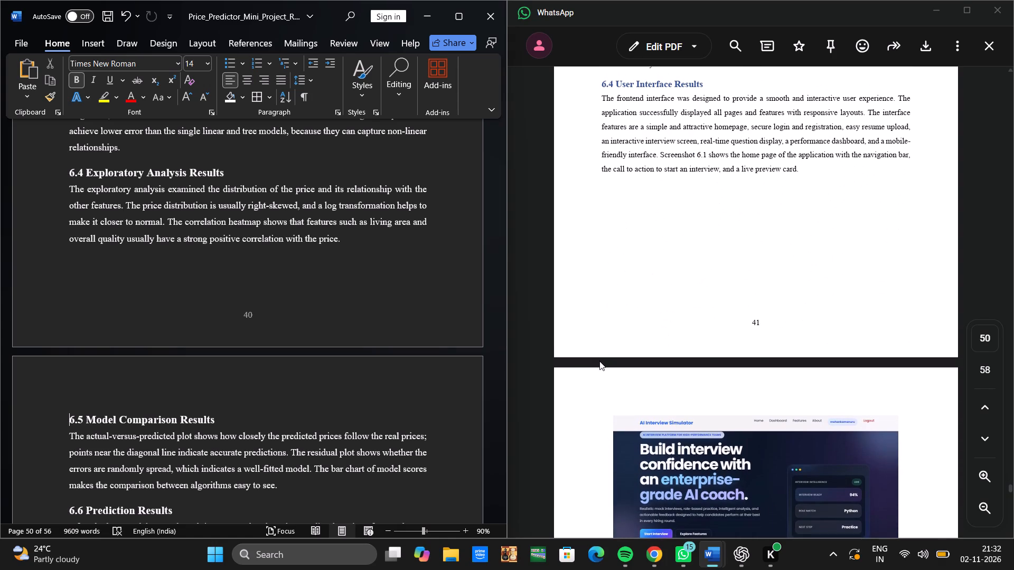
scroll(599, 361, down, 1)
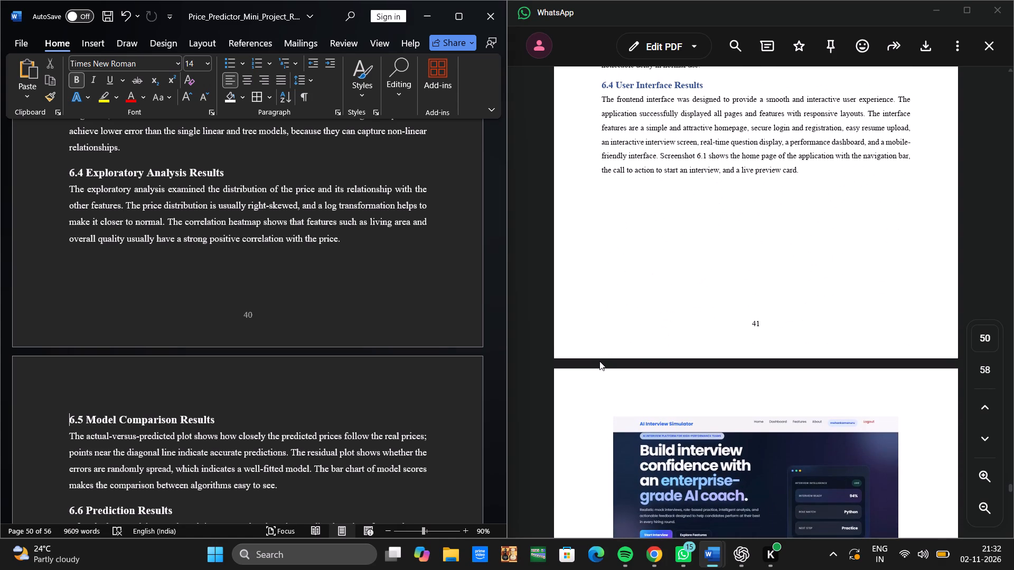
Review the reference PDF's Chapter 6 result sections and how their screenshot captions are numbered after the section.
scroll(599, 361, down, 1)
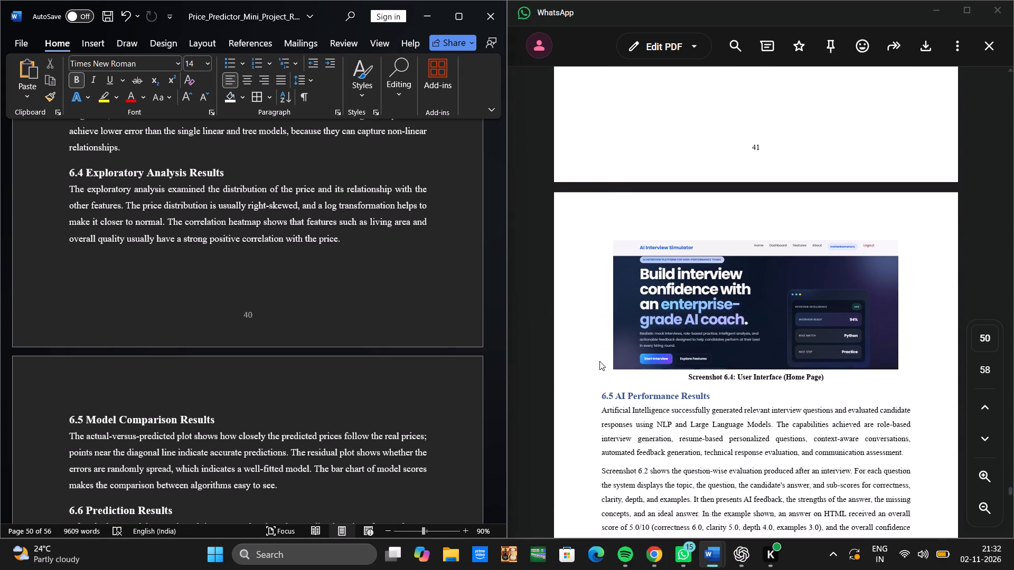
scroll(599, 361, down, 3)
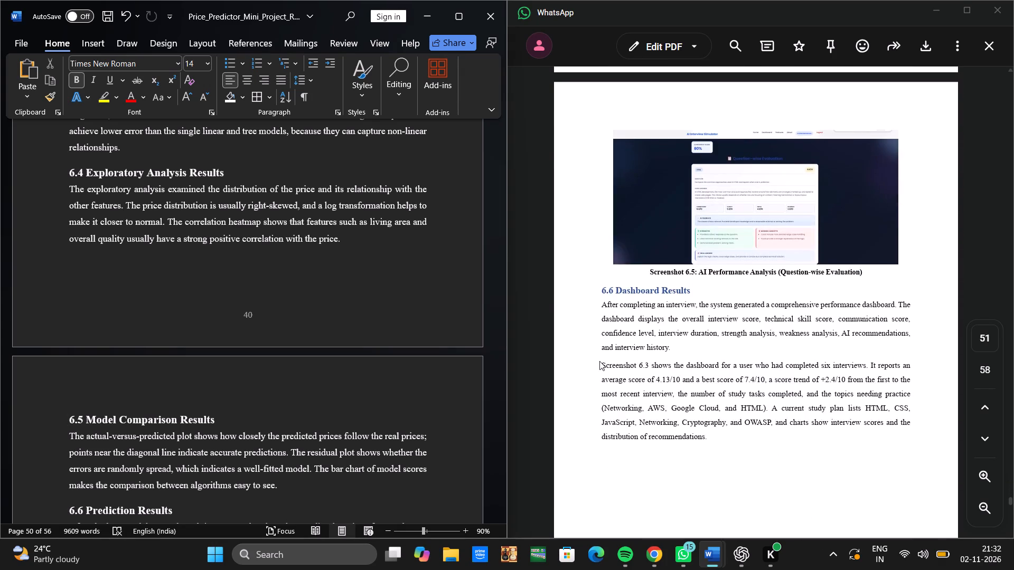
scroll(599, 361, down, 3)
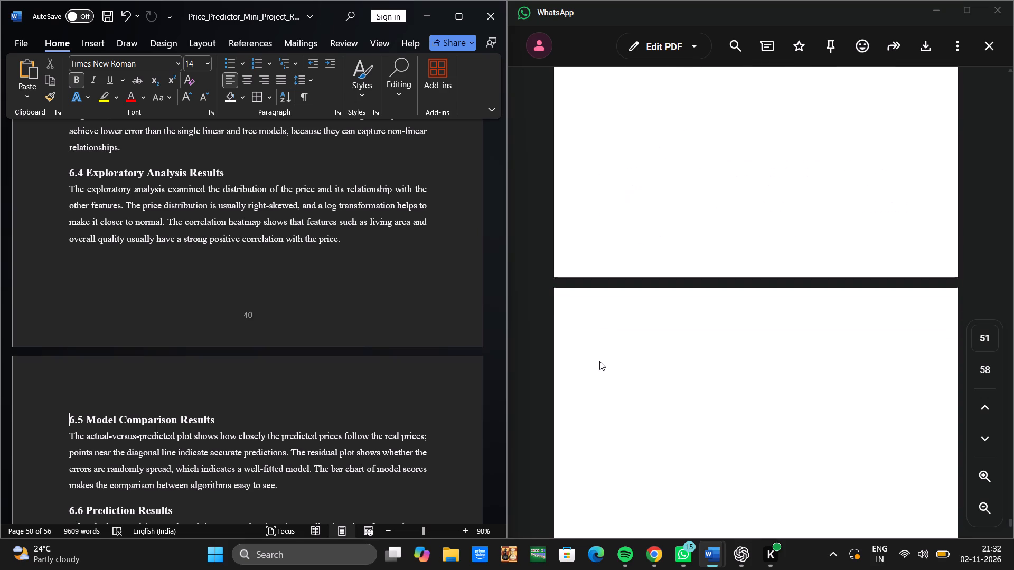
scroll(599, 361, down, 2)
scroll(599, 361, up, 2)
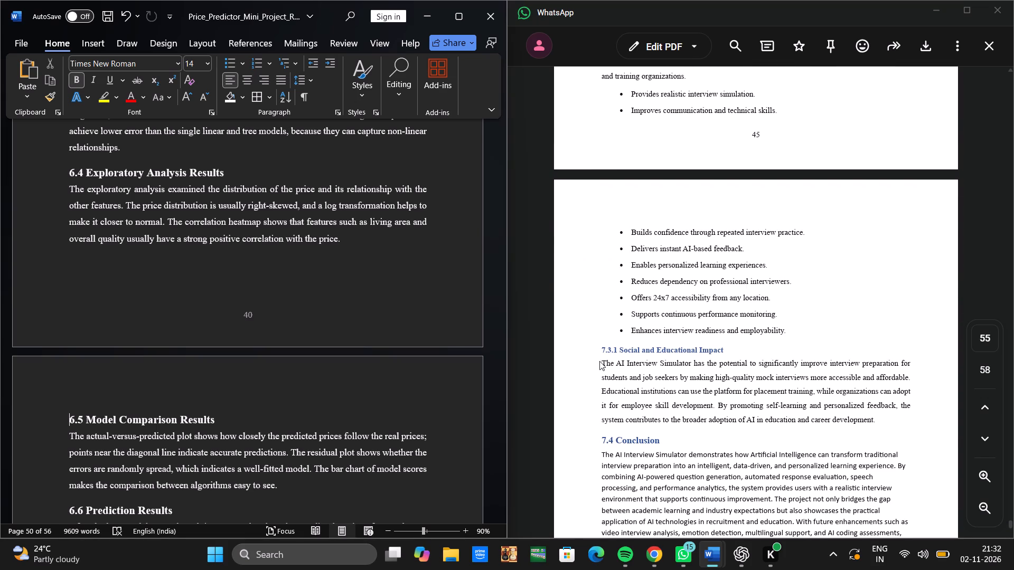
scroll(599, 361, up, 11)
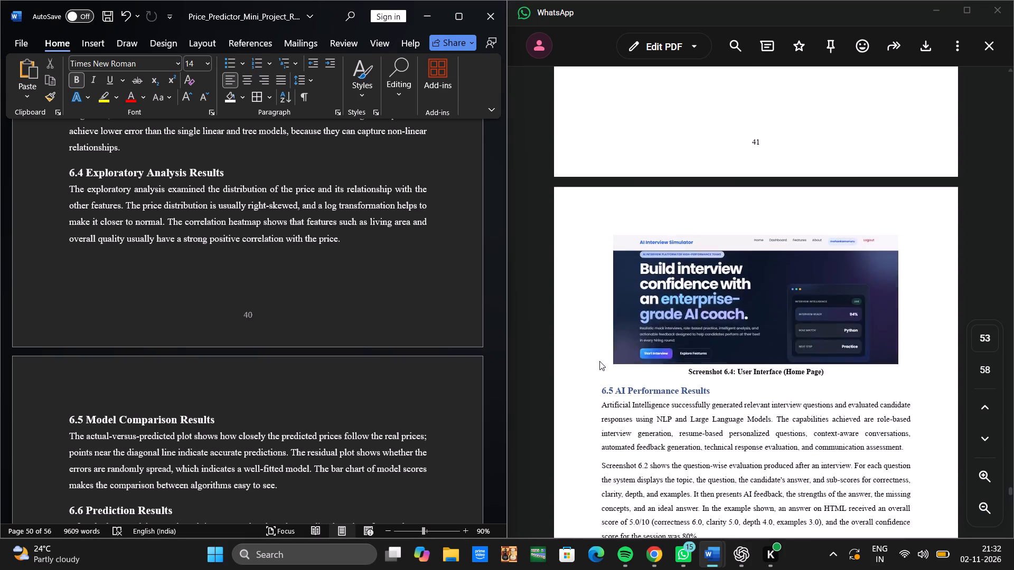
scroll(599, 361, up, 1)
Change the number in the apartment prediction screenshot caption under section 6.6 Prediction Results to 6.6.
scroll(260, 344, down, 1)
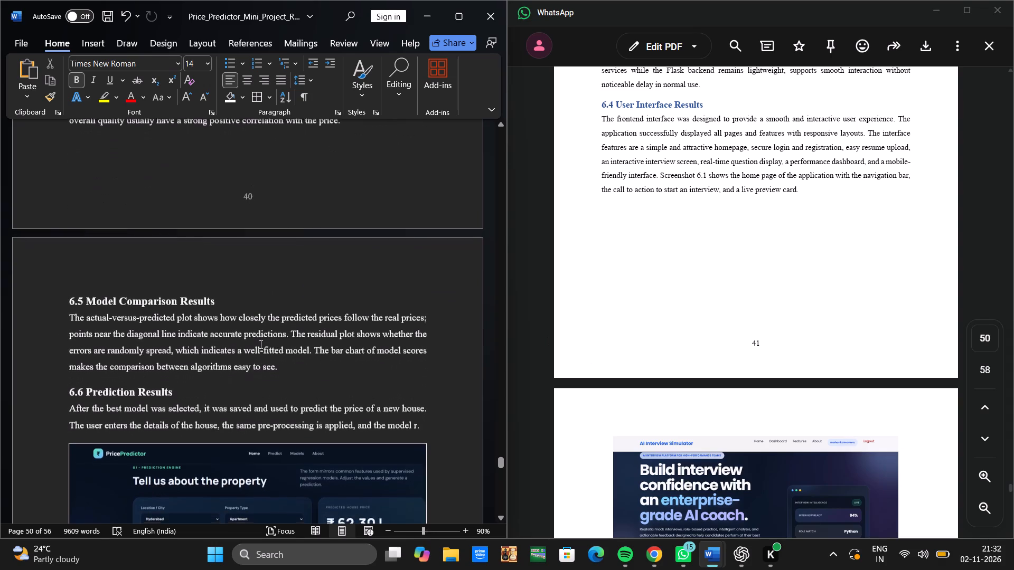
scroll(260, 344, down, 2)
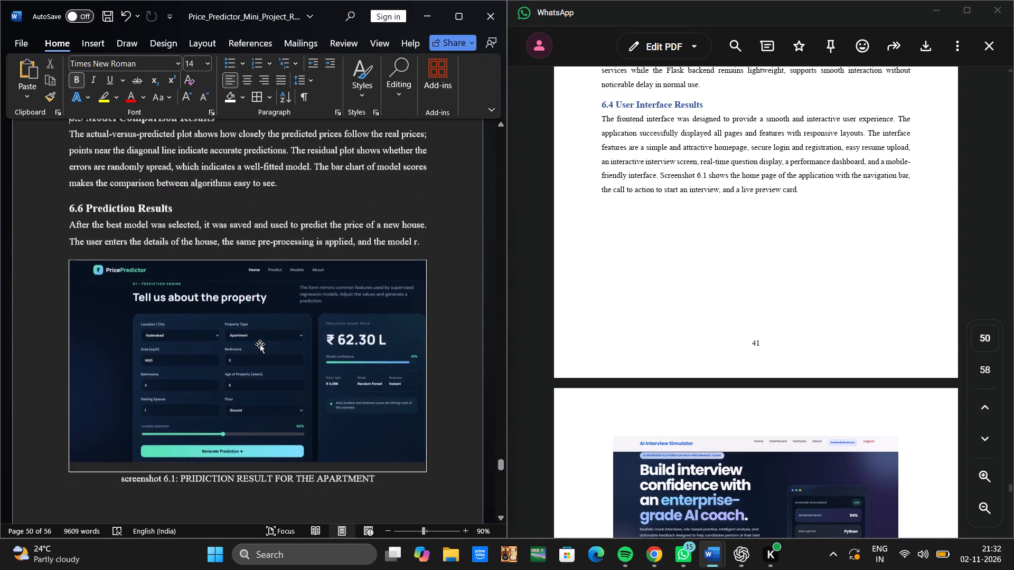
scroll(260, 344, down, 1)
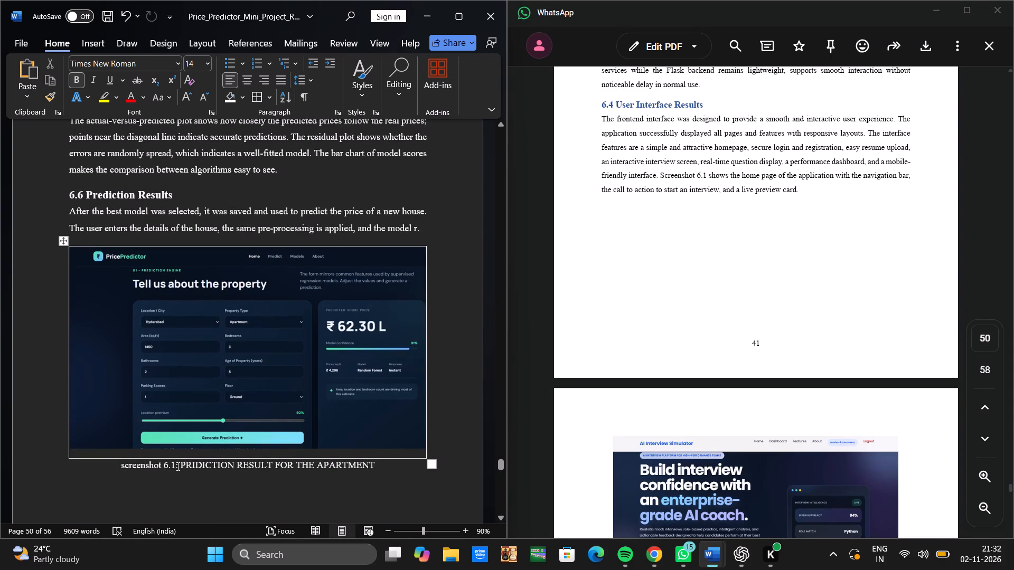
scroll(696, 393, down, 1)
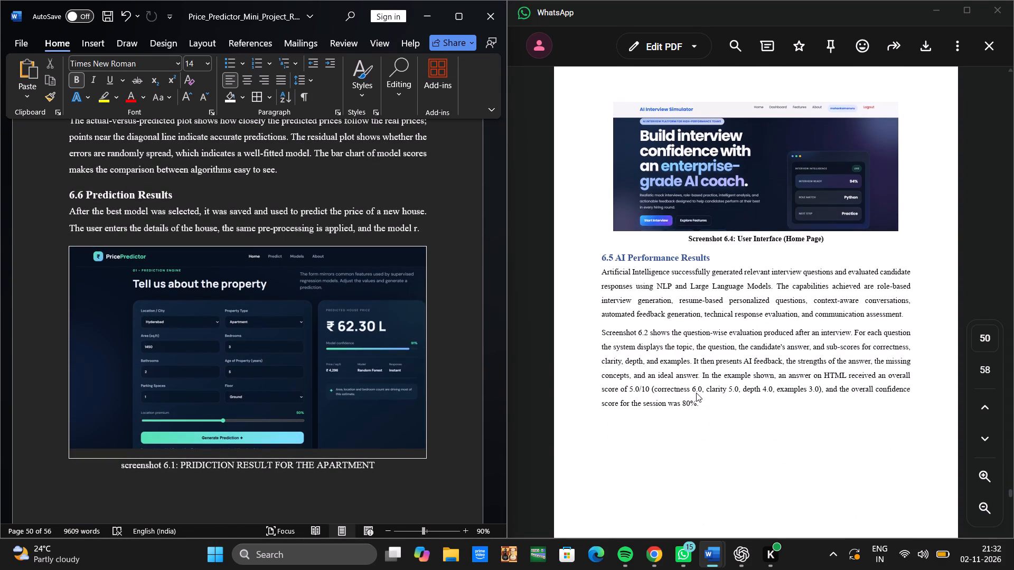
scroll(696, 393, down, 2)
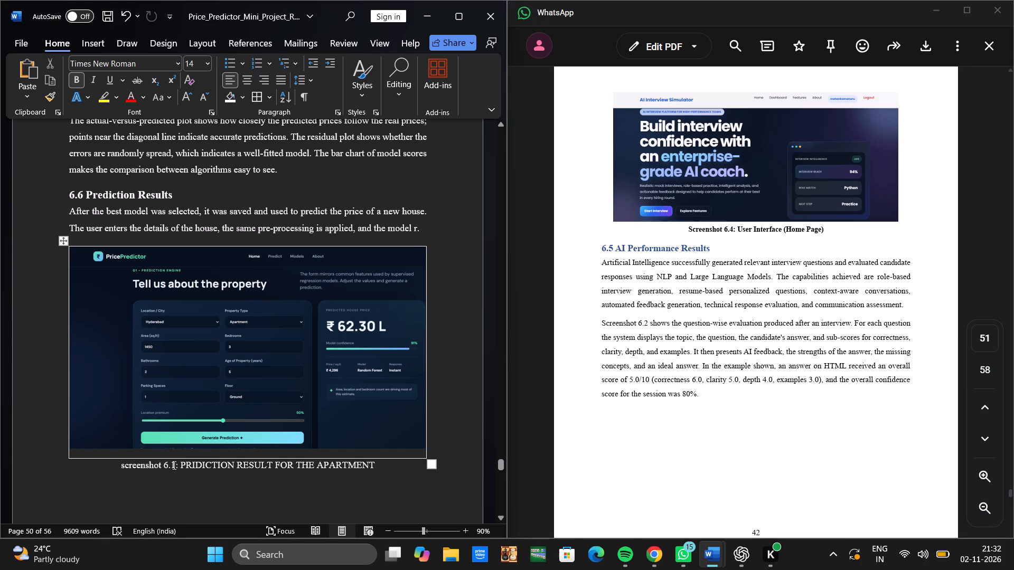
click(173, 465)
key(BackSpace)
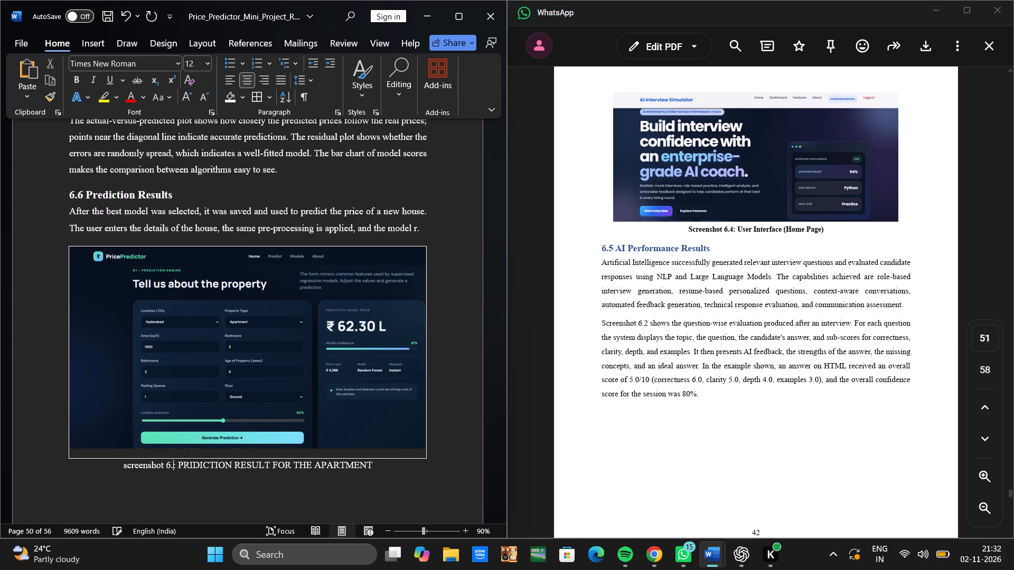
key(6)
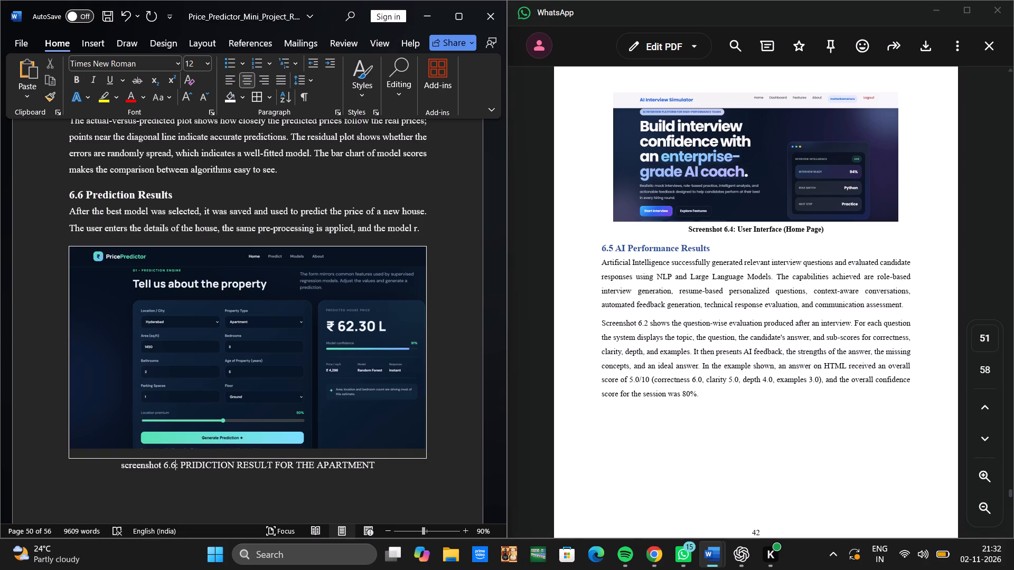
scroll(173, 465, down, 5)
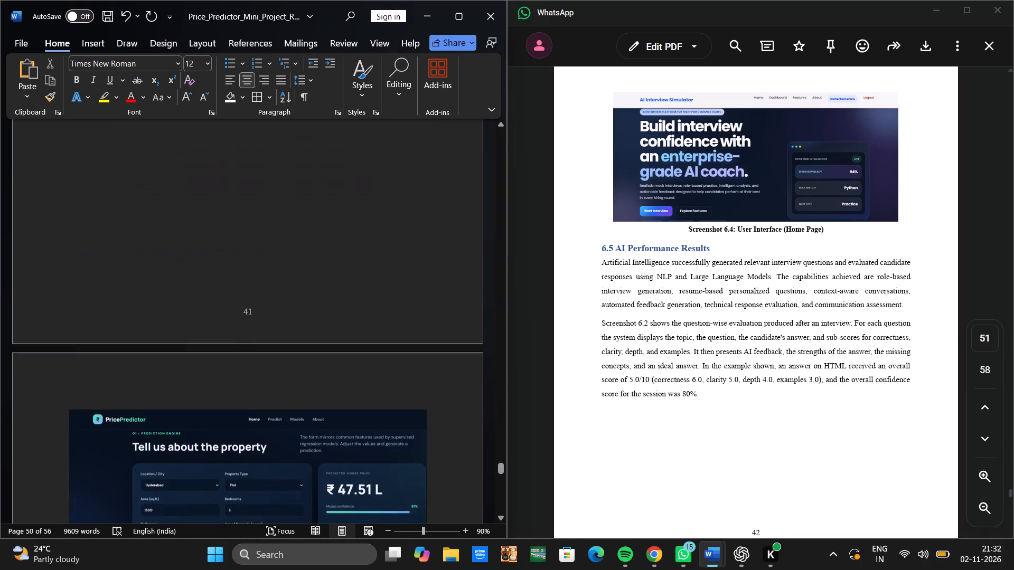
scroll(173, 465, down, 3)
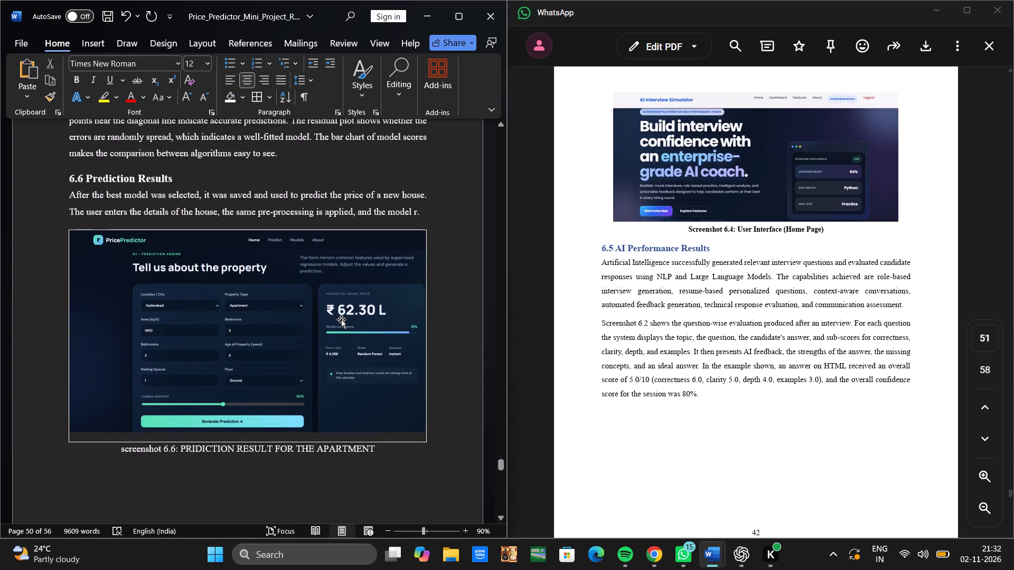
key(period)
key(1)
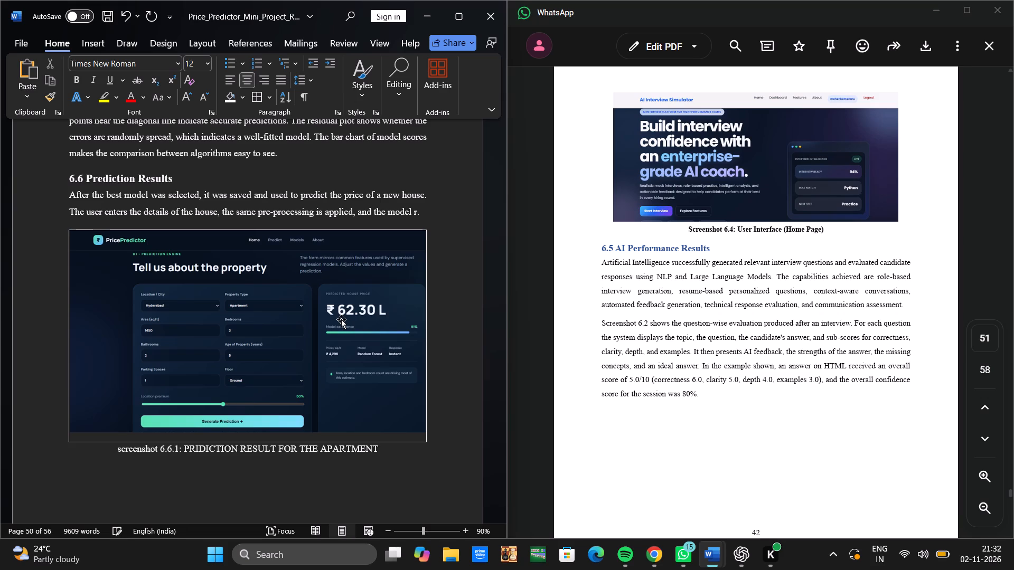
Change the number in the plot prediction screenshot caption to 6.6.2.
scroll(341, 319, down, 3)
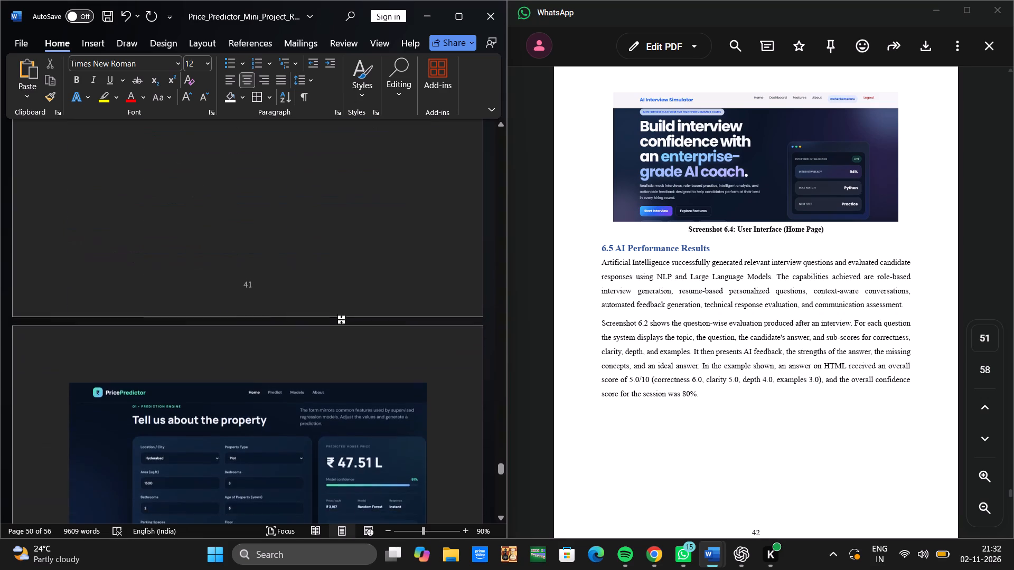
scroll(341, 319, down, 2)
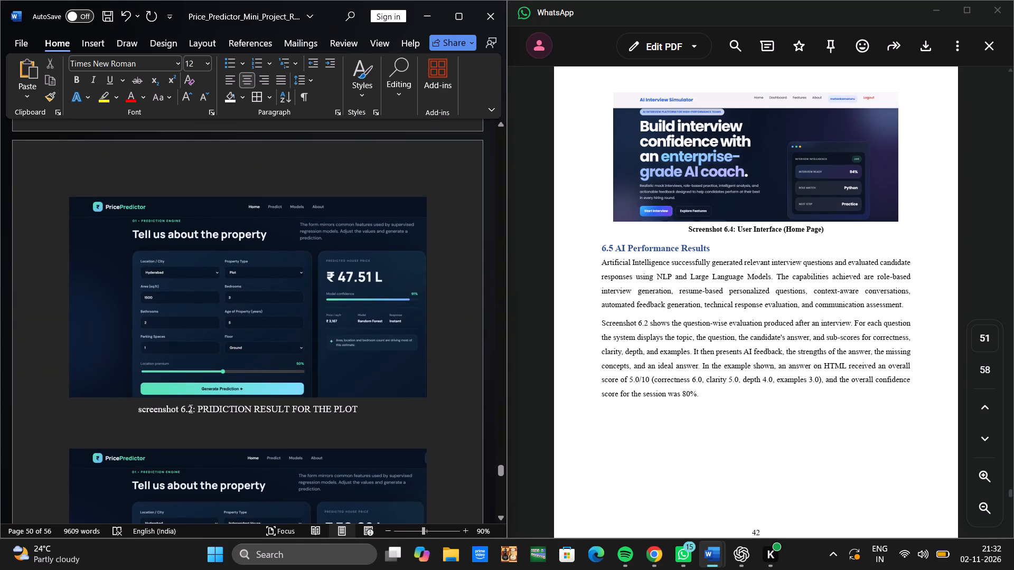
click(189, 408)
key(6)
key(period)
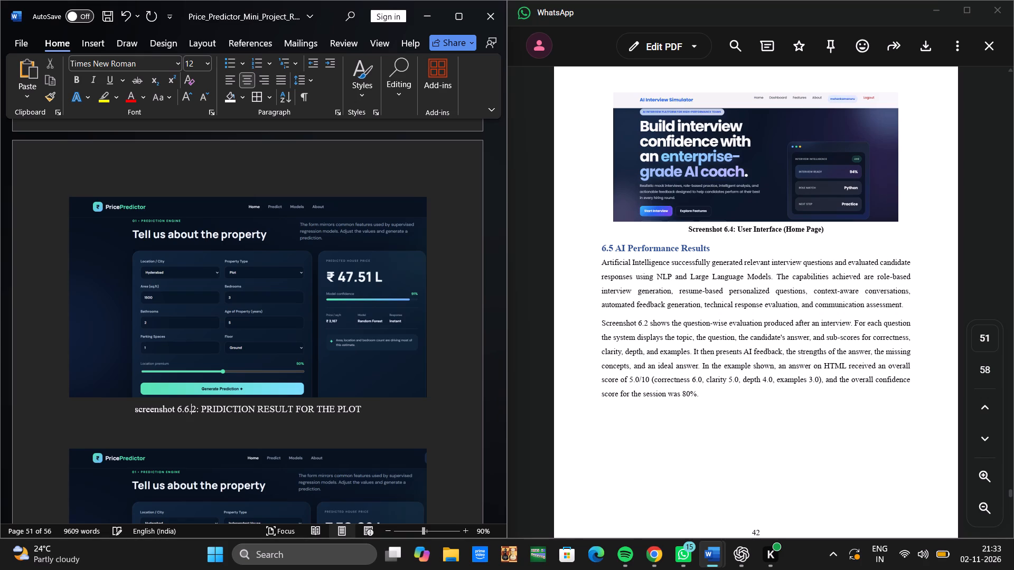
Change the number in the independent house prediction screenshot caption to 6.6.3.
scroll(194, 404, down, 4)
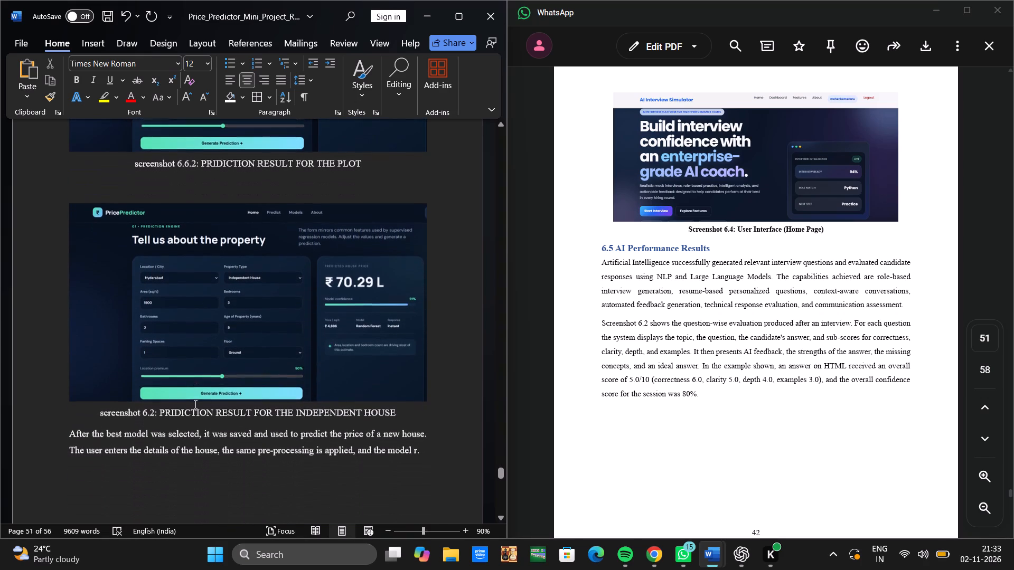
scroll(194, 404, down, 1)
click(147, 411)
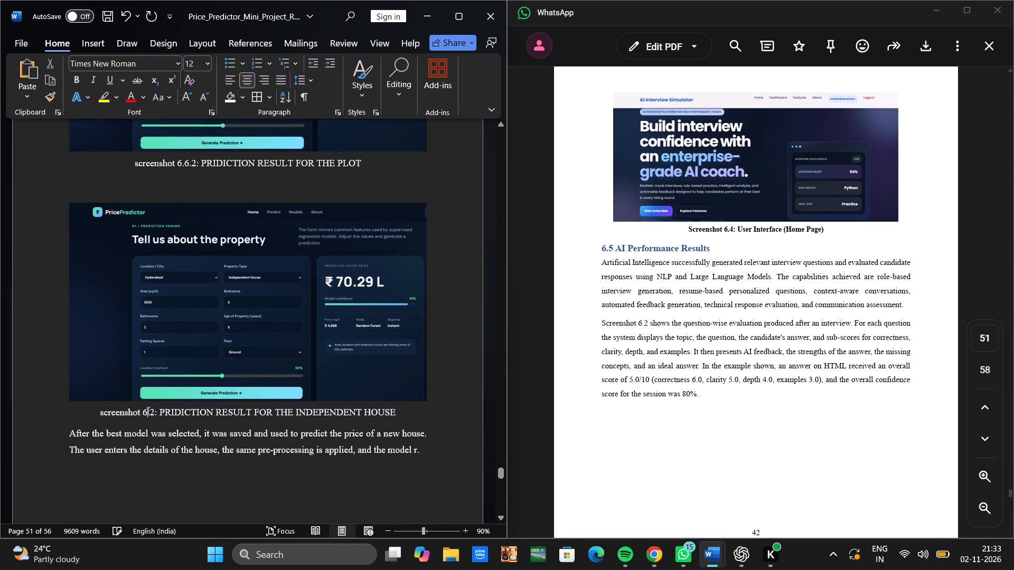
key(Right)
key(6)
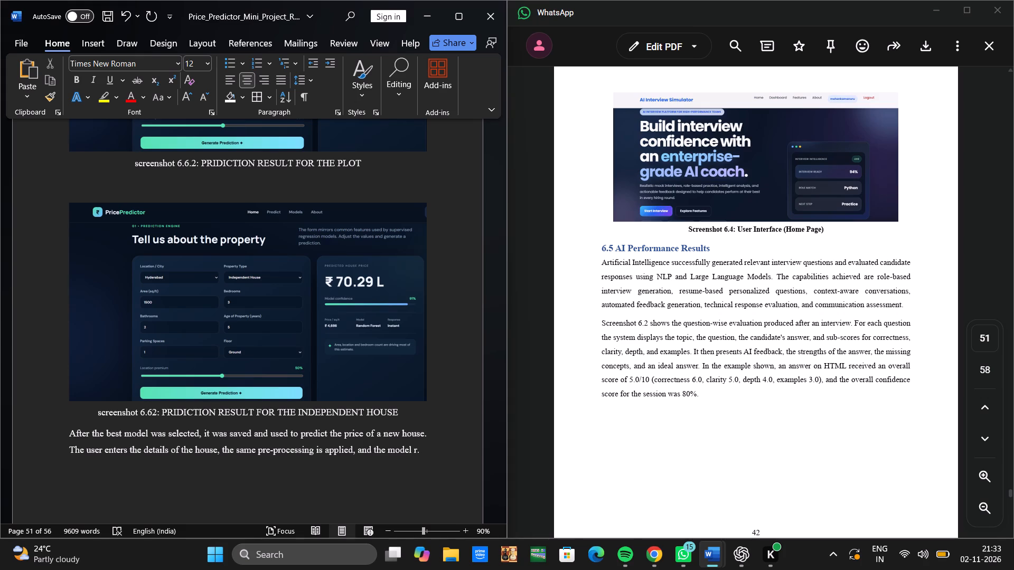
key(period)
key(Right)
key(BackSpace)
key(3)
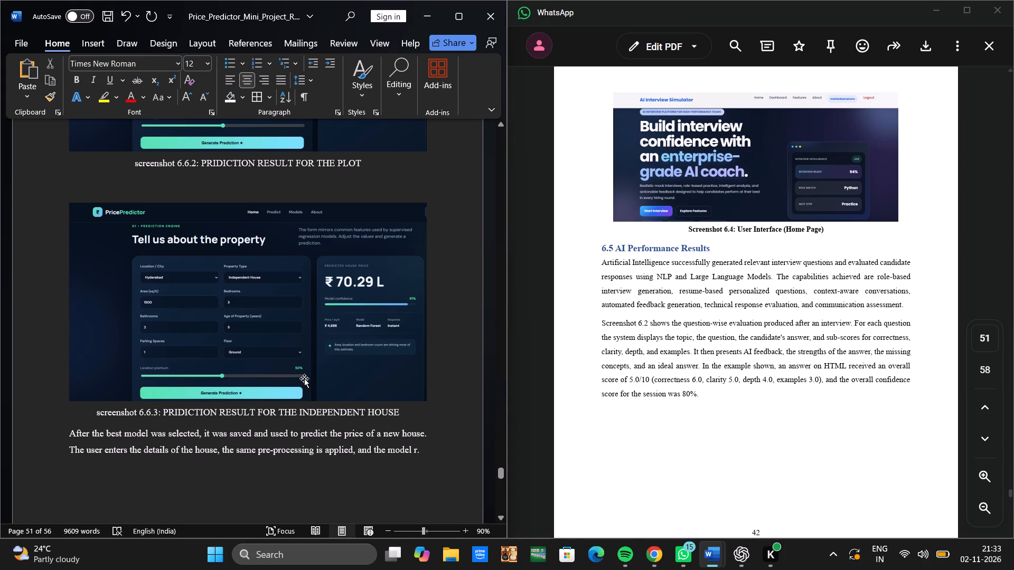
Renumber the Comparative Analysis table caption above section 6.7 Conclusion as Table 6.6.
scroll(304, 378, down, 1)
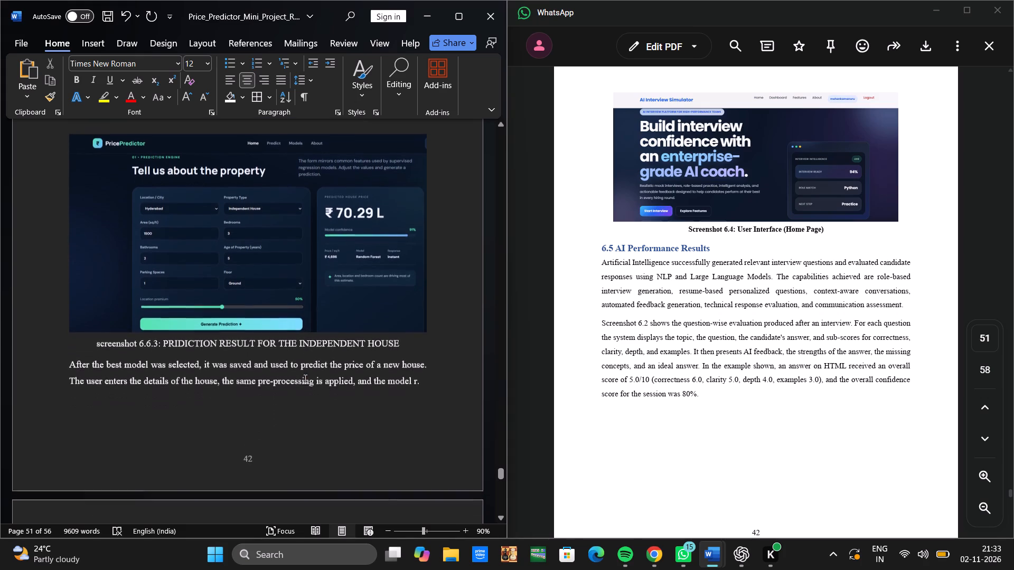
scroll(304, 378, down, 3)
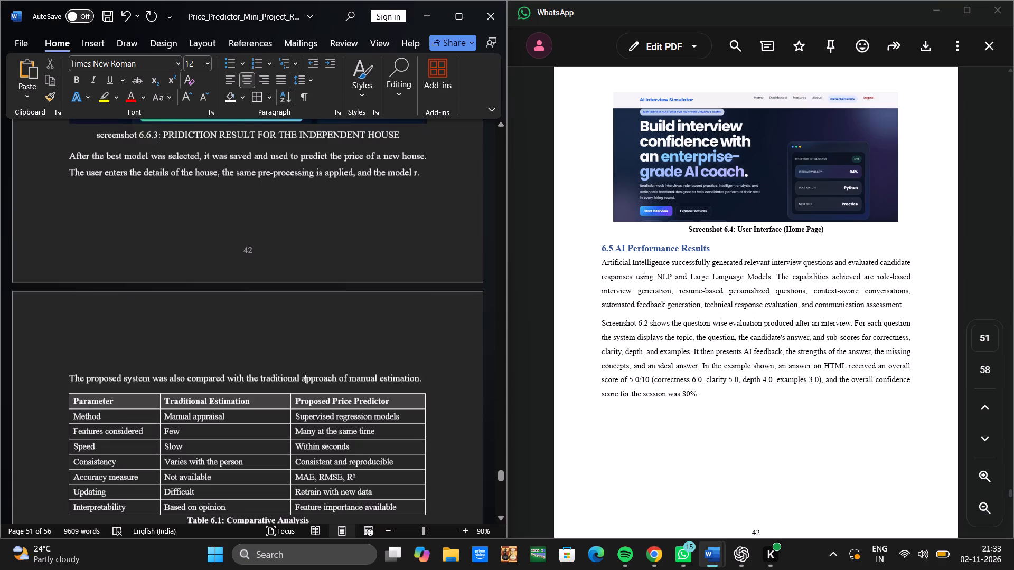
scroll(304, 378, down, 1)
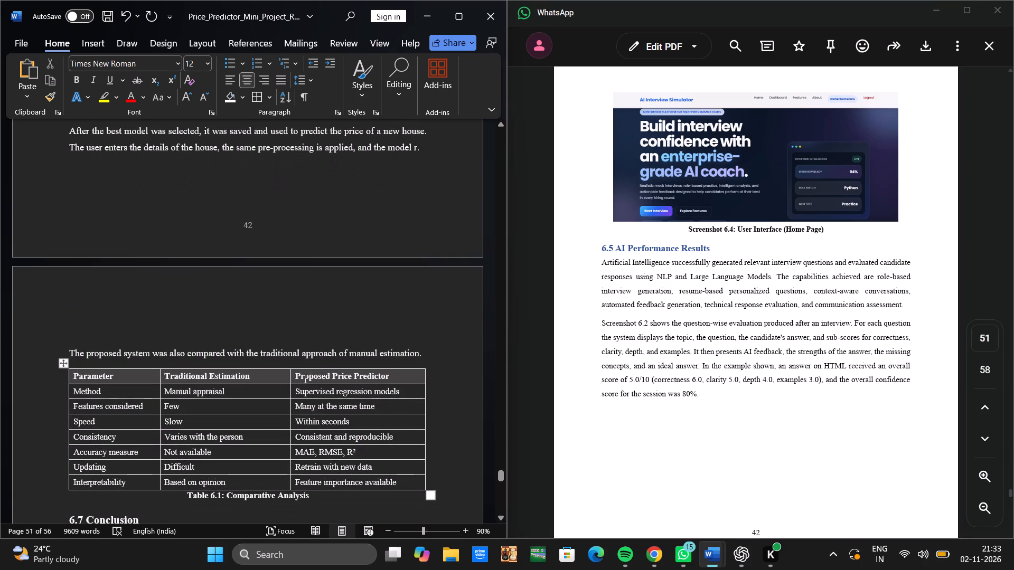
click(222, 495)
key(BackSpace)
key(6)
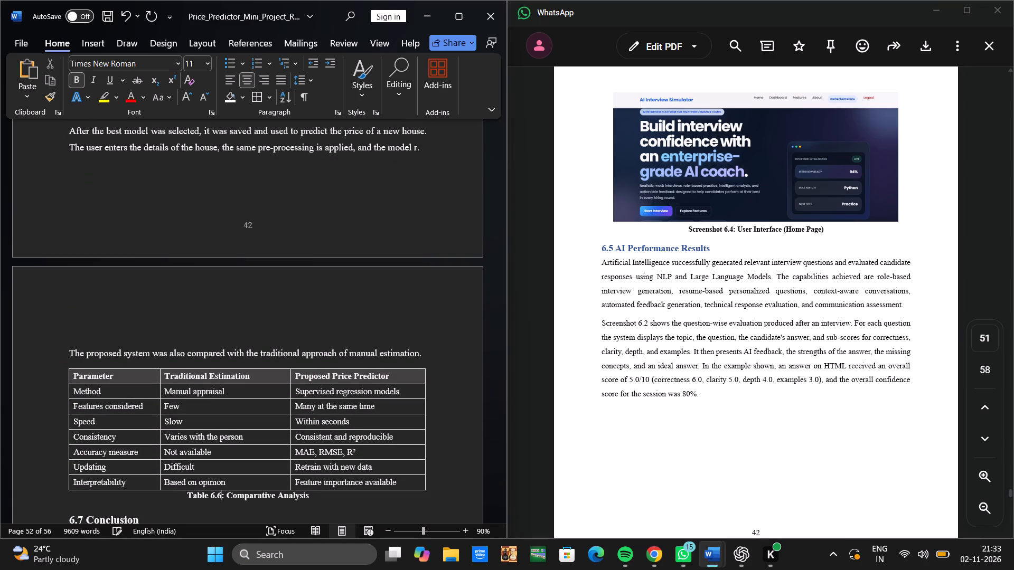
Look back through the report's Chapter 6 from the comparison table to section 6.3, checking captions and page layout.
scroll(222, 495, up, 5)
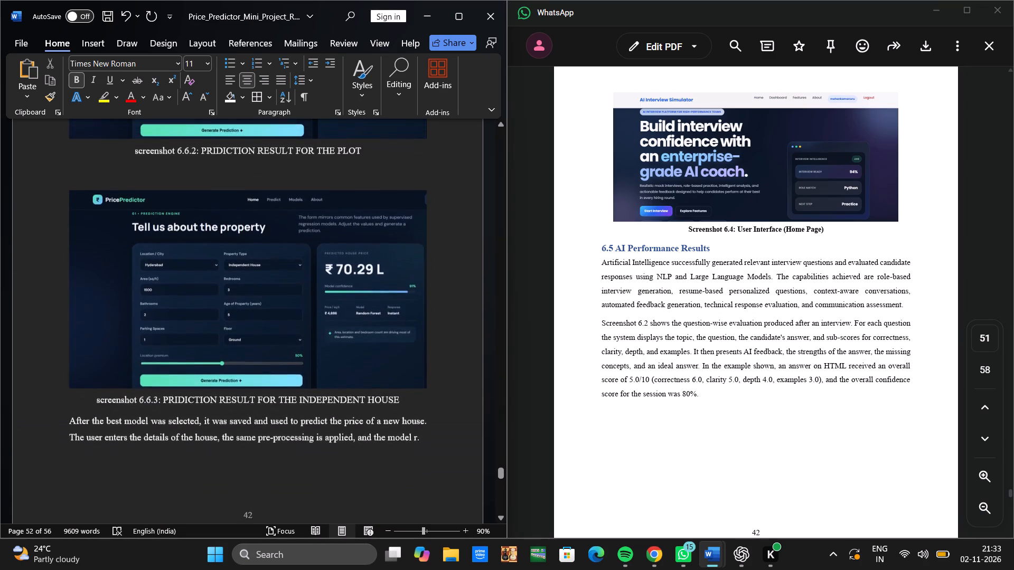
scroll(222, 495, up, 6)
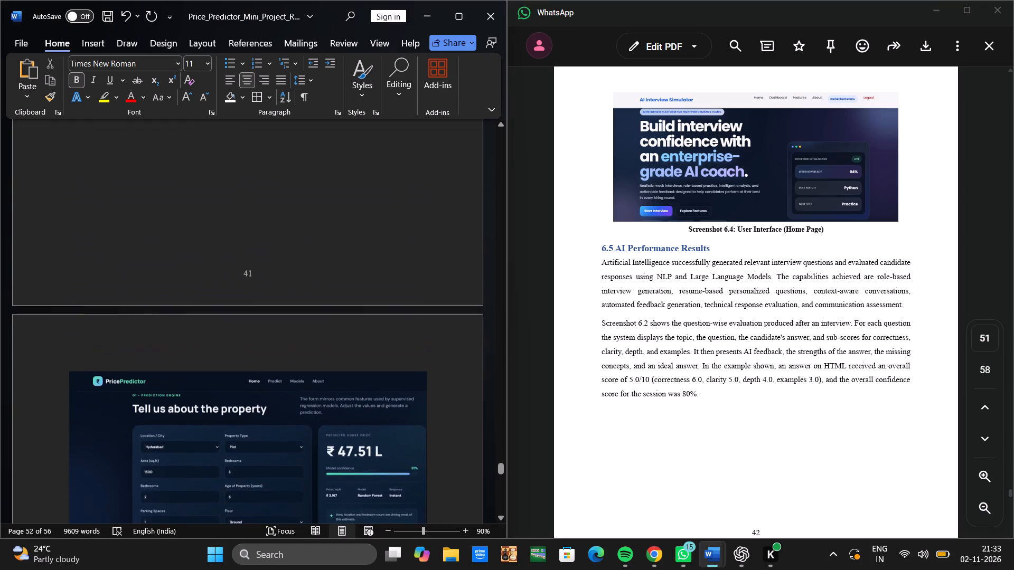
scroll(222, 495, up, 5)
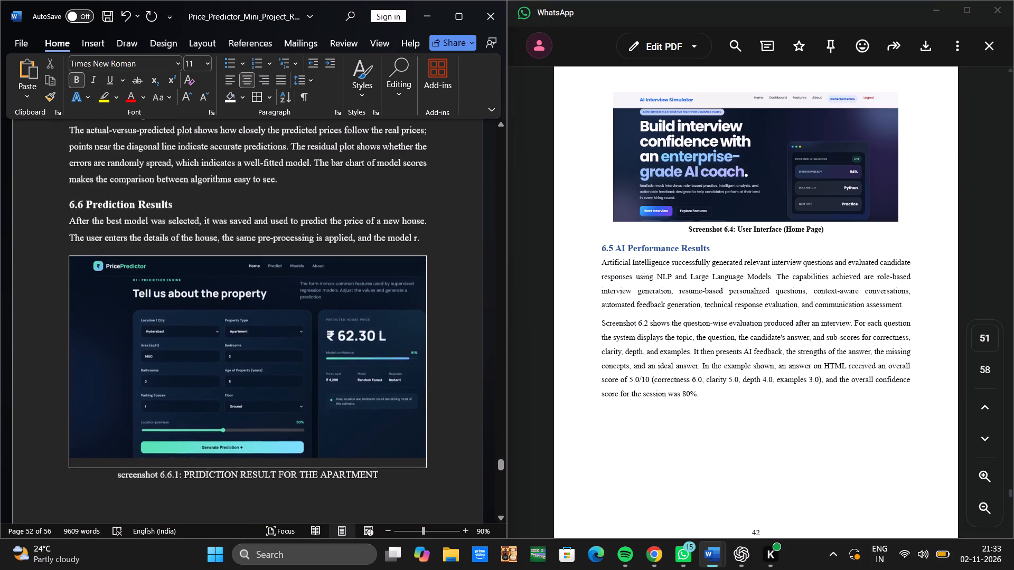
scroll(222, 495, up, 3)
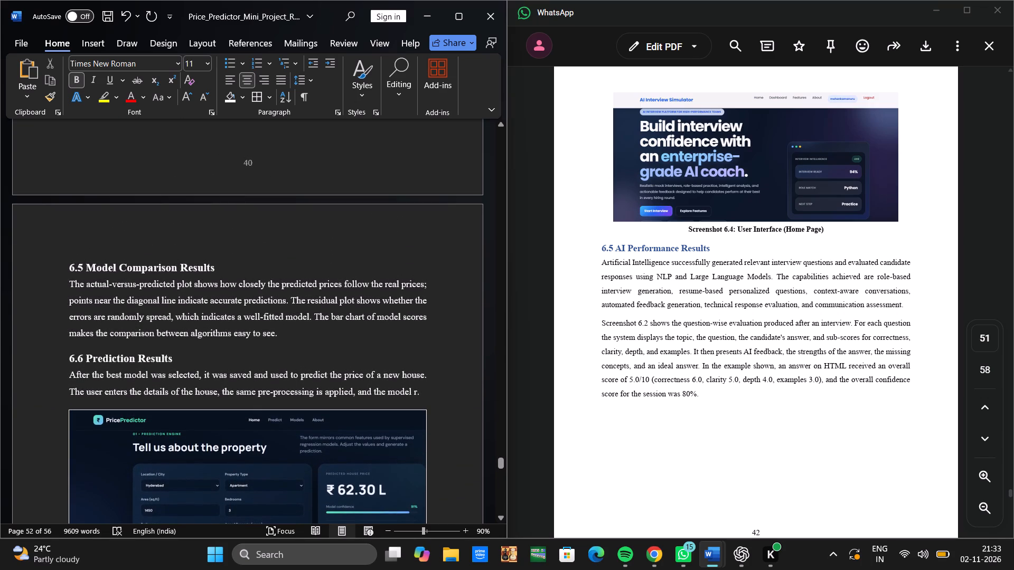
scroll(222, 495, up, 2)
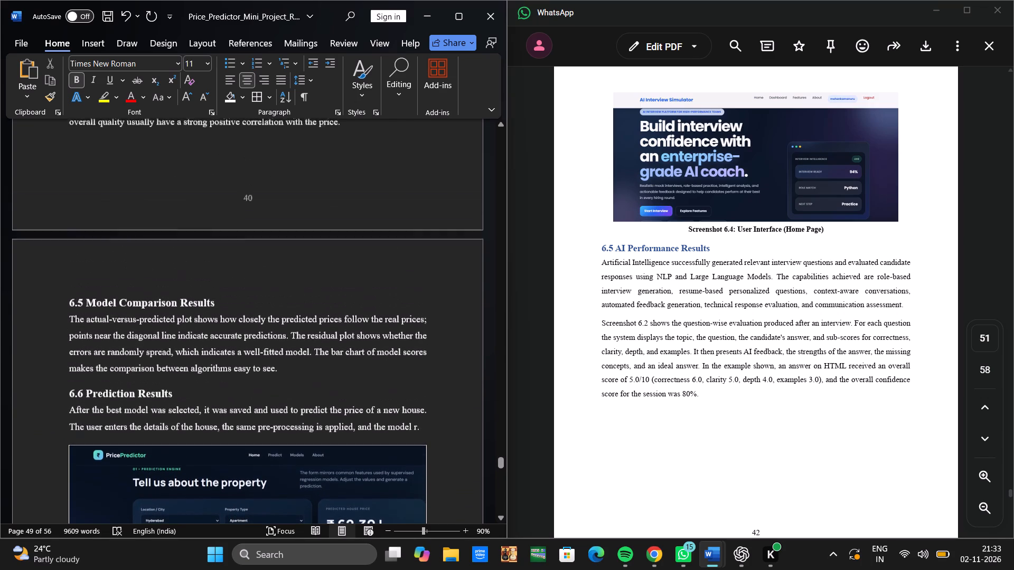
scroll(222, 495, up, 3)
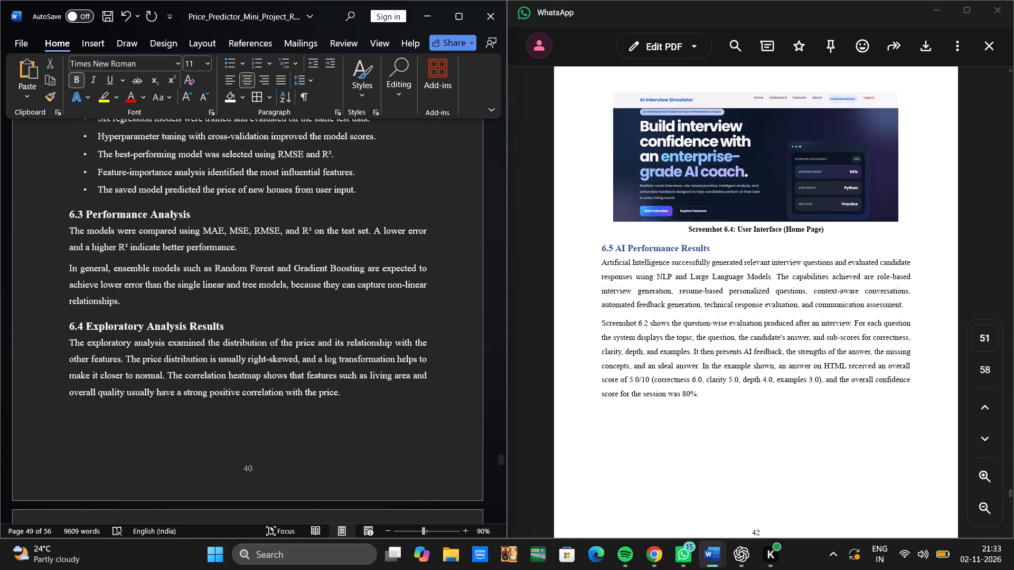
Examine how the reference PDF captions and places its tables and screenshots in sections 6.3 Performance Analysis to 6.6 Dashboard Results.
scroll(677, 472, up, 1)
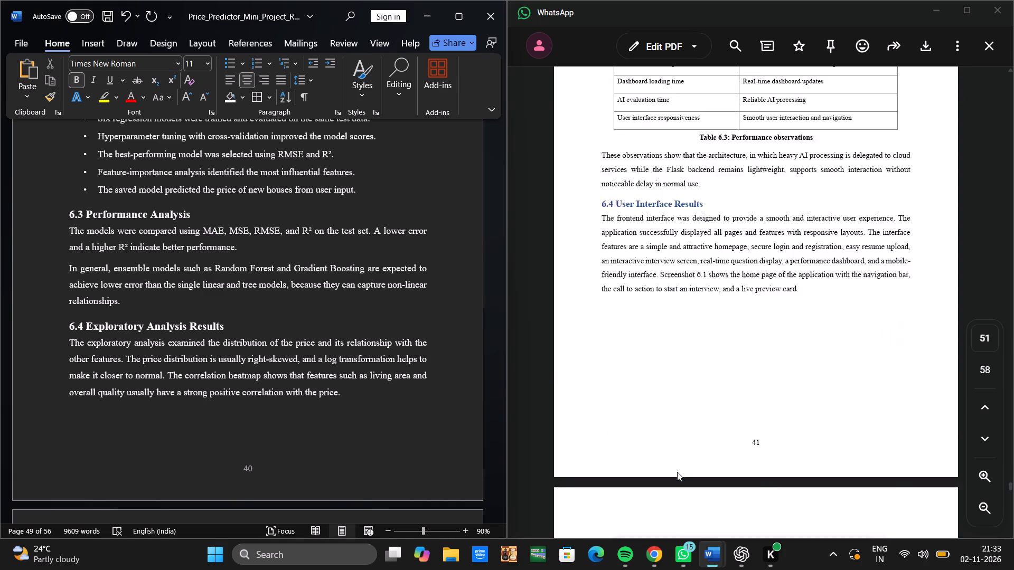
scroll(677, 472, up, 4)
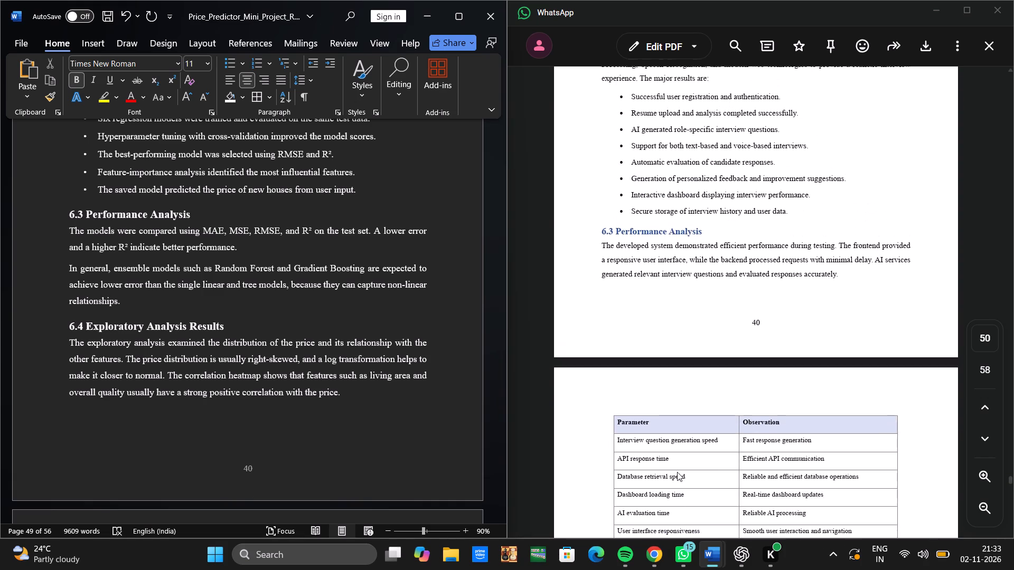
scroll(677, 472, up, 3)
scroll(677, 472, down, 1)
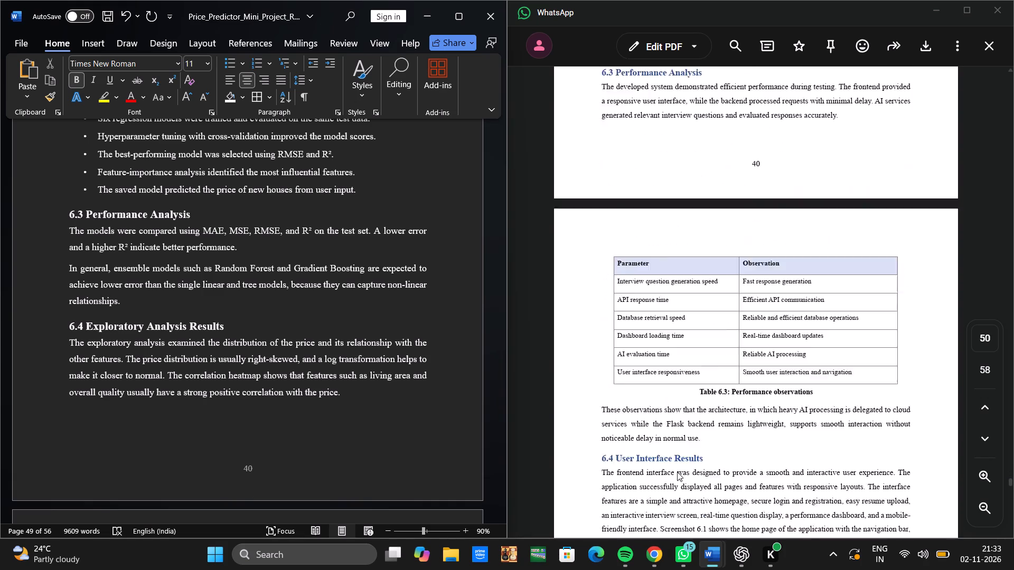
scroll(677, 472, down, 3)
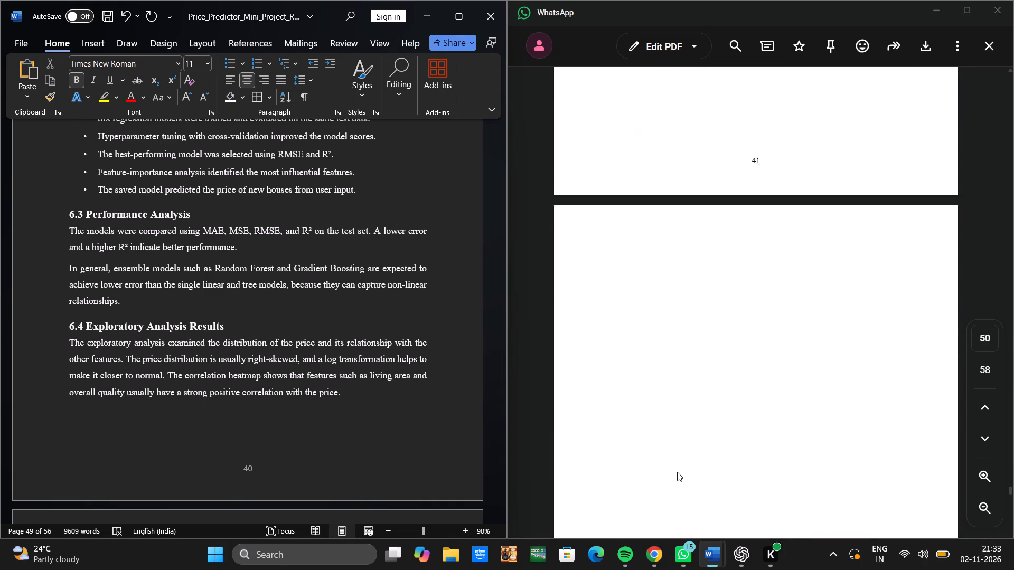
scroll(677, 472, down, 3)
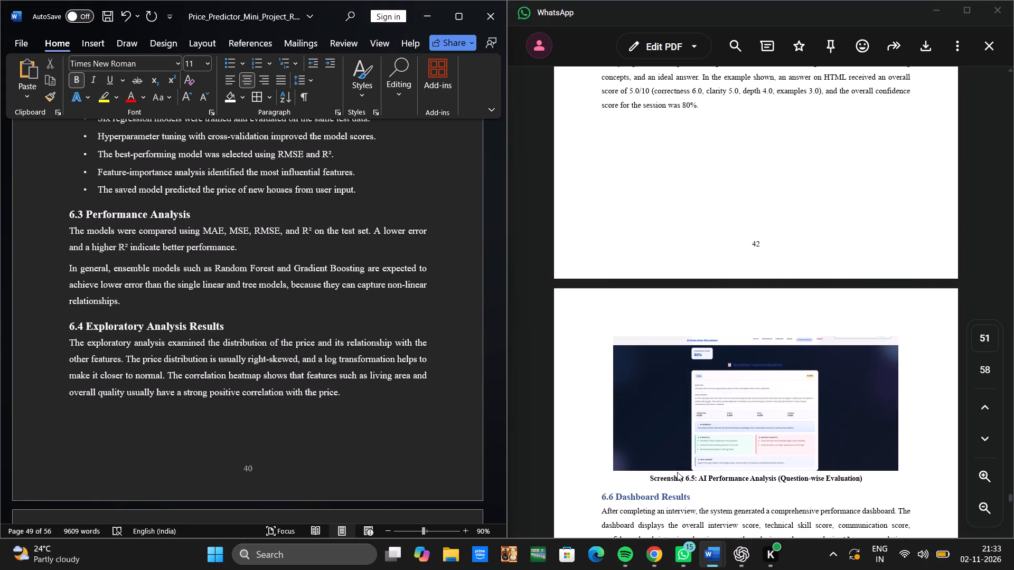
scroll(677, 472, down, 2)
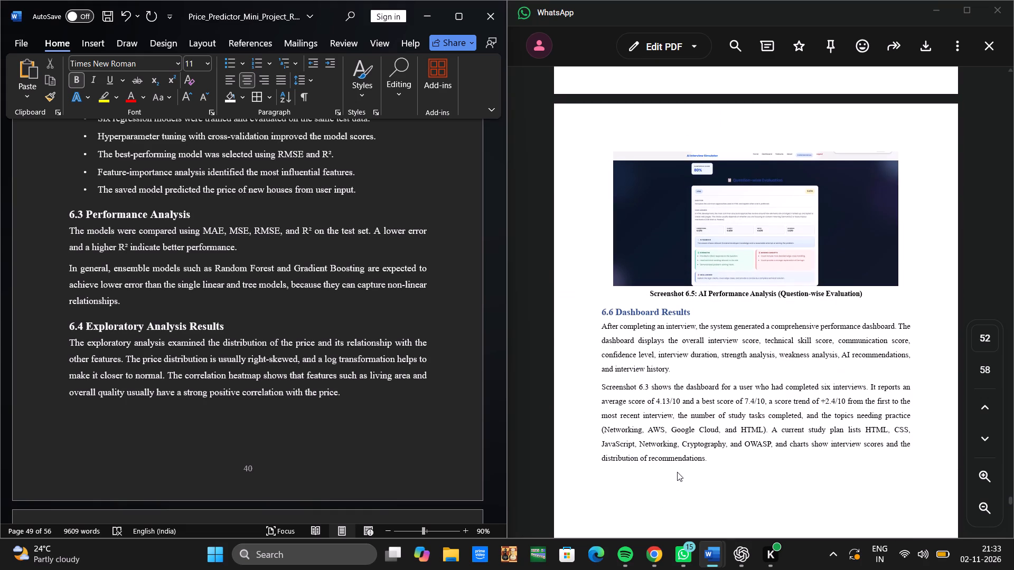
scroll(677, 472, down, 1)
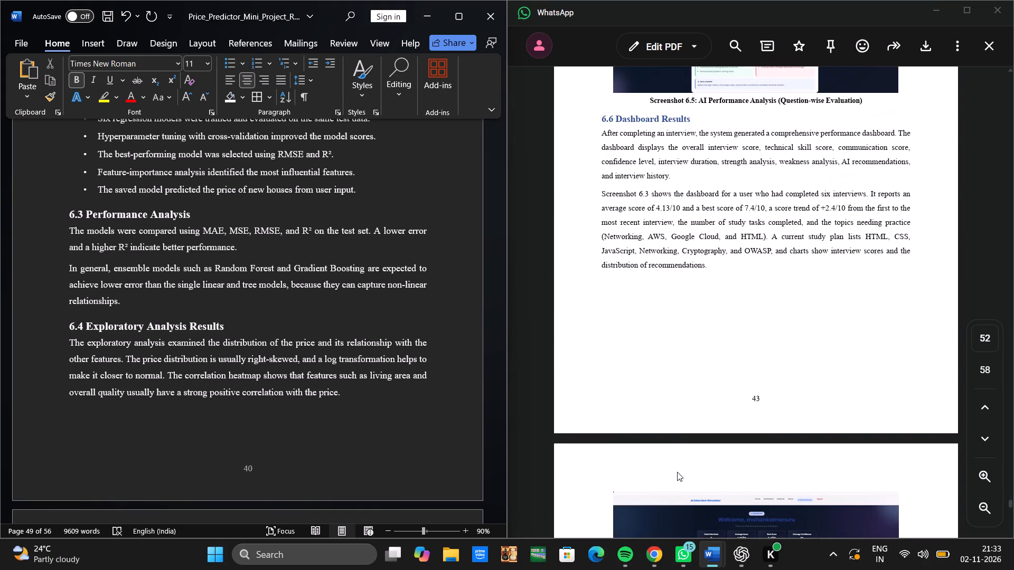
Recheck the report's sections 6.5 and 6.6, examining the prediction screenshots, their captions and the text that follows them.
scroll(677, 472, down, 1)
scroll(404, 464, down, 1)
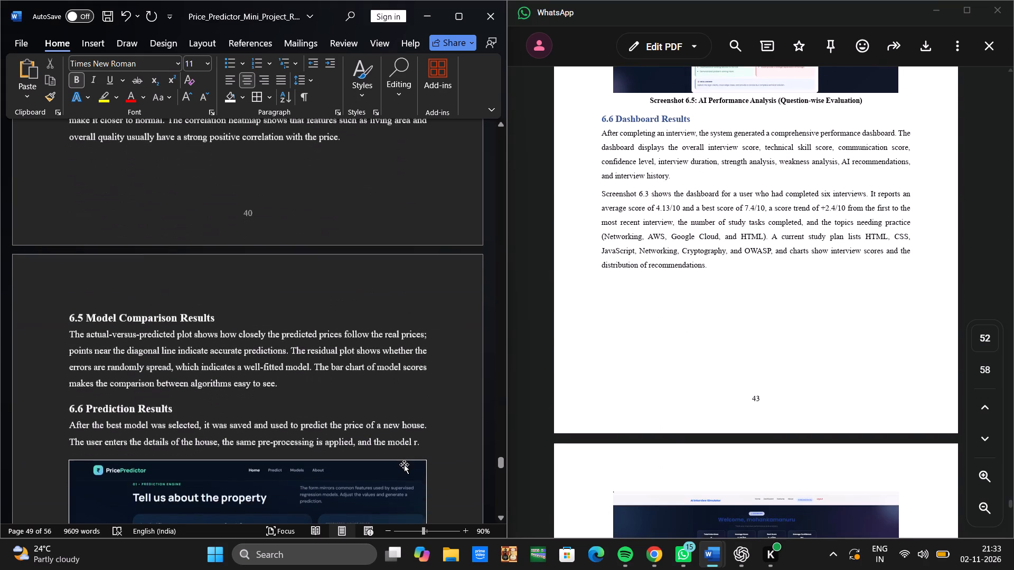
scroll(404, 464, down, 3)
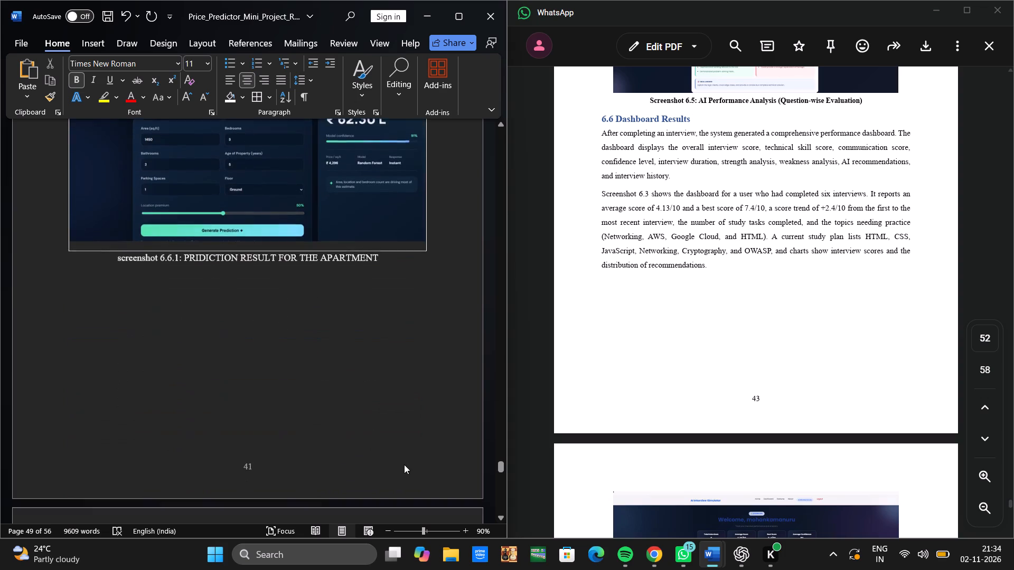
scroll(404, 464, down, 3)
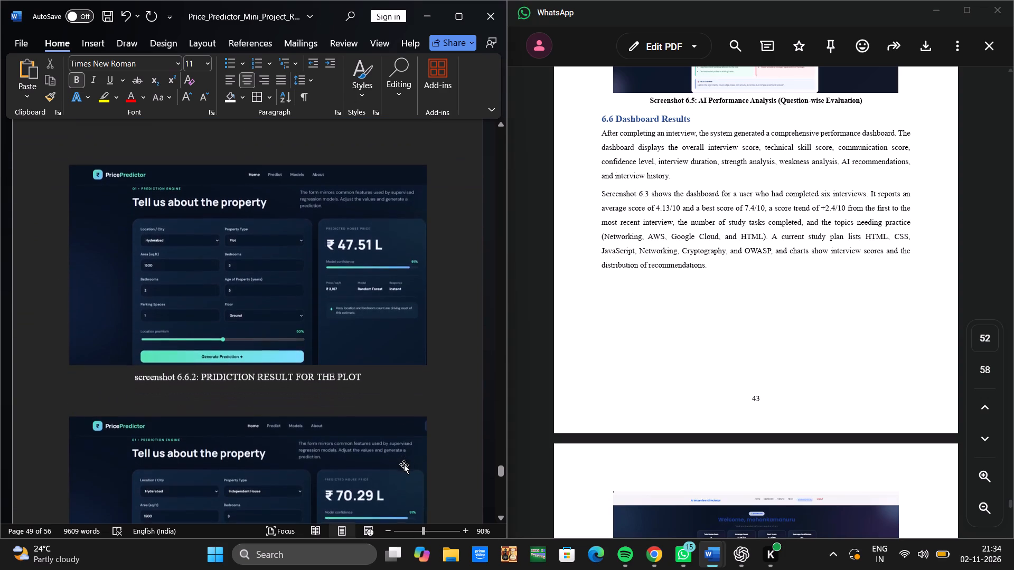
scroll(404, 464, down, 2)
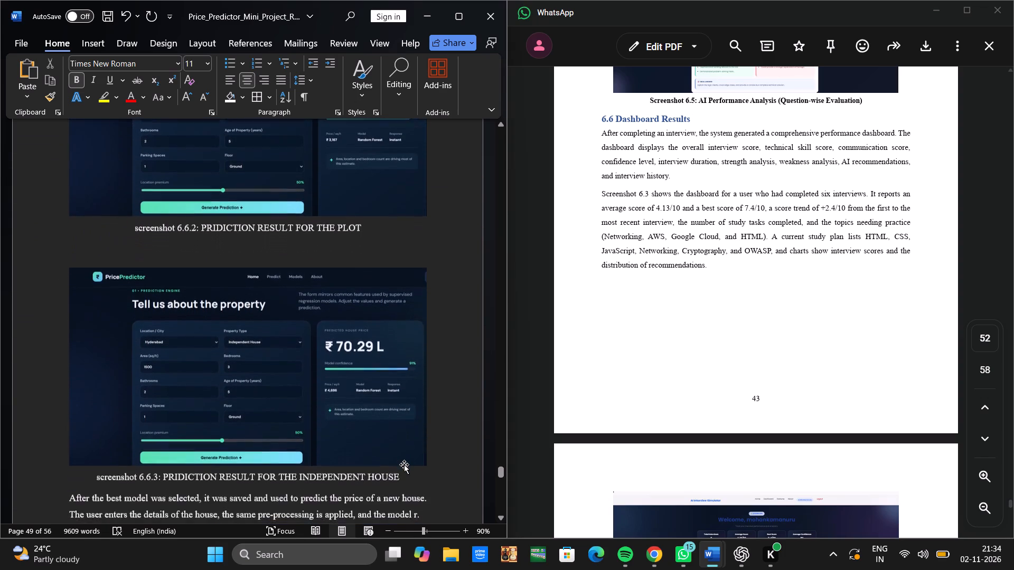
scroll(404, 464, down, 2)
scroll(404, 464, up, 1)
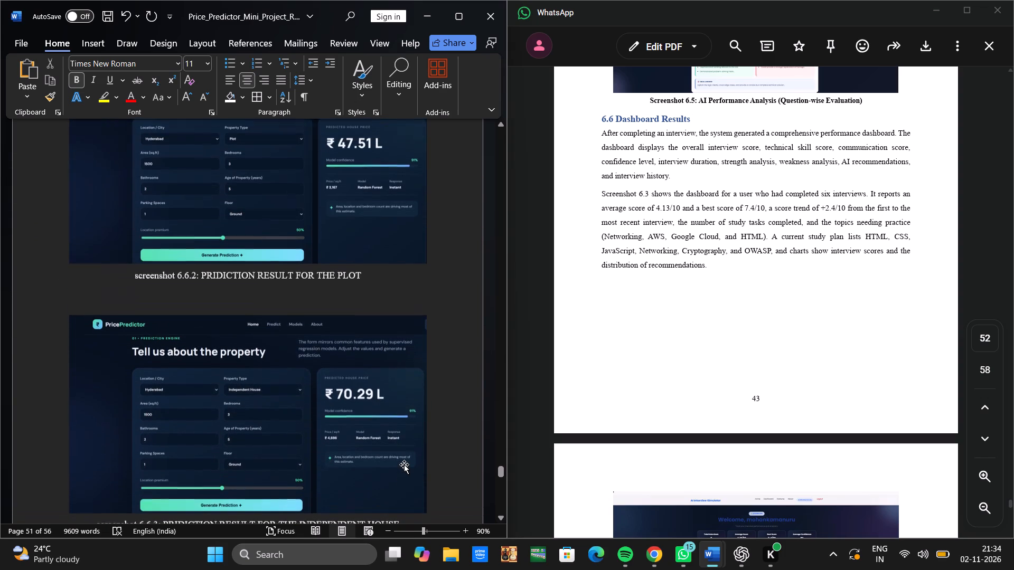
scroll(404, 464, up, 5)
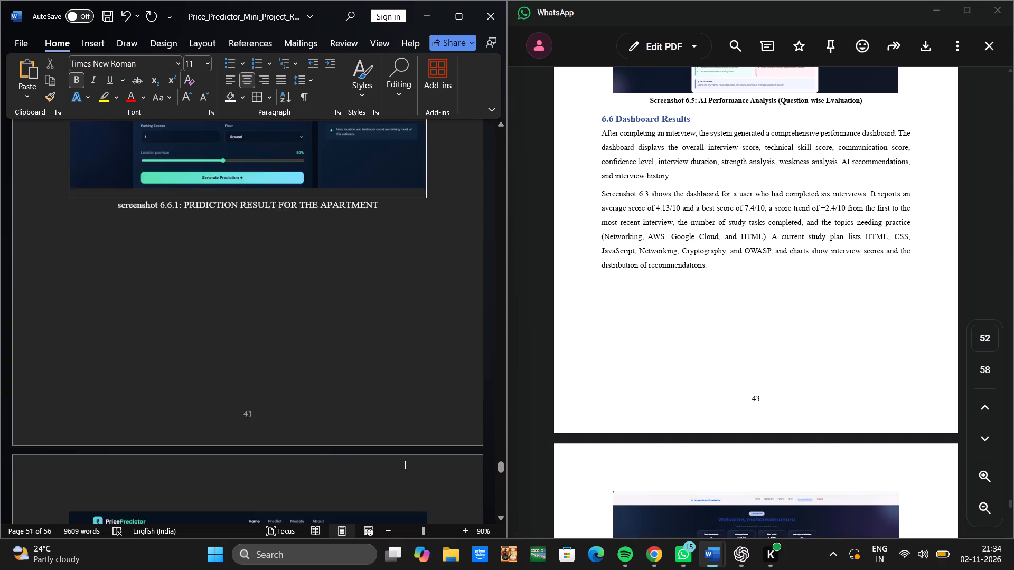
scroll(404, 464, up, 1)
scroll(404, 464, down, 4)
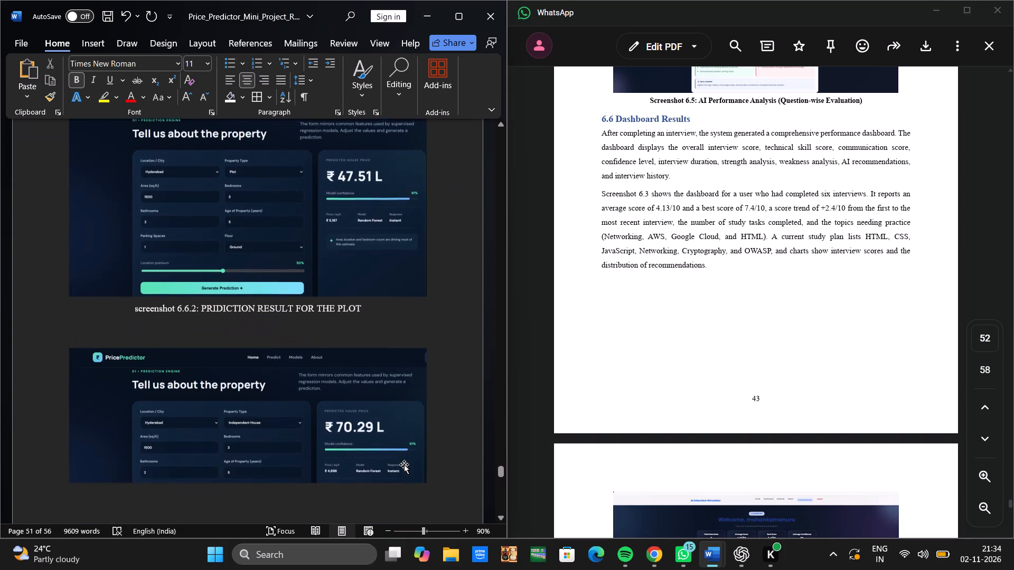
scroll(404, 464, down, 4)
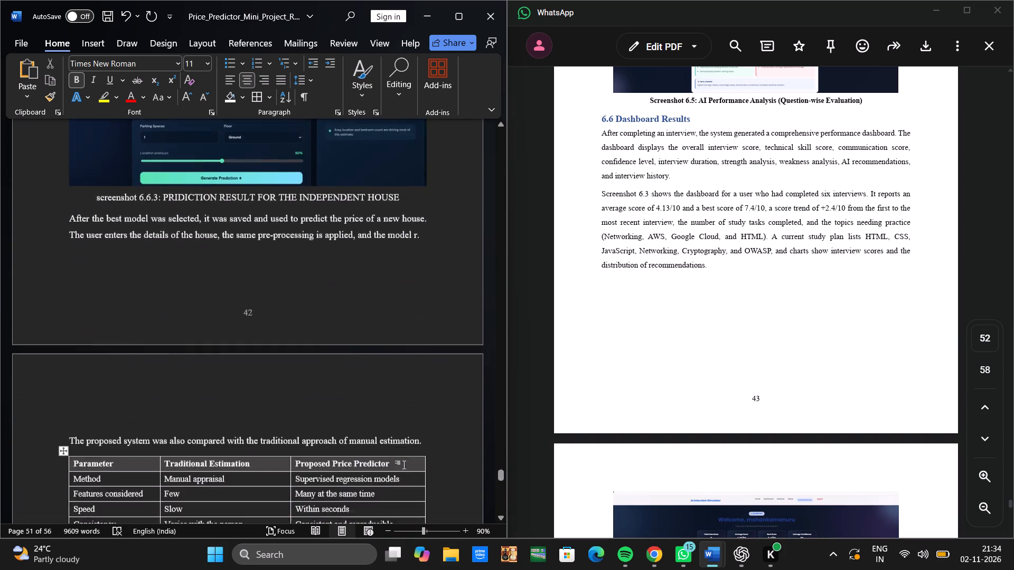
scroll(404, 464, down, 3)
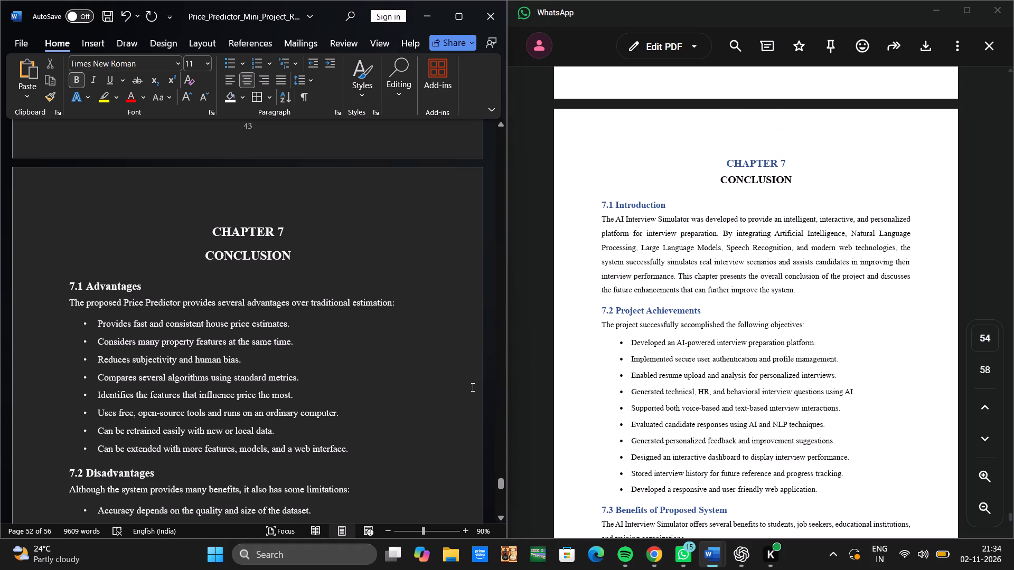
Compare the report's Chapter 7, from 7.1 Advantages through 7.5 Future Scope, with Chapter 7 of the reference PDF.
scroll(476, 372, down, 1)
scroll(372, 365, down, 4)
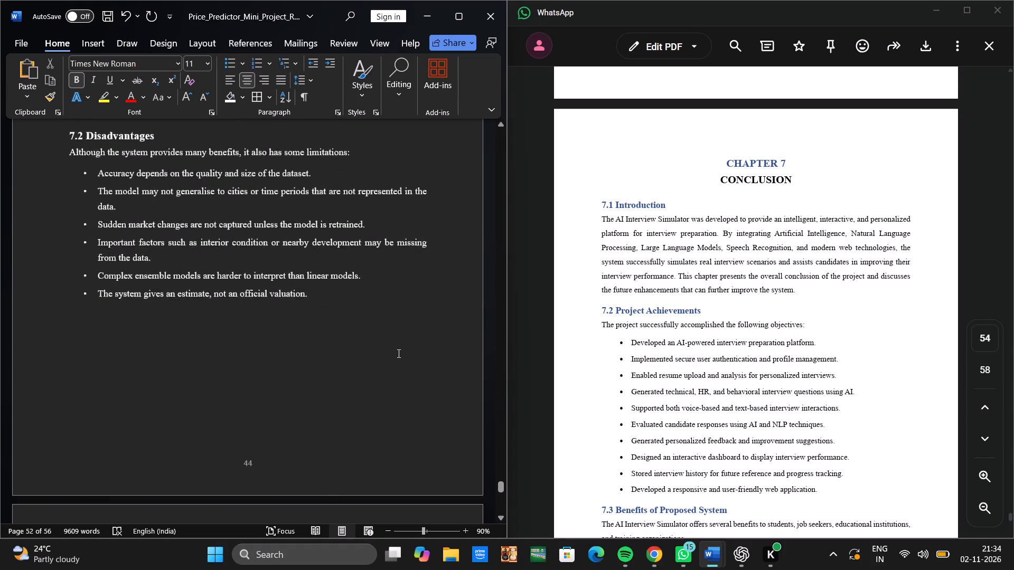
scroll(398, 353, down, 3)
scroll(802, 393, down, 1)
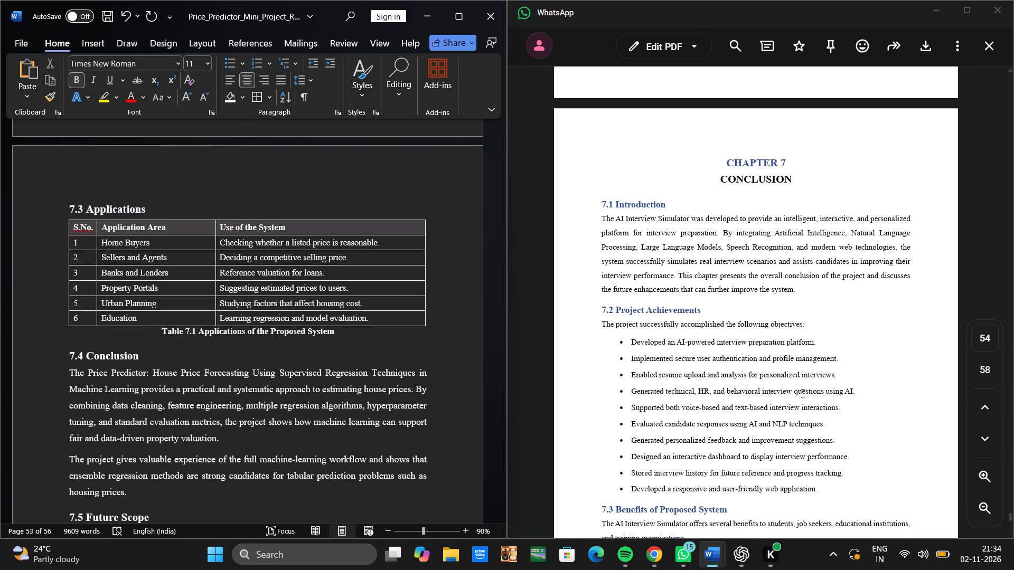
scroll(802, 393, down, 4)
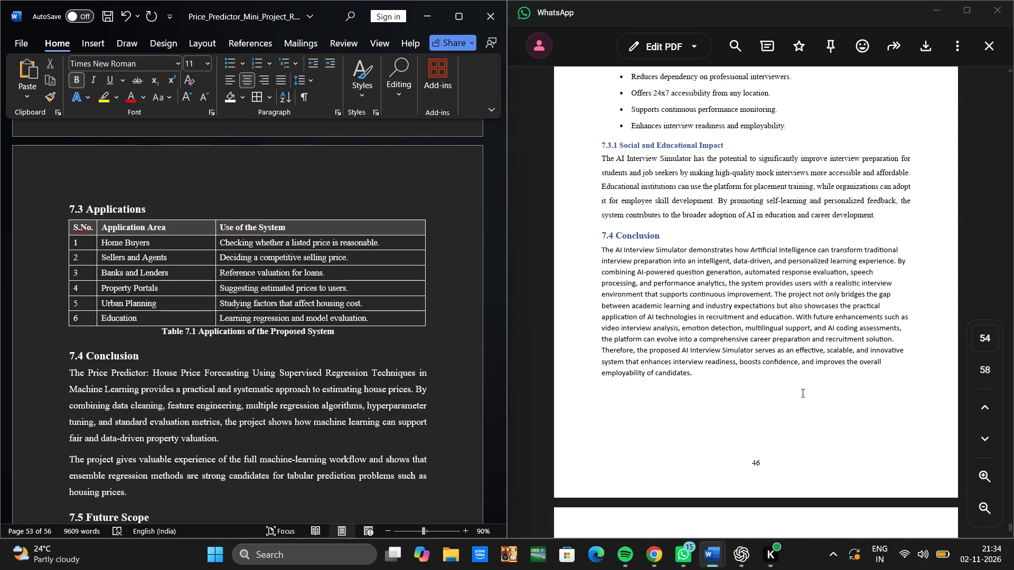
scroll(802, 393, down, 1)
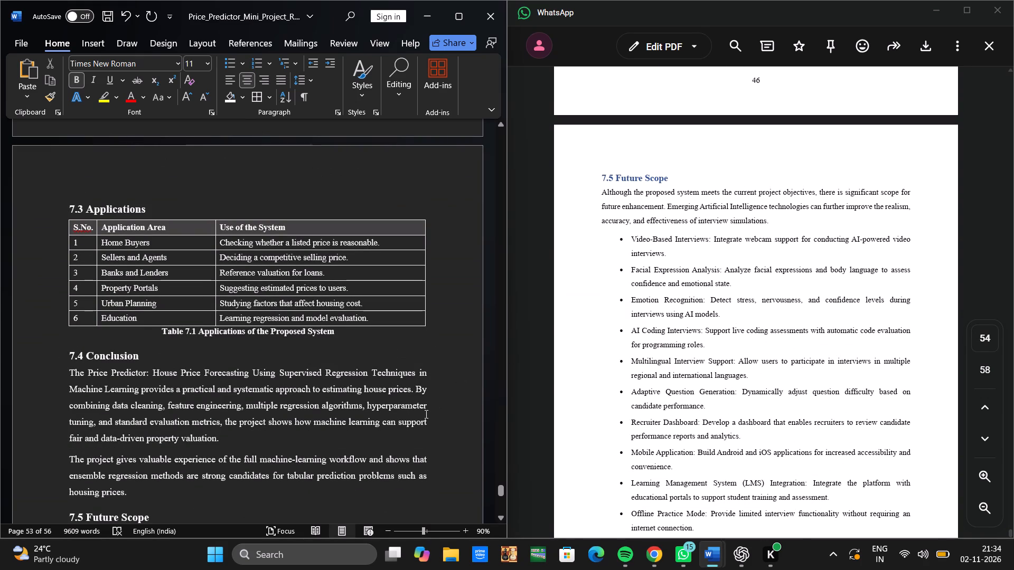
scroll(425, 414, down, 5)
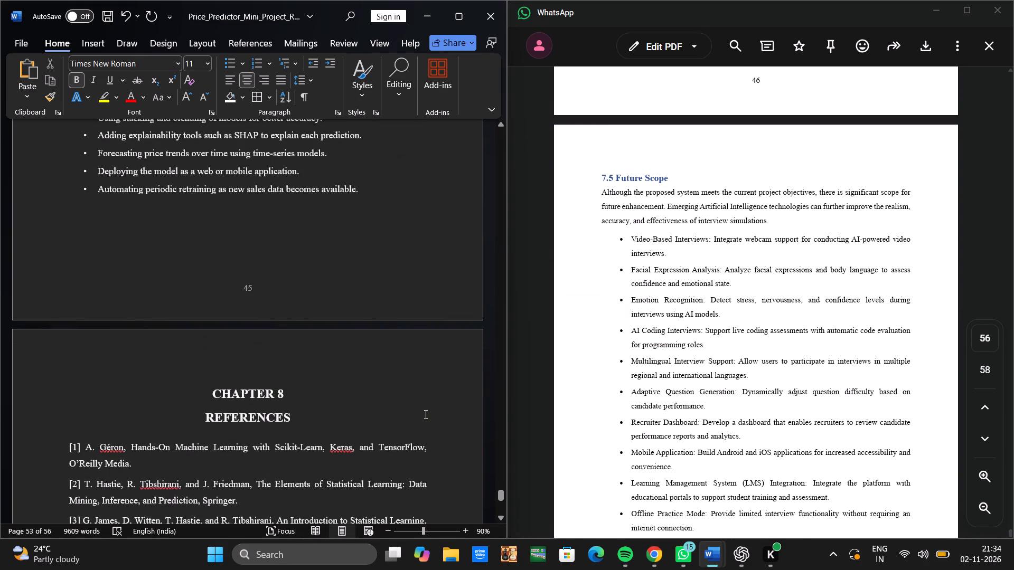
Compare the Chapter 8 References list in the report with the one in the reference PDF.
scroll(425, 414, down, 1)
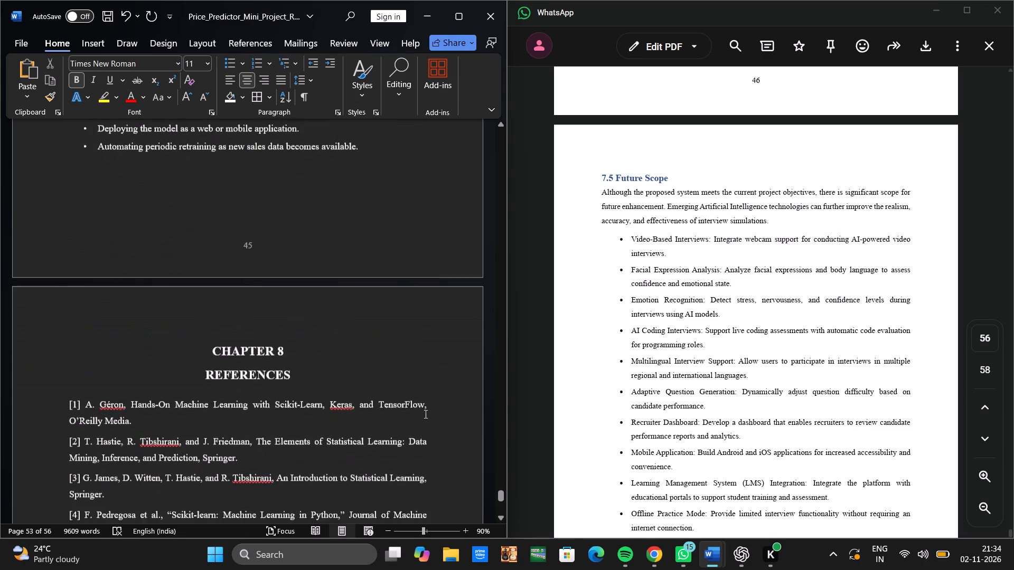
scroll(425, 414, down, 4)
scroll(425, 414, up, 1)
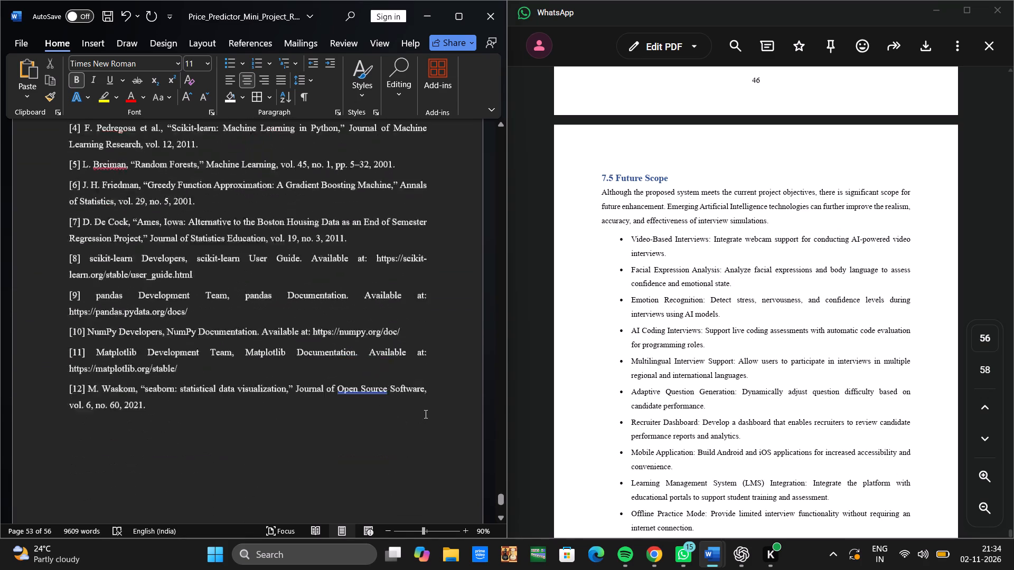
scroll(425, 414, up, 1)
scroll(799, 306, down, 2)
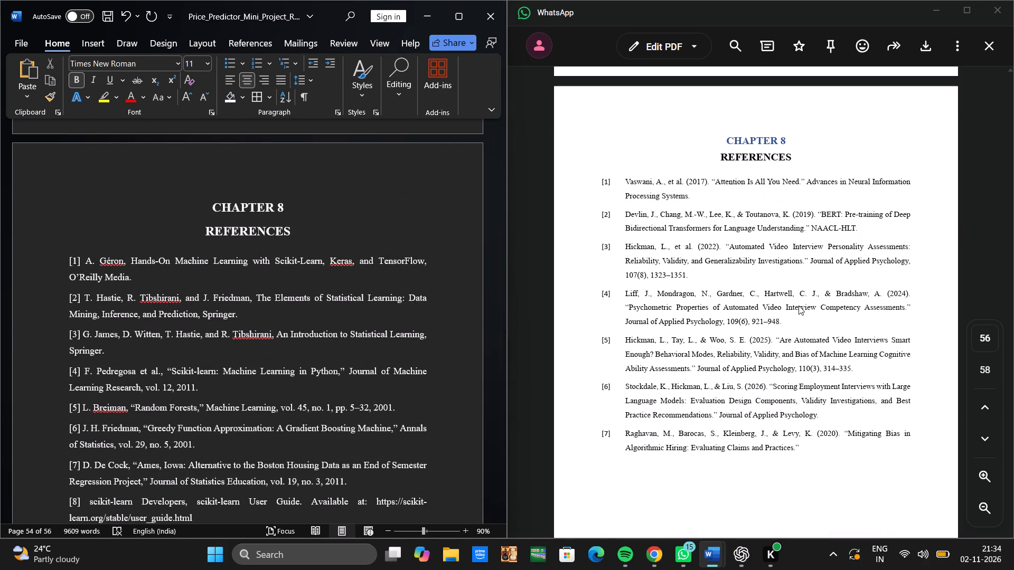
scroll(797, 282, down, 1)
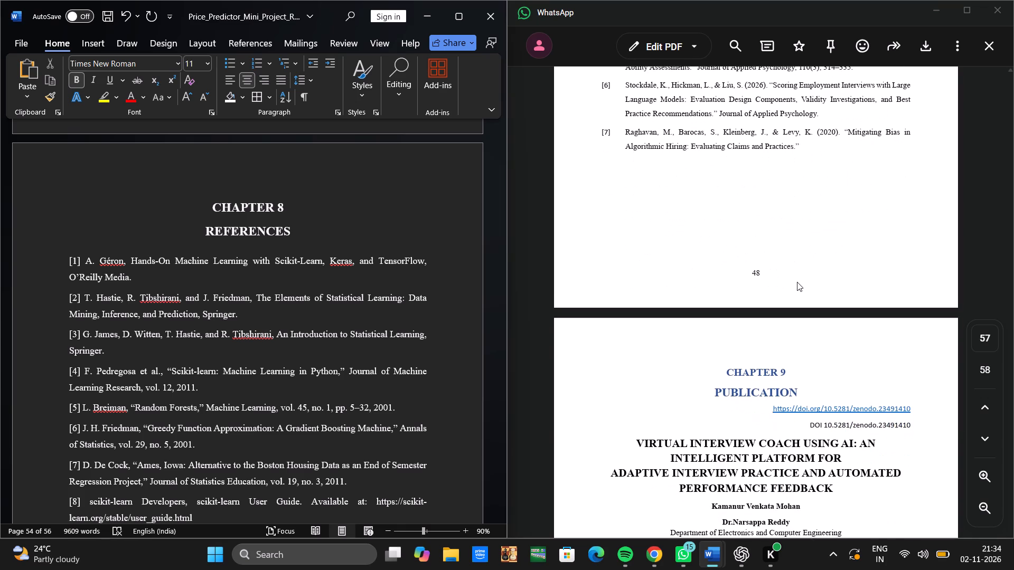
scroll(417, 389, down, 2)
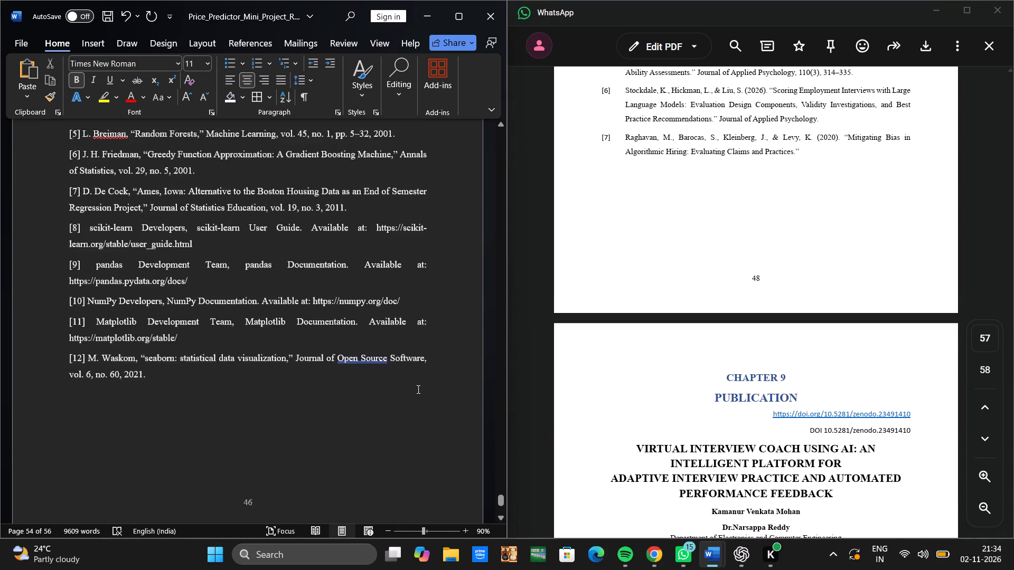
Shift the CHAPTER 9 heading with leading spaces so it sits centred above the PUBLICATION heading.
scroll(417, 389, down, 4)
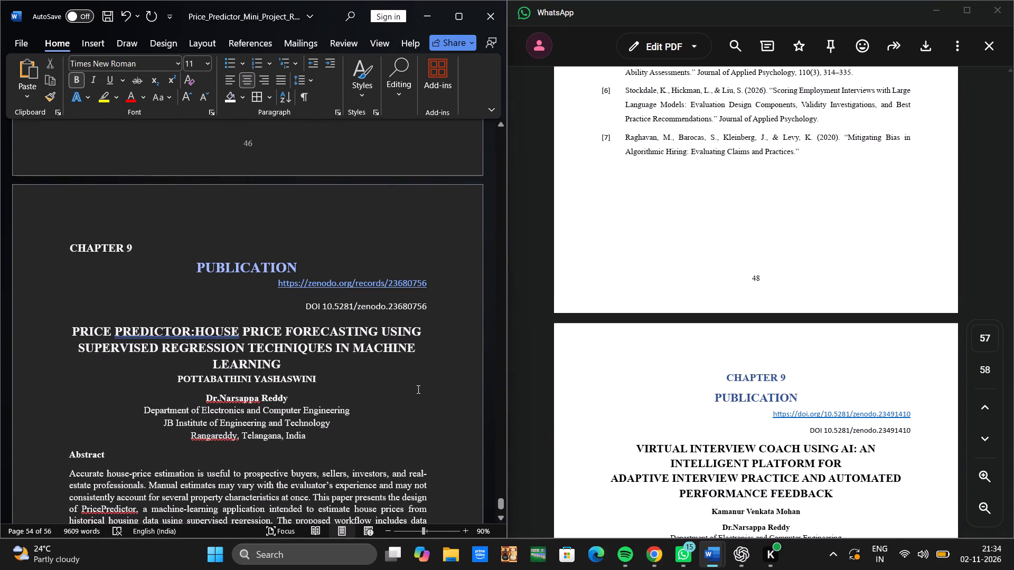
click(76, 252)
key(Left)
key(space)
key(space)
key(space)
key(space)
key(space)
key(space)
key(space)
key(space)
key(space)
key(space)
key(space)
key(space)
key(space)
key(space)
key(space)
key(space)
key(space)
key(space)
key(space)
key(space)
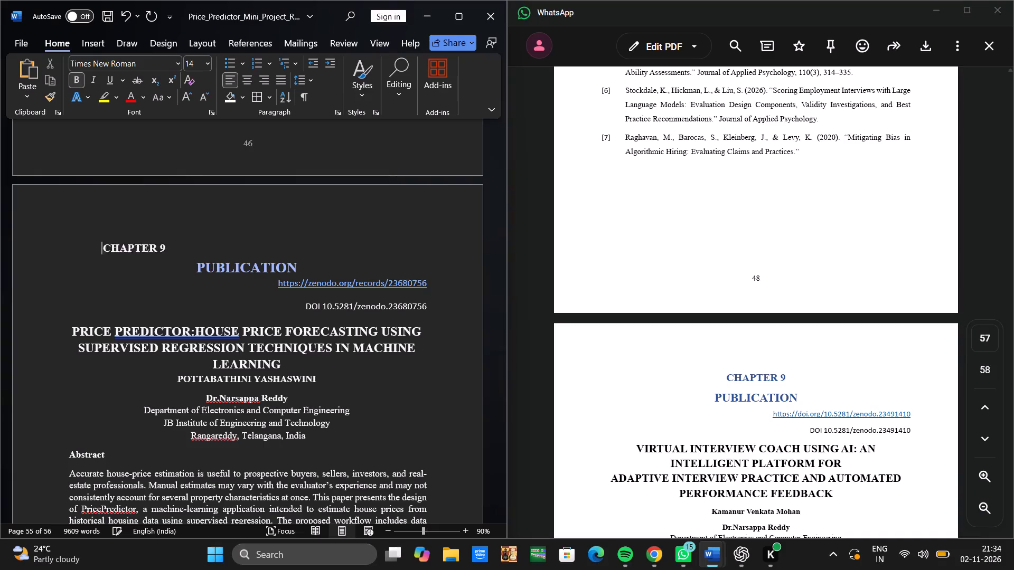
key(space)
key(space)
key(space)
key(space)
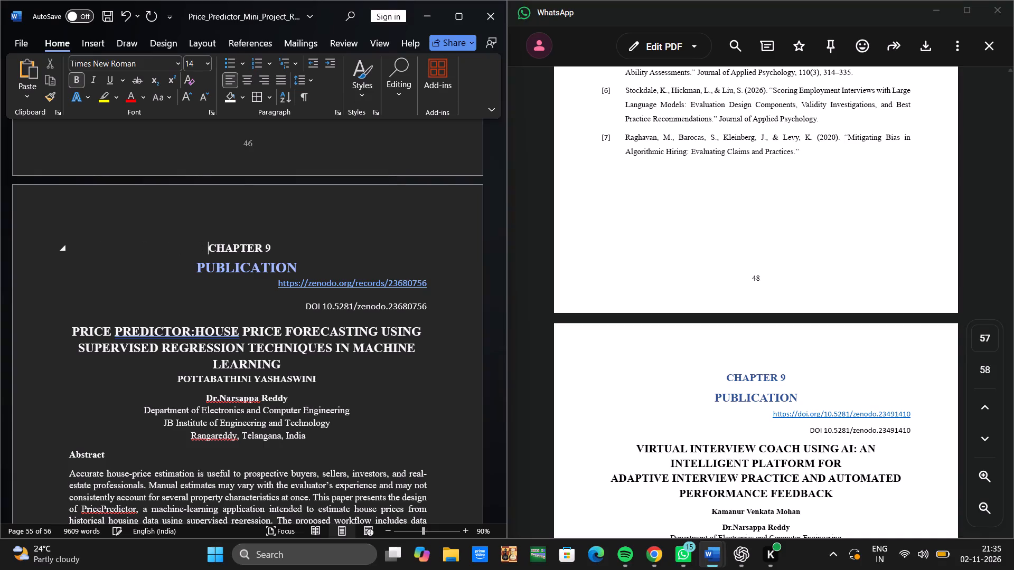
Check the rest of the Chapter 9 publication page, from the paper title through the abstract.
scroll(76, 252, down, 1)
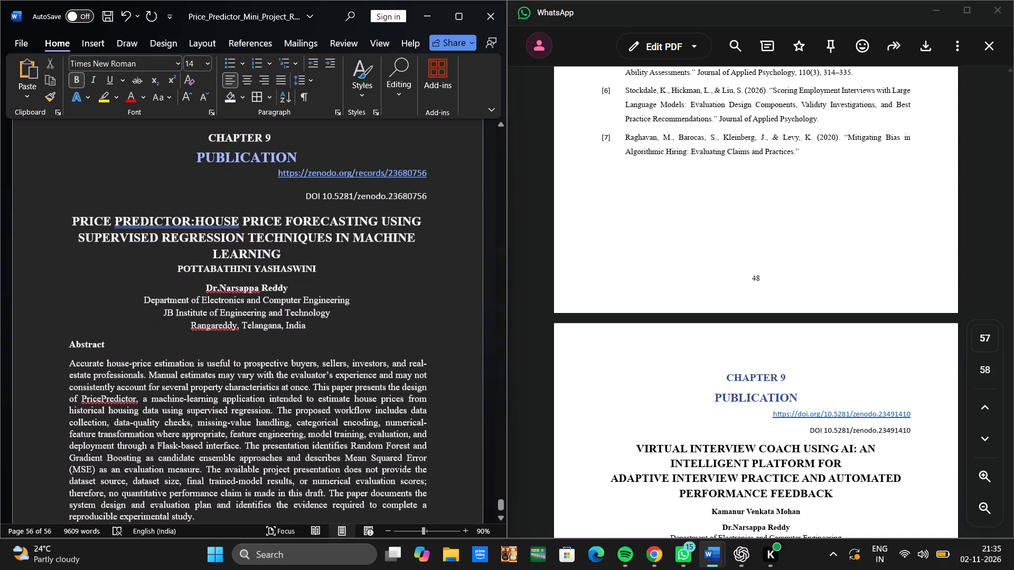
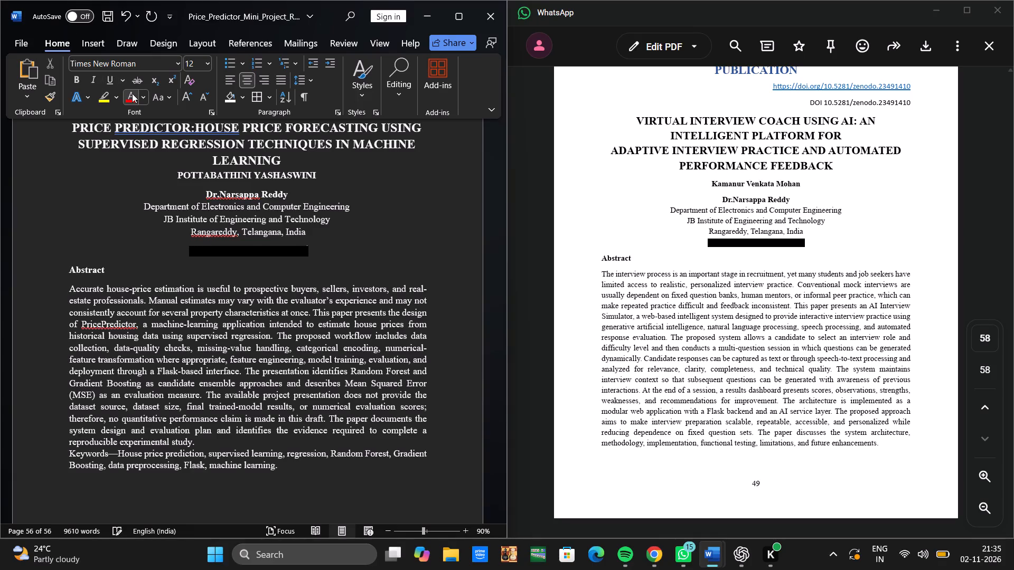
Open the font colour choices for the text on the Chapter 9 publication page.
click(143, 97)
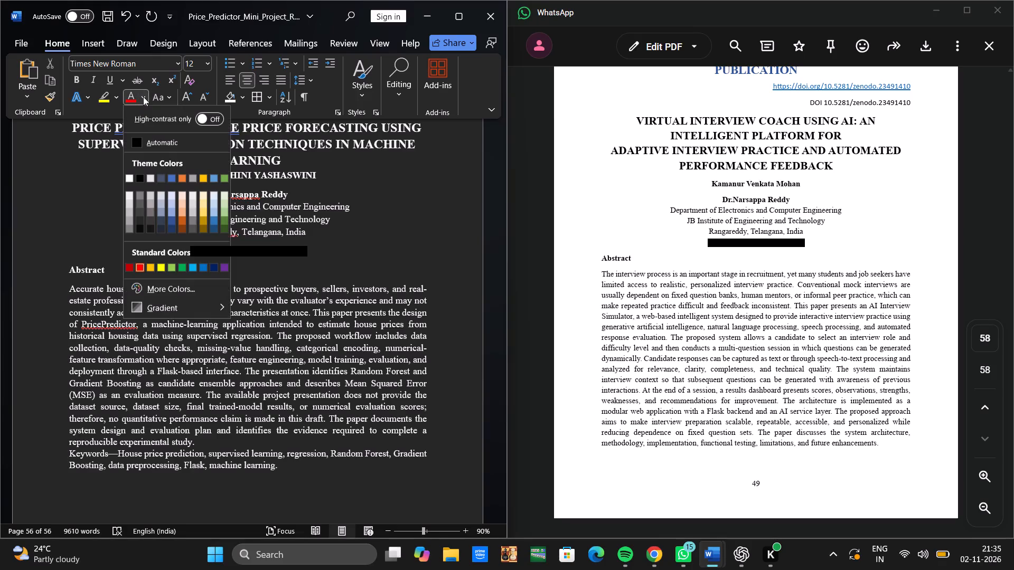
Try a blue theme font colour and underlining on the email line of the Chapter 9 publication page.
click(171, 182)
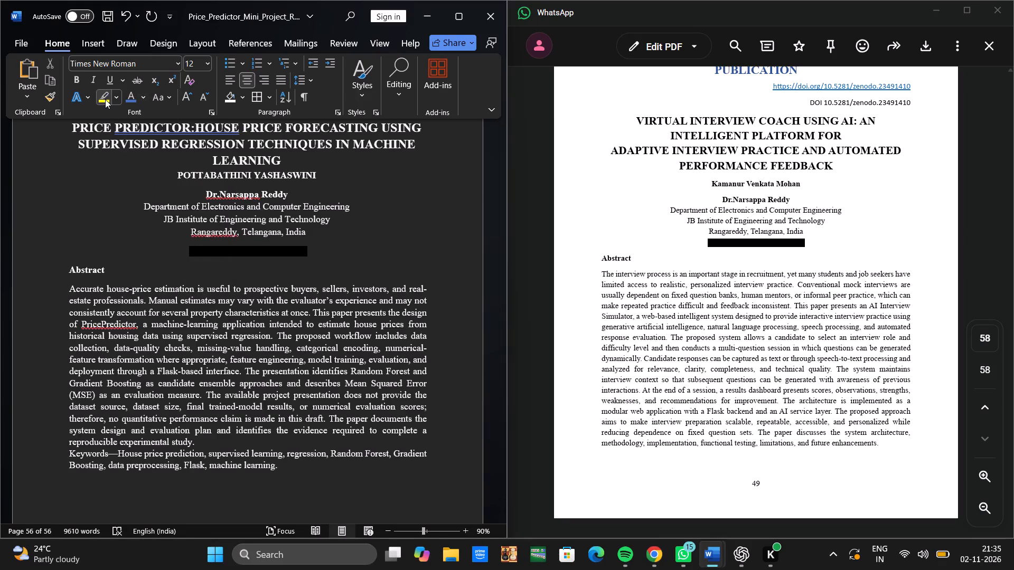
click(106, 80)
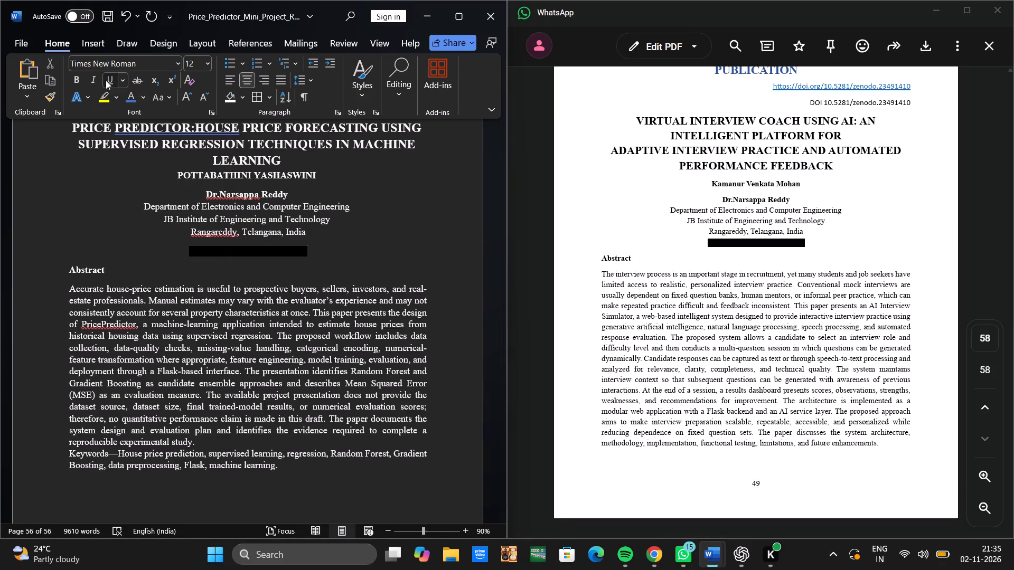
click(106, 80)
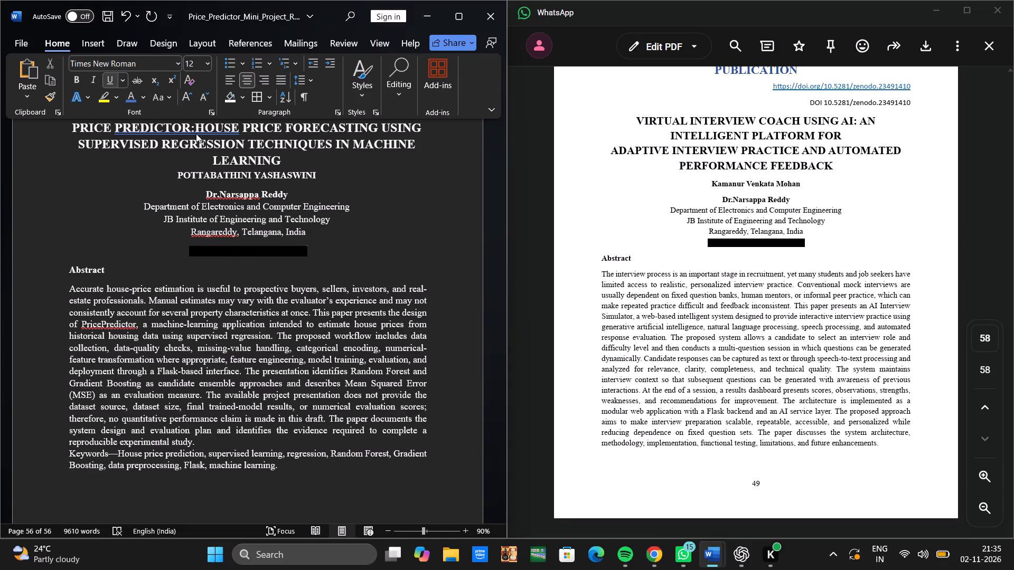
Replace the first letter of the email address below the Chapter 9 author affiliation with a lowercase y.
scroll(416, 262, up, 1)
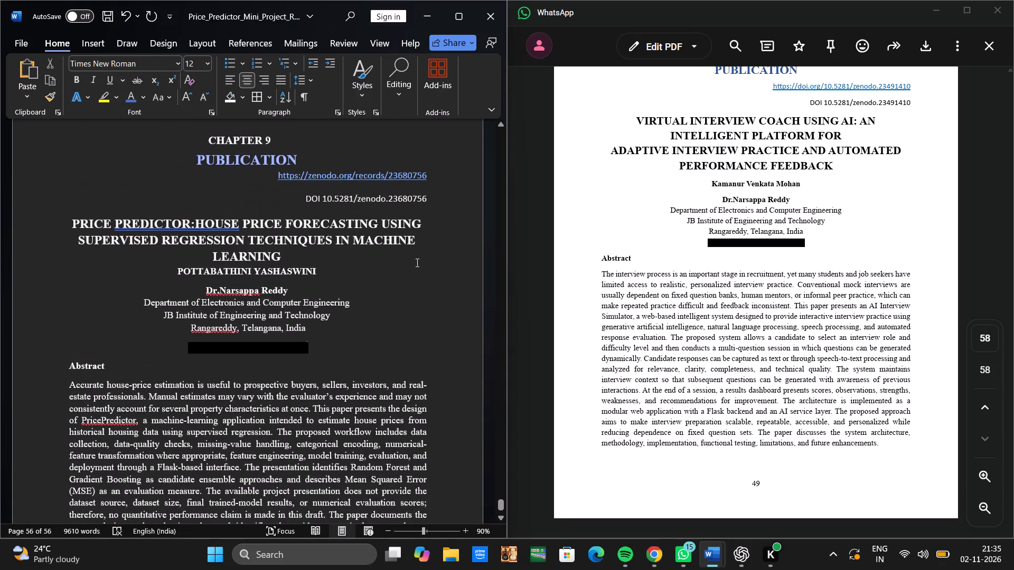
scroll(416, 262, up, 1)
click(195, 348)
key(BackSpace)
key(y)
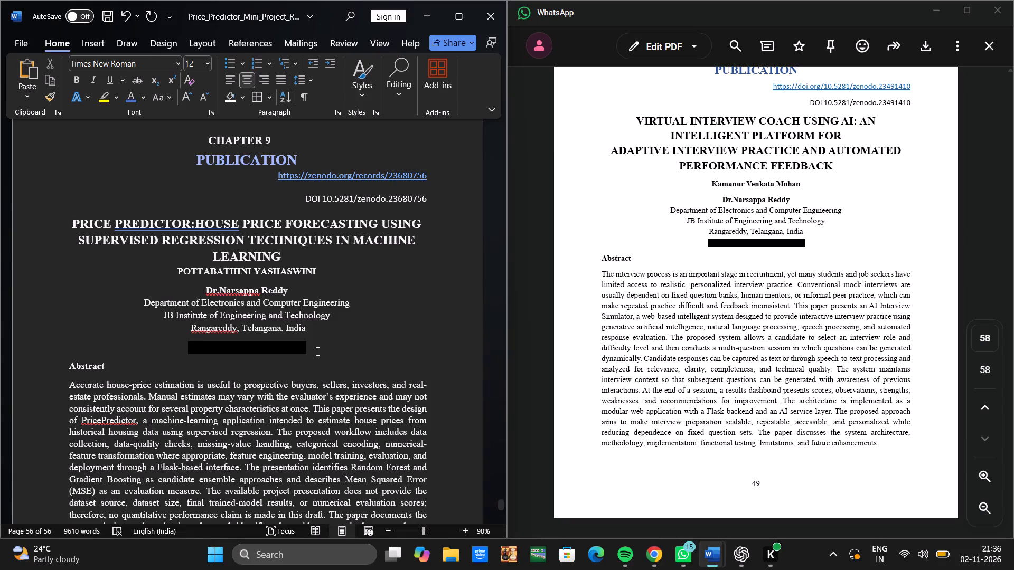
Compare the report's Chapter 9 publication page, from its headings to the keywords and page number, with the reference PDF's Chapter 9.
scroll(317, 351, down, 1)
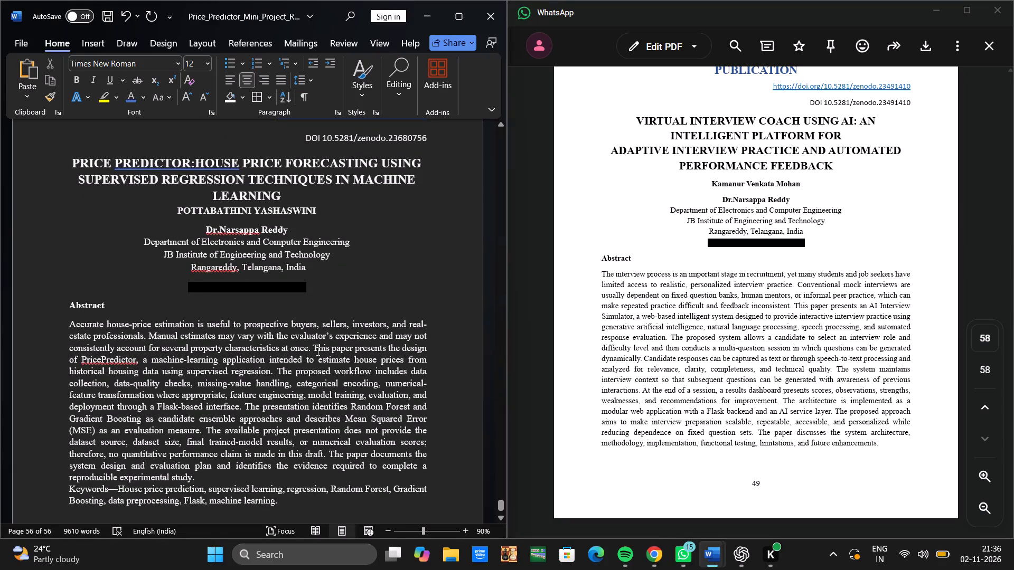
scroll(317, 351, down, 6)
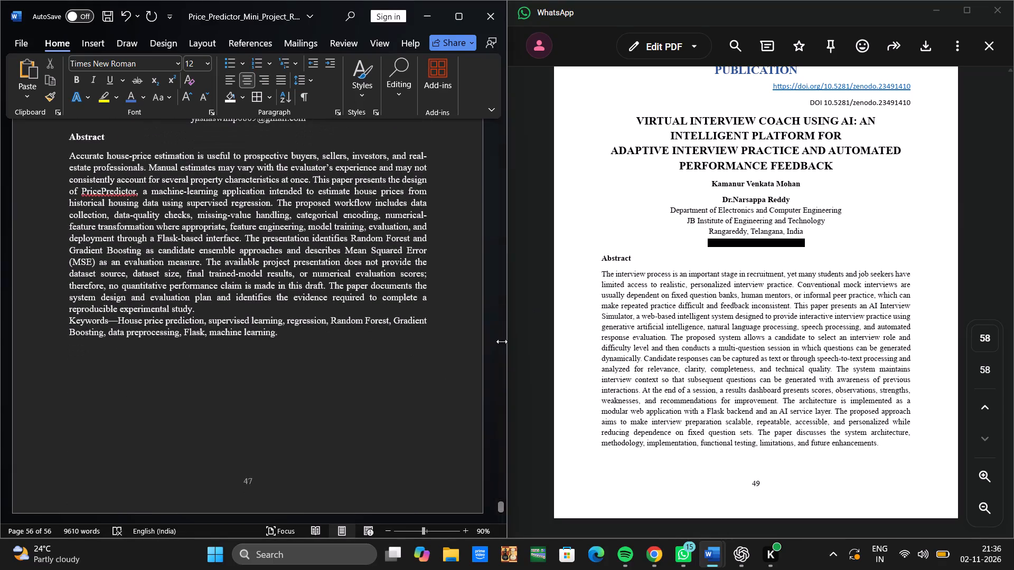
scroll(370, 407, down, 2)
scroll(751, 400, down, 1)
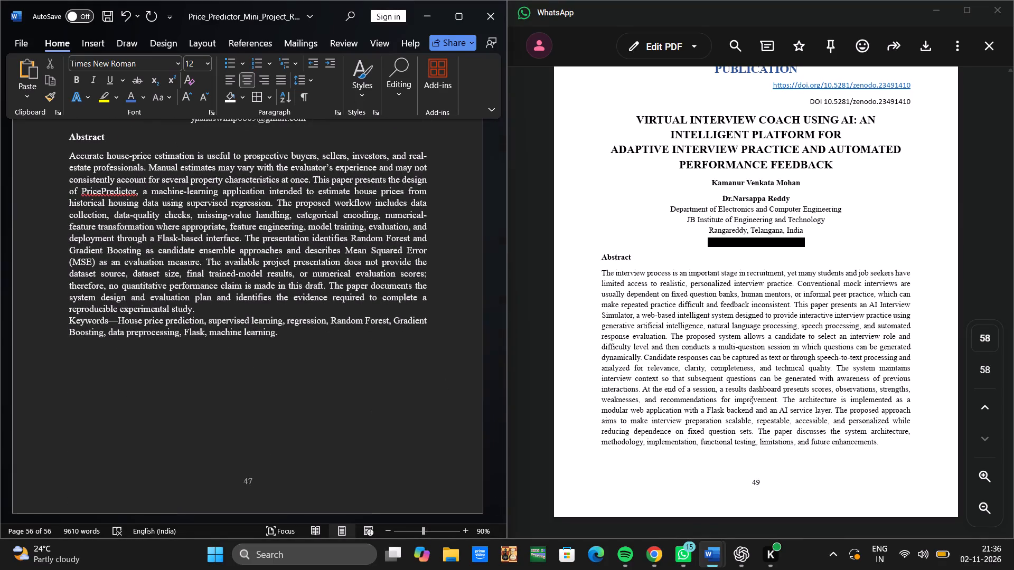
scroll(751, 400, down, 1)
scroll(751, 400, up, 1)
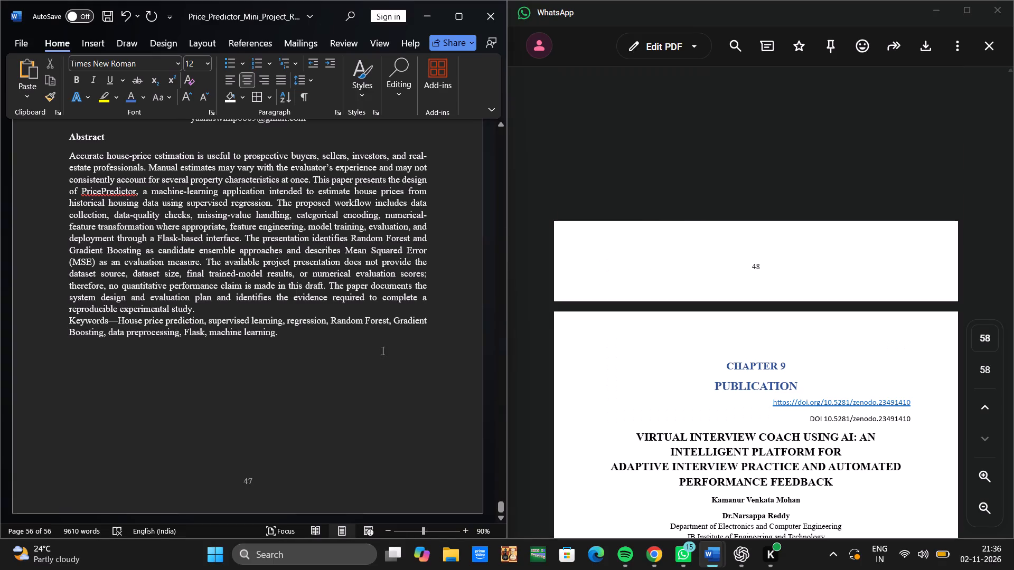
scroll(382, 350, up, 4)
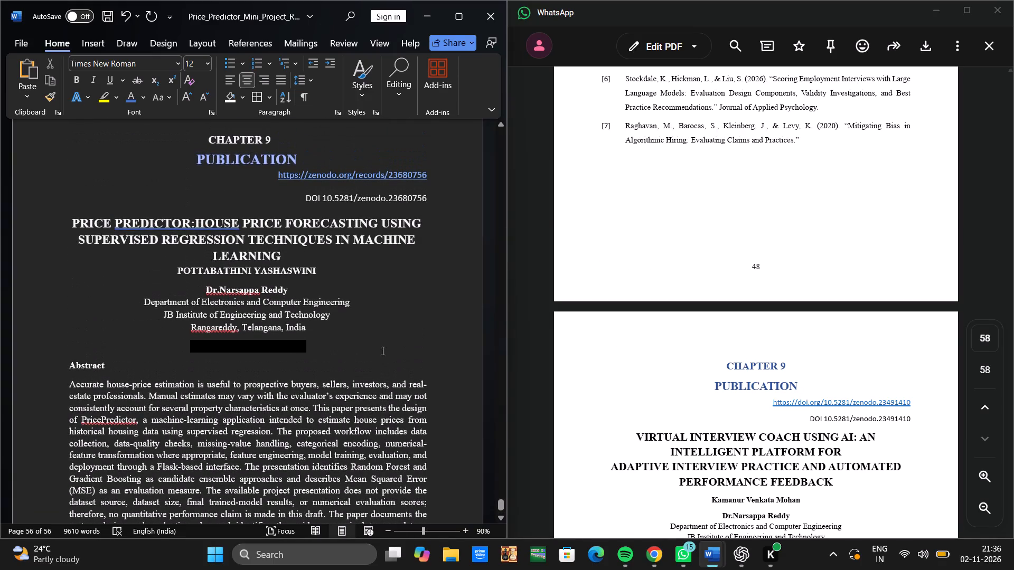
scroll(382, 350, up, 2)
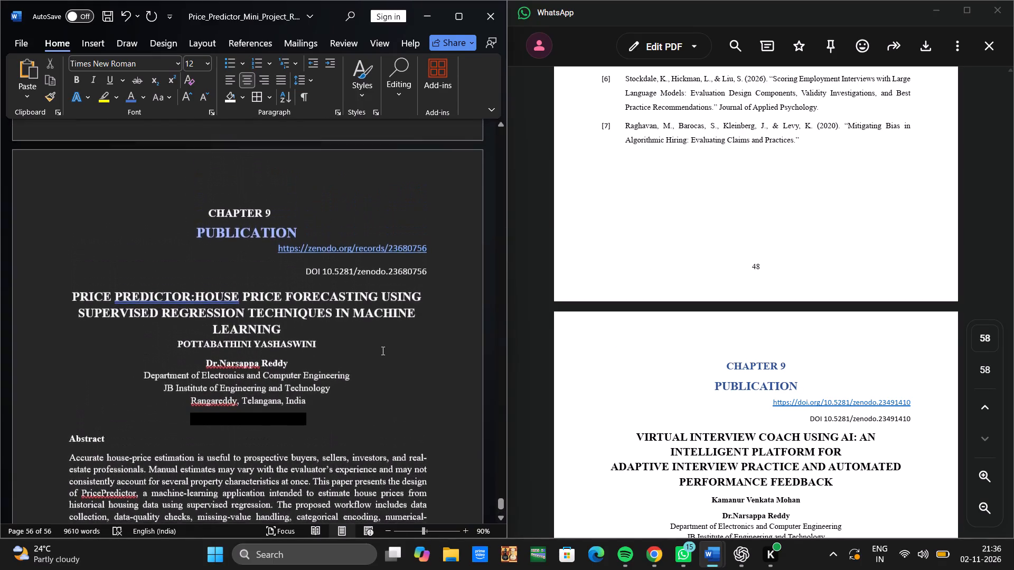
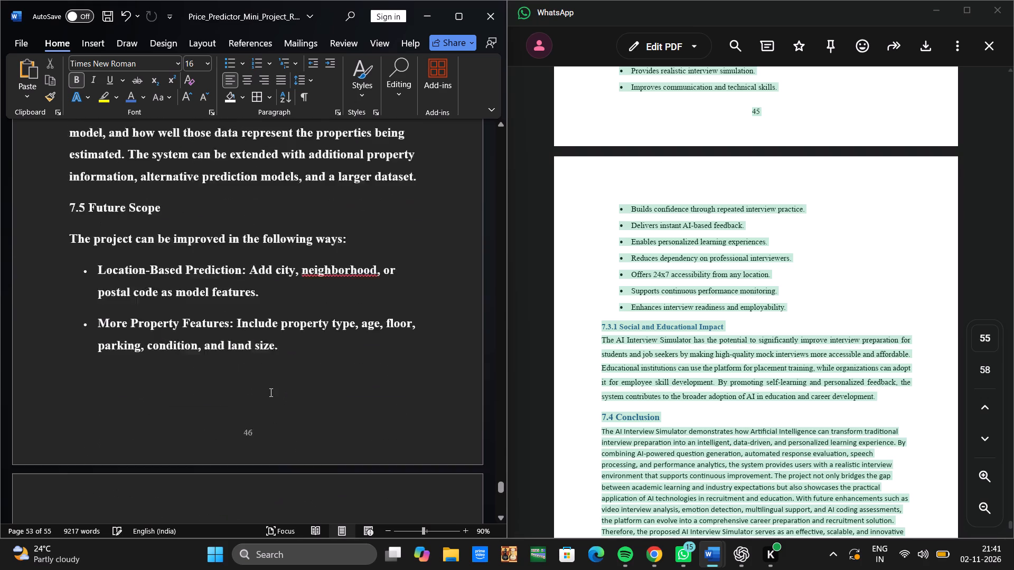
scroll(270, 392, up, 6)
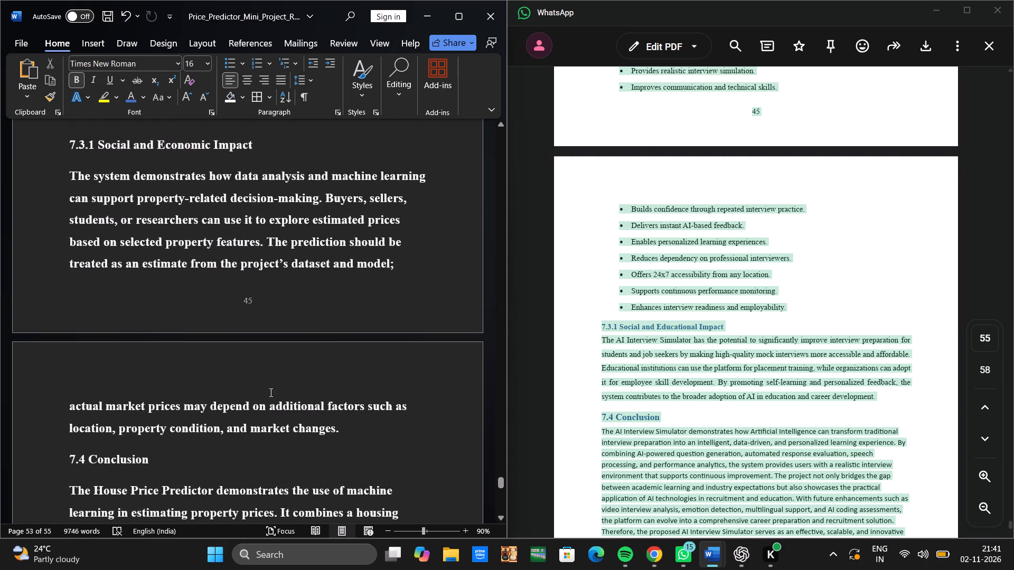
click(74, 82)
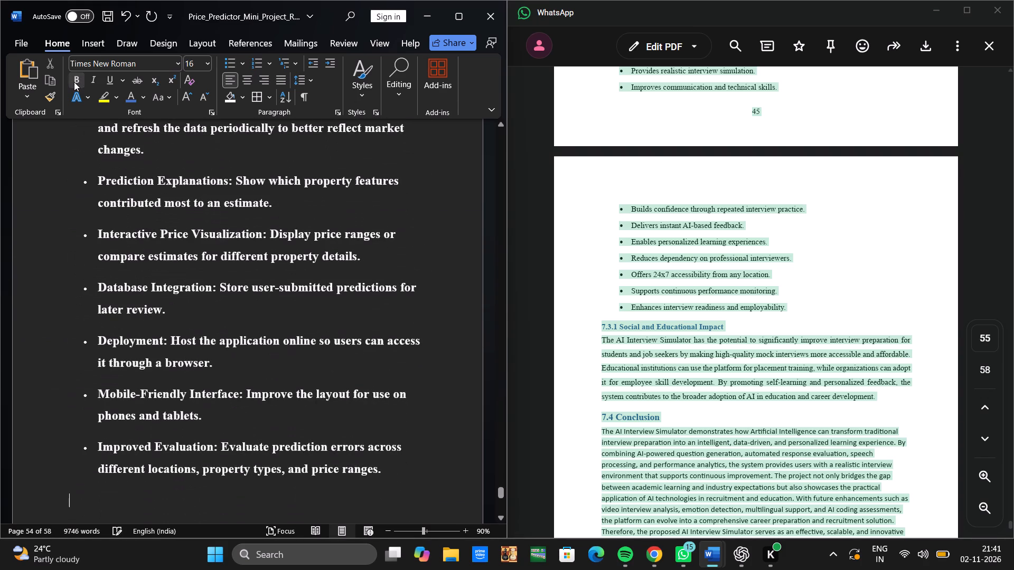
scroll(238, 315, up, 6)
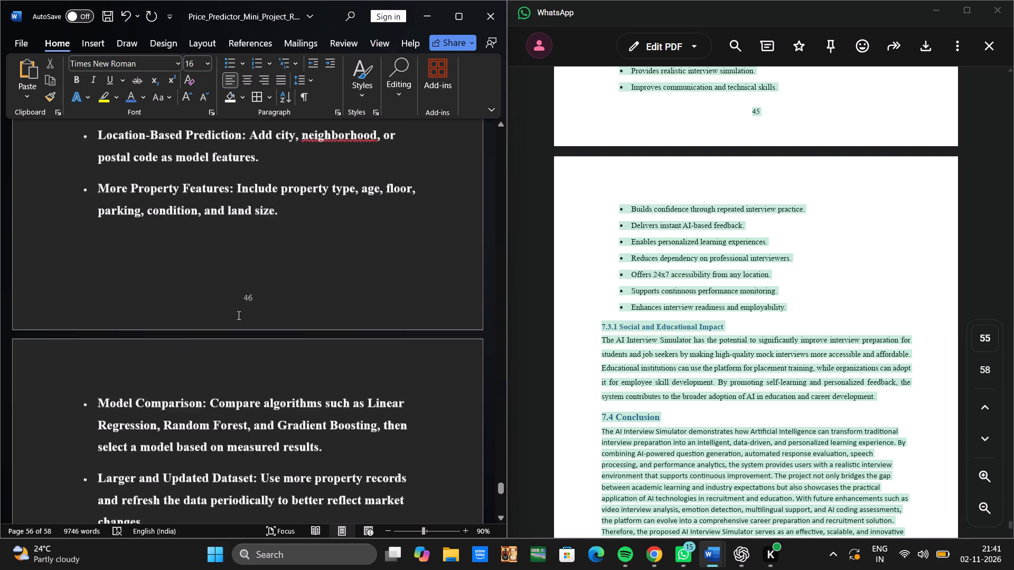
scroll(238, 315, up, 9)
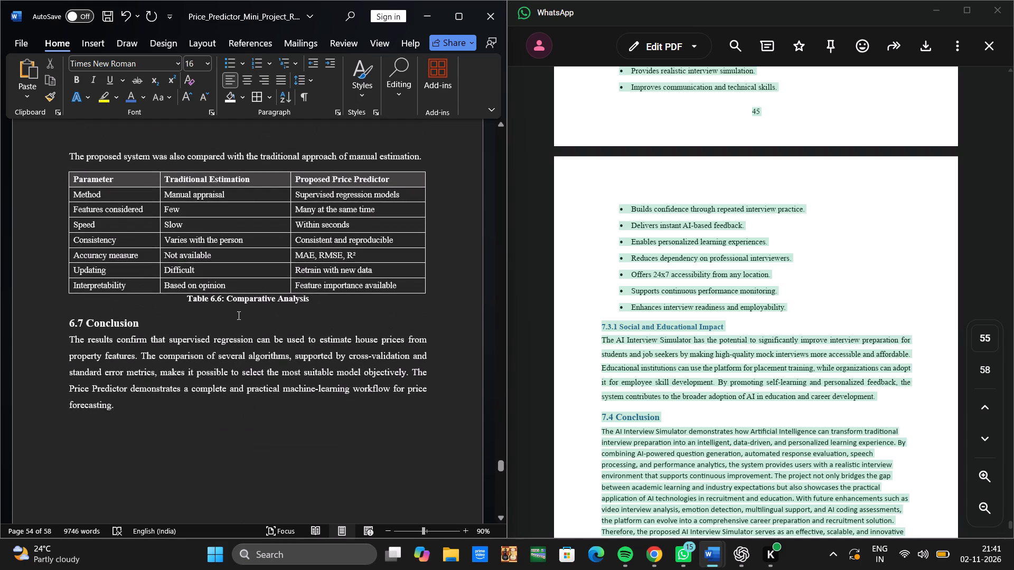
scroll(238, 315, down, 4)
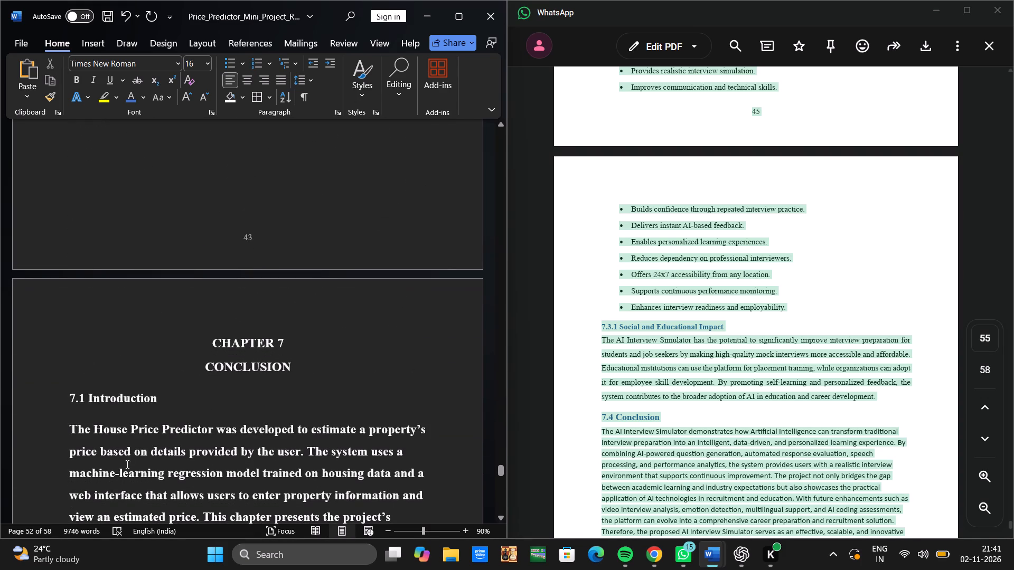
click(70, 401)
drag(70, 401, 207, 519)
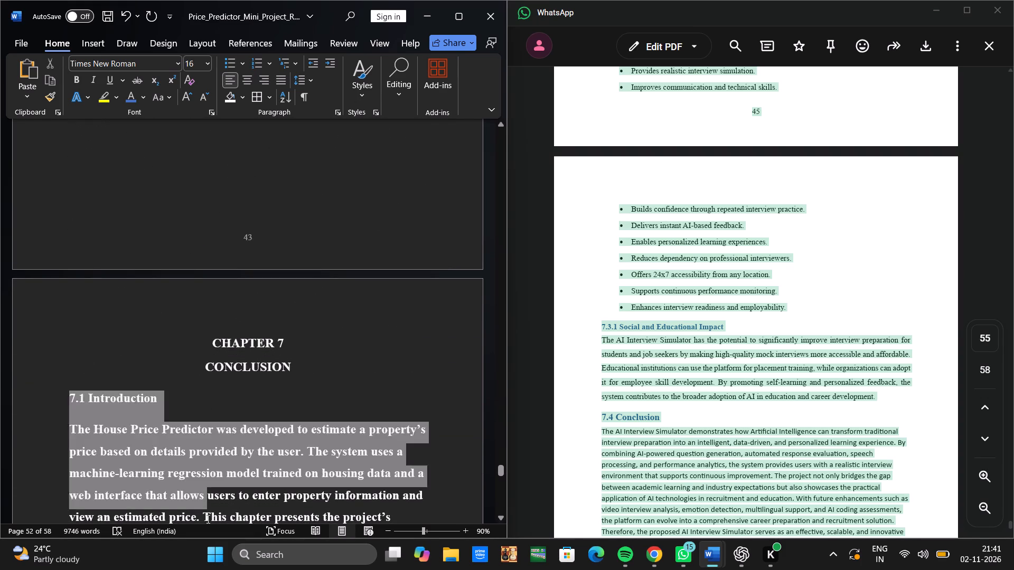
drag(207, 519, 338, 568)
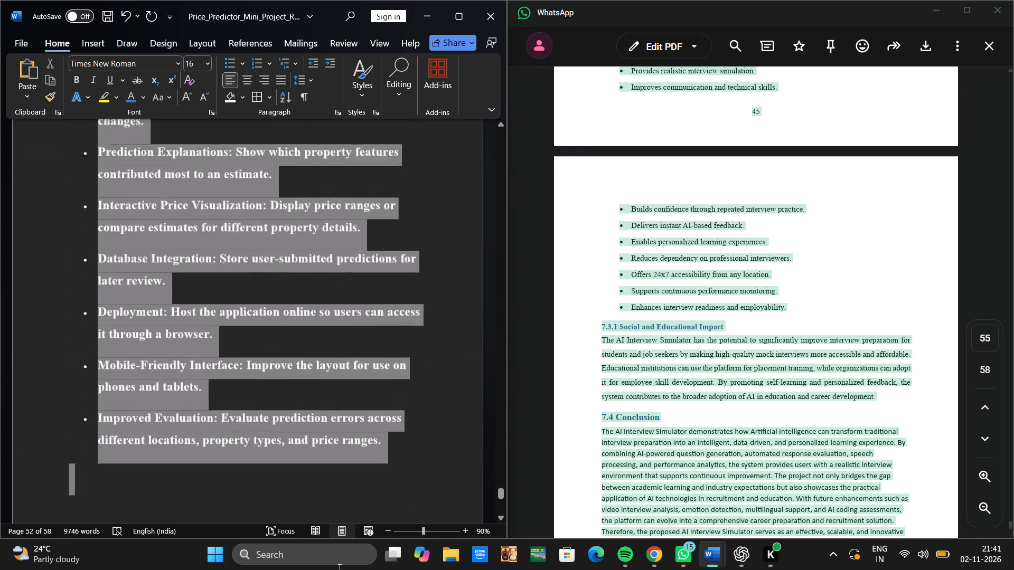
drag(338, 568, 209, 122)
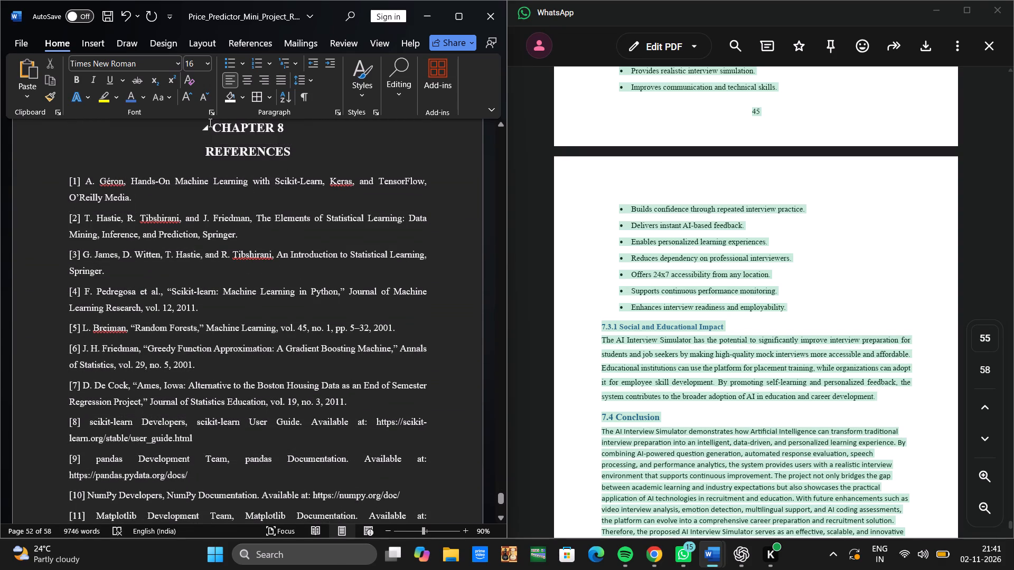
drag(209, 122, 83, 64)
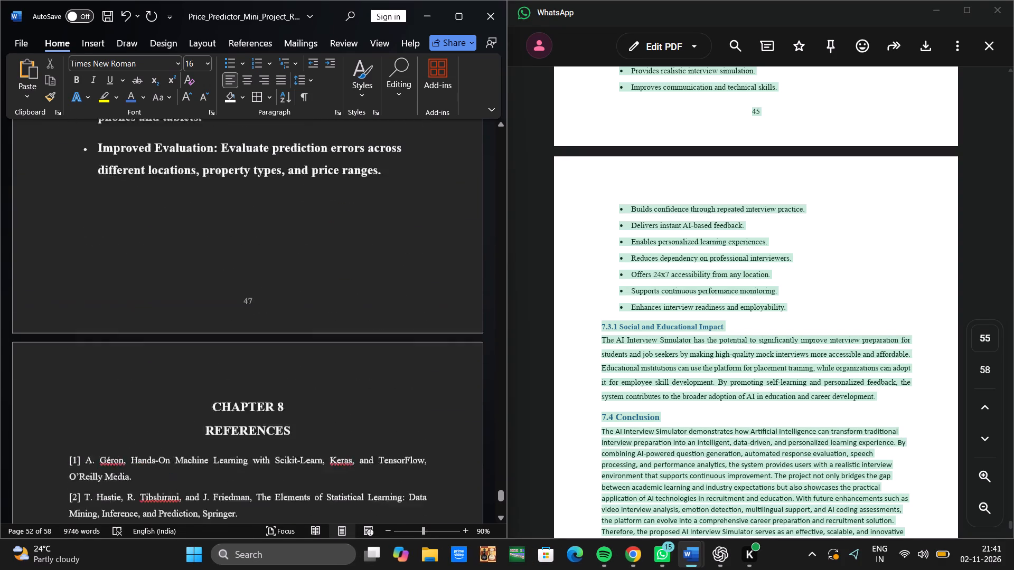
drag(83, 64, 402, 524)
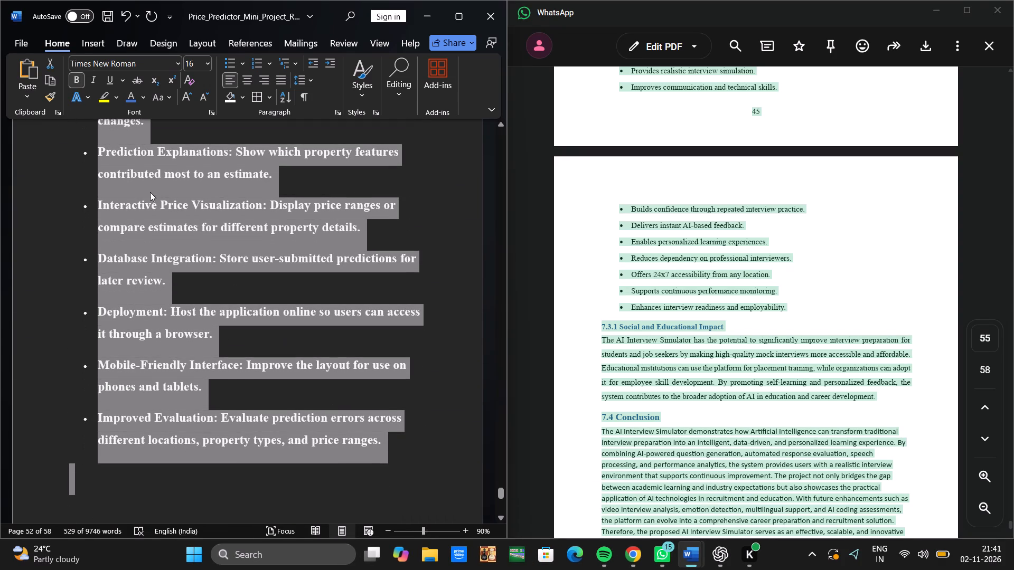
click(74, 83)
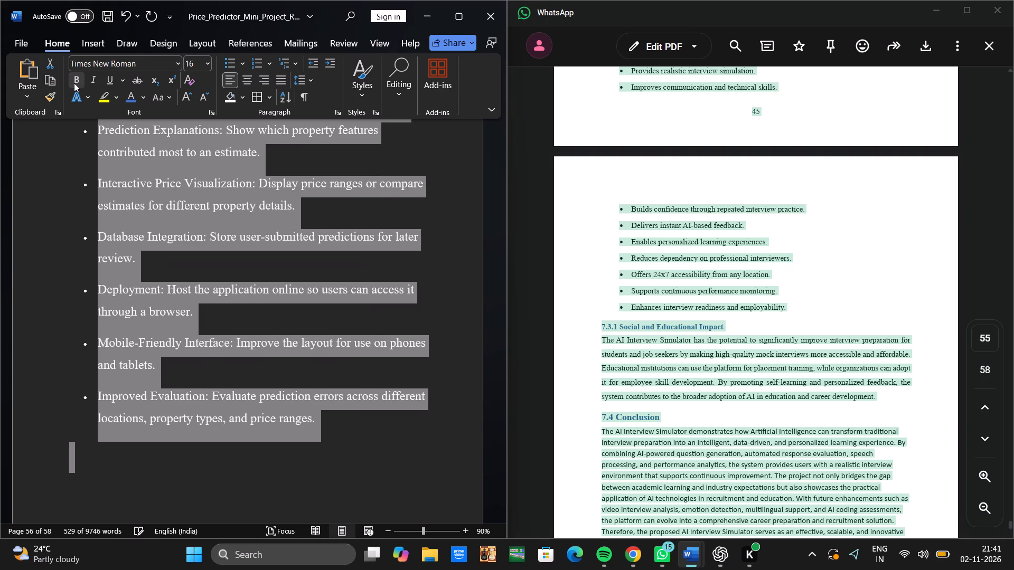
click(58, 212)
scroll(58, 212, up, 1)
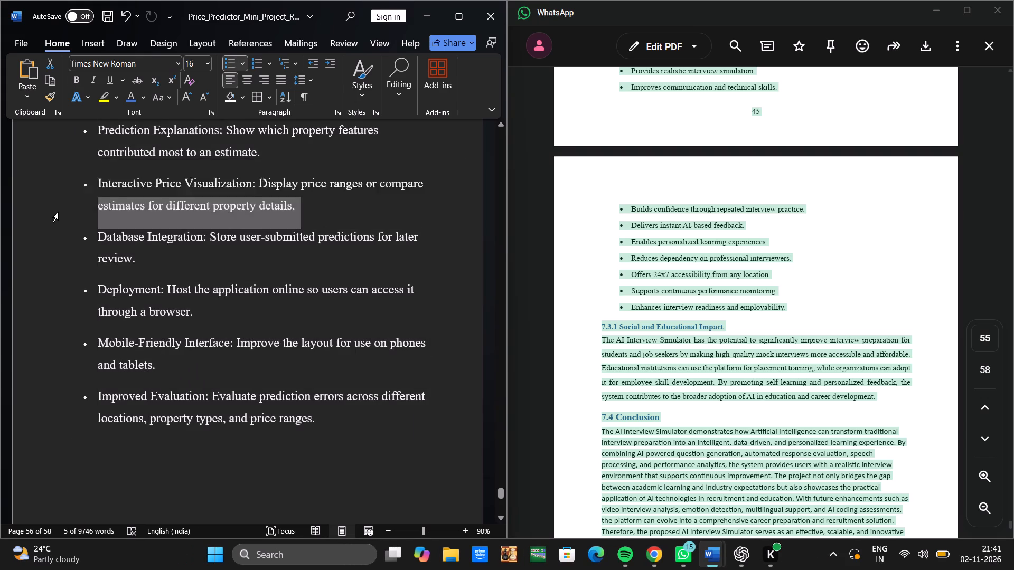
scroll(58, 212, up, 8)
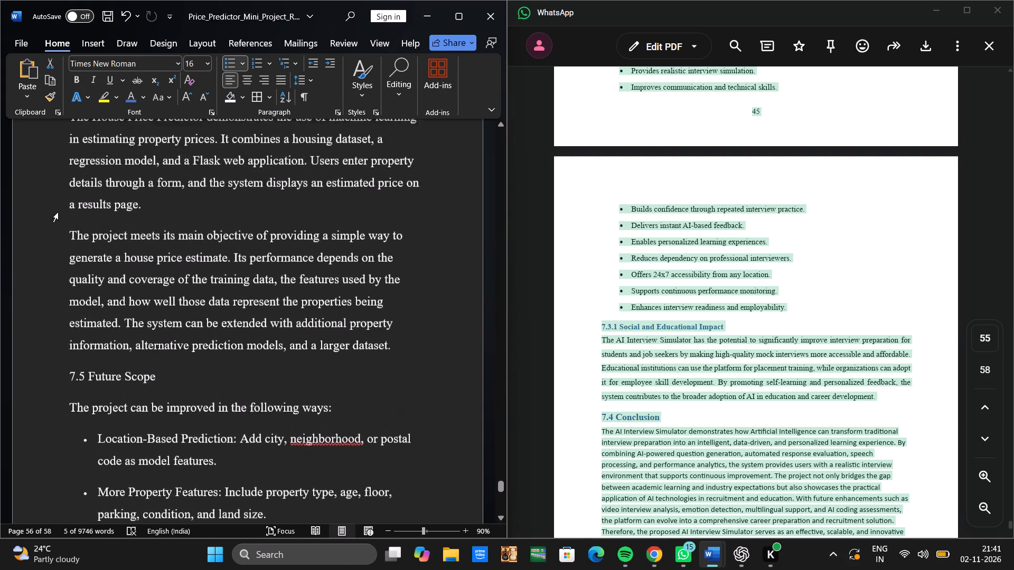
Check the font sizes of the body paragraph and the 6.1 Introduction heading in Chapter 6 as a formatting reference.
scroll(58, 212, up, 2)
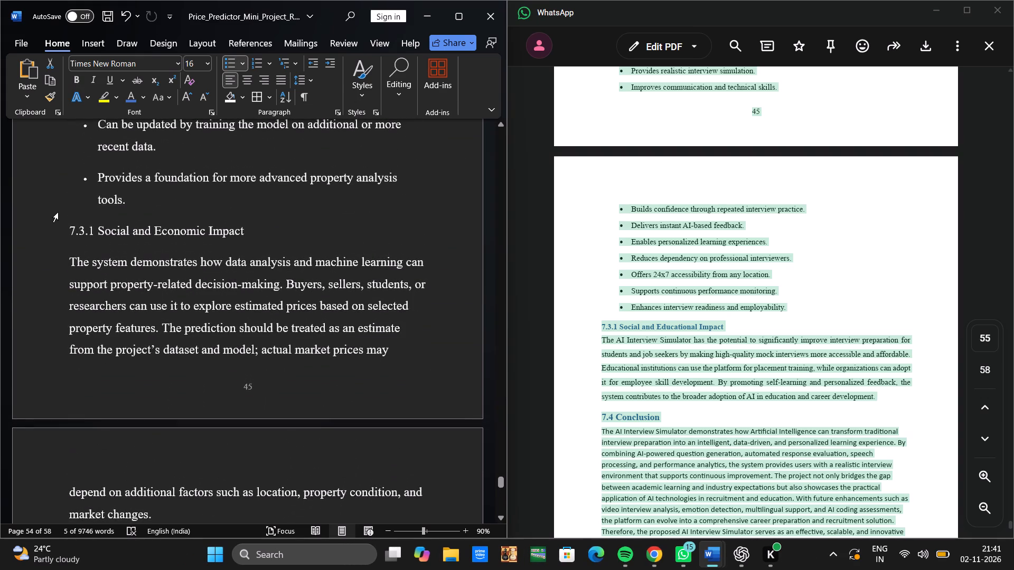
scroll(58, 212, up, 3)
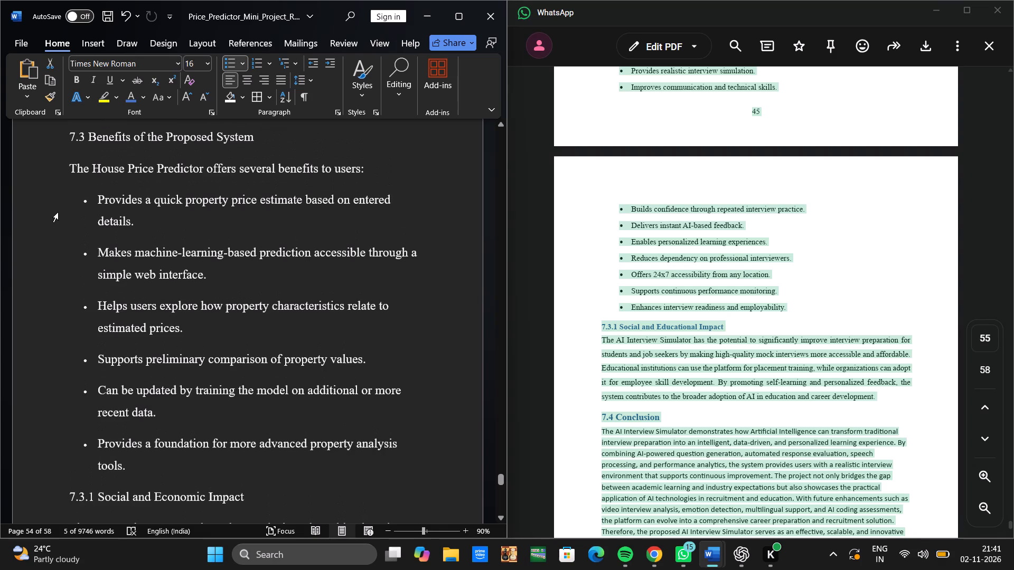
scroll(58, 212, up, 3)
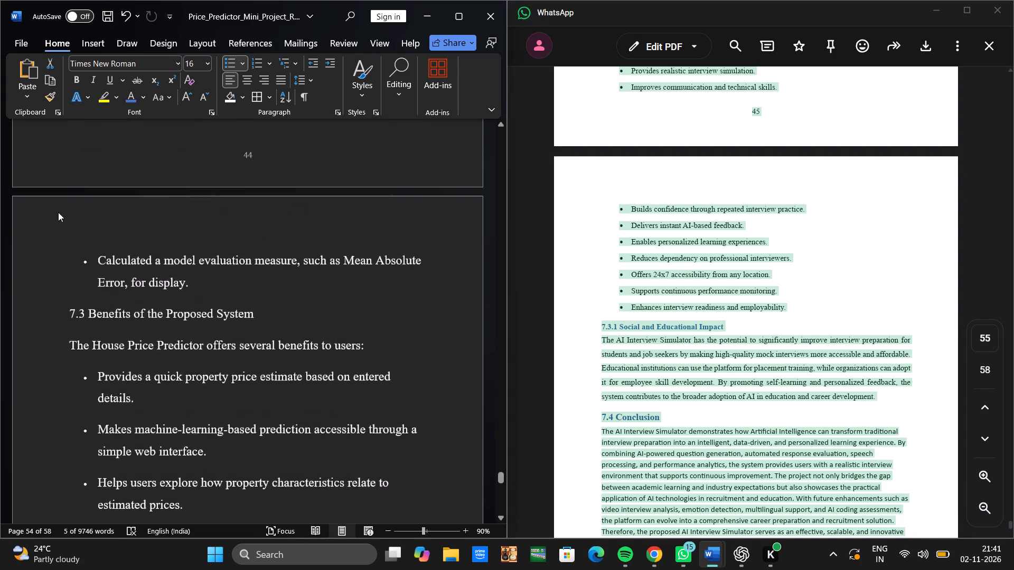
scroll(58, 212, up, 3)
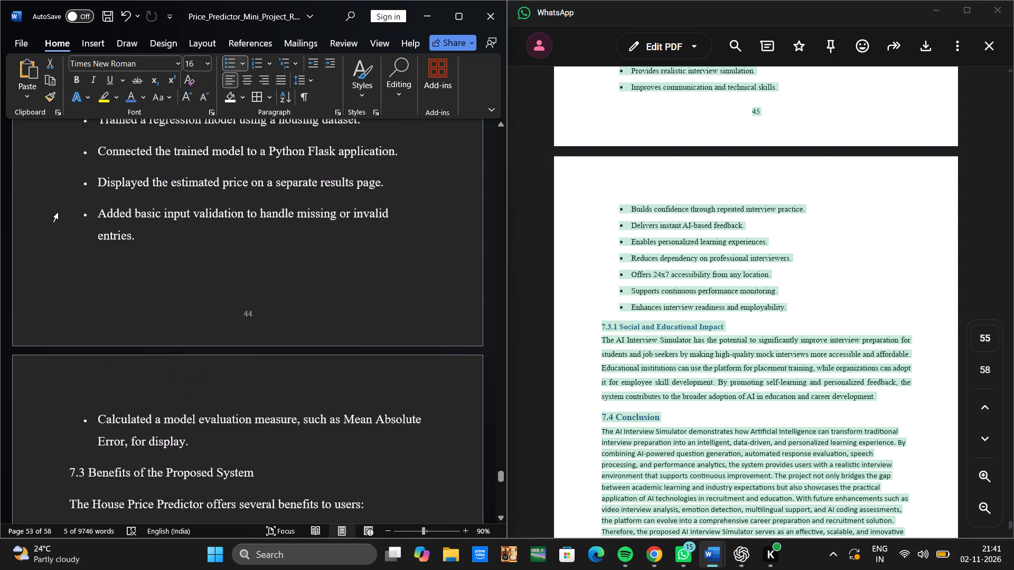
scroll(58, 212, up, 7)
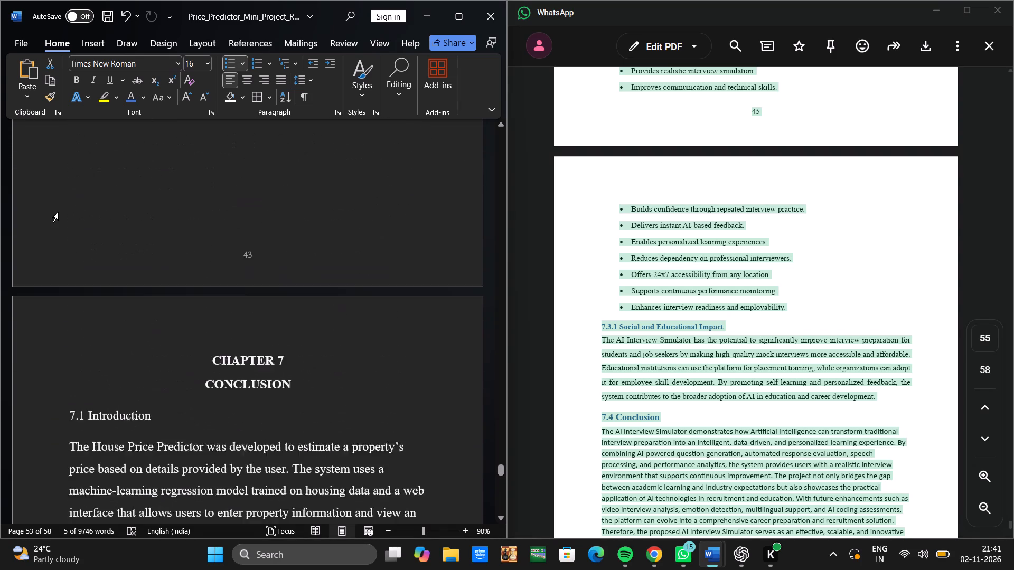
scroll(58, 212, up, 7)
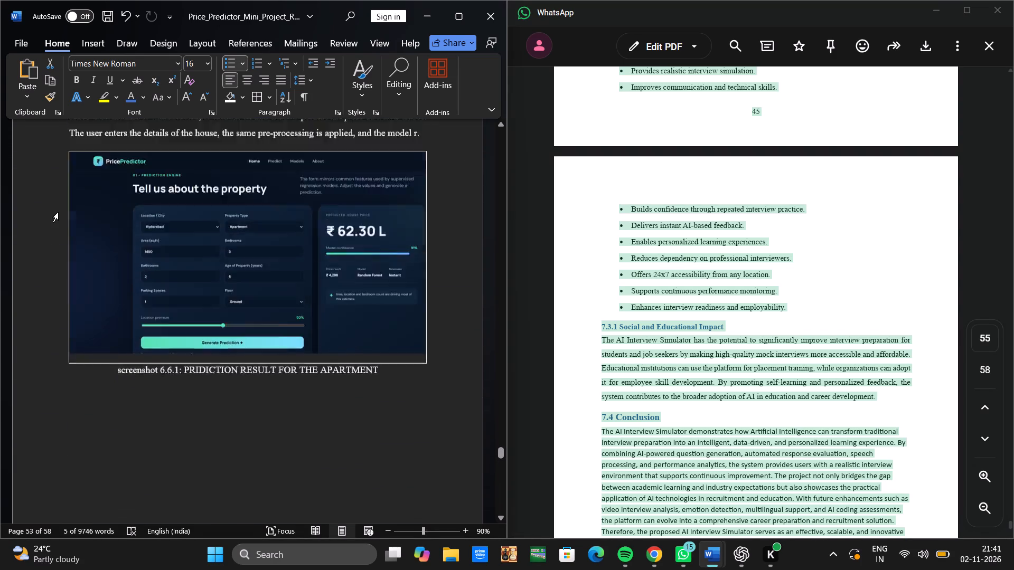
scroll(58, 212, up, 3)
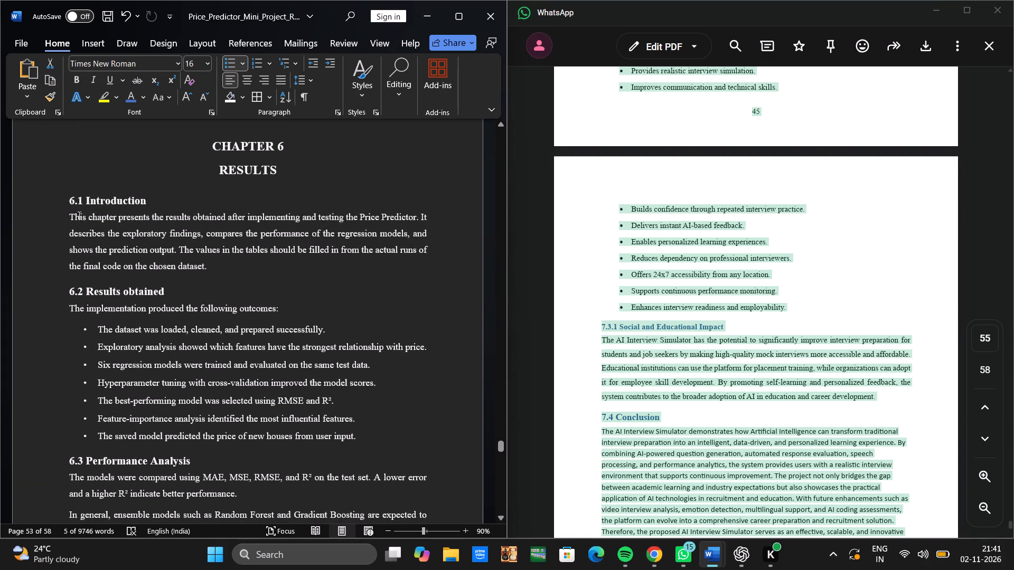
click(80, 216)
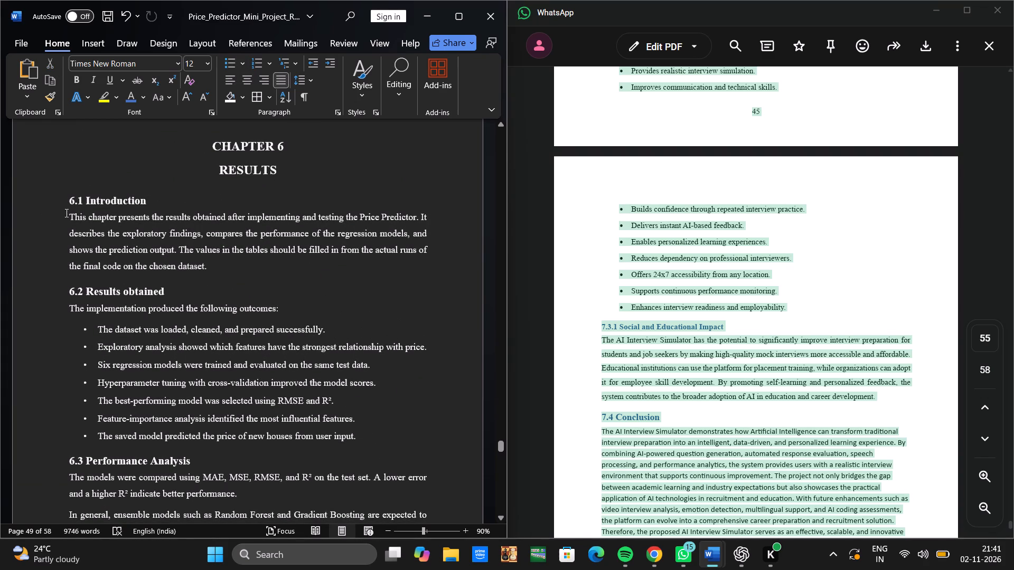
drag(71, 214, 223, 280)
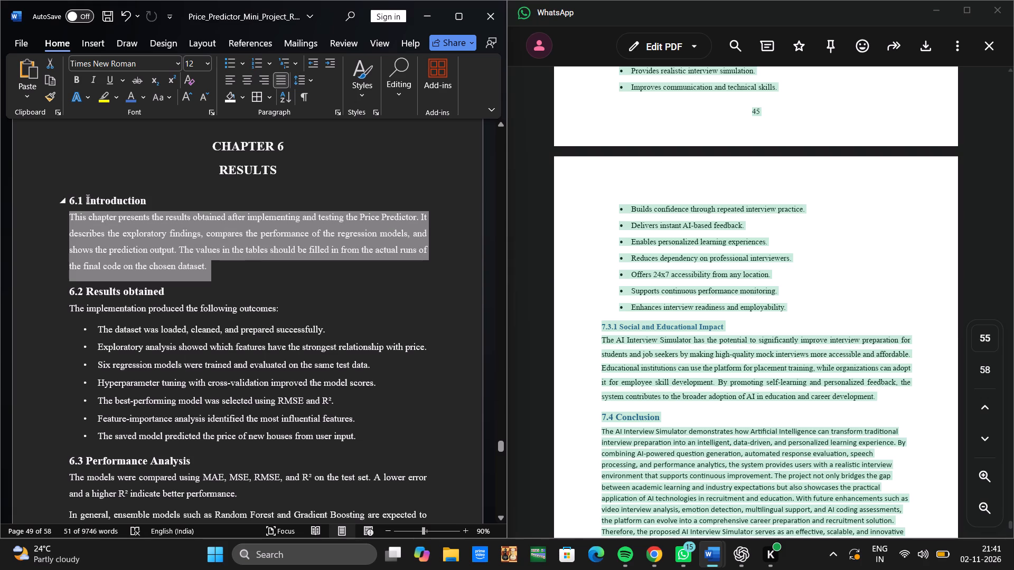
drag(87, 198, 157, 204)
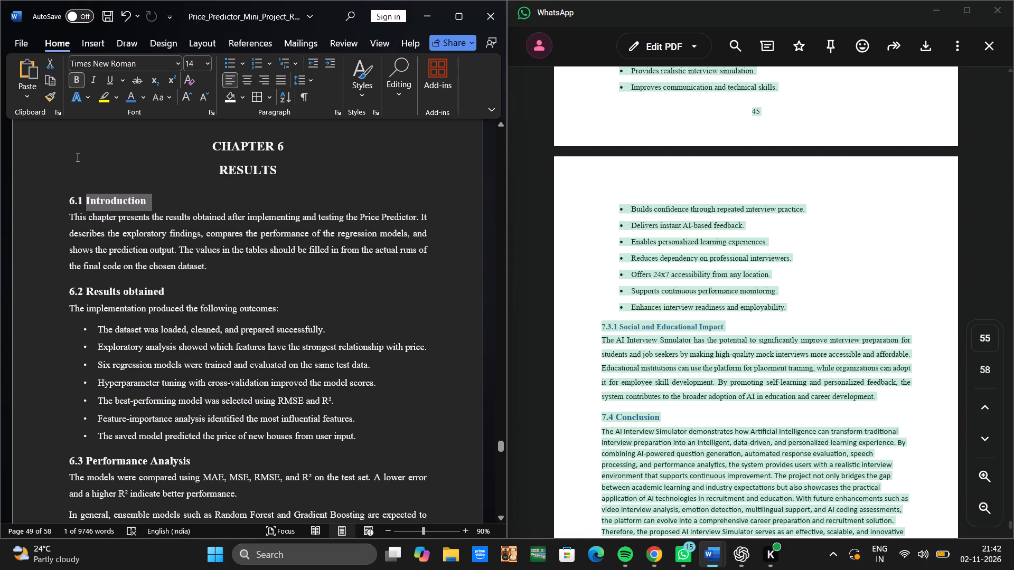
Set the 7.1 Introduction heading in Chapter 7 to font size 14.
scroll(76, 157, down, 7)
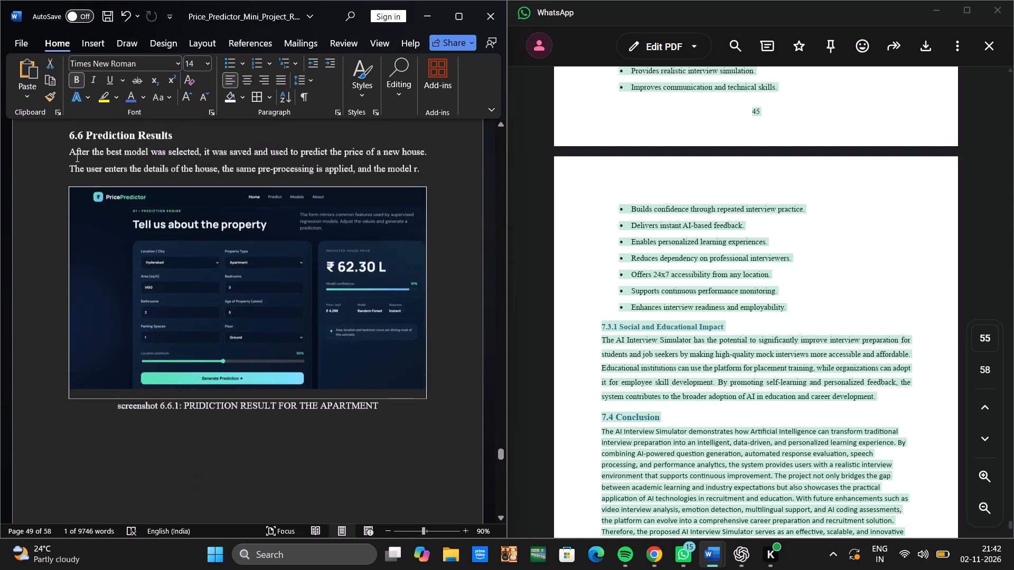
scroll(76, 157, down, 12)
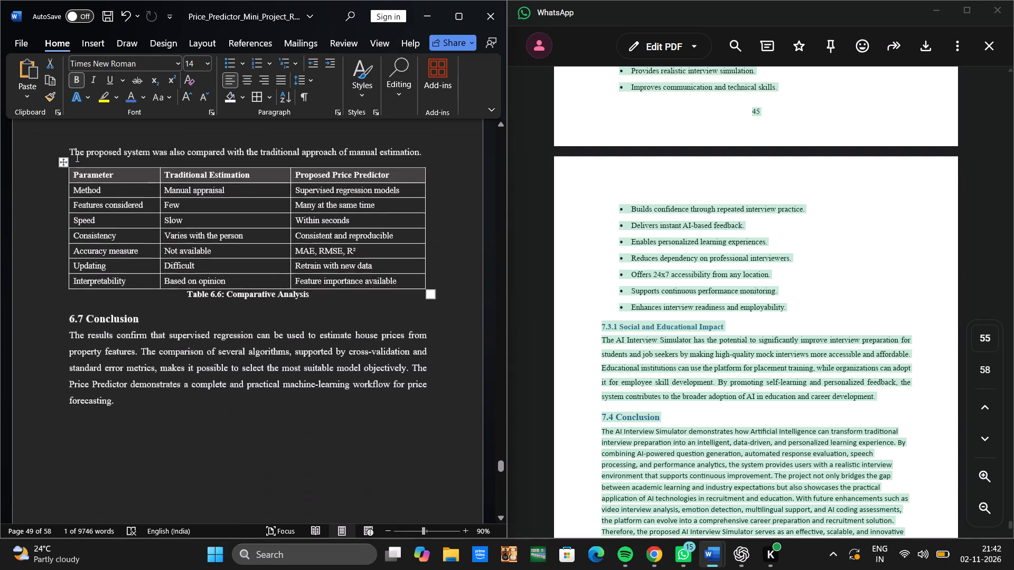
scroll(76, 157, down, 4)
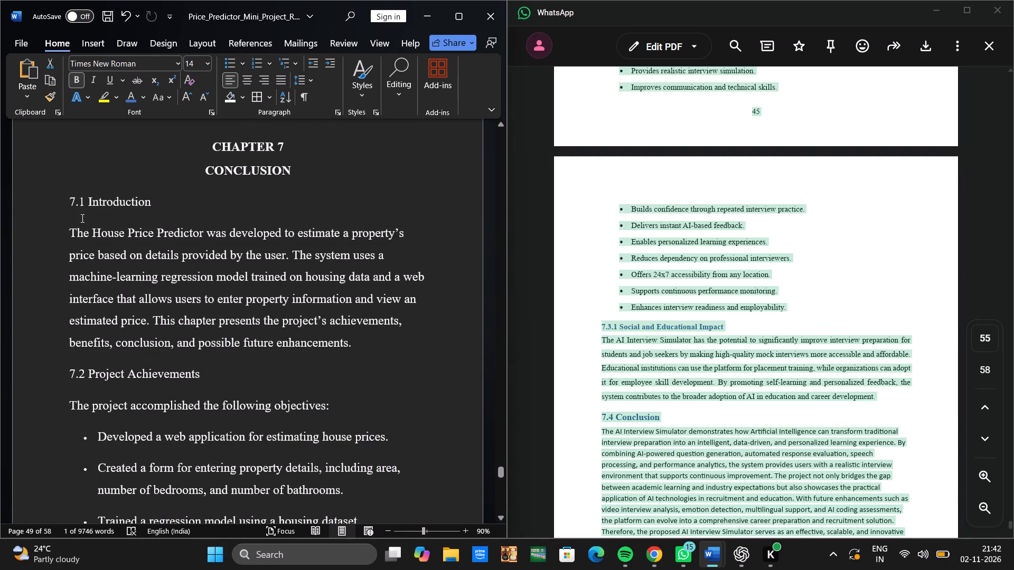
triple_click(69, 206)
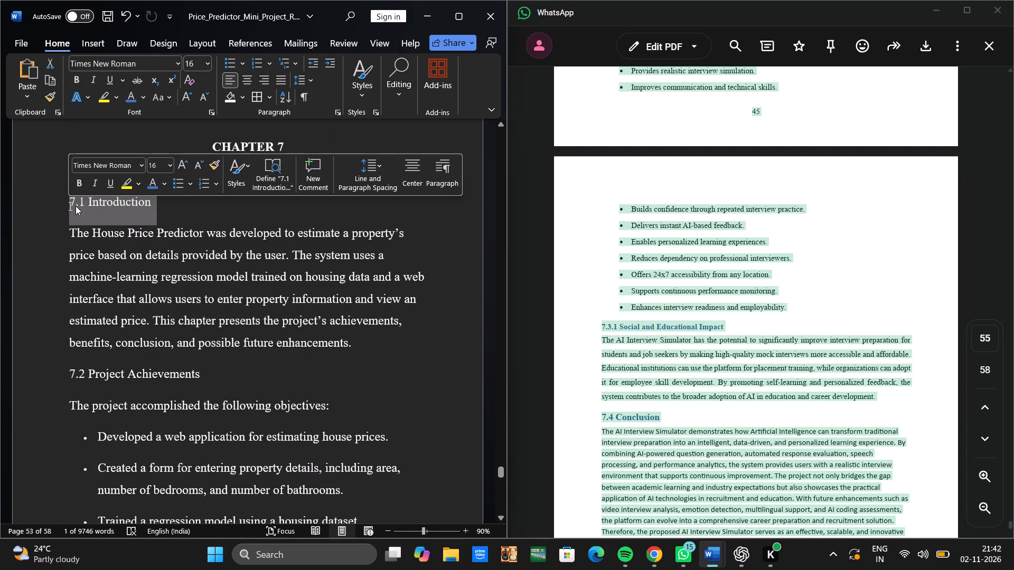
click(170, 166)
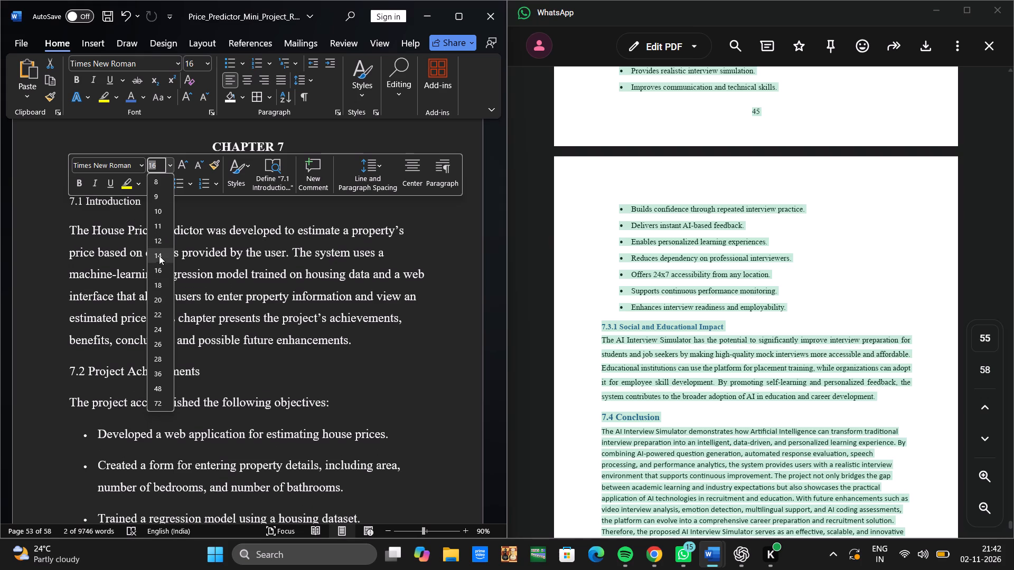
click(159, 258)
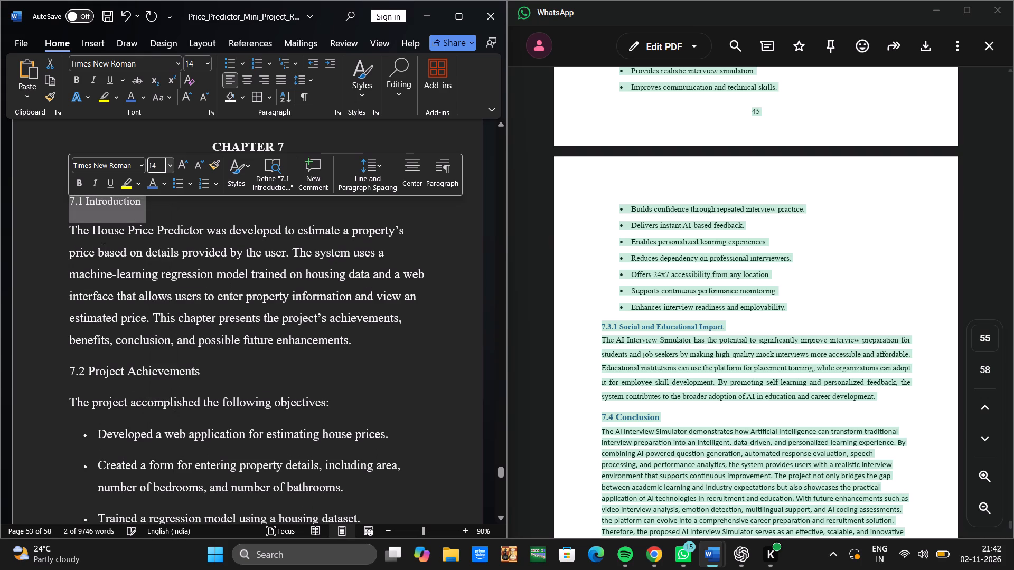
Set the paragraph under the 7.1 Introduction heading to font size 12.
click(69, 229)
drag(69, 229, 371, 342)
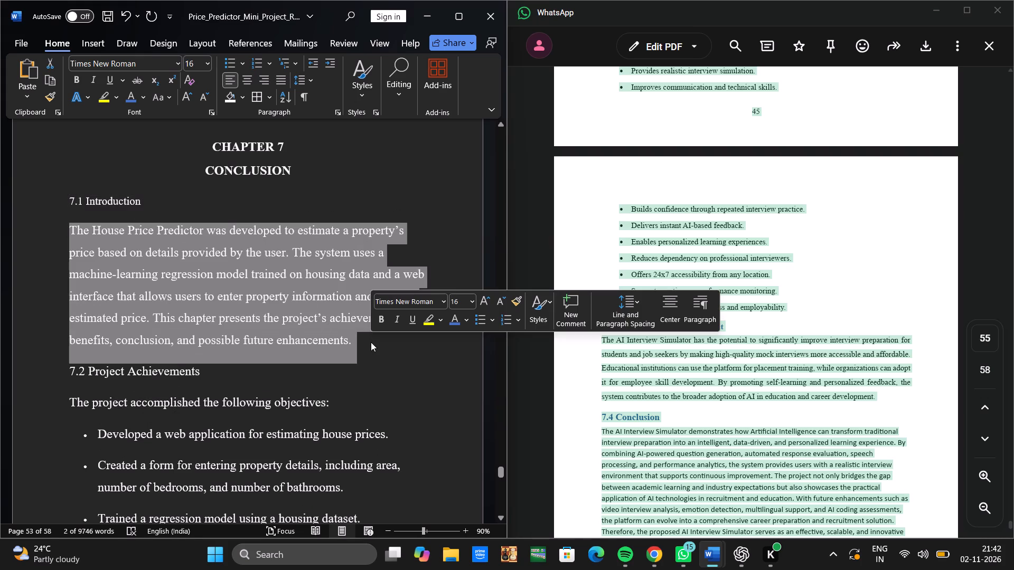
click(472, 300)
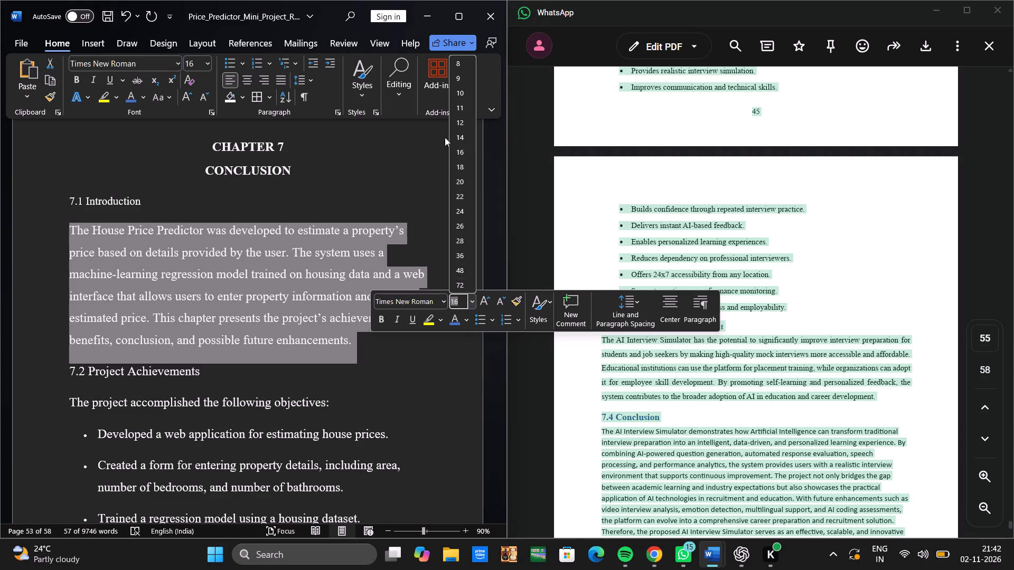
click(459, 120)
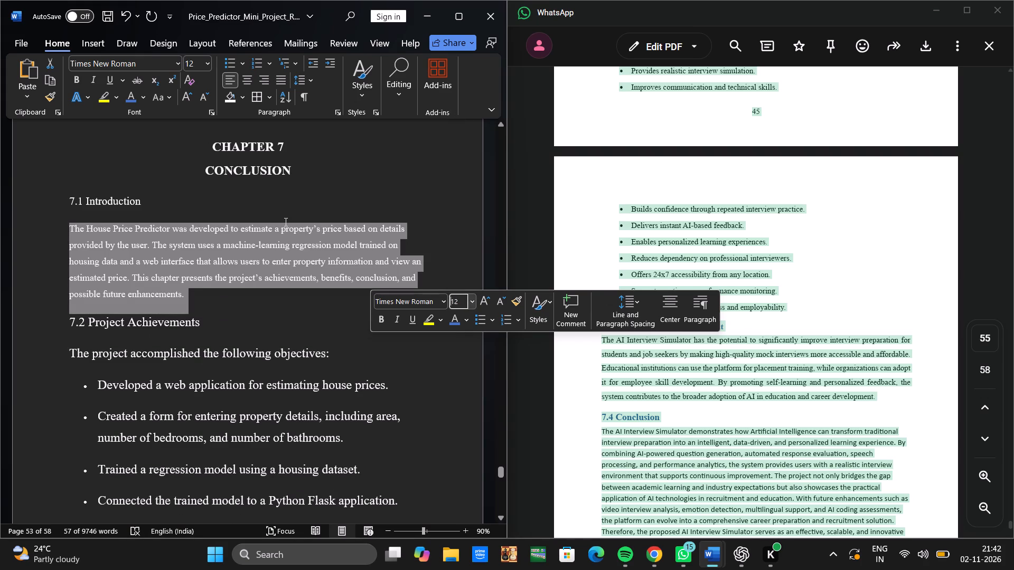
Set the 7.2 Project Achievements heading to font size 14.
scroll(285, 222, left, 2)
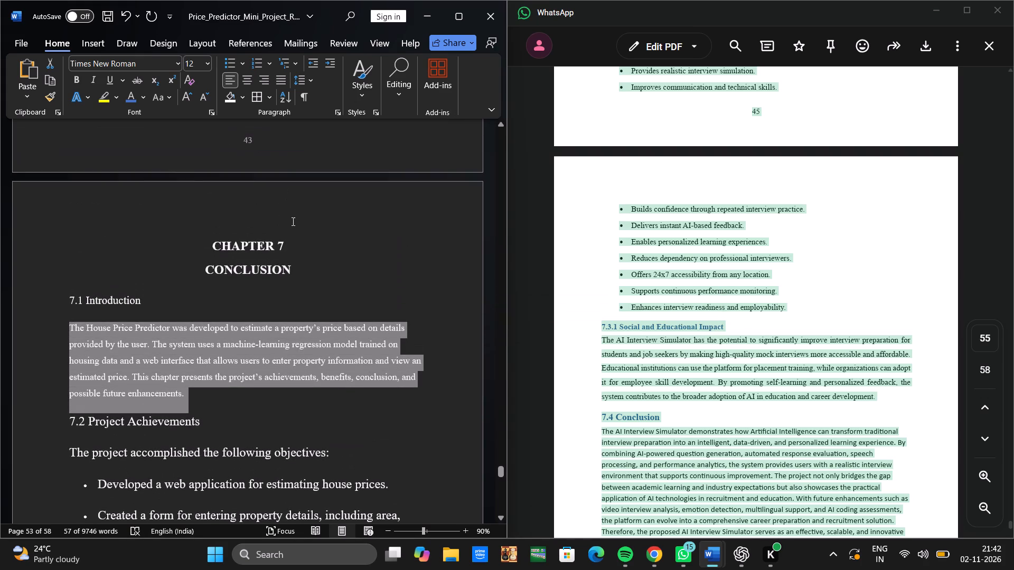
scroll(299, 221, down, 1)
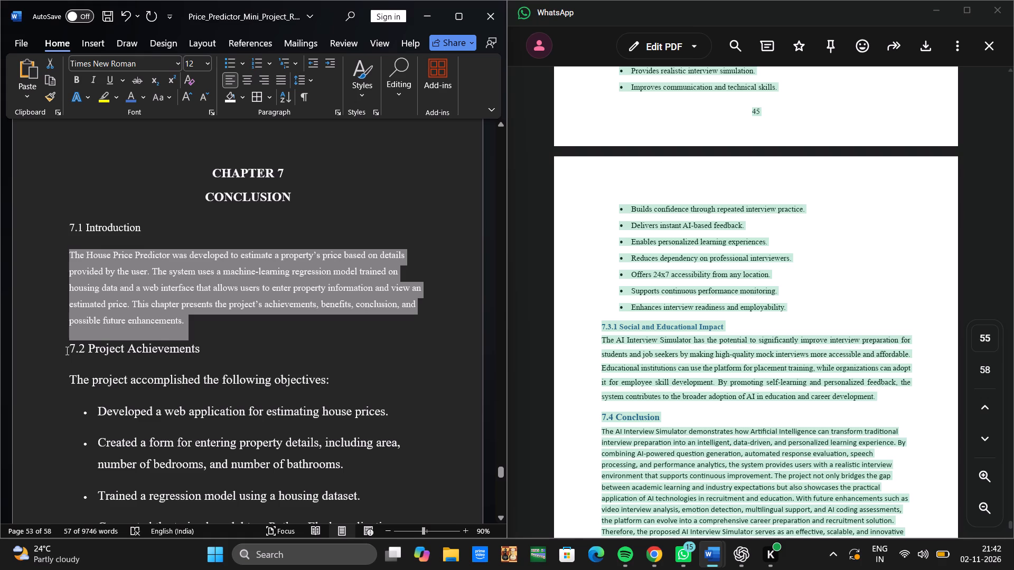
drag(71, 348, 170, 348)
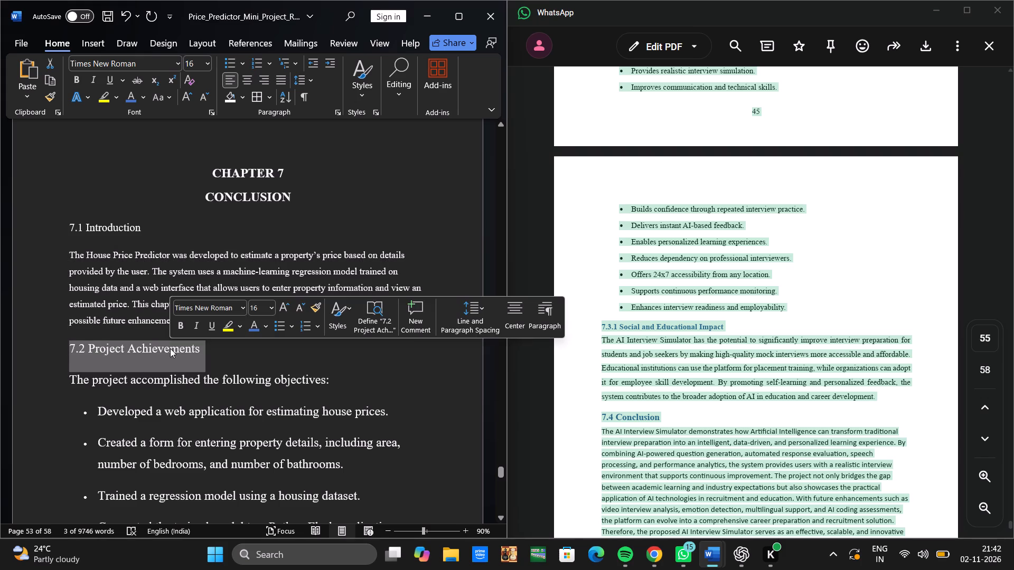
click(273, 308)
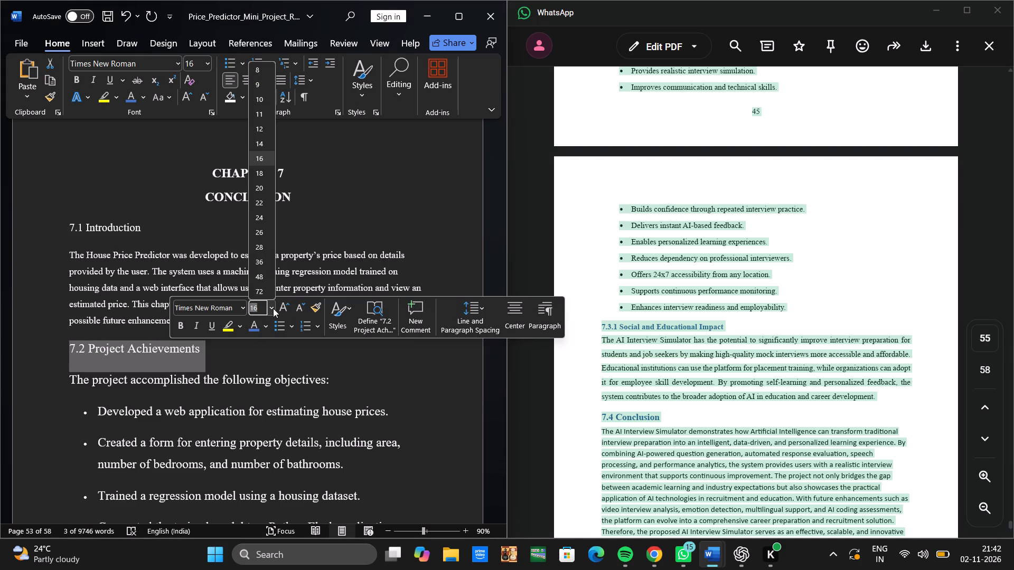
click(265, 141)
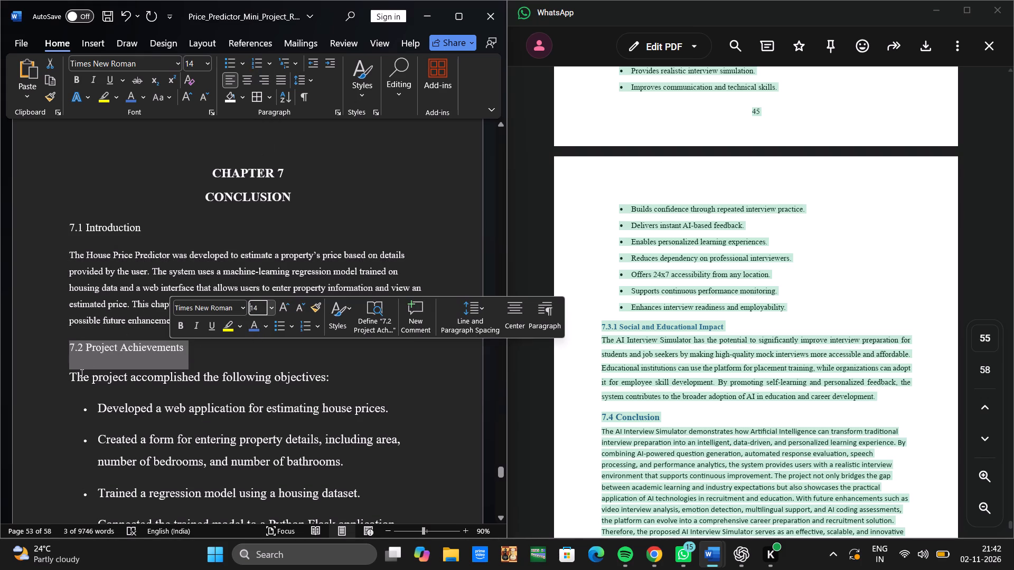
Set the 7.2 introductory line and all its bullets, through the model evaluation measure bullet, to font size 12.
click(73, 373)
drag(73, 373, 332, 526)
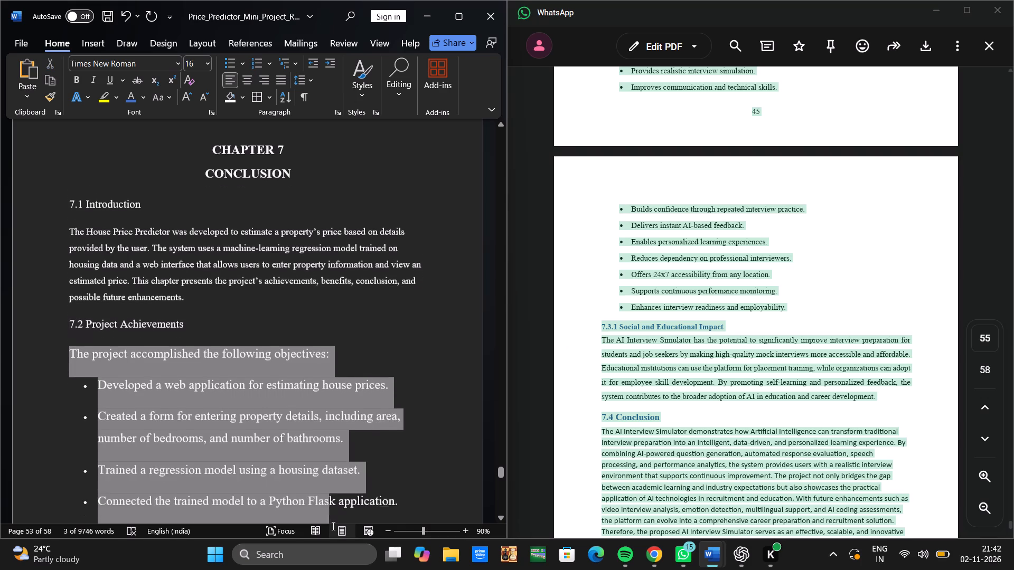
drag(332, 526, 219, 374)
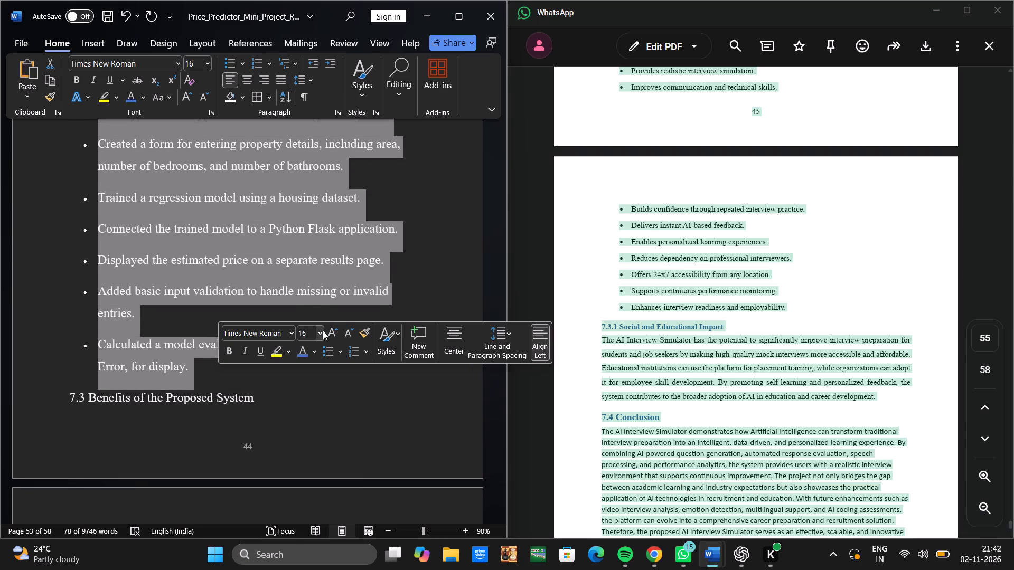
click(322, 330)
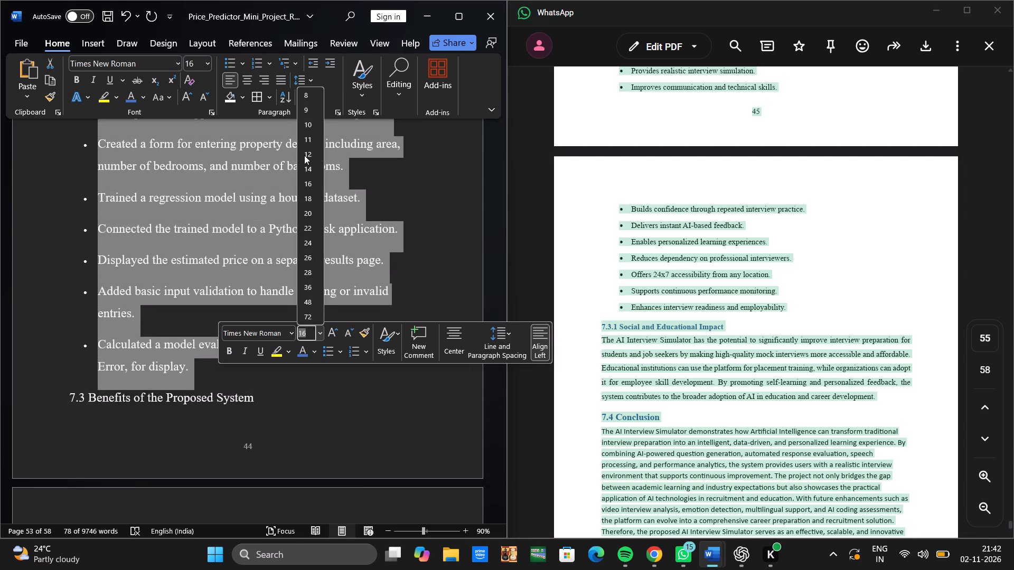
click(305, 155)
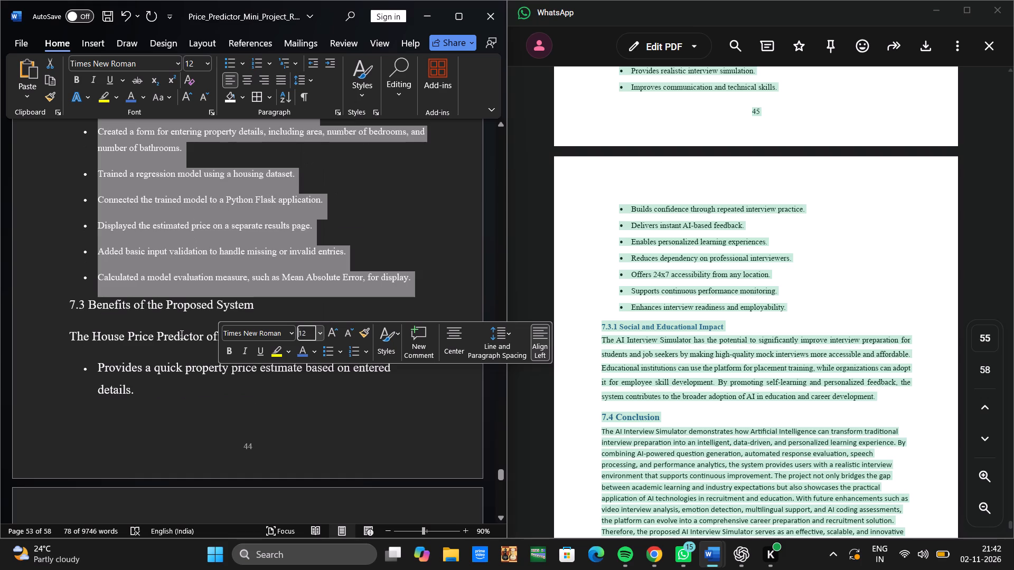
Set the 7.3 Benefits of the Proposed System heading to font size 14.
scroll(229, 389, up, 1)
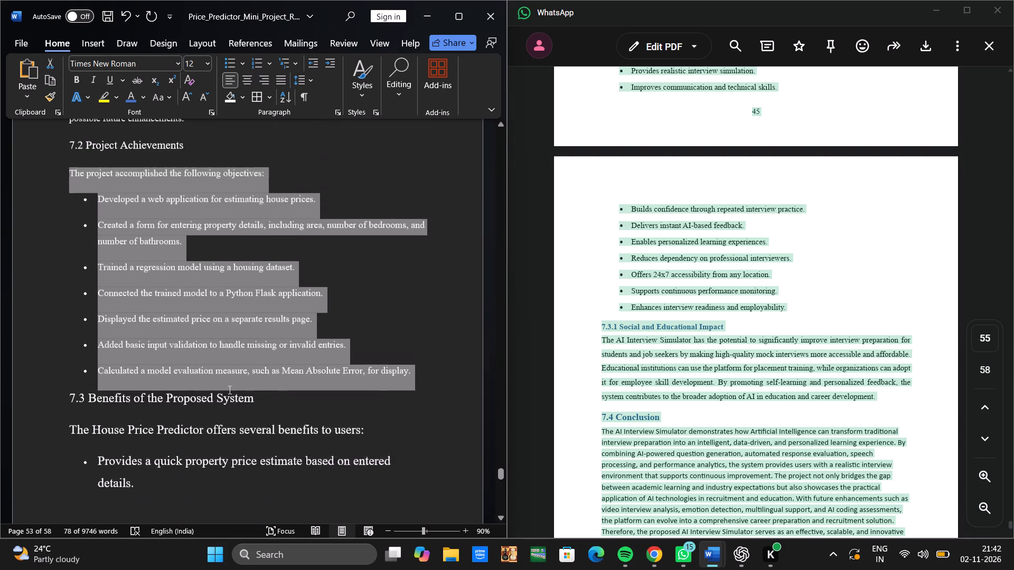
scroll(229, 389, up, 1)
scroll(229, 389, down, 1)
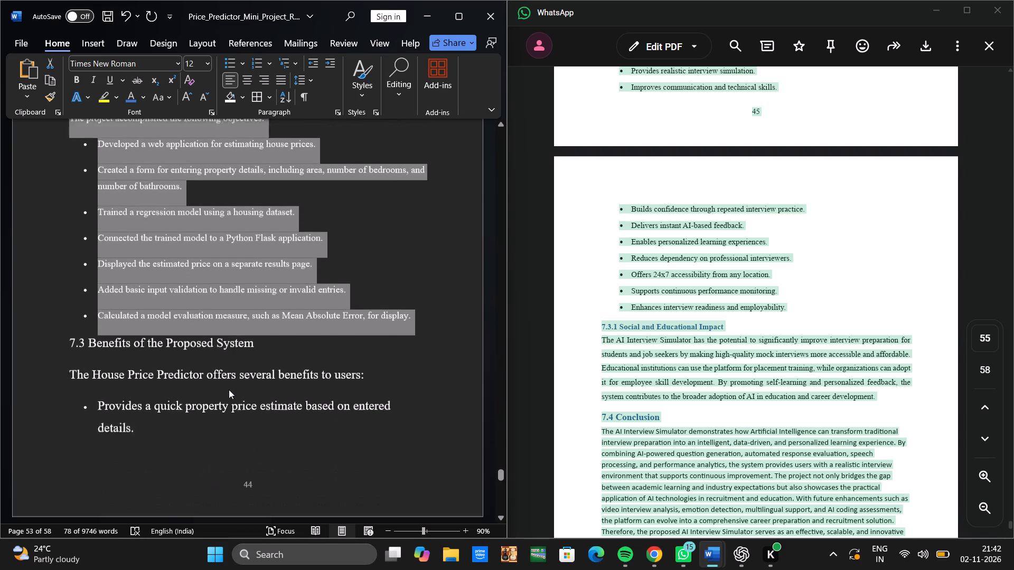
scroll(229, 389, down, 1)
drag(67, 236, 271, 229)
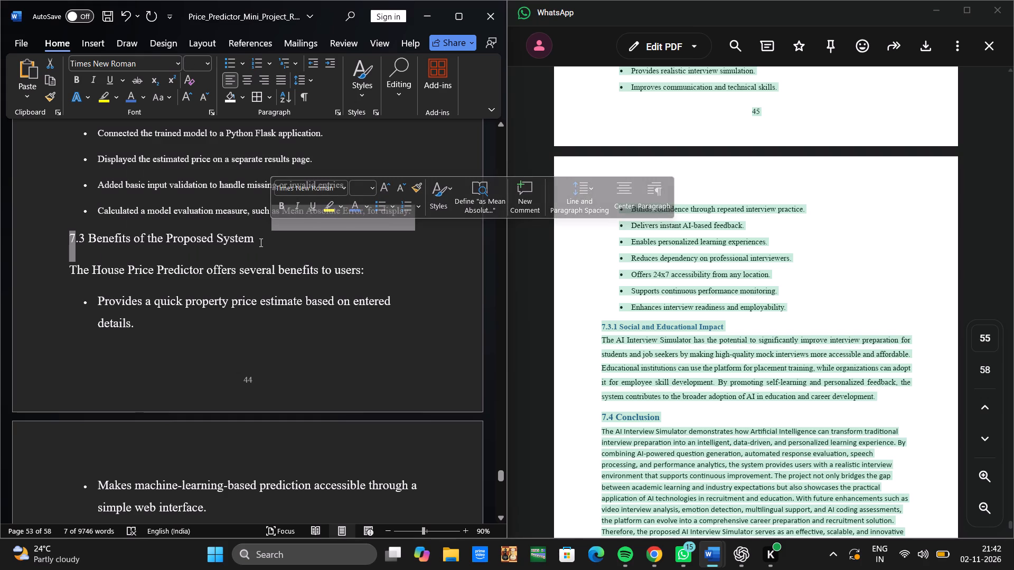
click(258, 241)
drag(258, 241, 65, 241)
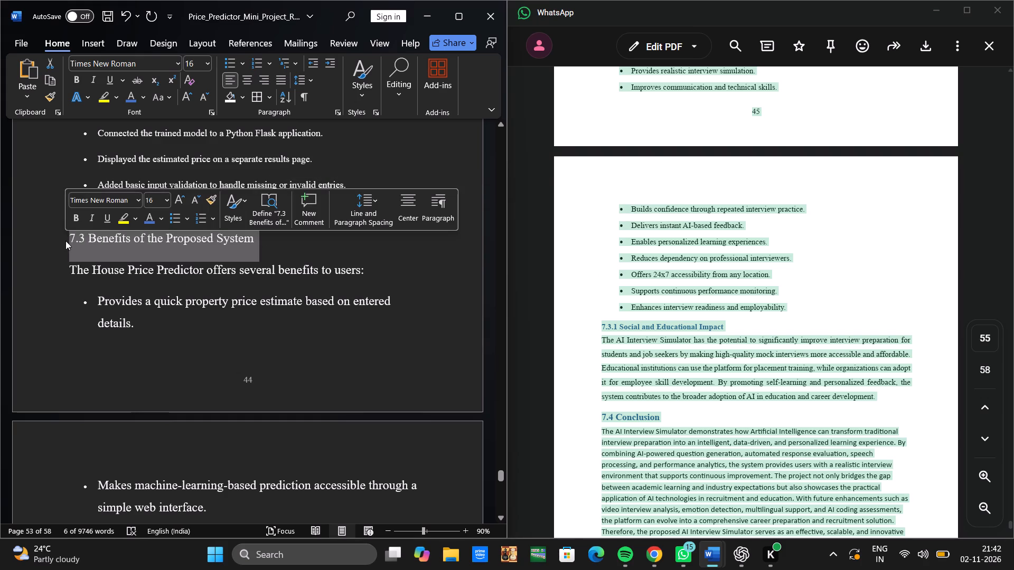
click(165, 198)
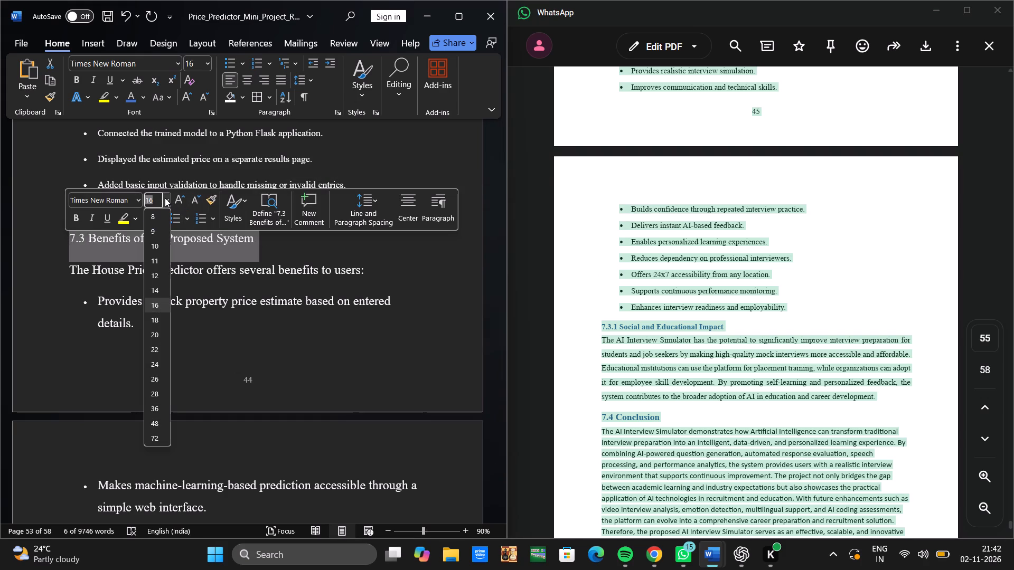
click(157, 288)
Set the 7.3 introductory line and all its bullets, through the property analysis tools bullet, to font size 12.
click(74, 267)
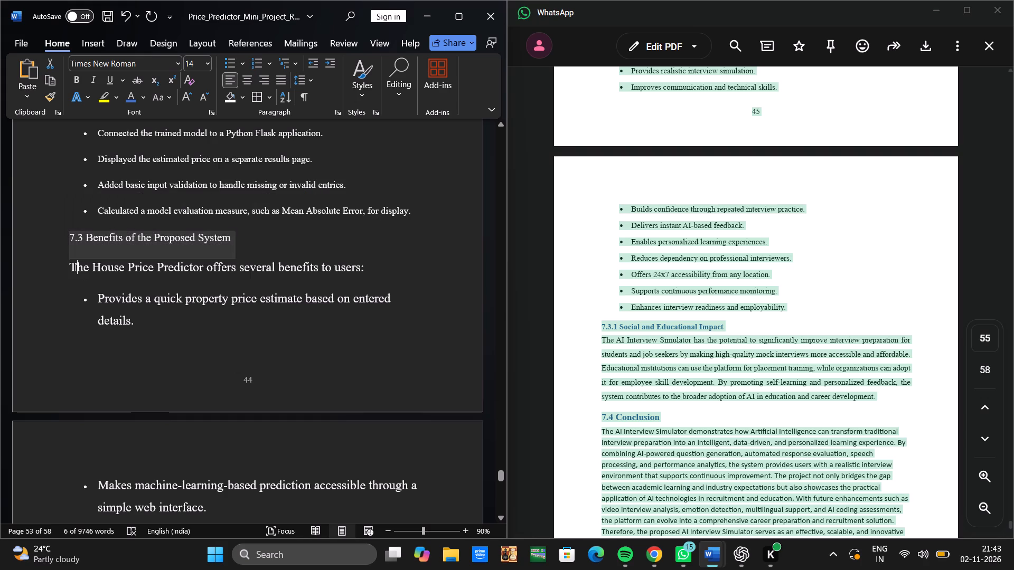
drag(74, 267, 140, 294)
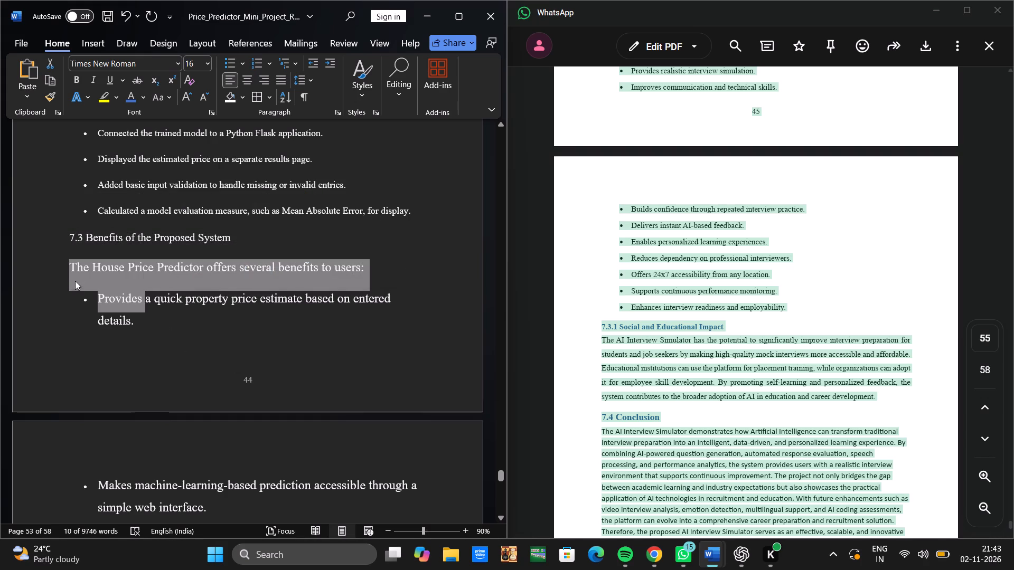
click(72, 272)
drag(72, 272, 359, 505)
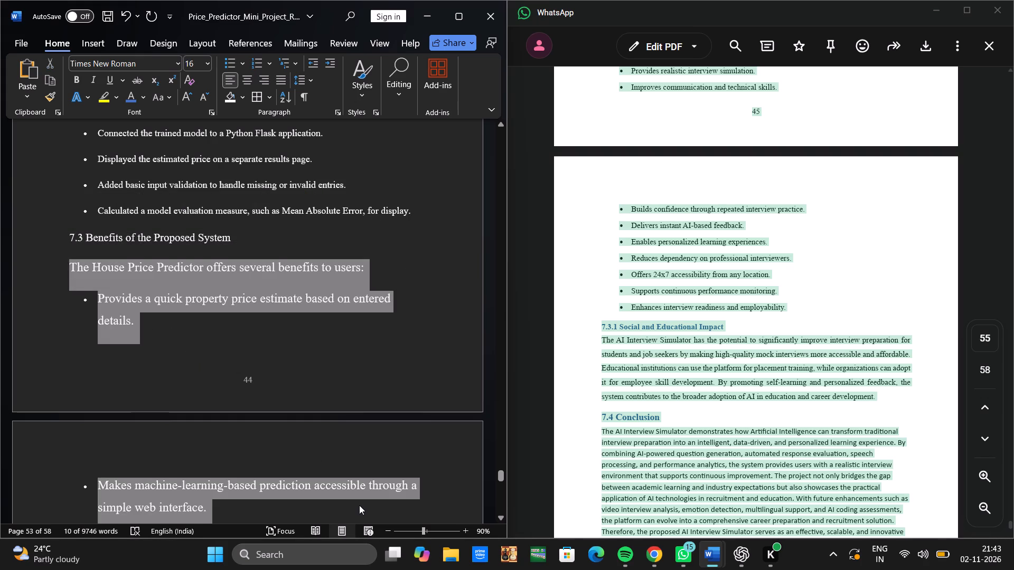
drag(359, 505, 304, 204)
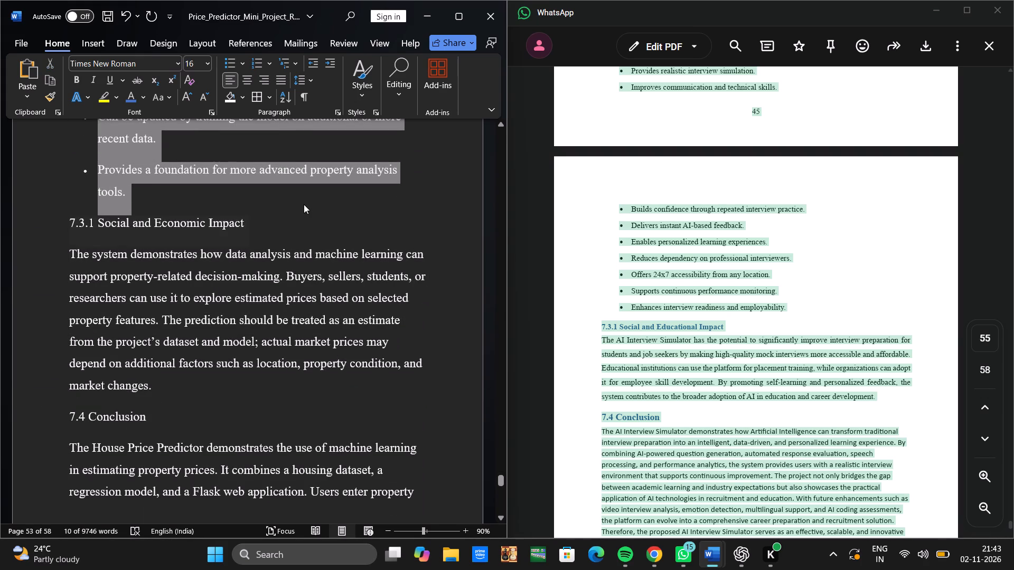
drag(304, 204, 304, 206)
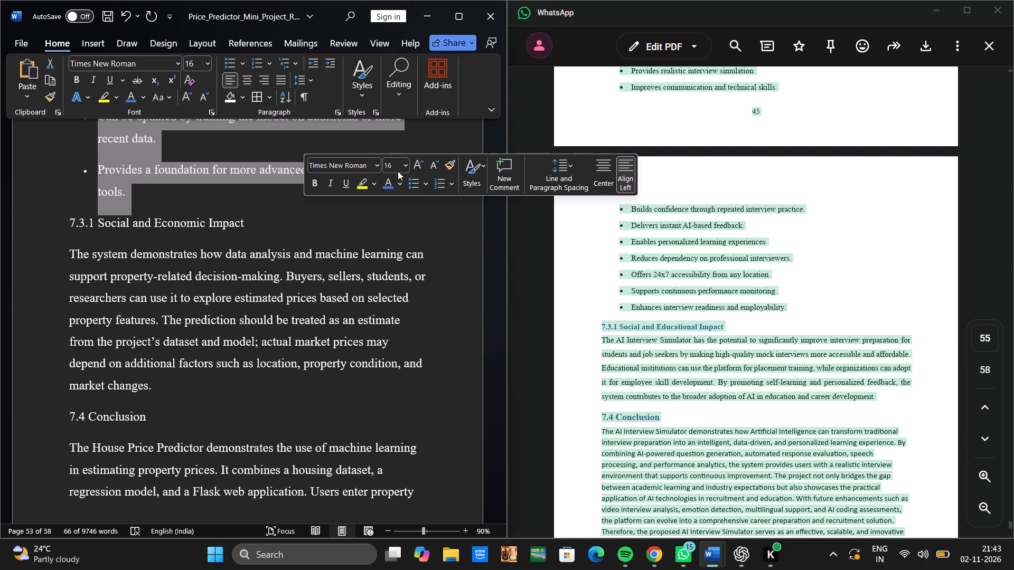
click(402, 170)
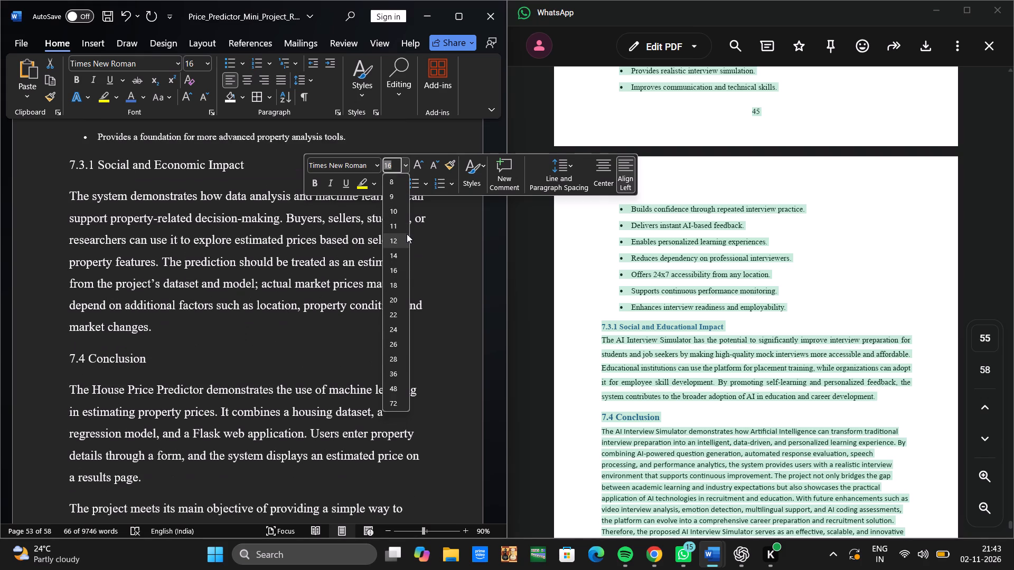
Apply font size 12 to the selected 7.3 introductory line and bullets, through the property analysis tools bullet.
click(407, 234)
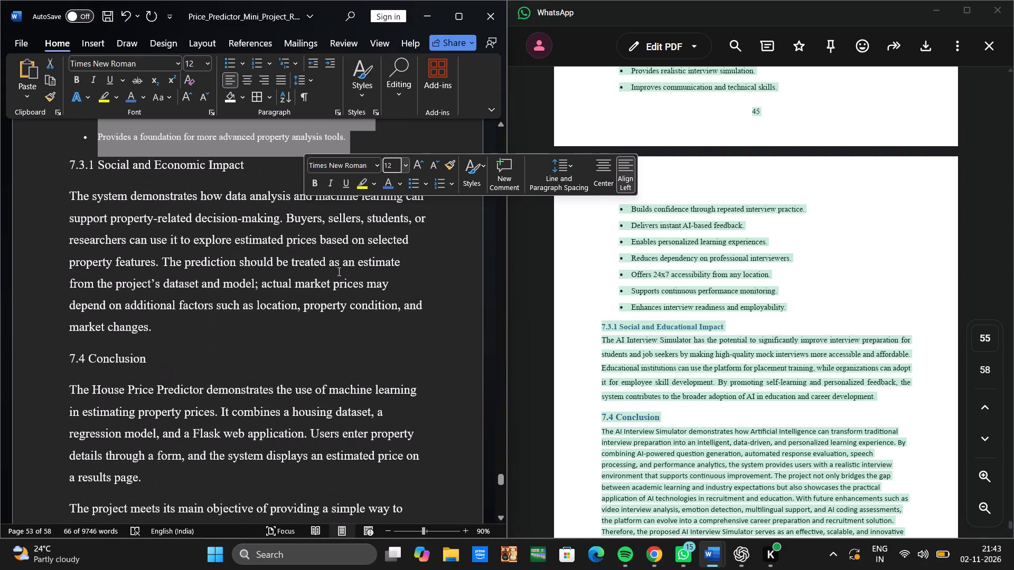
Set the 7.3.1 Social and Economic Impact heading to font size 14.
scroll(306, 285, up, 2)
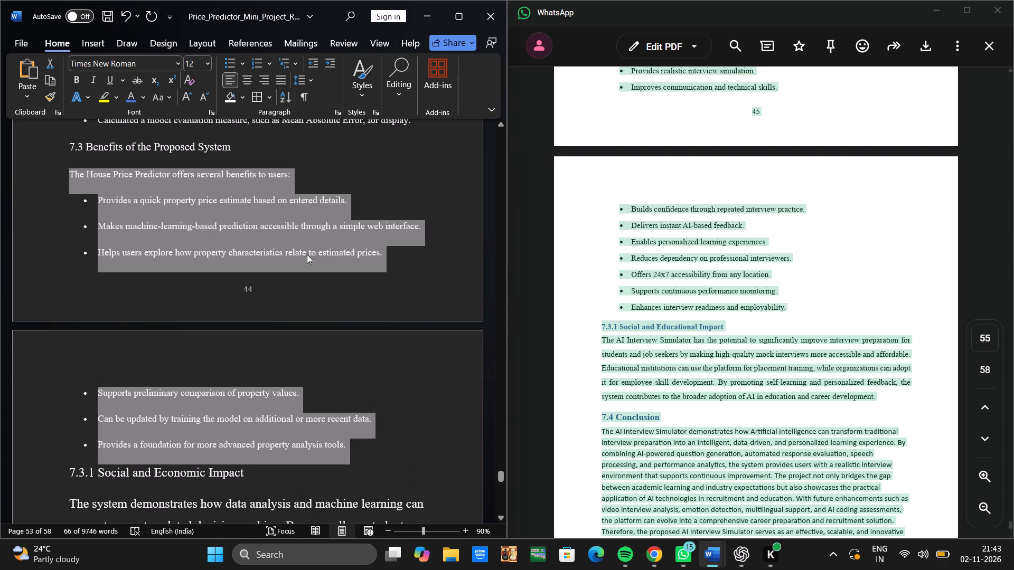
scroll(254, 349, down, 1)
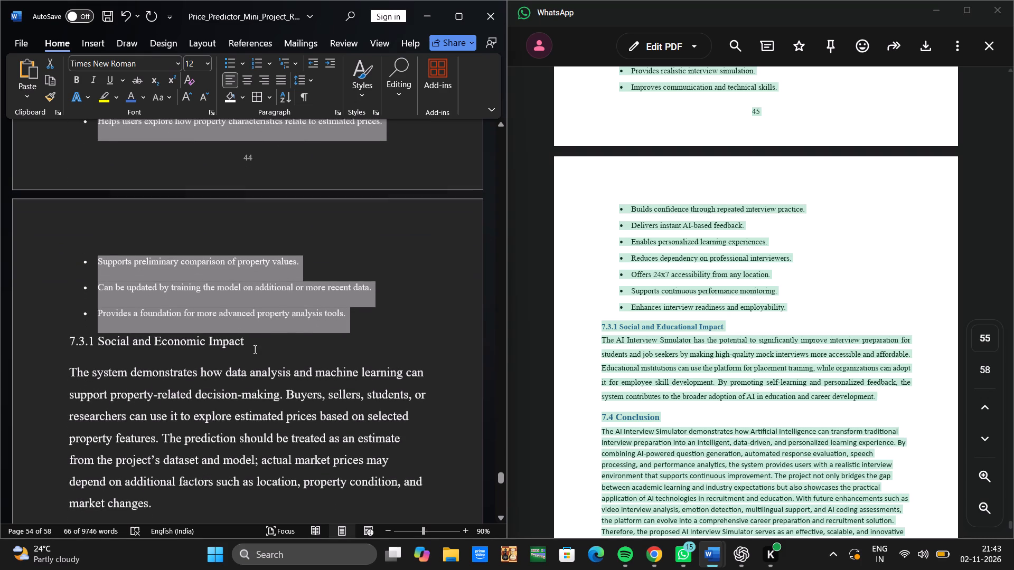
click(71, 339)
drag(71, 339, 213, 329)
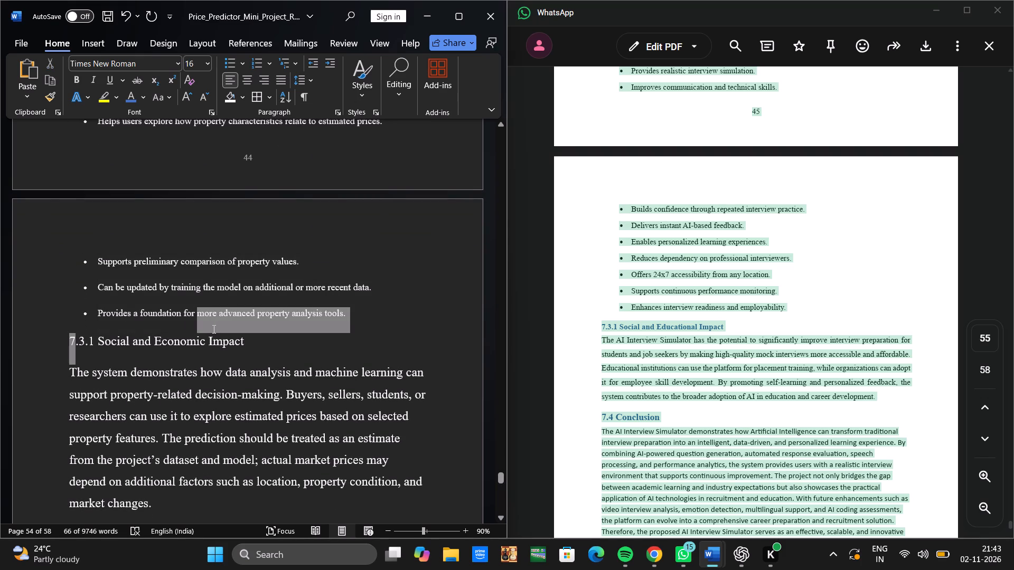
drag(213, 329, 264, 339)
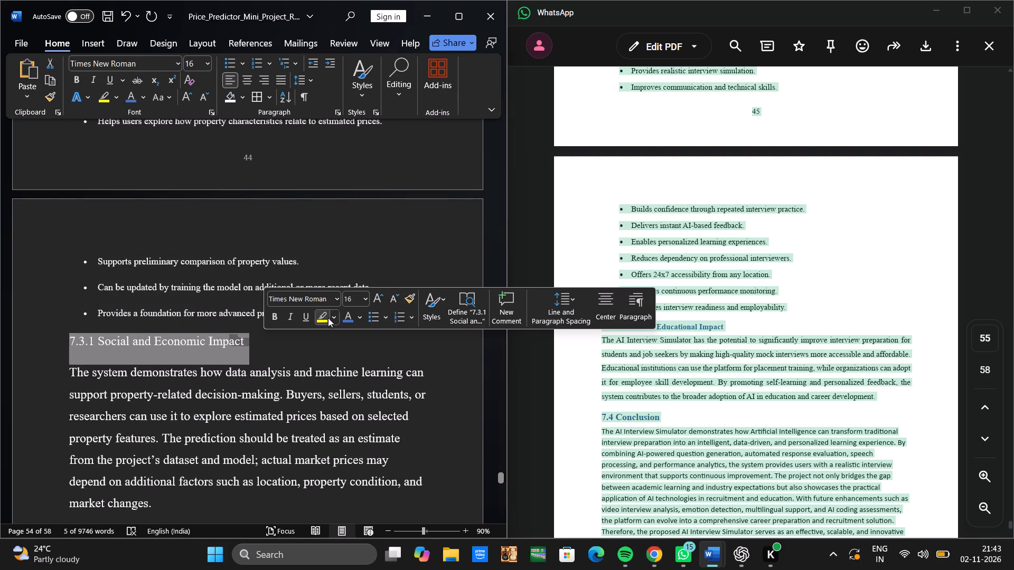
click(362, 299)
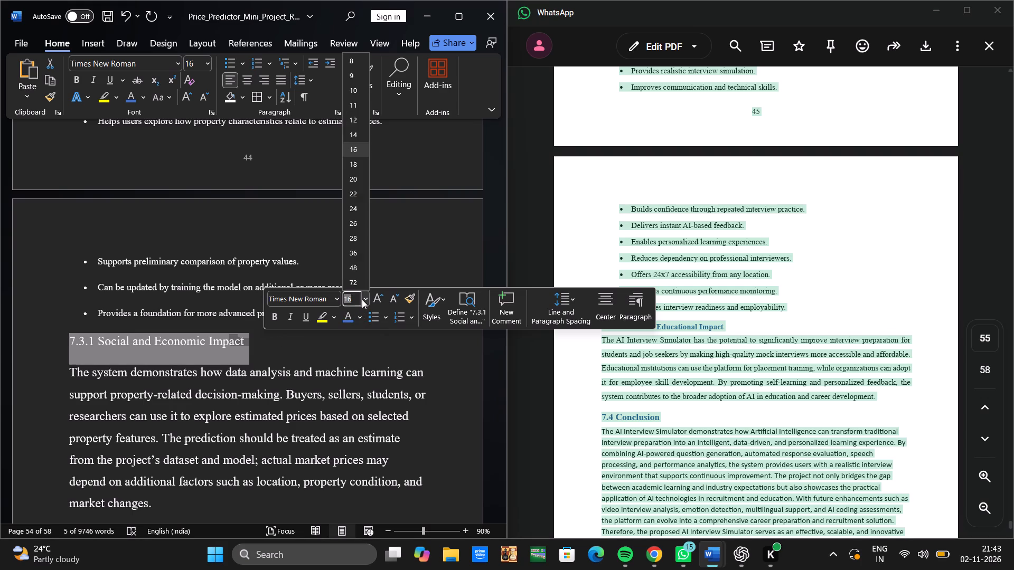
click(357, 138)
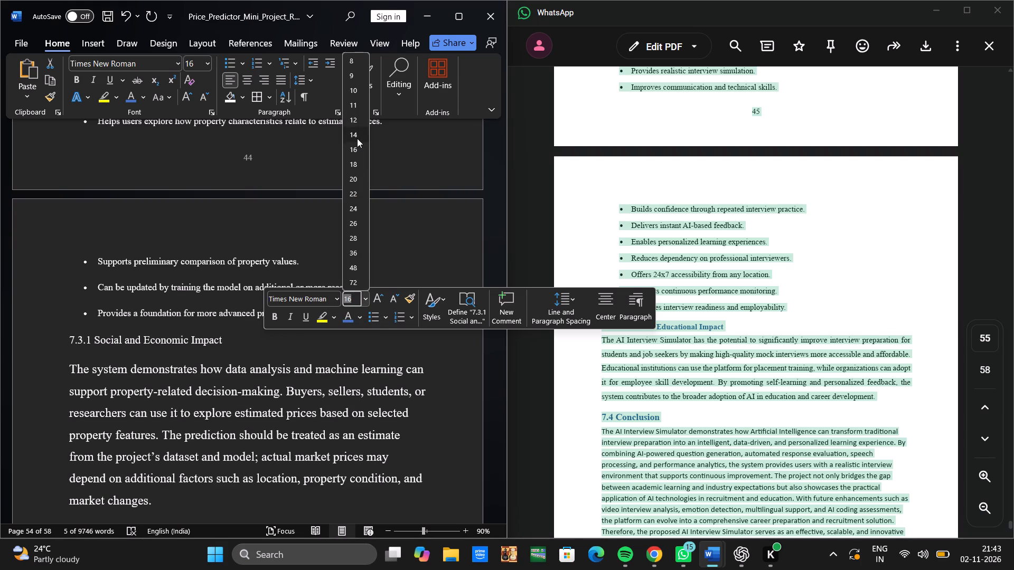
Select the whole body paragraph under the 7.3.1 Social and Economic Impact heading, through "market changes.".
click(70, 367)
drag(70, 367, 231, 369)
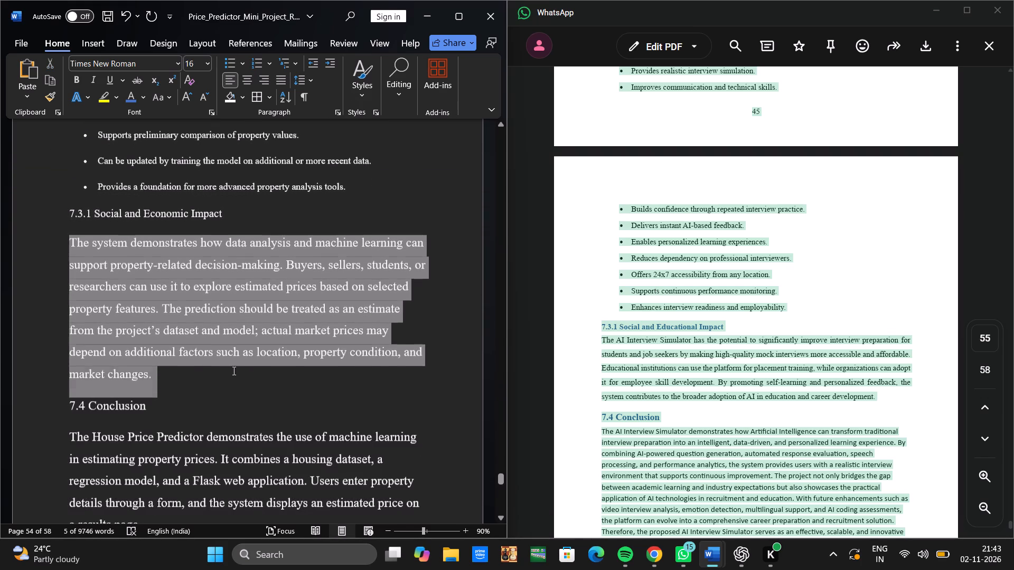
Set the paragraph under the 7.3.1 Social and Economic Impact heading to font size 12.
drag(231, 369, 224, 373)
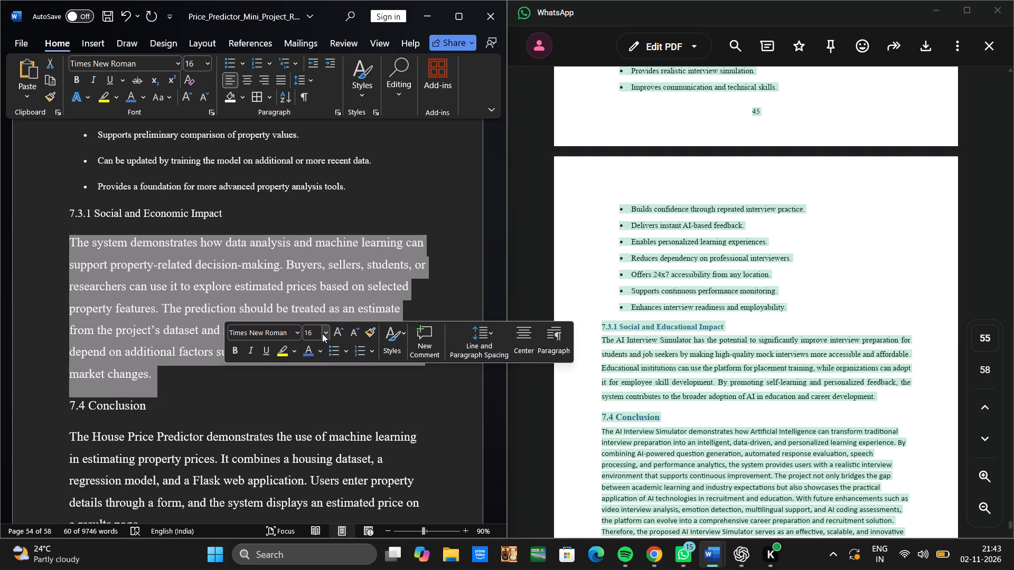
click(323, 334)
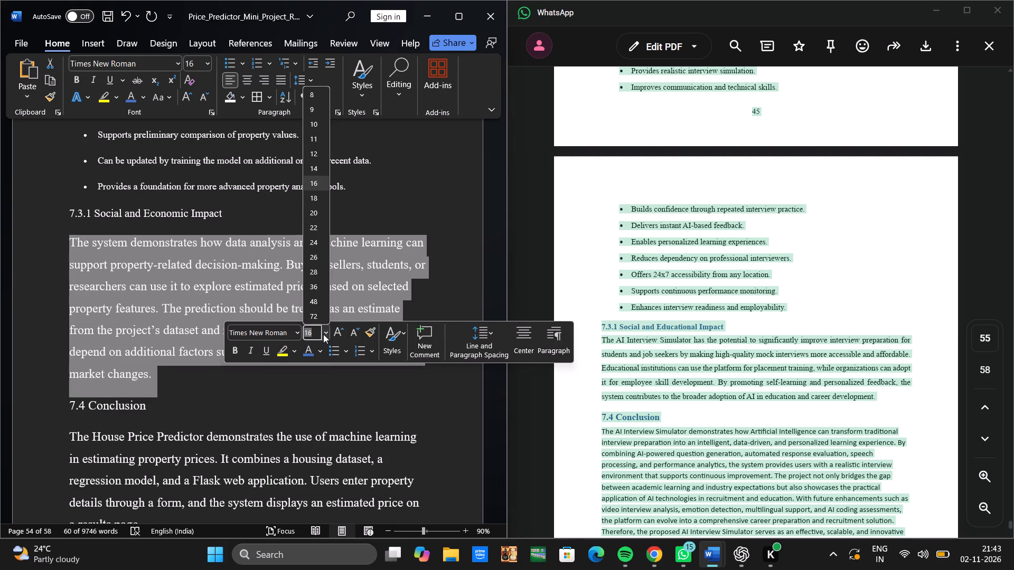
click(316, 158)
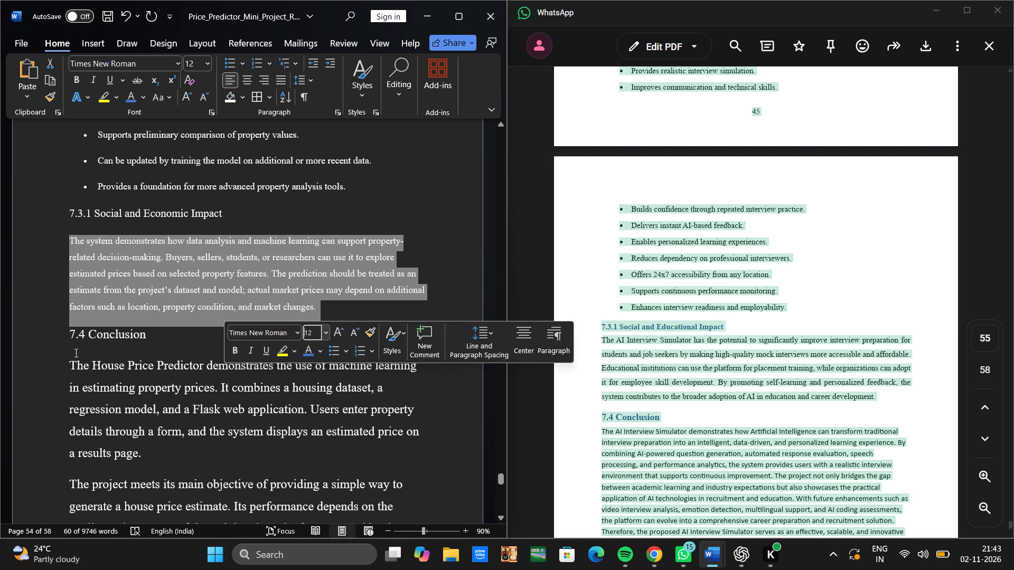
Set the 7.4 Conclusion heading to font size 14.
drag(70, 335, 136, 330)
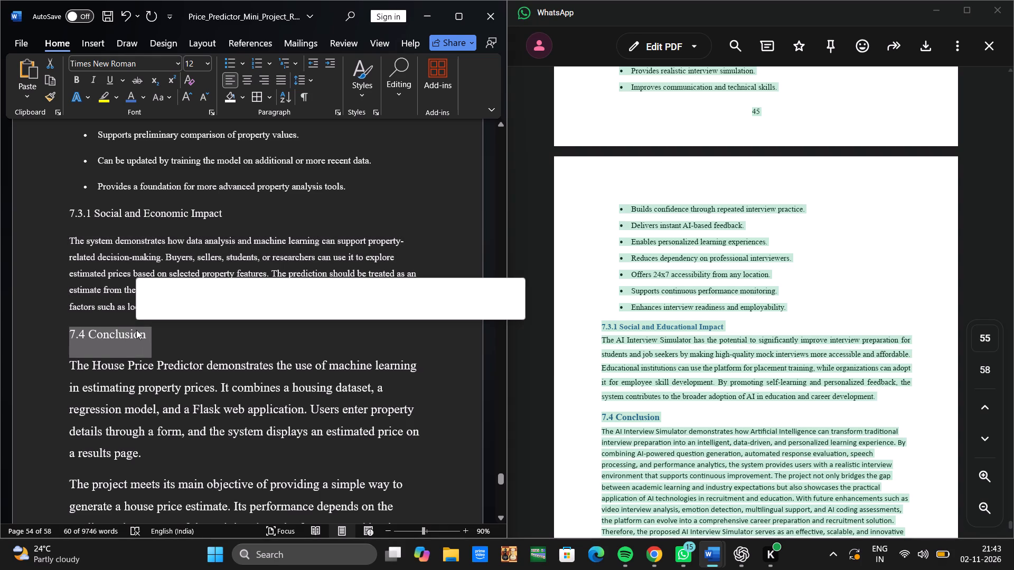
click(239, 291)
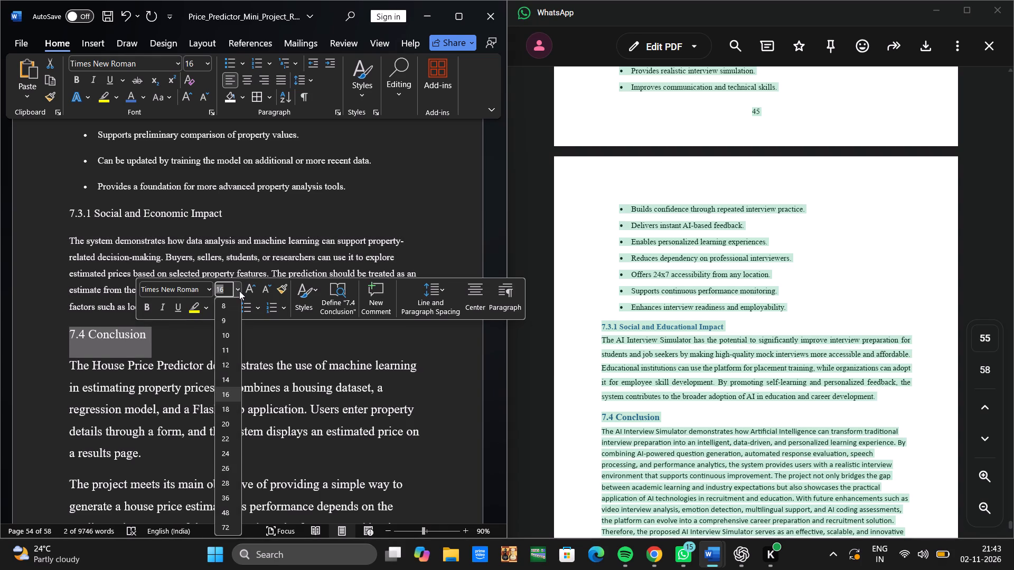
click(229, 379)
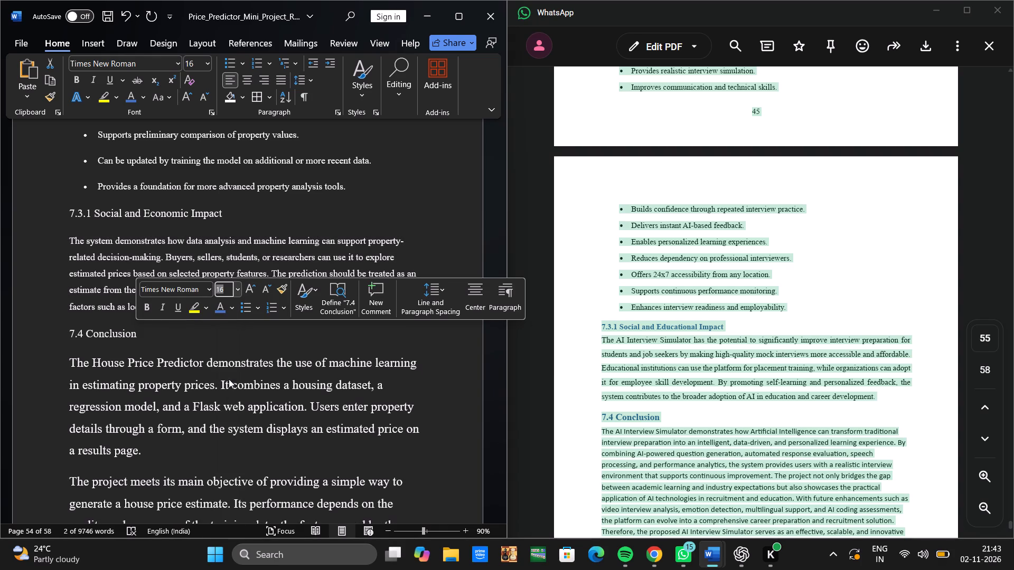
Set the paragraphs under the 7.4 Conclusion heading to font size 12.
click(69, 360)
drag(69, 360, 362, 534)
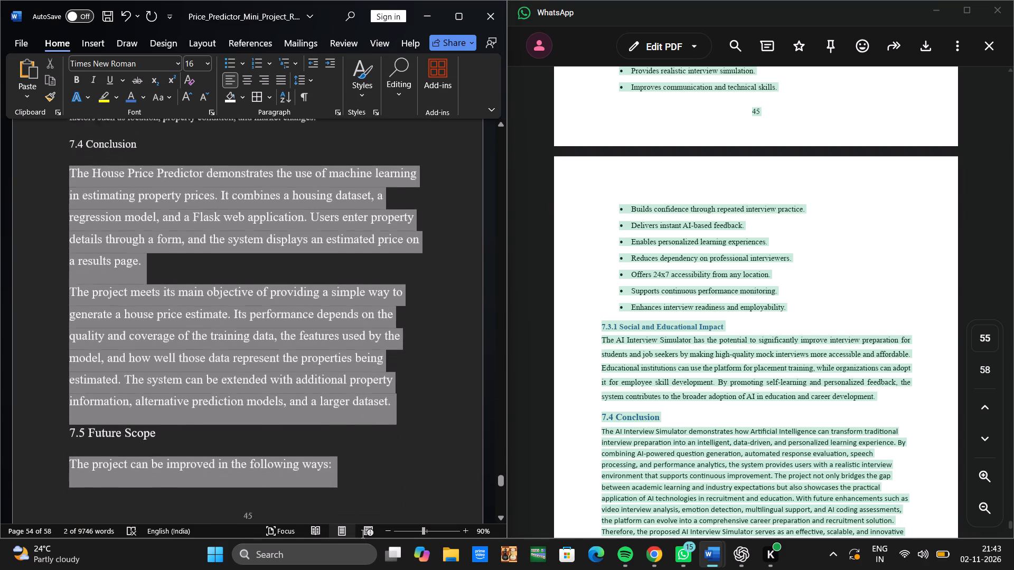
Set both paragraphs under the 7.4 Conclusion heading to font size 12.
drag(362, 534, 384, 356)
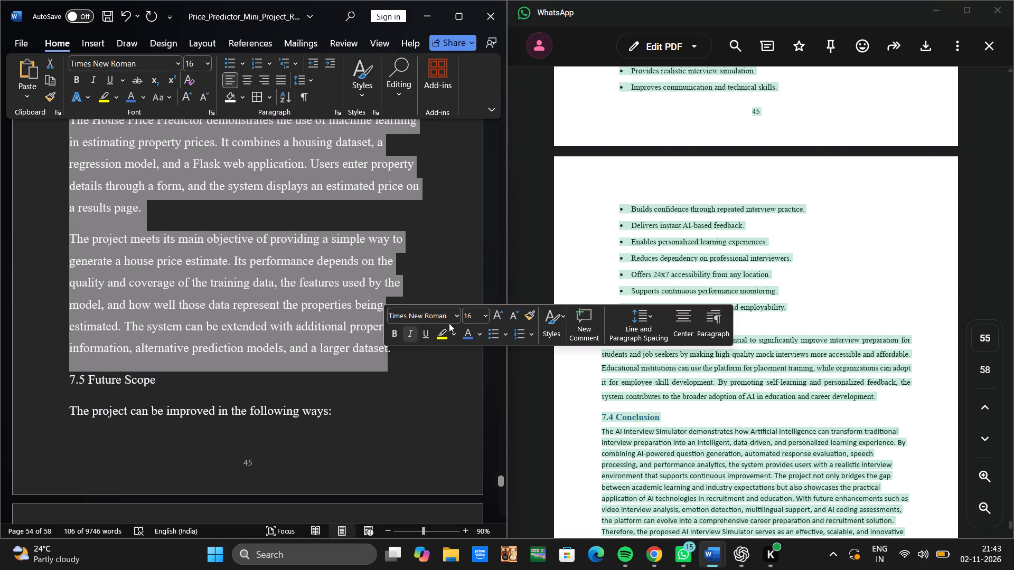
click(484, 317)
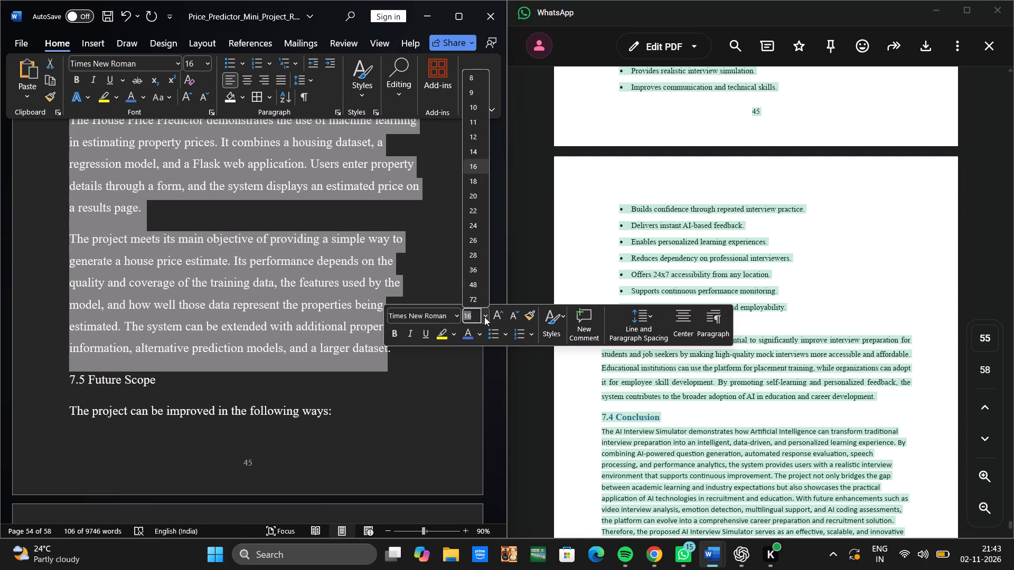
click(479, 138)
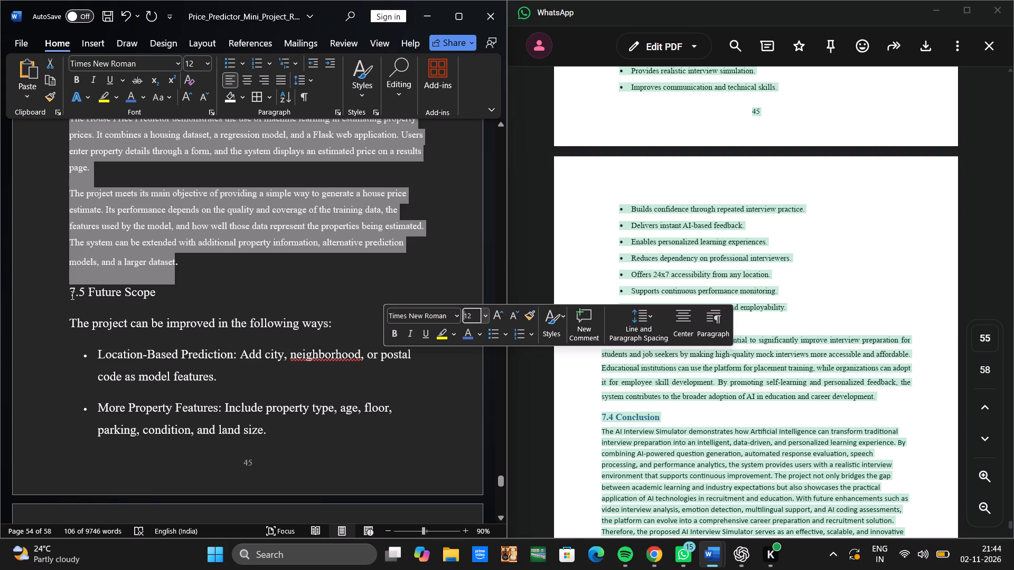
Set the 7.5 Future Scope heading to font size 14.
drag(71, 295, 151, 300)
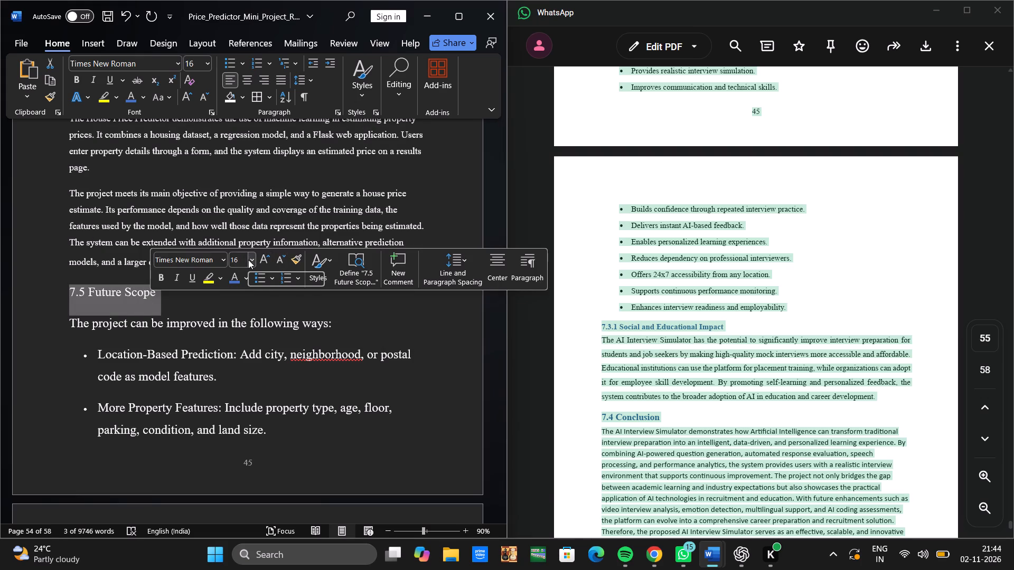
click(248, 260)
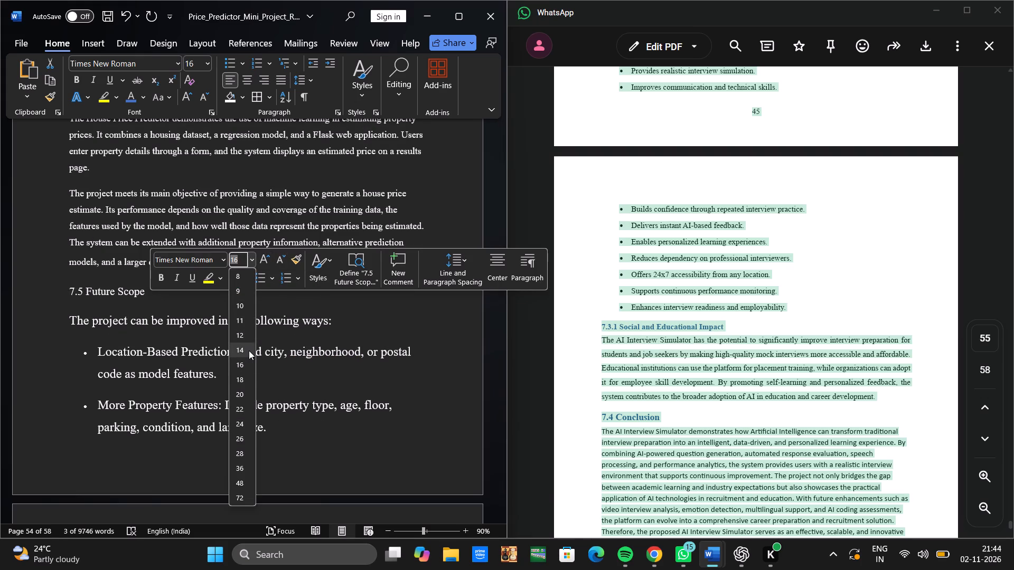
click(249, 350)
Set the 7.5 introductory line and all its bullets, through the Improved Evaluation bullet, to font size 12.
click(74, 318)
drag(74, 318, 390, 538)
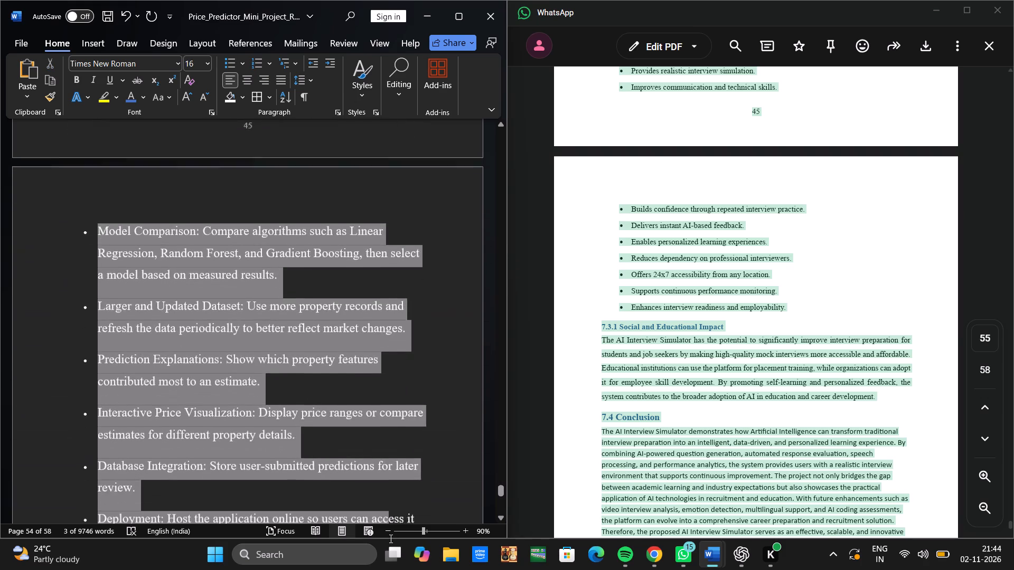
drag(390, 538, 403, 292)
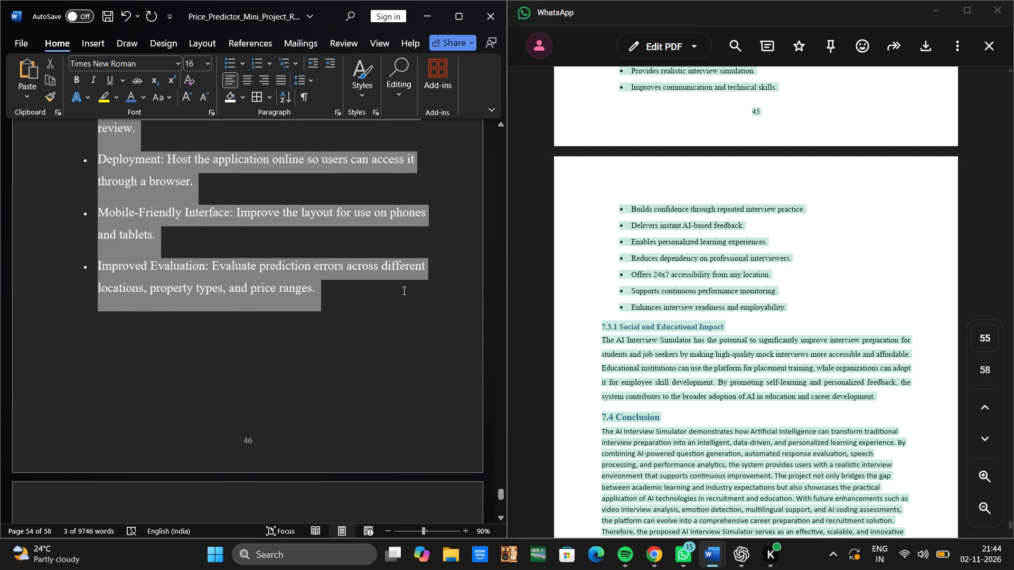
drag(403, 292, 405, 306)
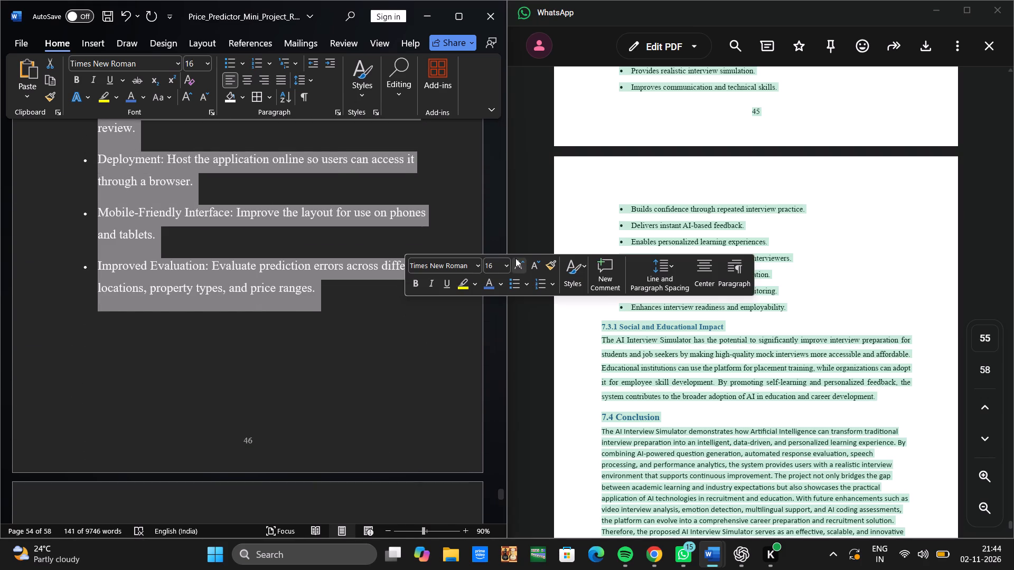
click(505, 262)
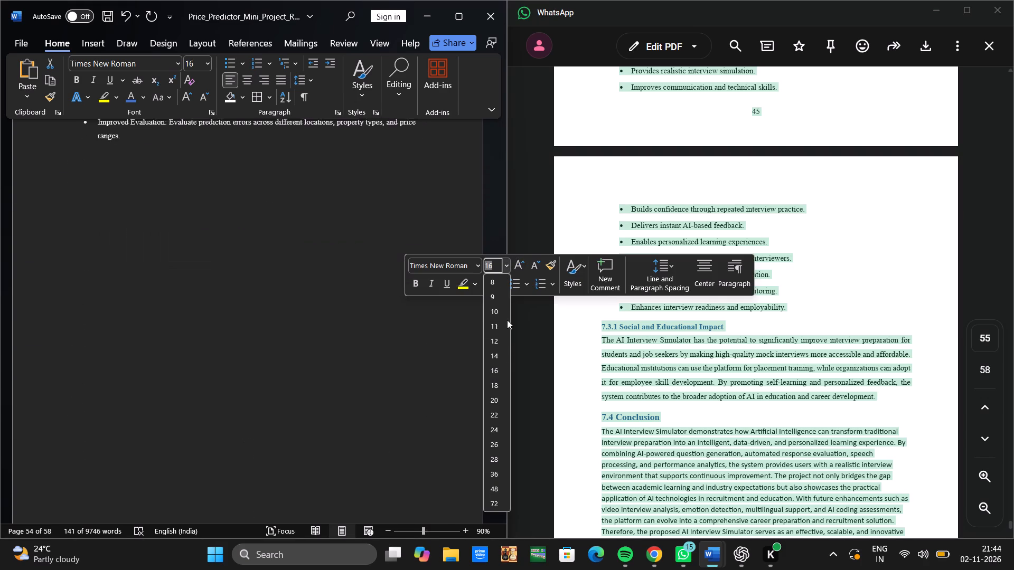
click(501, 338)
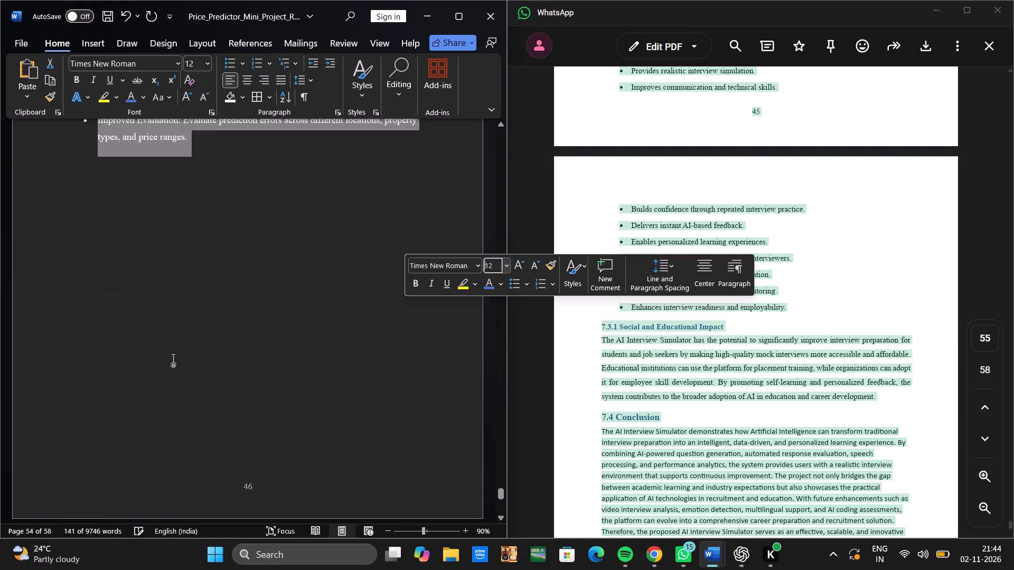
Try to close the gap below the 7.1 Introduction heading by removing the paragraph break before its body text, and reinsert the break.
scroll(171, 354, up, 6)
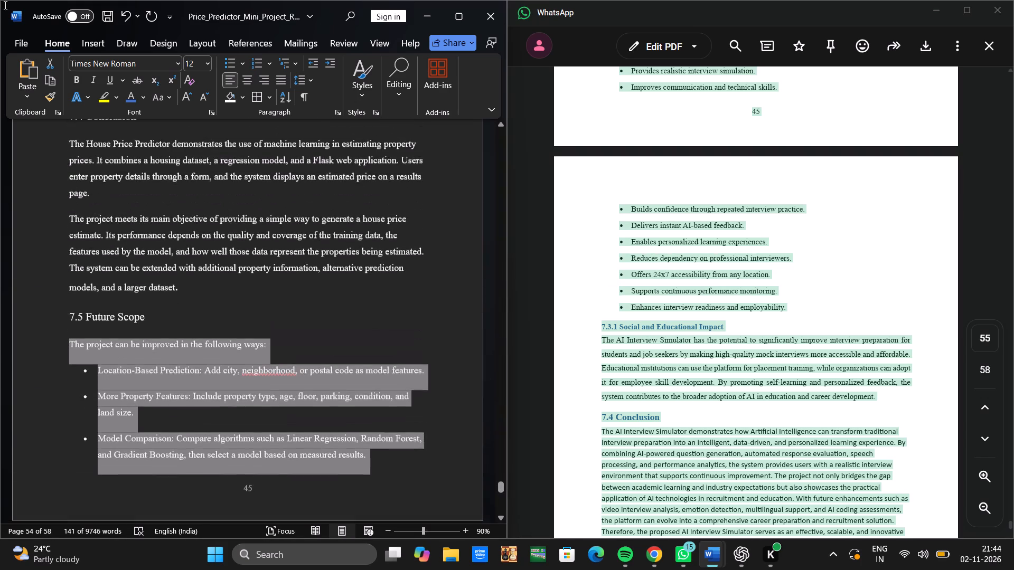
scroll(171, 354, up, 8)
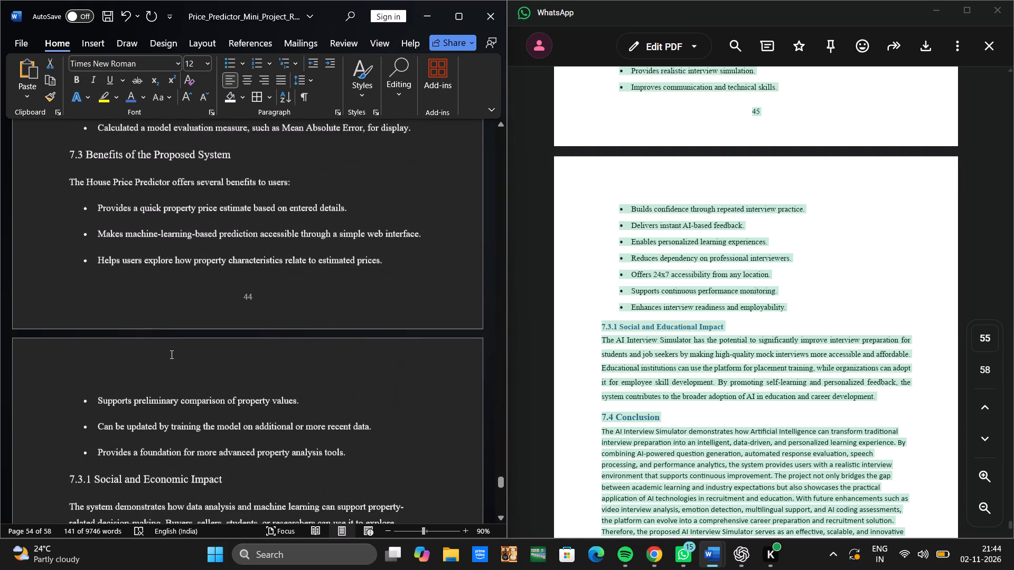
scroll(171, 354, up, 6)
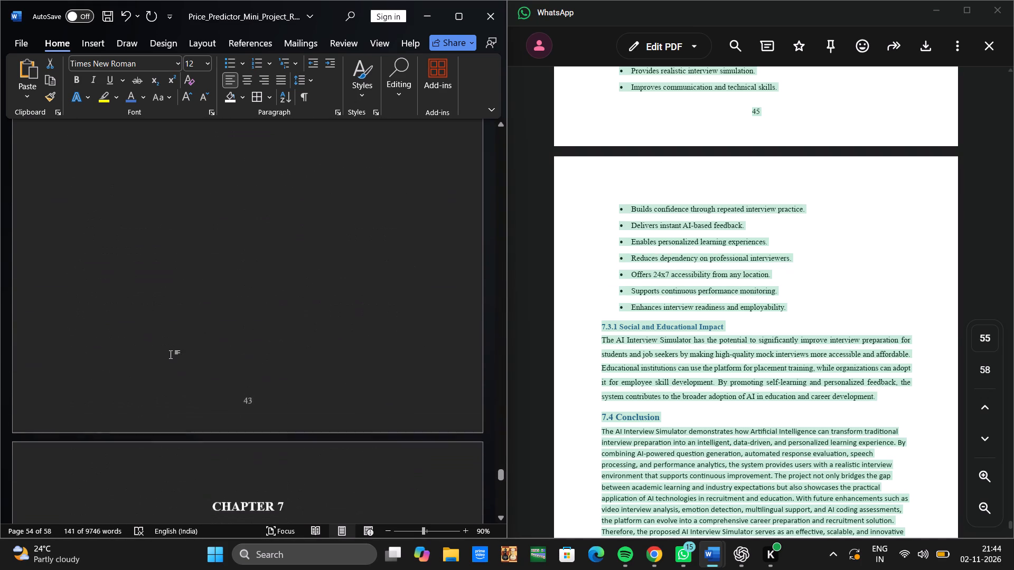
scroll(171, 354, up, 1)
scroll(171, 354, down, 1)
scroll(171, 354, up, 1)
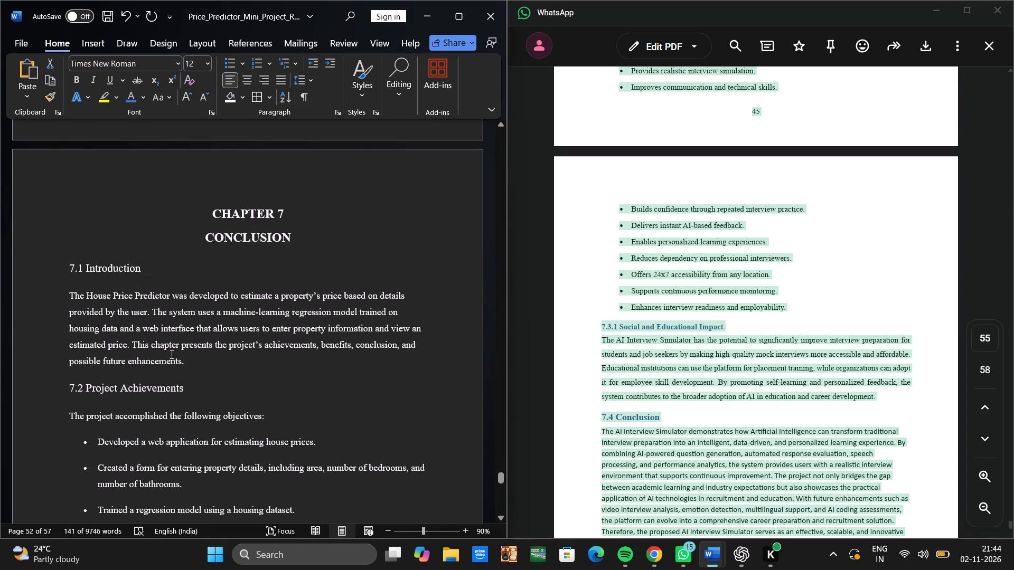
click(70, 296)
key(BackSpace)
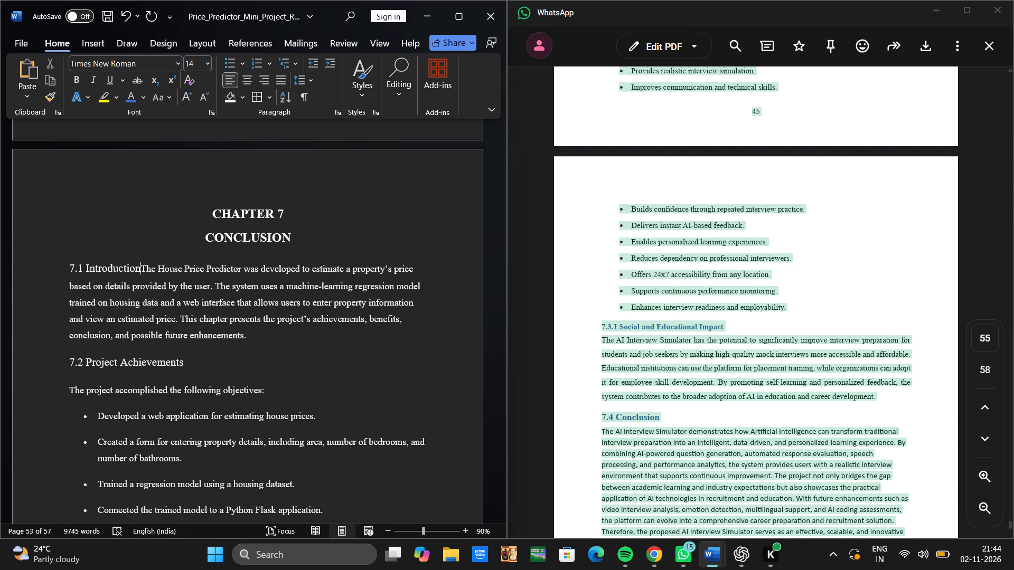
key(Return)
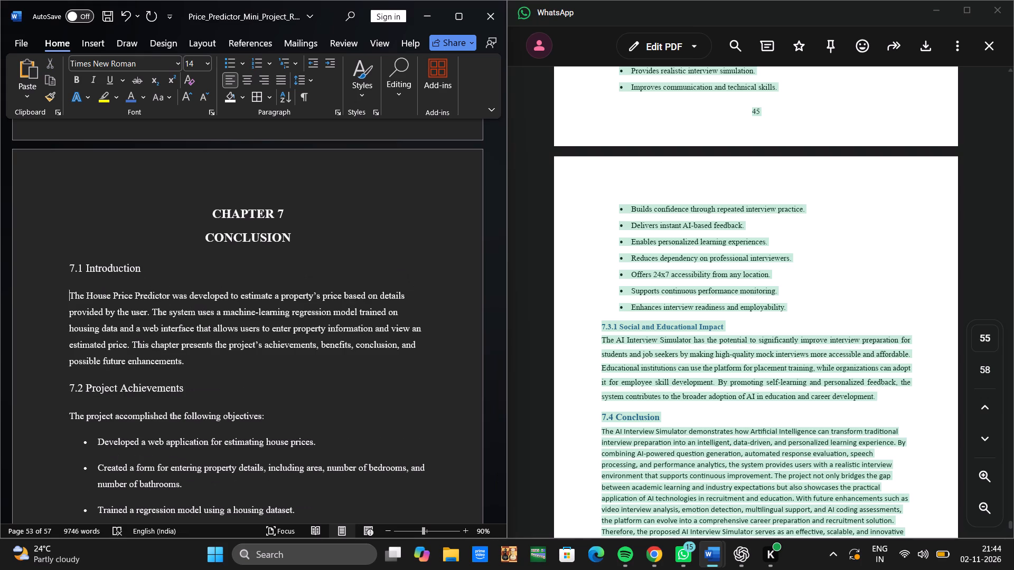
Examine the heading and body text layout of the 6.7 Conclusion section at the end of Chapter 6.
scroll(70, 296, up, 7)
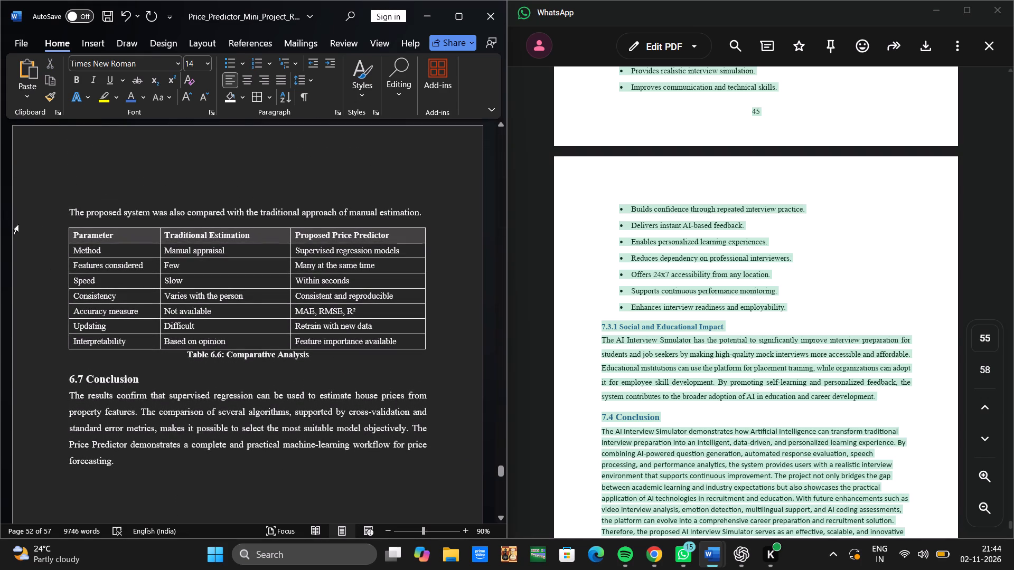
Check the font size and alignment of the 6.7 Conclusion heading and its paragraph.
click(67, 368)
drag(67, 368, 186, 480)
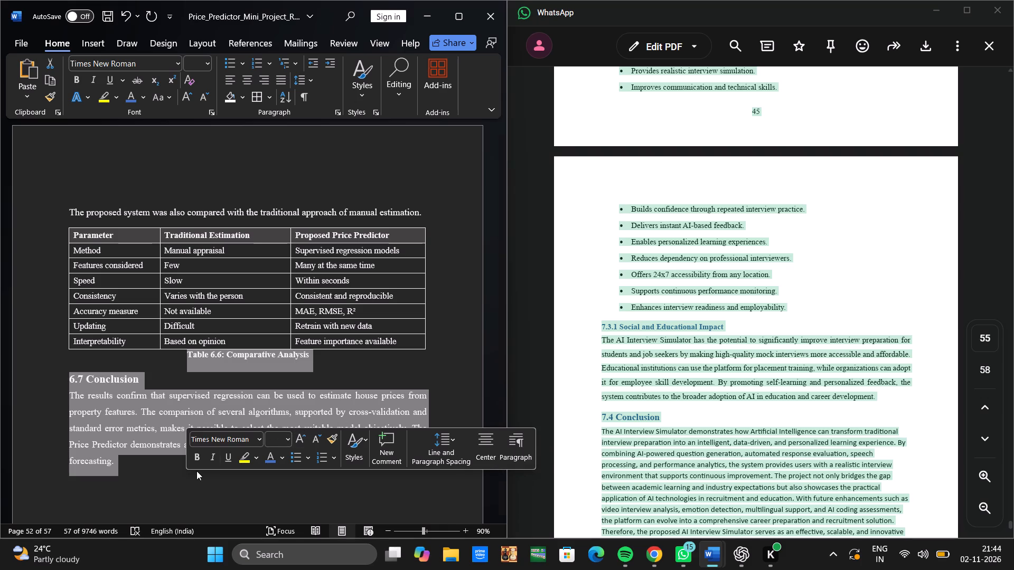
click(183, 478)
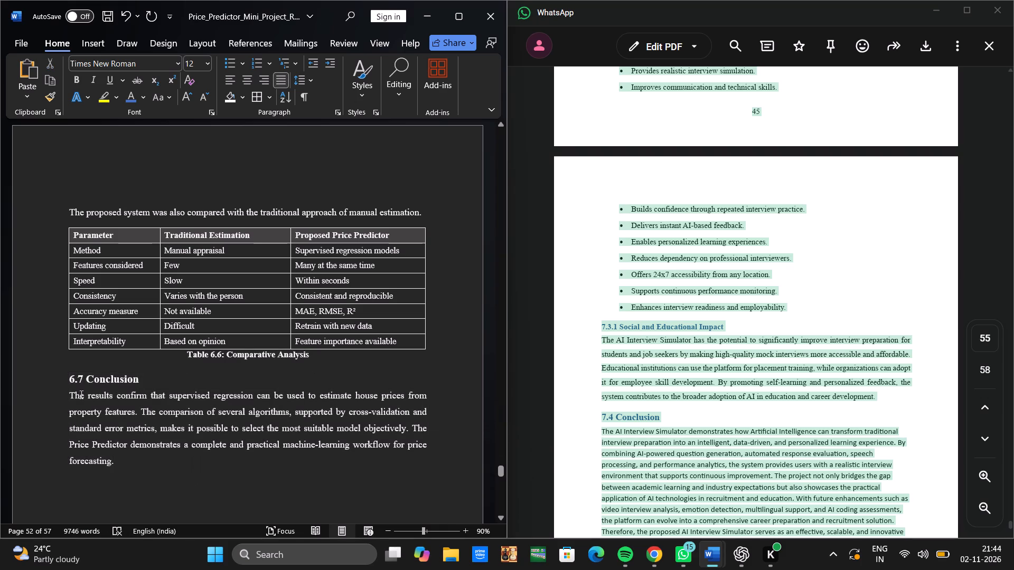
click(74, 383)
drag(74, 383, 177, 474)
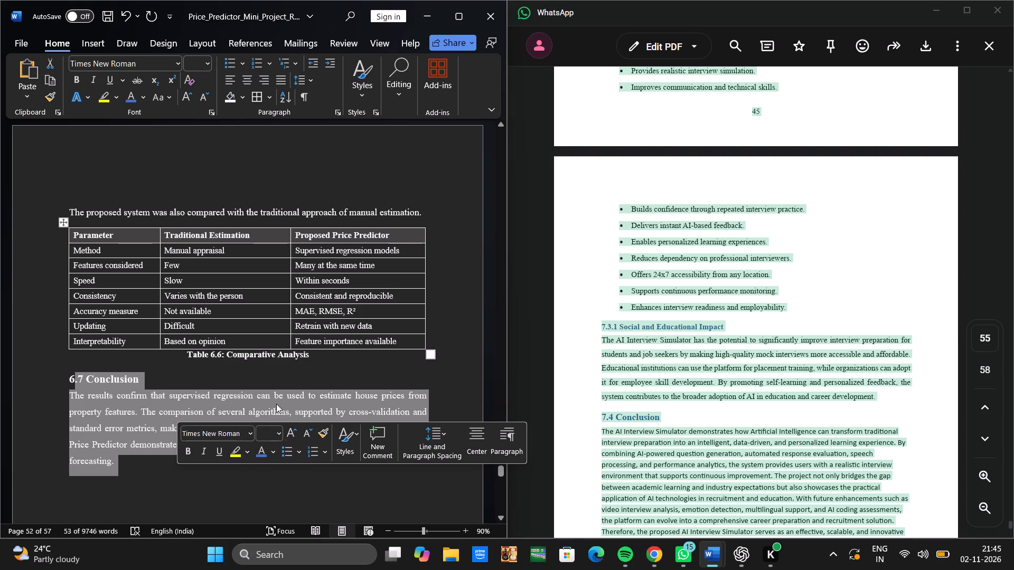
click(477, 265)
Justify the Chapter 7 text from the 7.2 introductory line through the final Improved Evaluation bullet under Future Scope.
scroll(221, 478, down, 1)
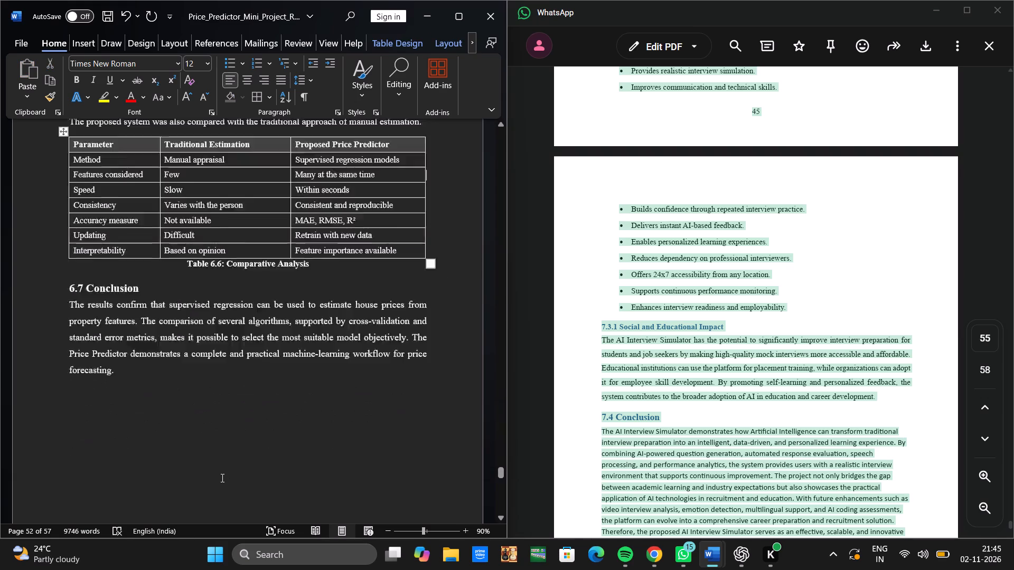
scroll(221, 478, down, 7)
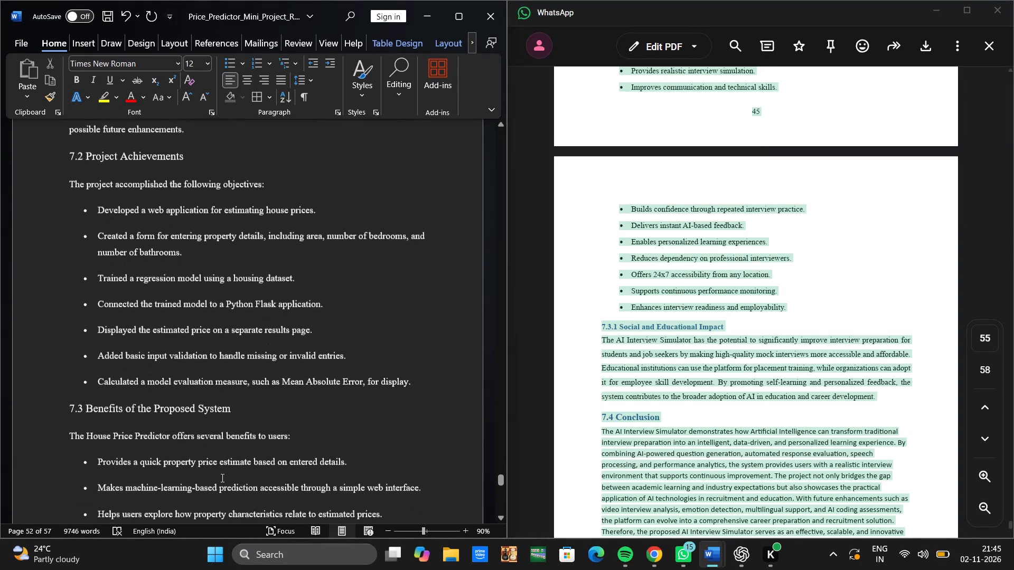
click(69, 182)
drag(69, 182, 335, 558)
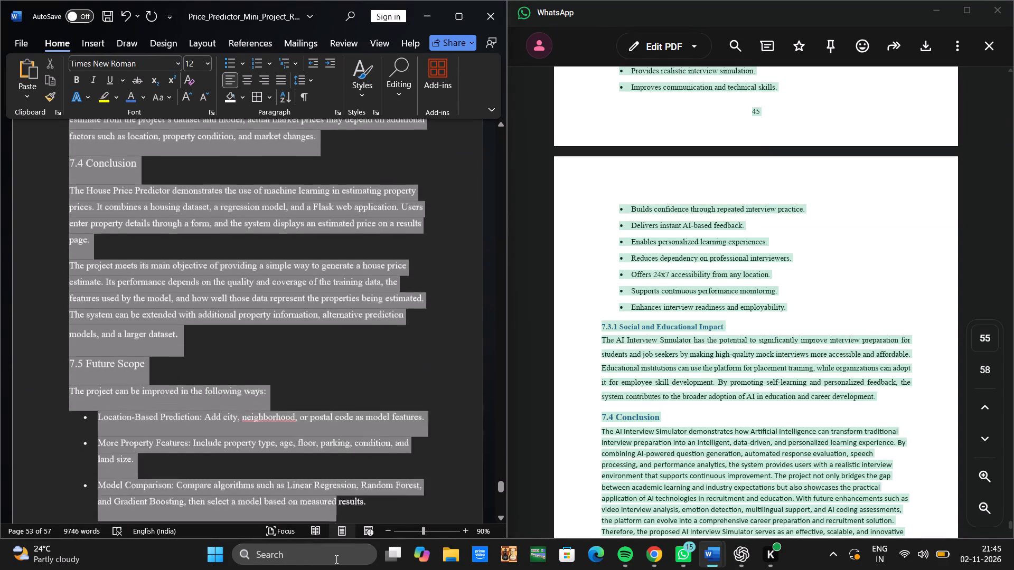
drag(335, 558, 343, 203)
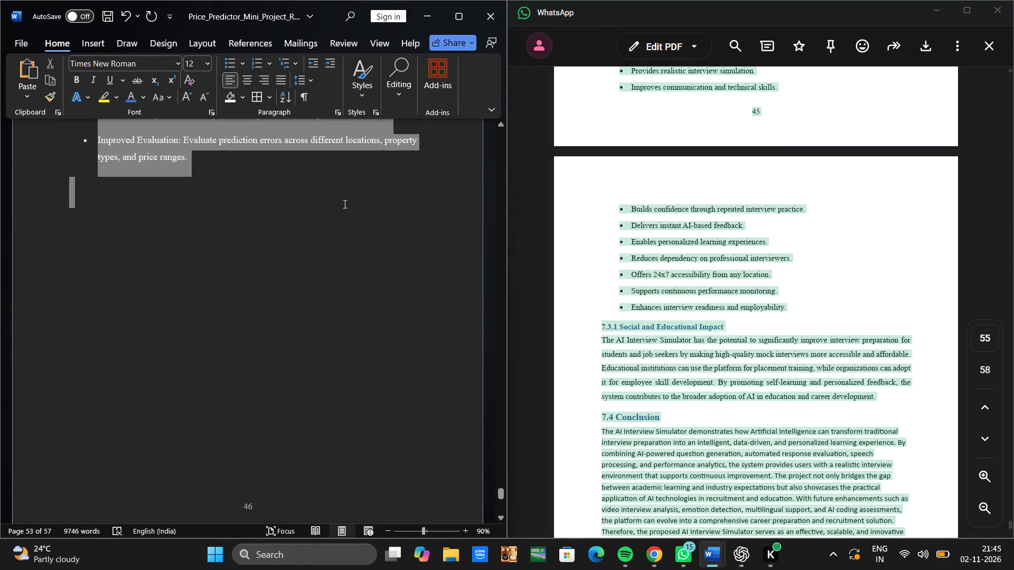
drag(343, 203, 339, 200)
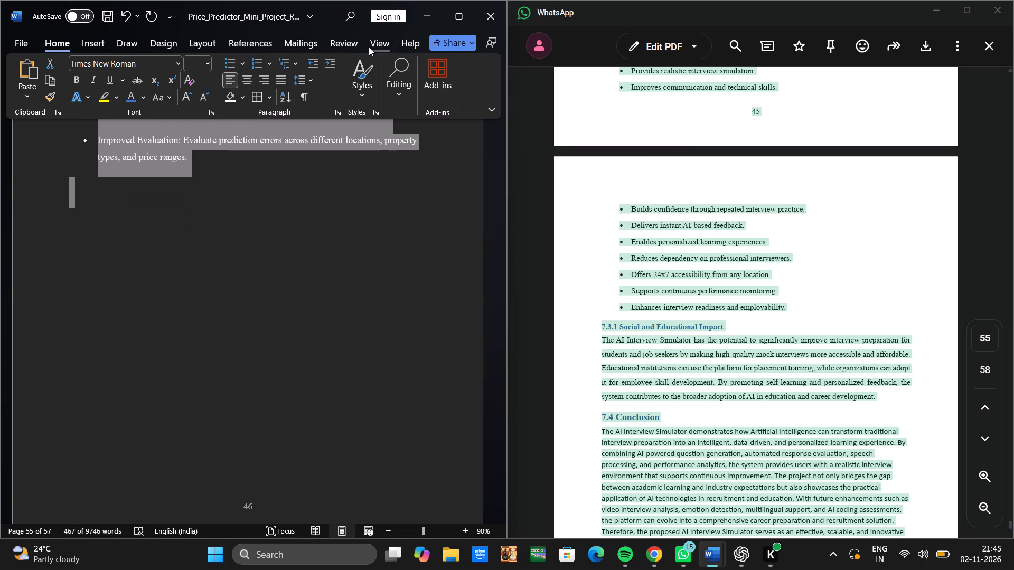
click(230, 78)
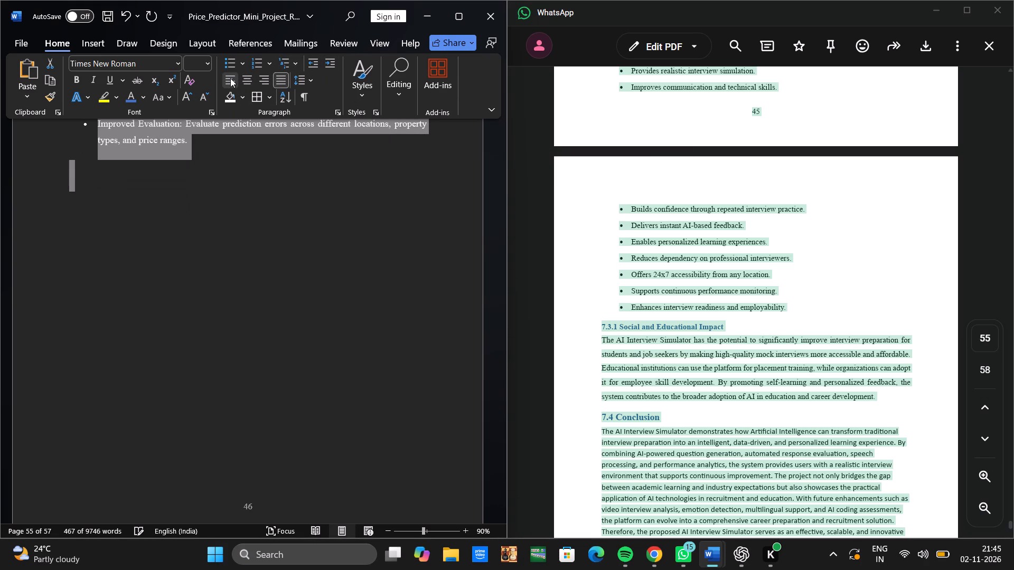
Review the text alignment across Chapter 7, from the Future Scope bullets up to the chapter title and back down.
scroll(273, 257, up, 4)
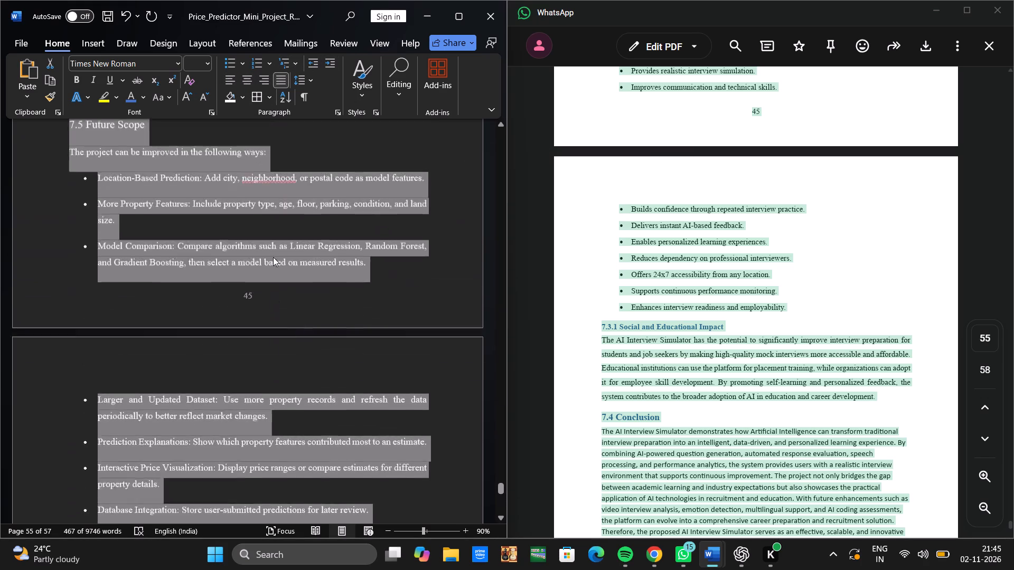
scroll(273, 257, up, 8)
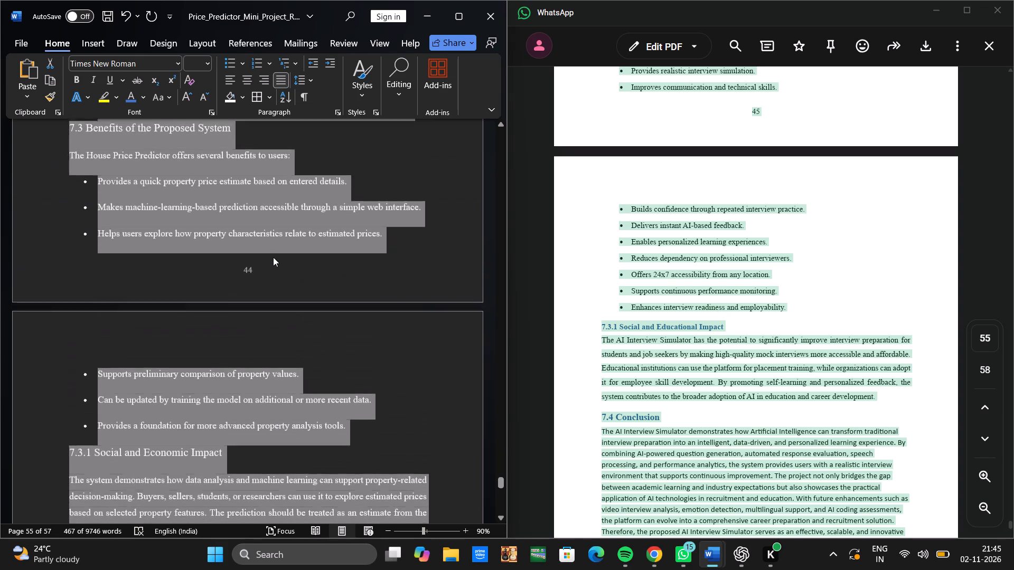
scroll(273, 257, up, 1)
scroll(273, 257, down, 1)
scroll(273, 257, up, 1)
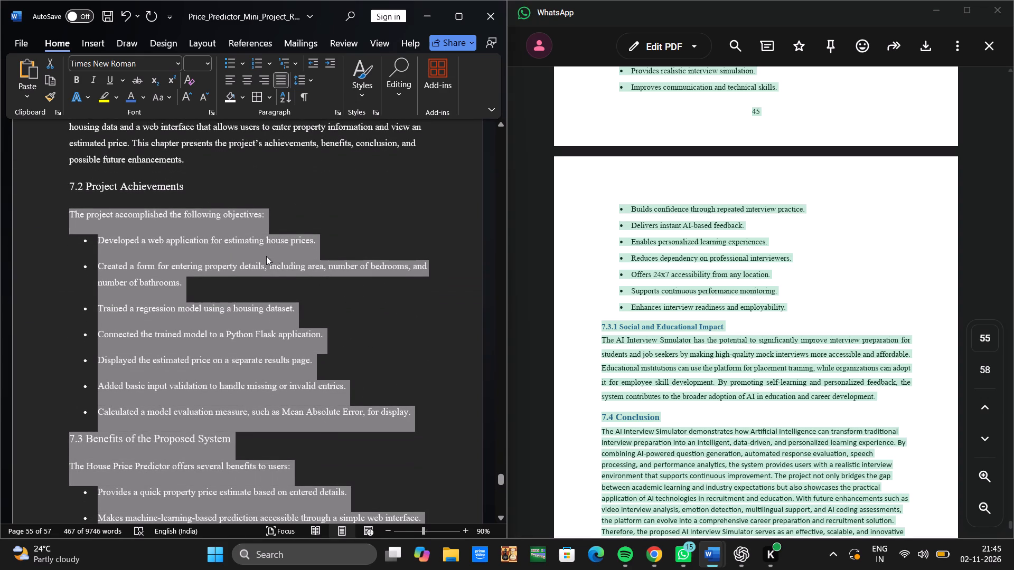
click(384, 215)
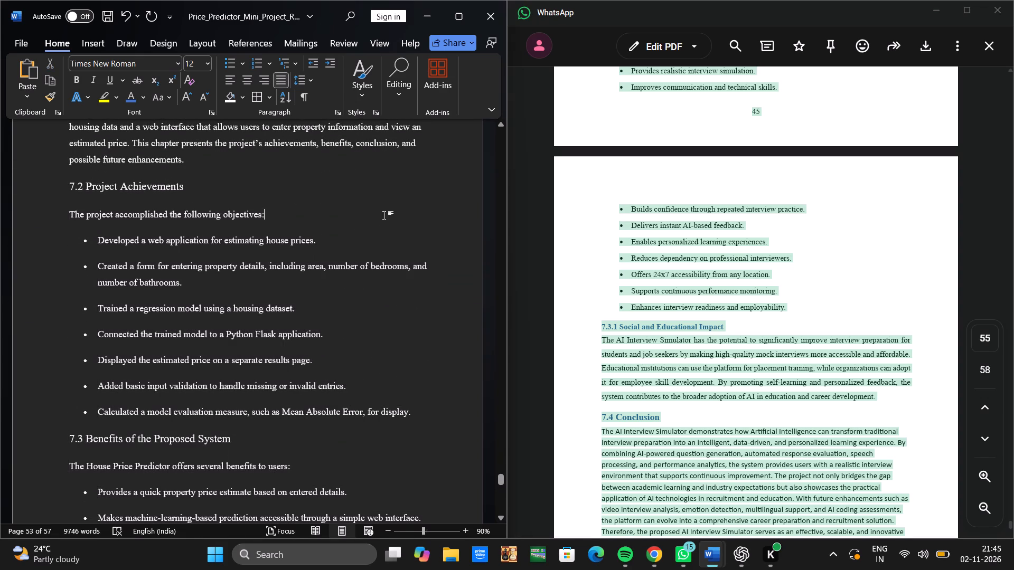
scroll(348, 337, up, 2)
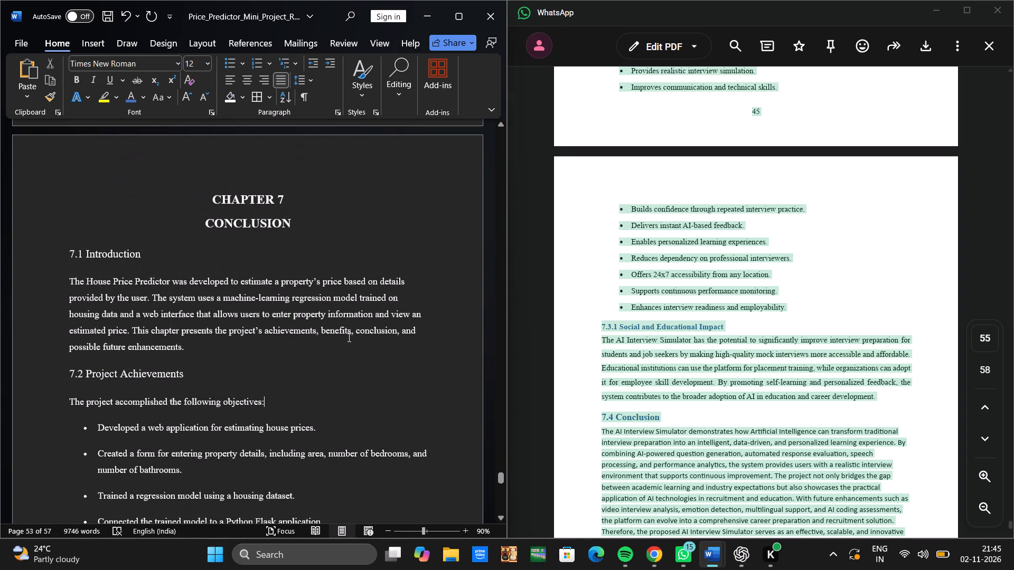
scroll(348, 337, up, 1)
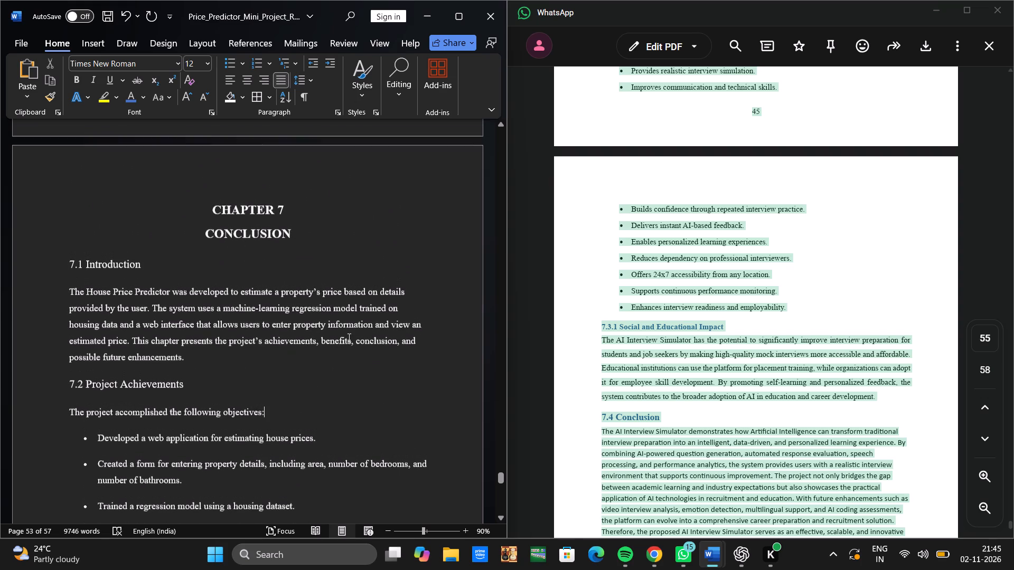
scroll(348, 337, up, 1)
scroll(348, 337, down, 4)
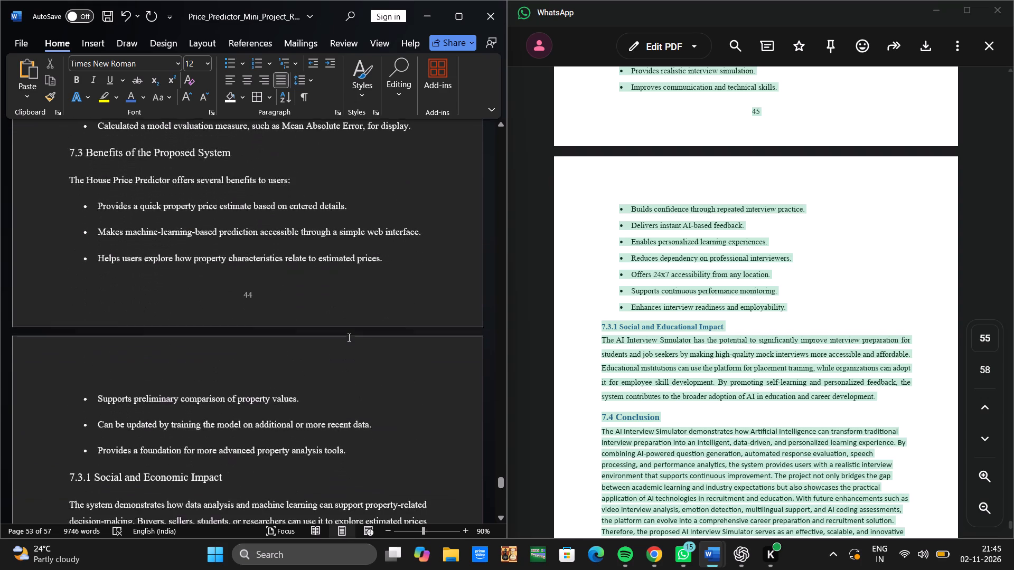
scroll(348, 337, down, 4)
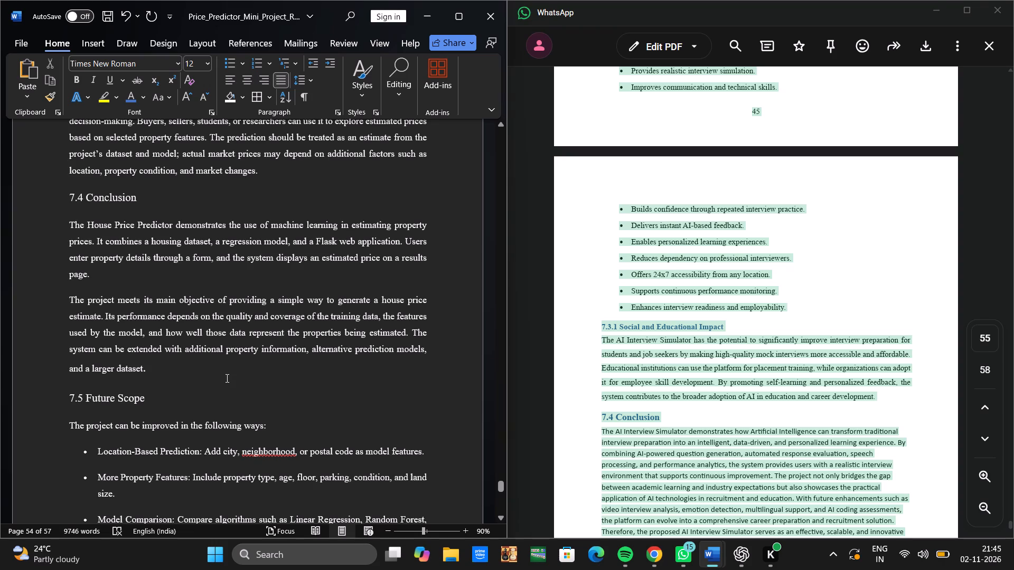
scroll(224, 384, up, 16)
scroll(224, 384, right, 1)
scroll(224, 384, up, 2)
scroll(224, 384, right, 1)
scroll(224, 384, up, 2)
scroll(224, 384, right, 1)
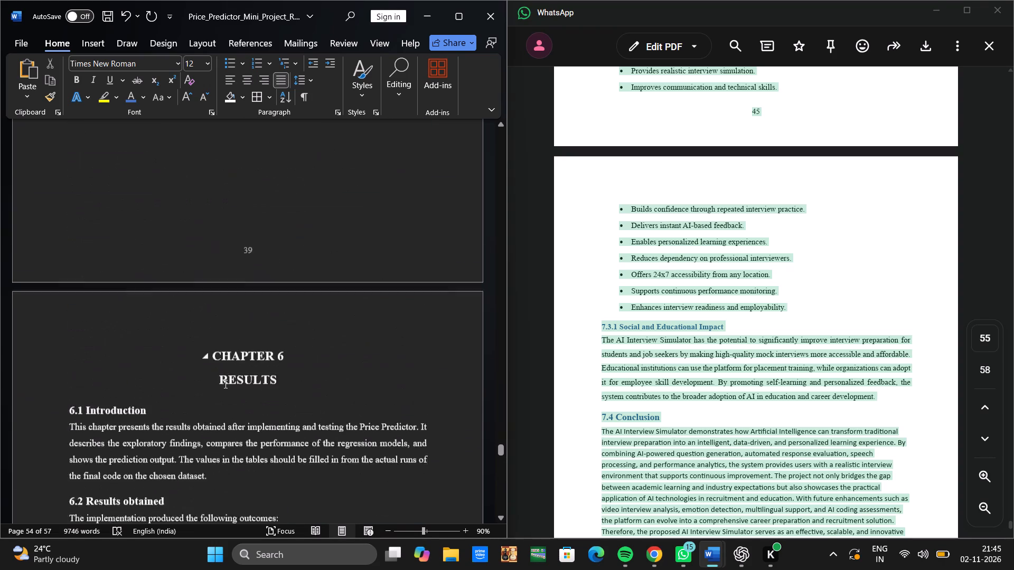
scroll(224, 384, right, 1)
scroll(224, 384, down, 1)
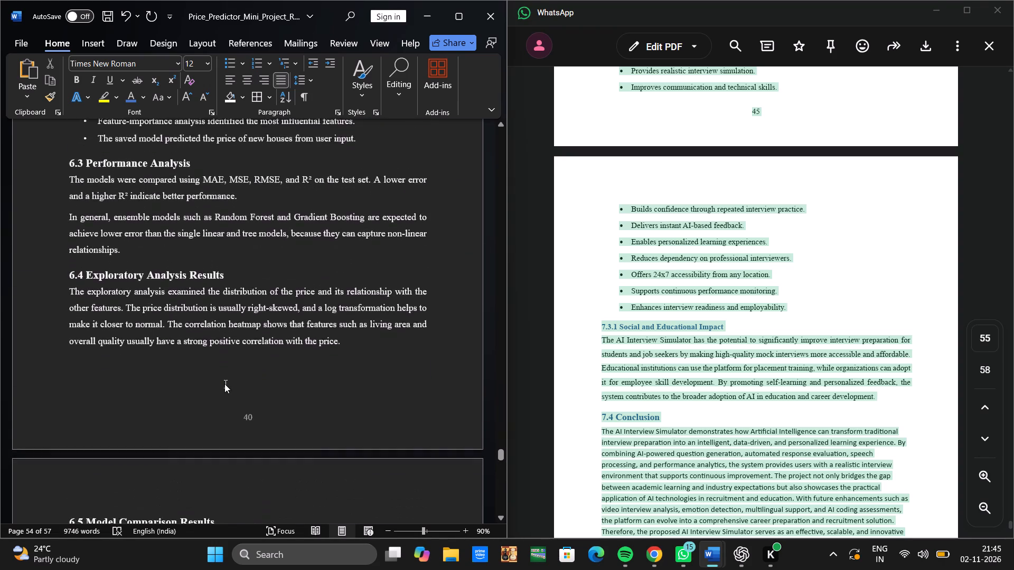
scroll(224, 384, down, 3)
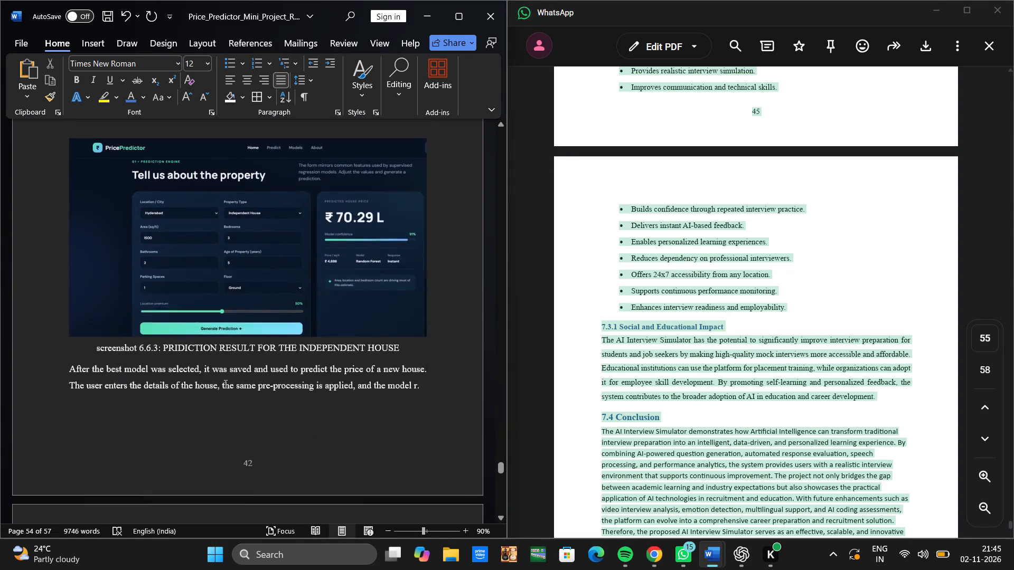
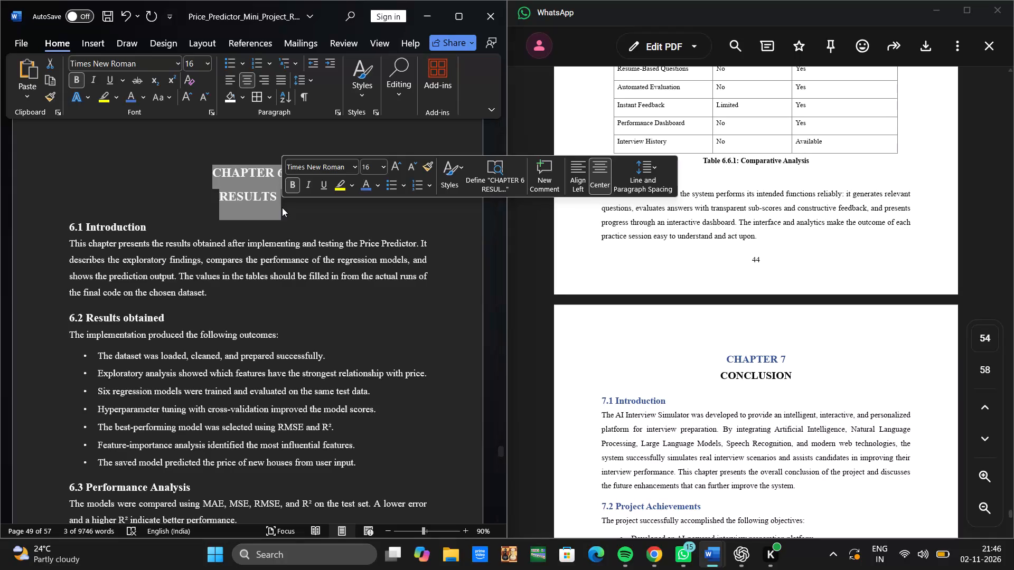
Check the font size and alignment of the Chapter 6 text from the 6.1 Introduction heading into the bullets under 6.2 Results obtained.
click(73, 232)
drag(73, 232, 288, 374)
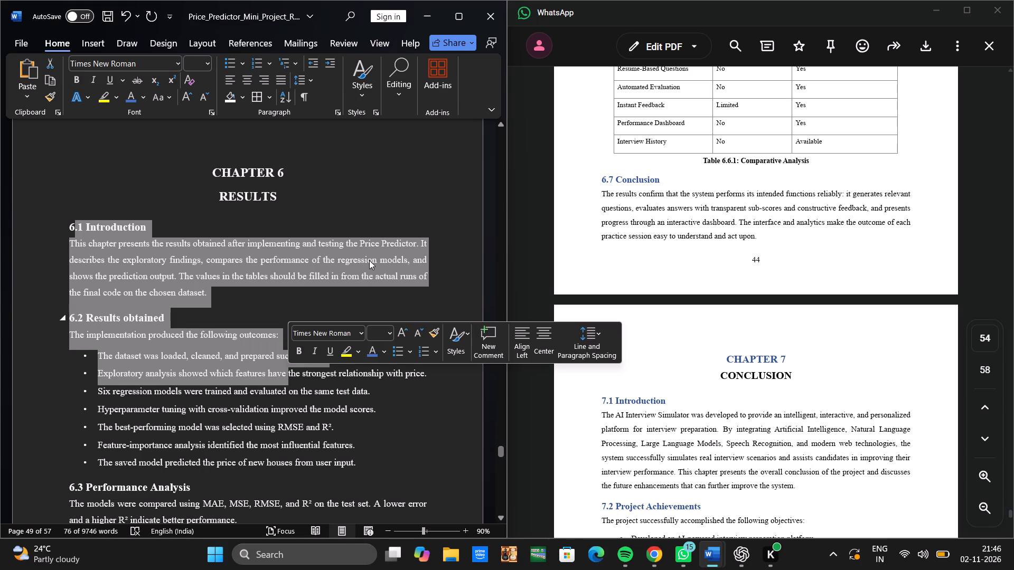
Check the font size and alignment of the Chapter 6 text, including the paragraph just above the 6.6 Prediction Results heading.
click(342, 227)
scroll(342, 227, down, 2)
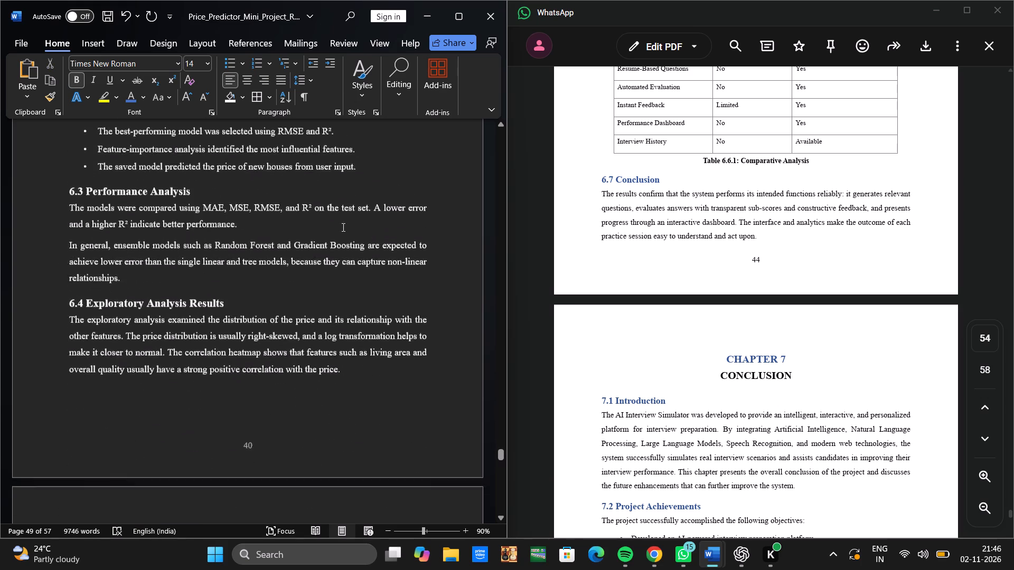
scroll(342, 227, down, 3)
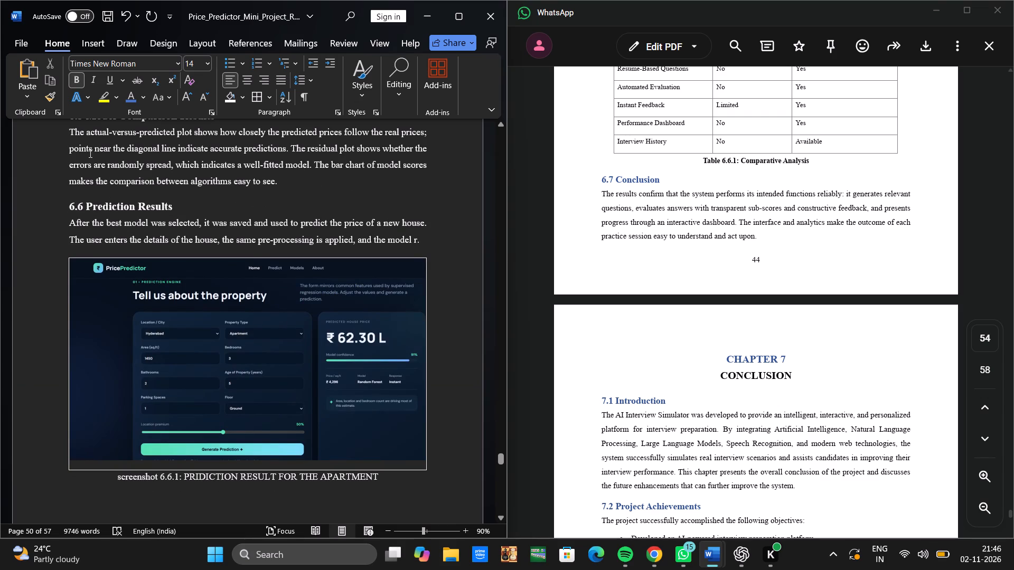
click(75, 134)
click(64, 135)
drag(64, 135, 283, 186)
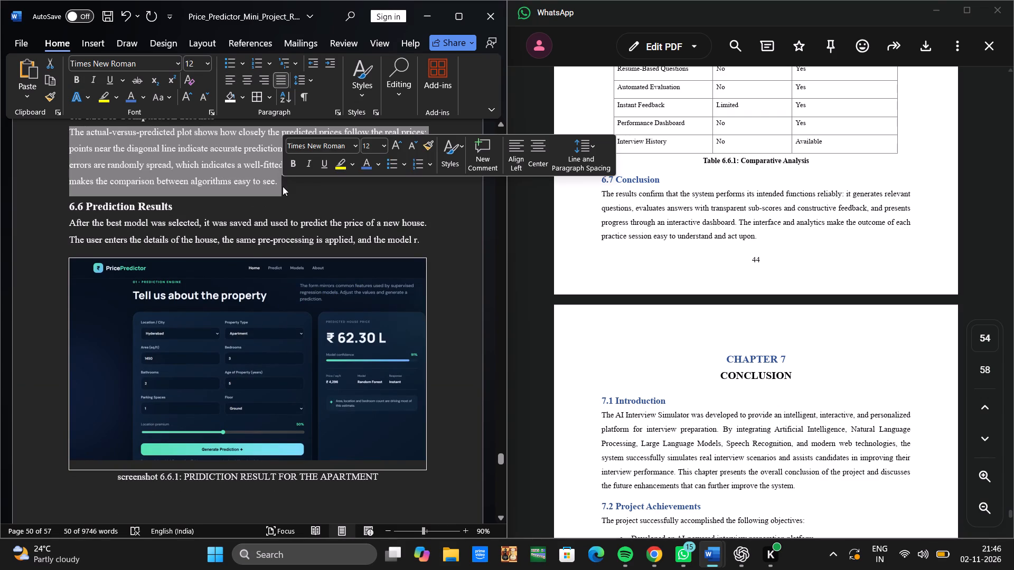
click(342, 195)
scroll(342, 195, down, 1)
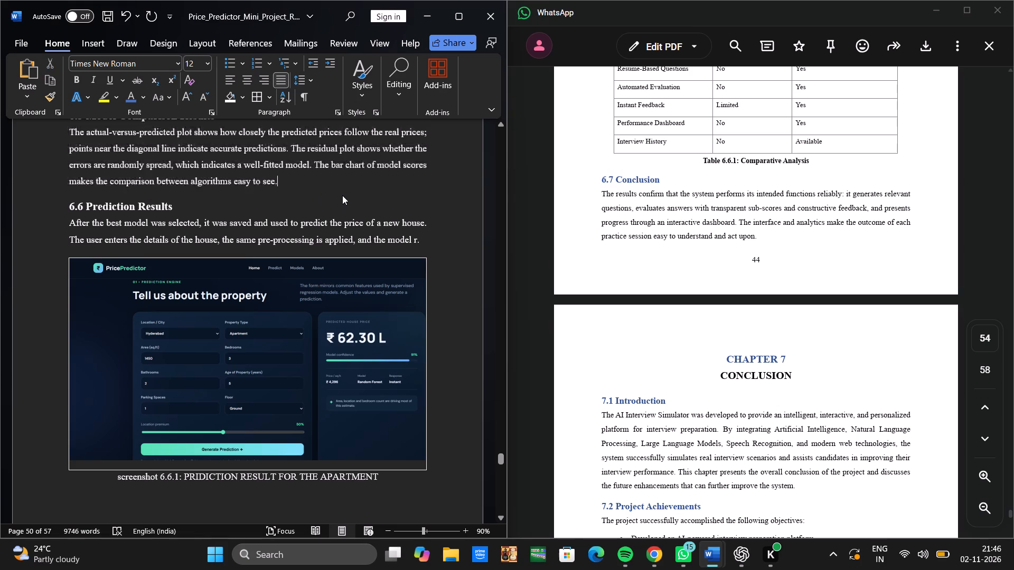
scroll(342, 195, down, 8)
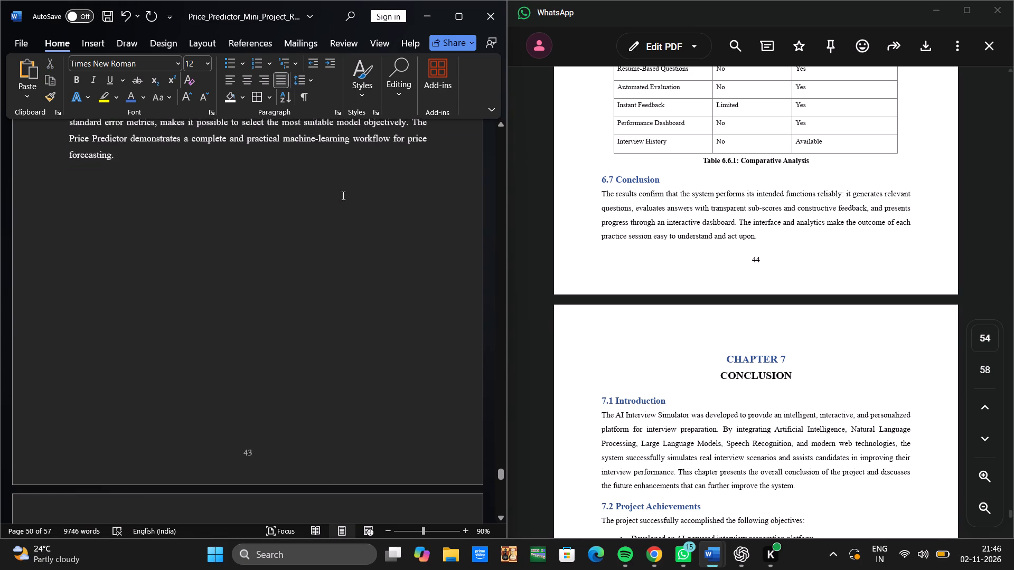
scroll(342, 195, down, 1)
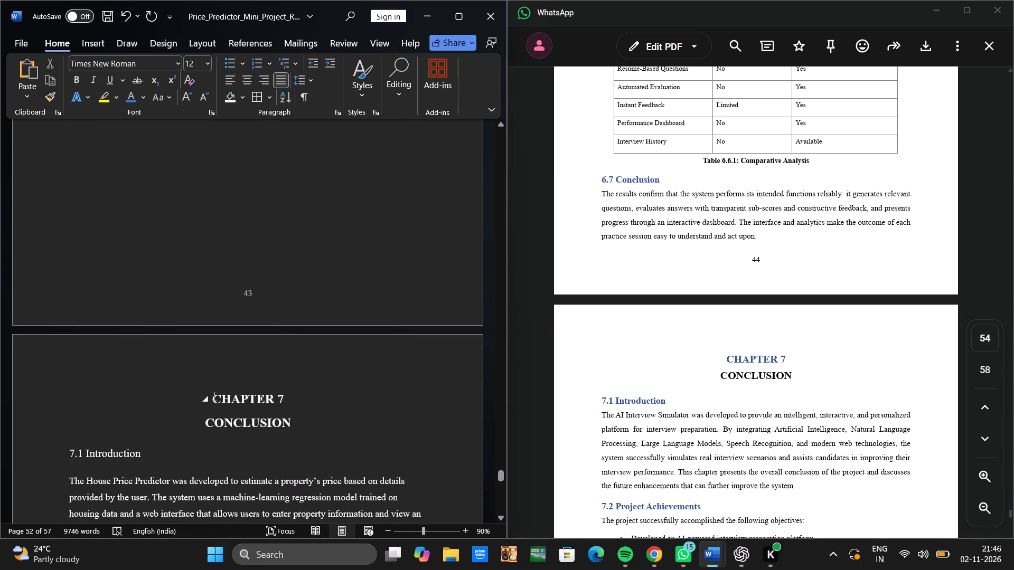
Set the line spacing of the CHAPTER 7 CONCLUSION title lines to 1.0.
click(214, 397)
drag(214, 397, 304, 444)
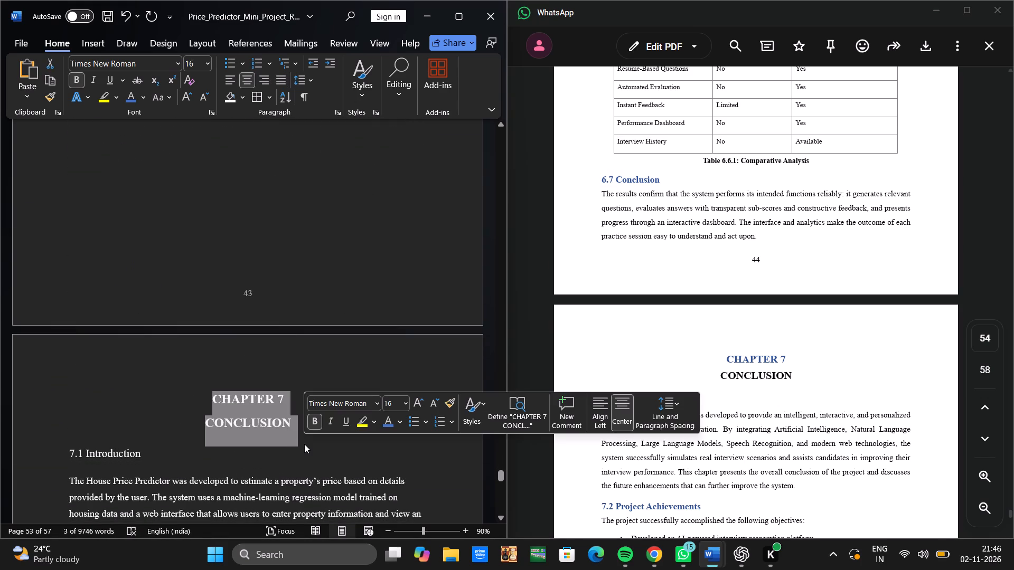
scroll(299, 343, down, 2)
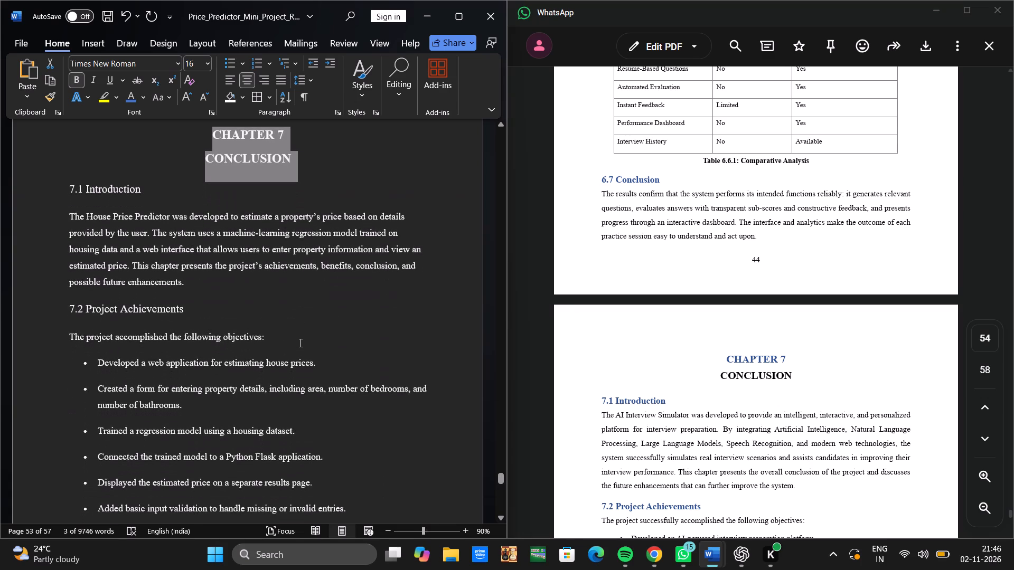
scroll(299, 343, down, 4)
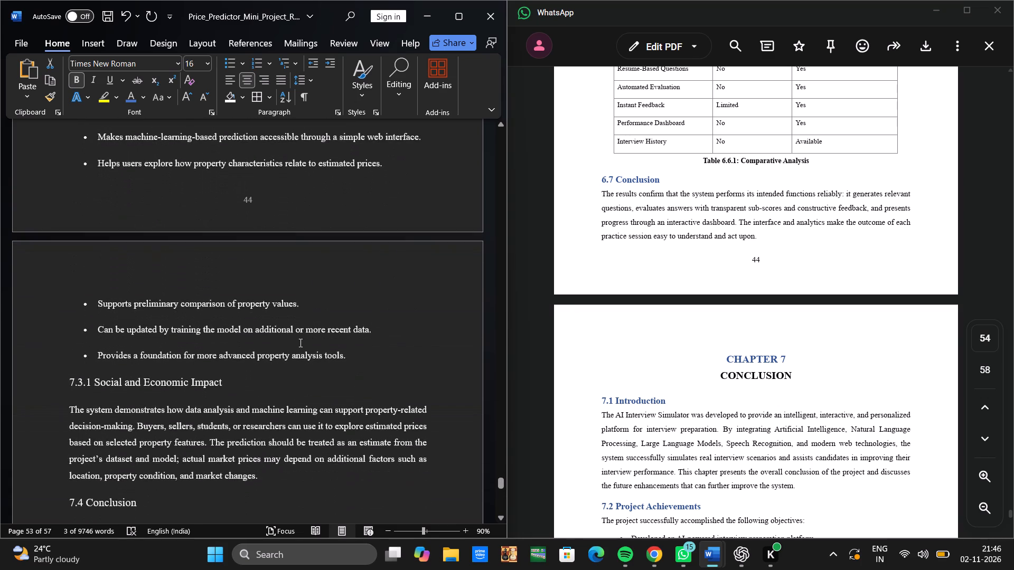
scroll(299, 343, down, 3)
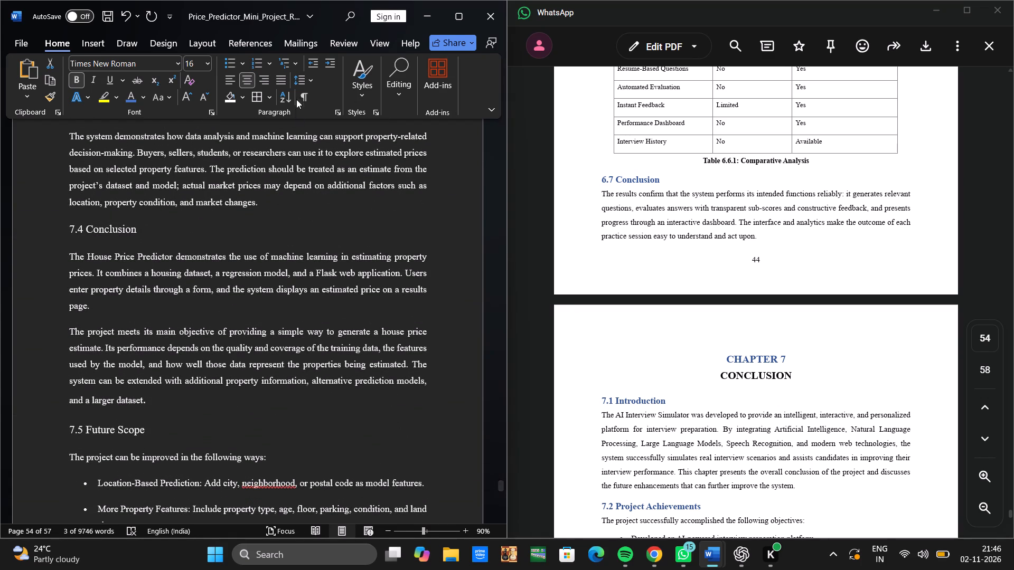
click(304, 84)
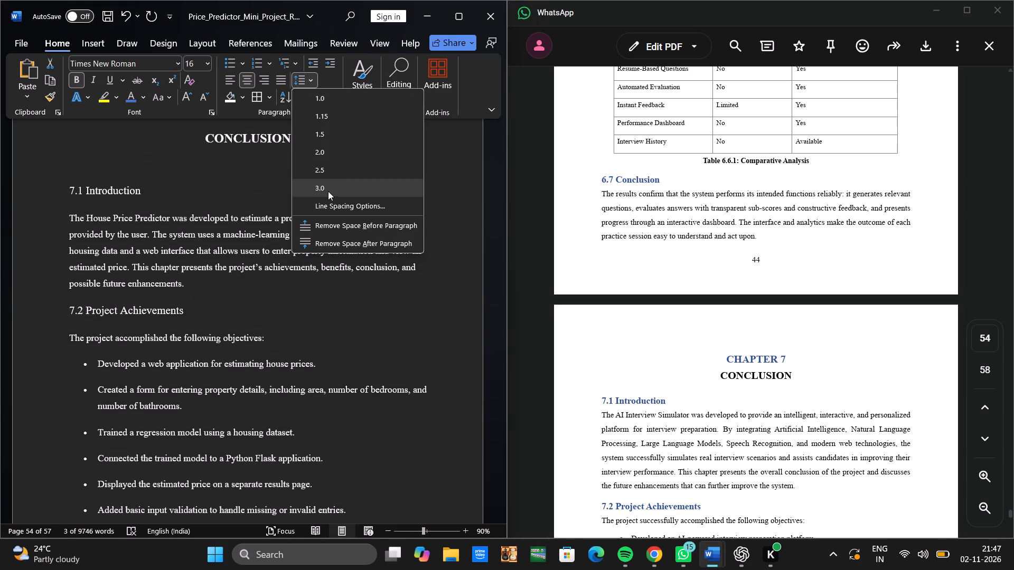
click(353, 94)
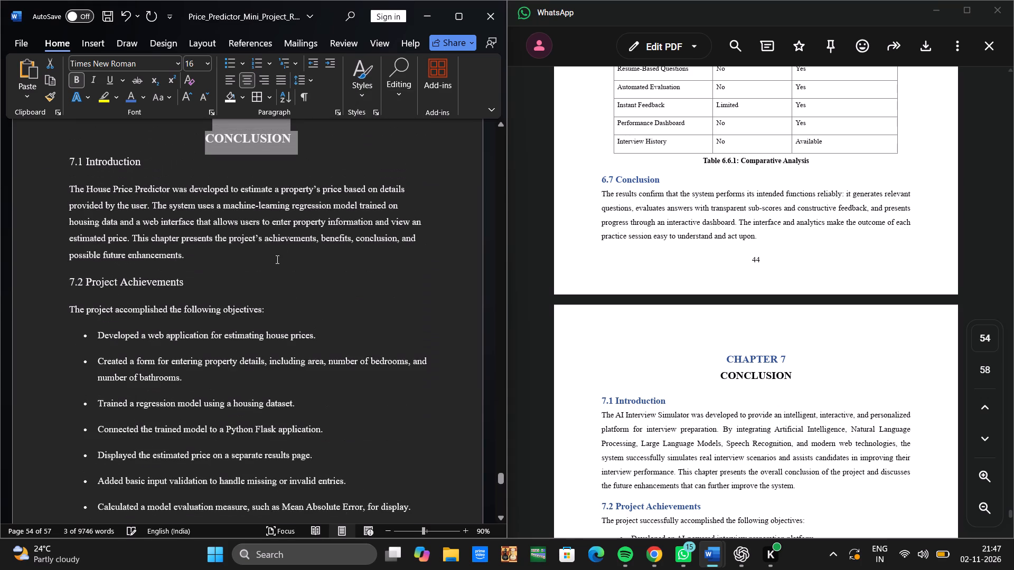
Set the line spacing of the CHAPTER 6 RESULTS title lines to 1.0.
scroll(314, 274, up, 1)
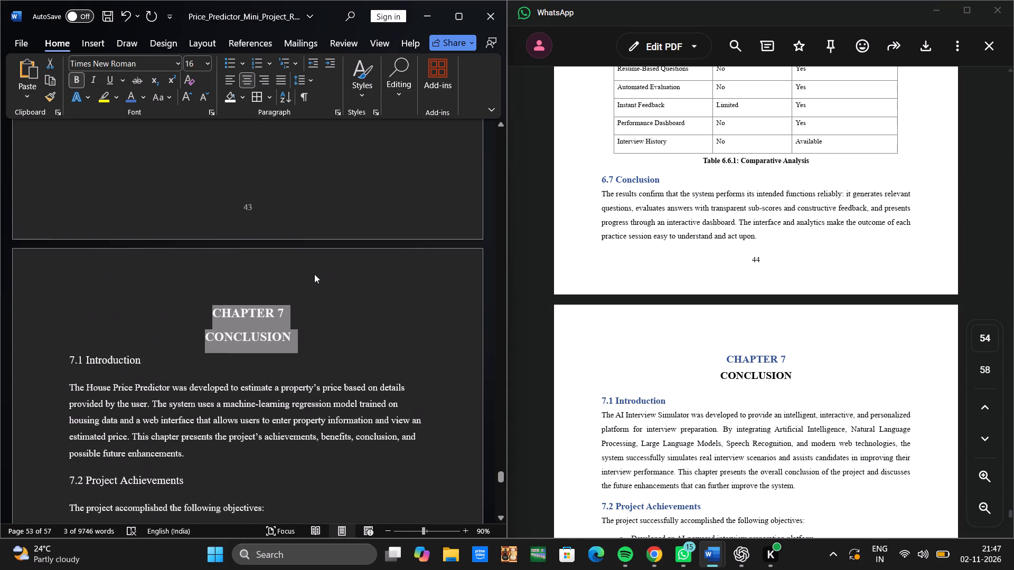
scroll(314, 274, up, 1)
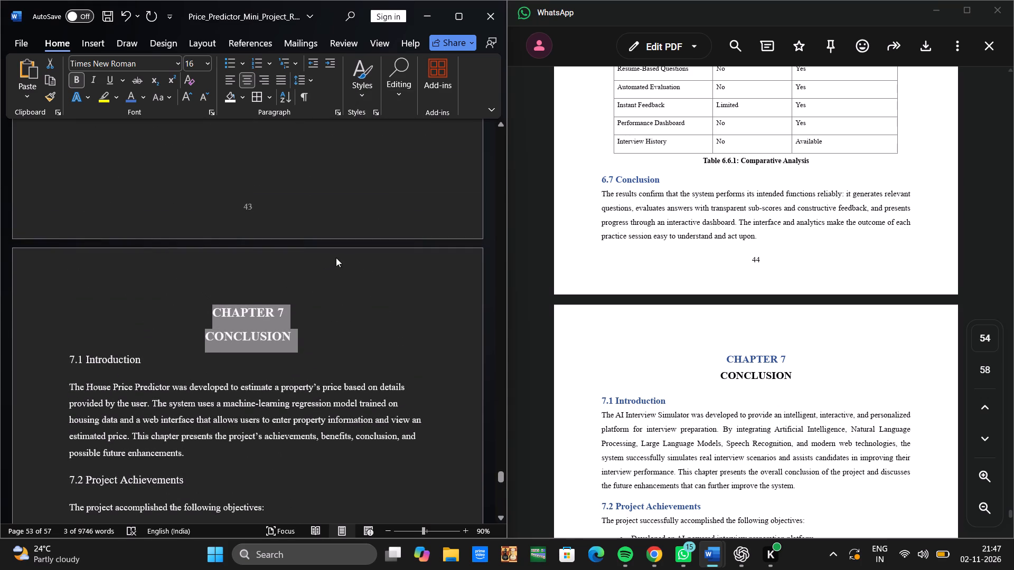
scroll(337, 257, up, 13)
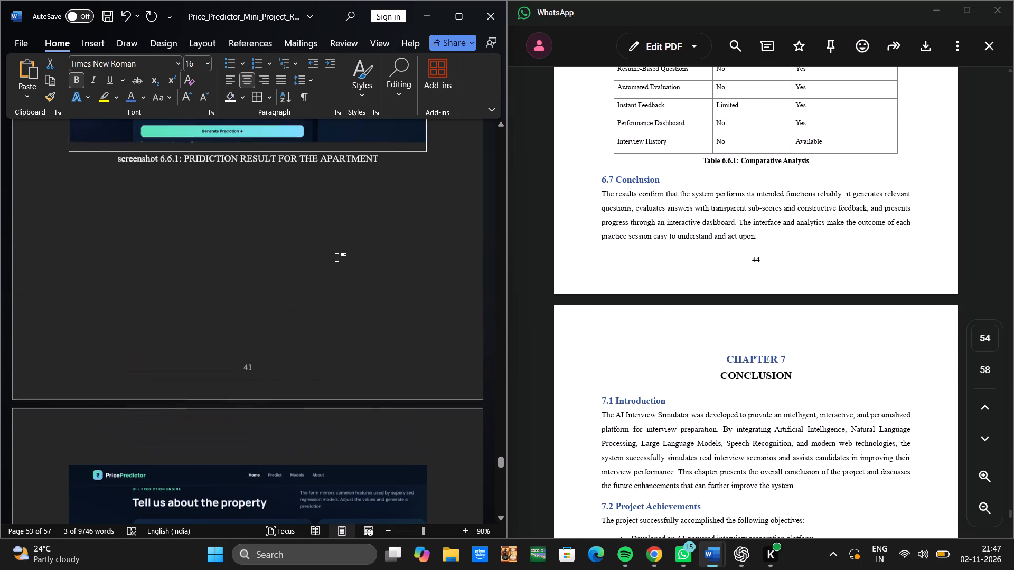
scroll(337, 257, up, 8)
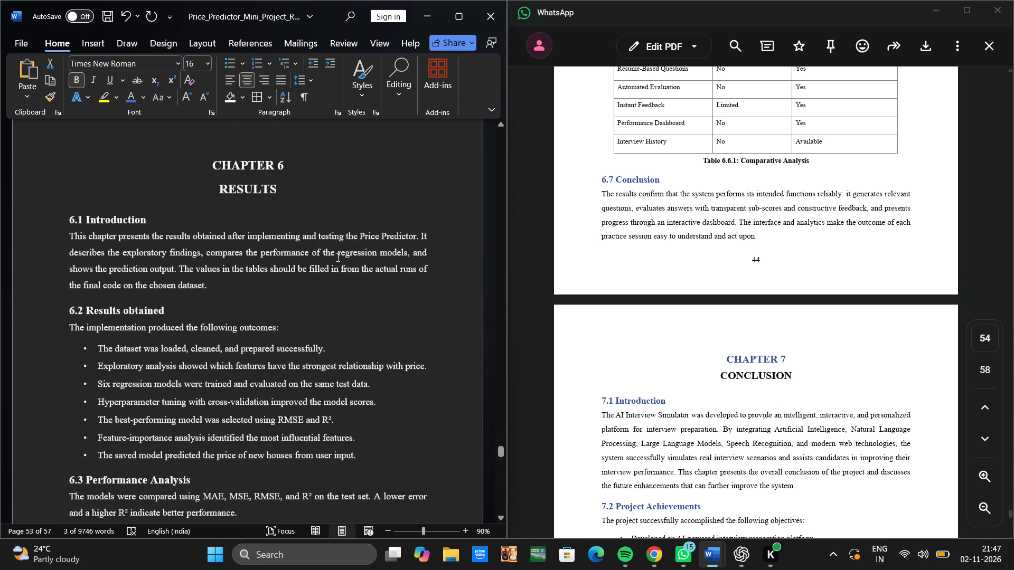
scroll(337, 257, up, 1)
click(213, 163)
drag(213, 163, 249, 190)
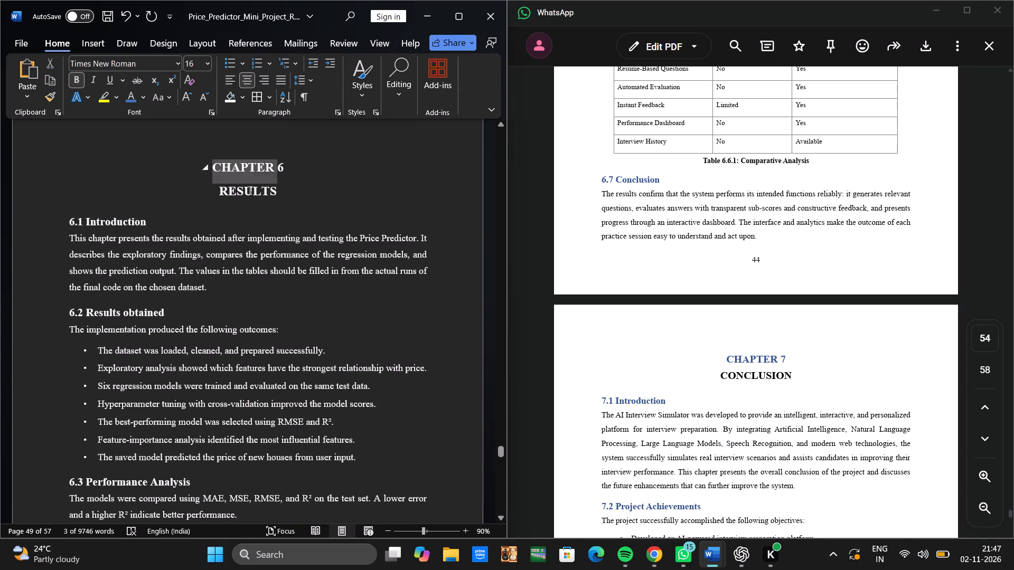
drag(249, 190, 290, 210)
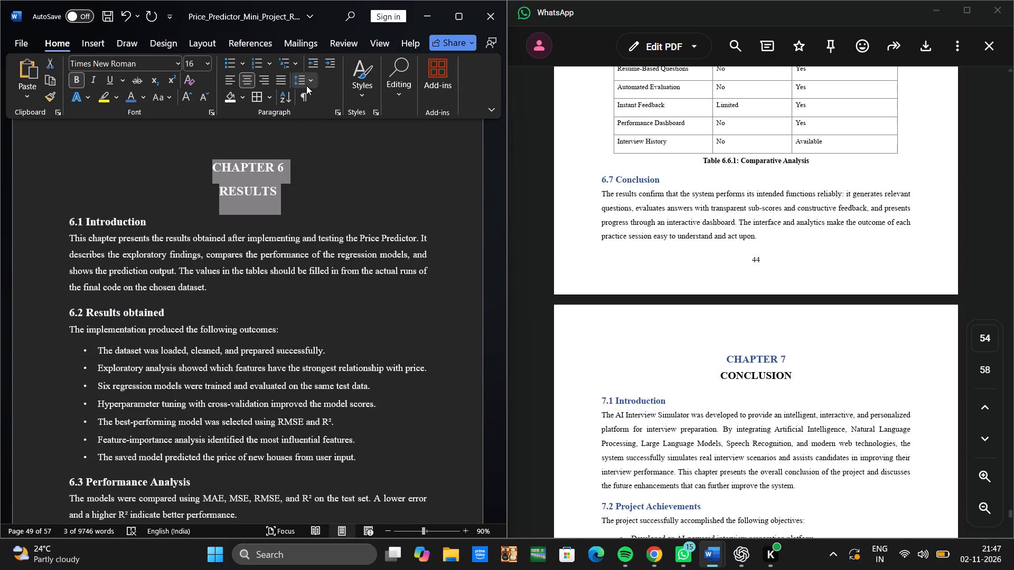
click(306, 85)
click(312, 94)
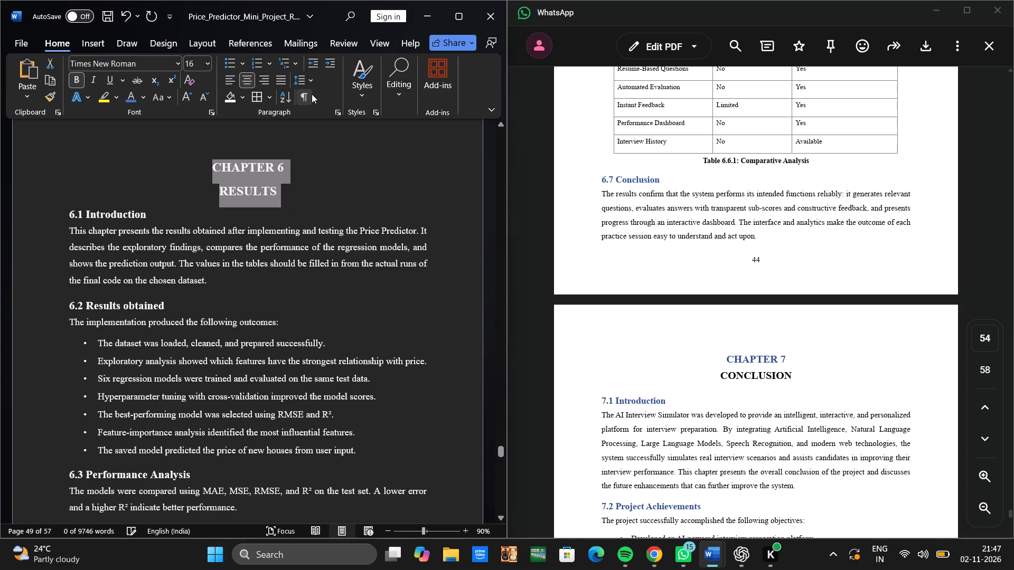
Set the line spacing of the CHAPTER 5 IMPLEMENTATION title lines to 1.0.
scroll(258, 346, up, 1)
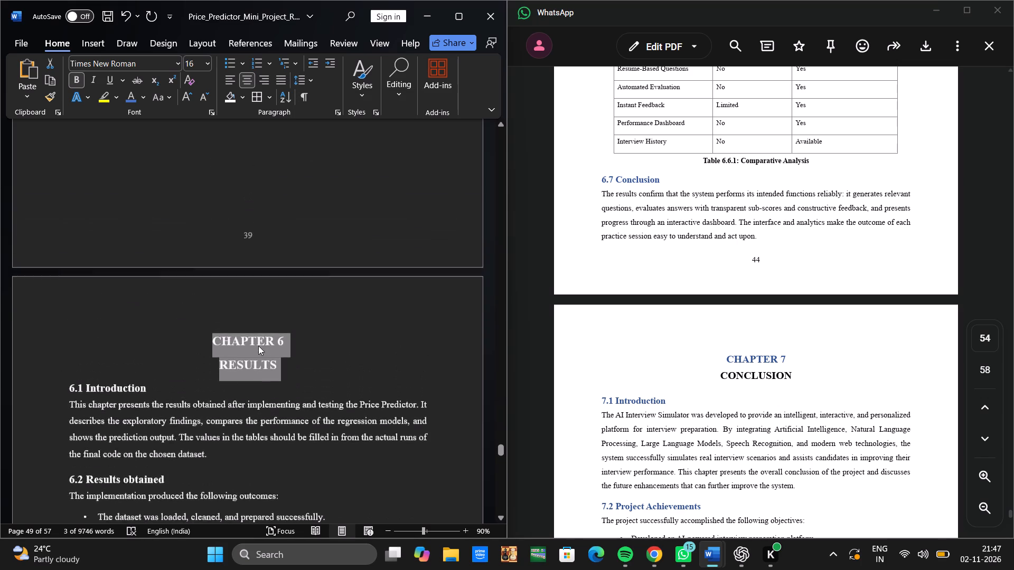
scroll(258, 346, up, 8)
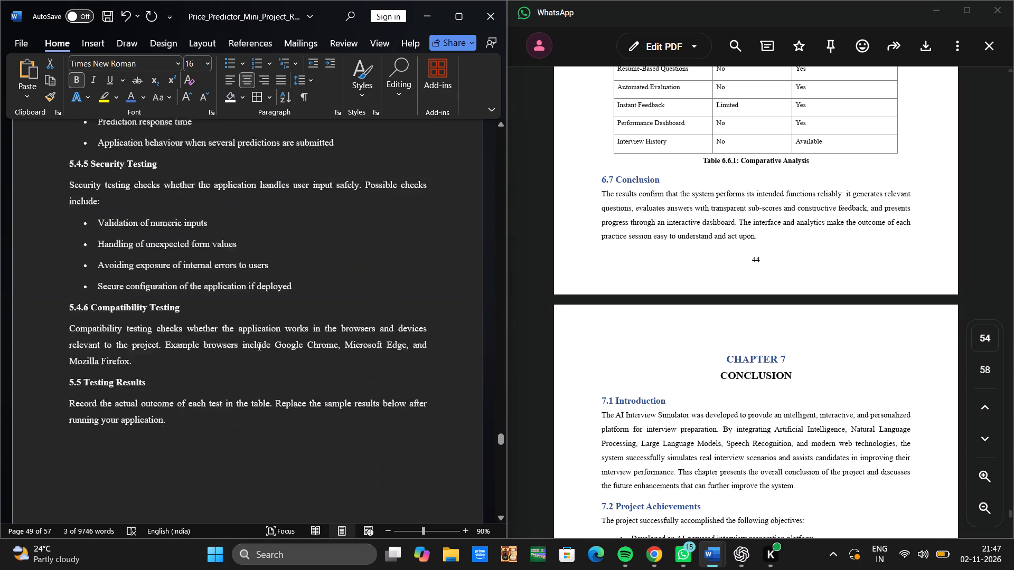
scroll(258, 346, up, 9)
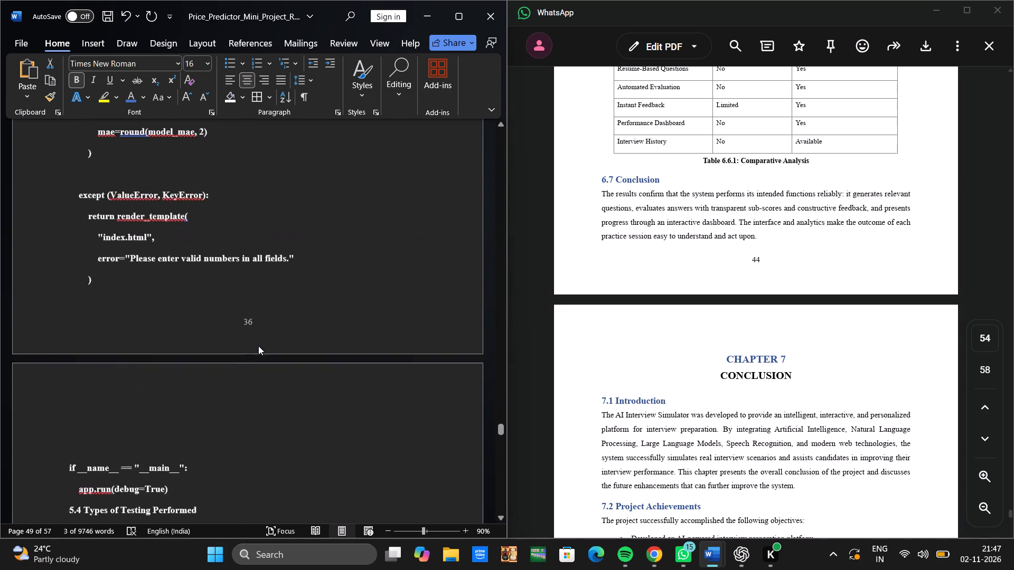
scroll(258, 346, up, 9)
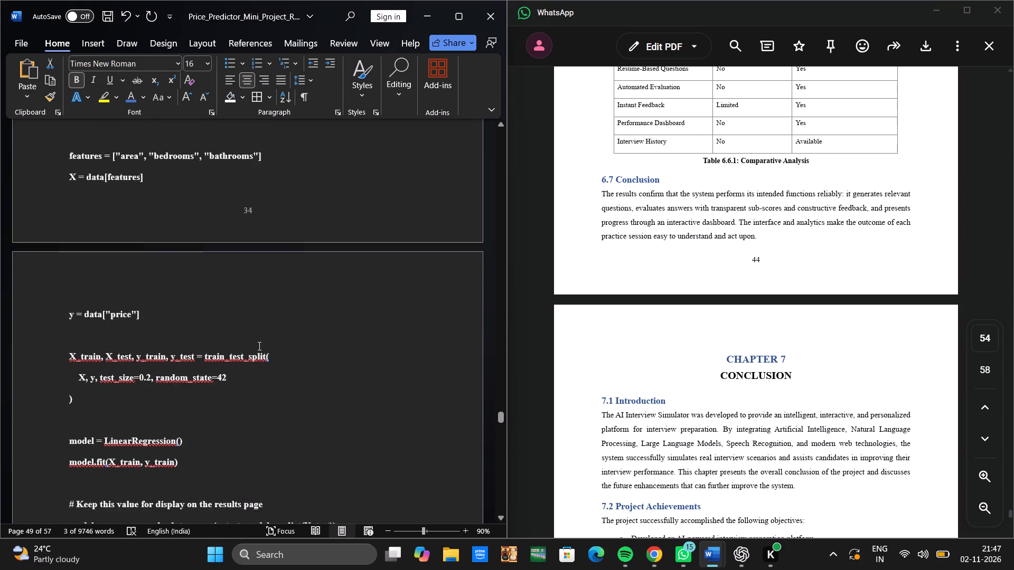
scroll(258, 346, up, 11)
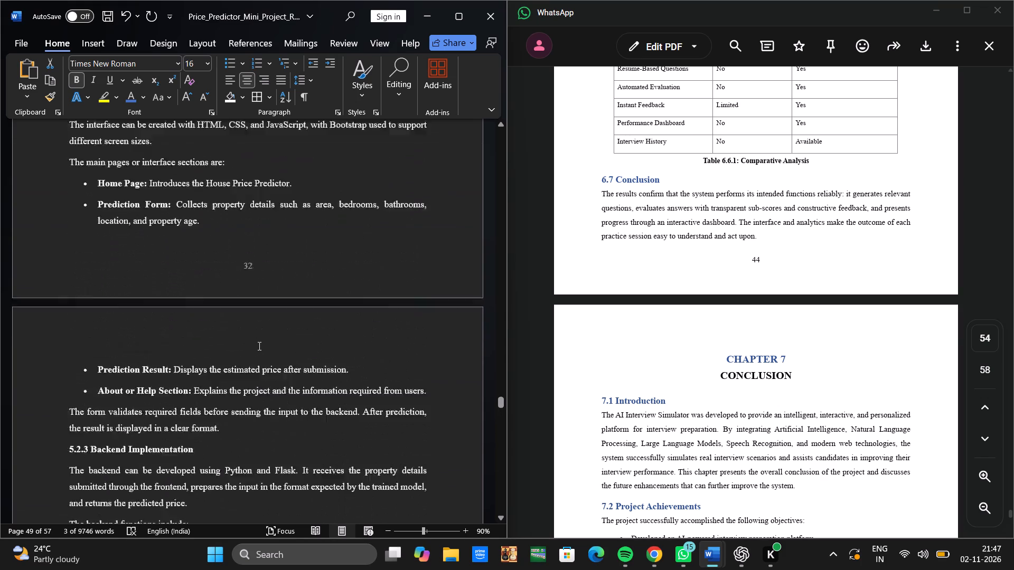
scroll(258, 346, up, 1)
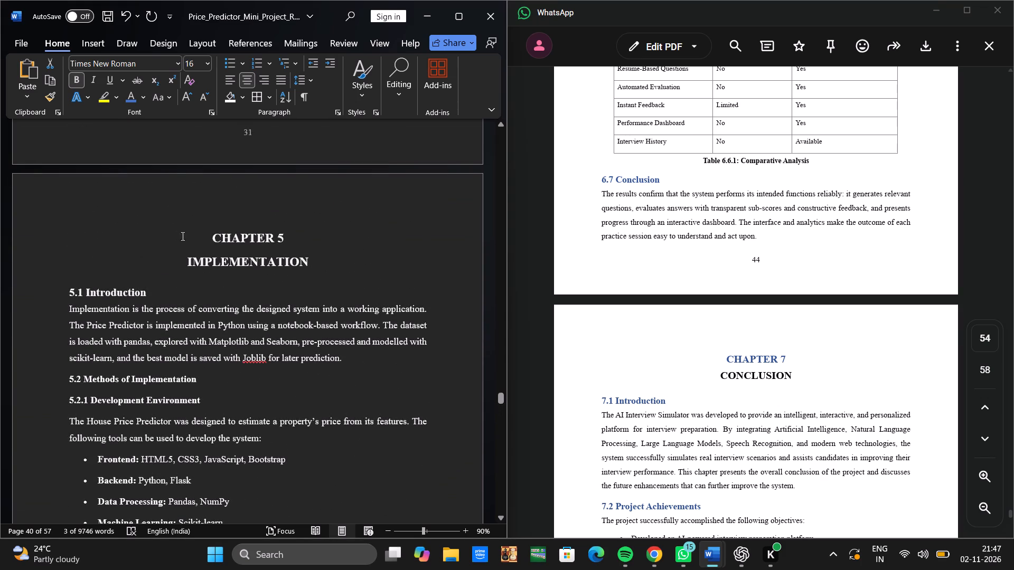
click(203, 237)
drag(203, 237, 217, 239)
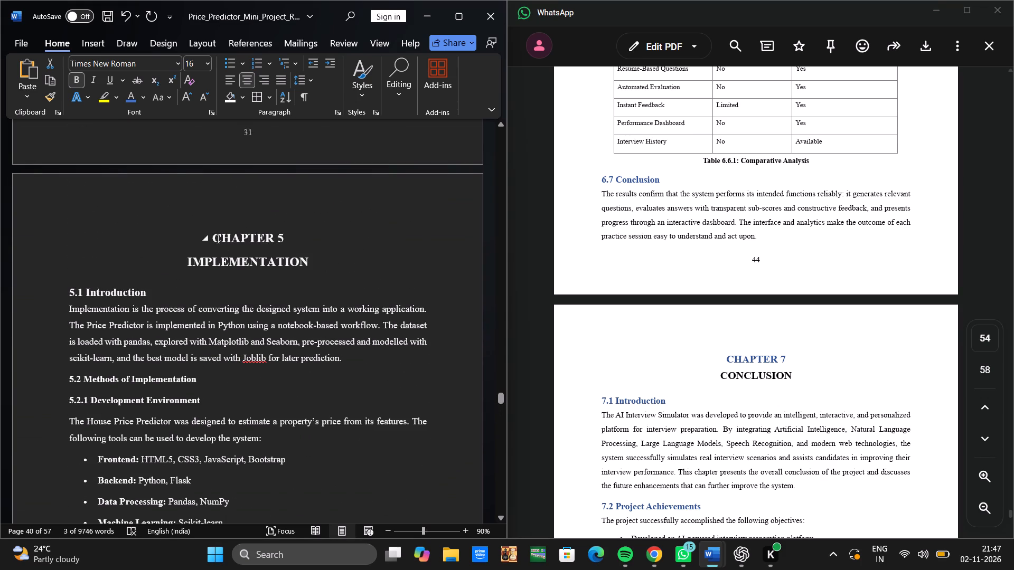
drag(217, 239, 218, 240)
click(218, 240)
drag(218, 240, 304, 263)
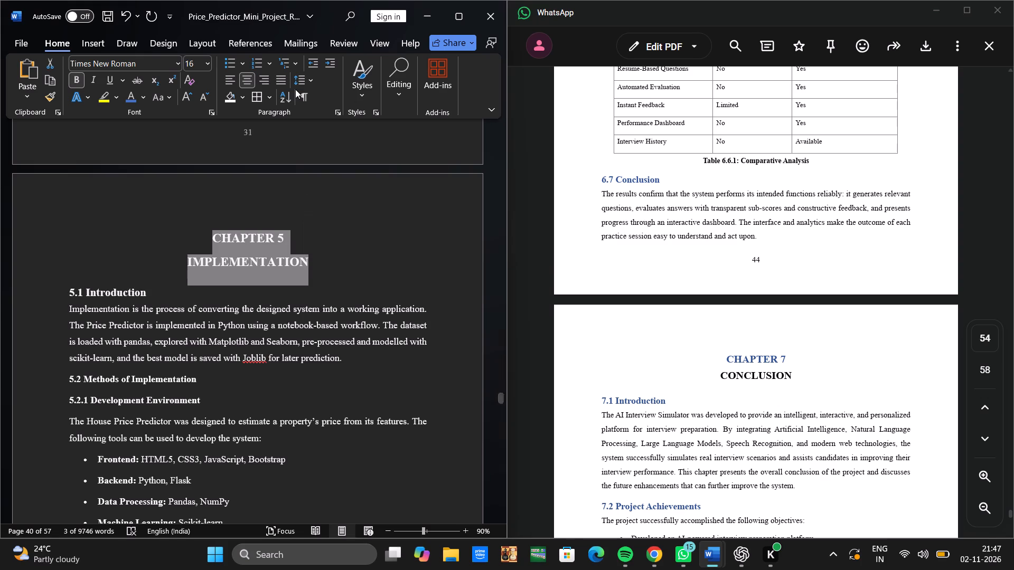
click(304, 83)
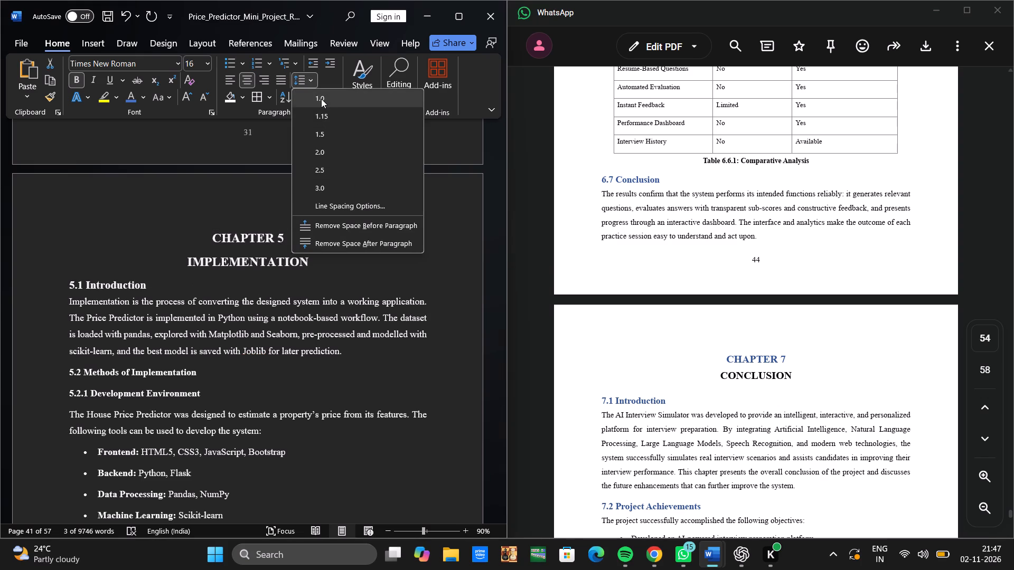
click(321, 99)
Review the layout and spacing of Chapter 7 and the Chapter 8 references, ending back at the Chapter 7 title.
scroll(144, 396, down, 8)
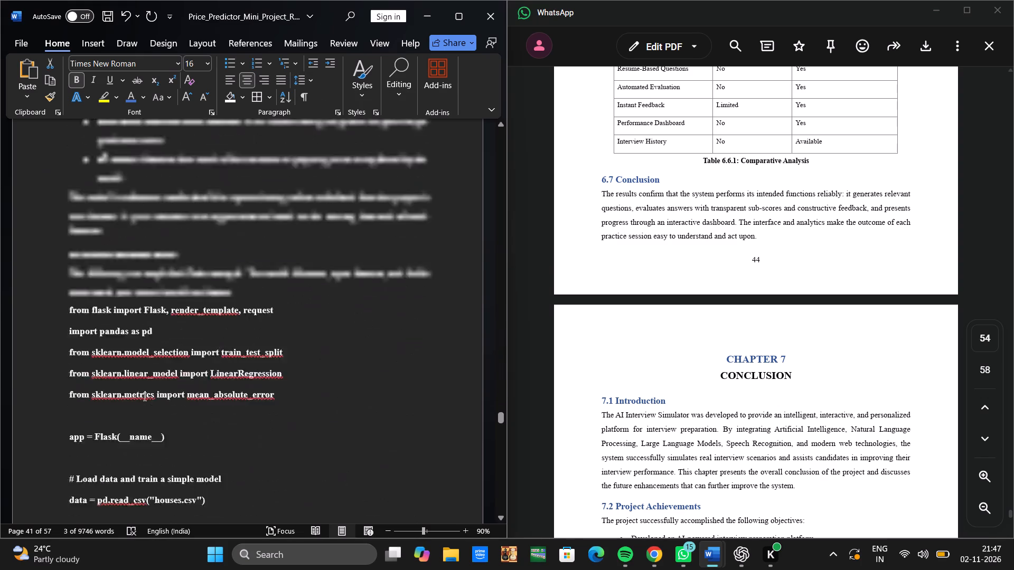
scroll(144, 396, down, 17)
scroll(144, 396, right, 1)
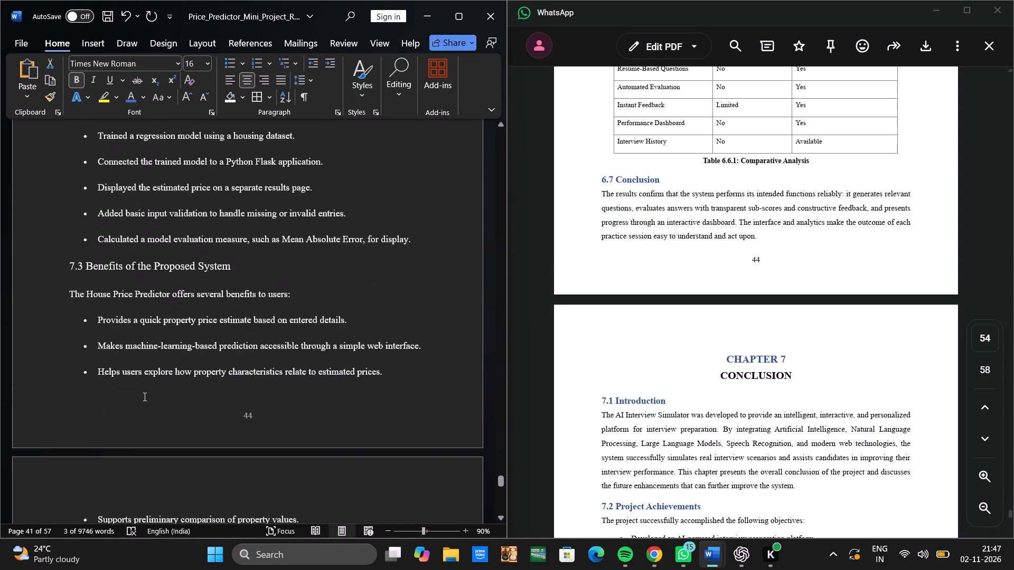
scroll(144, 396, right, 1)
scroll(144, 396, up, 2)
scroll(144, 396, right, 1)
scroll(144, 396, up, 2)
scroll(144, 396, right, 1)
scroll(144, 396, down, 3)
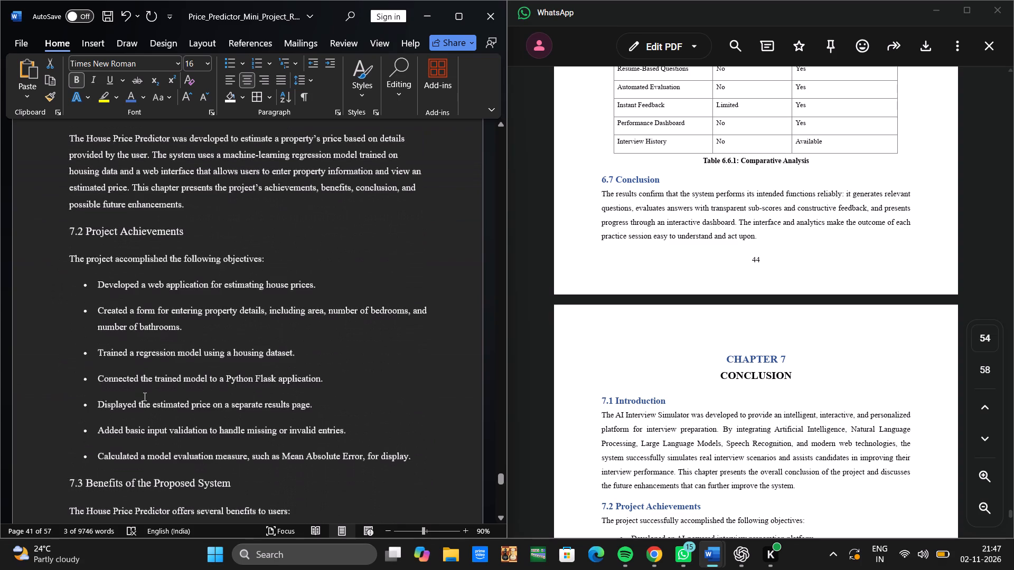
scroll(144, 396, down, 6)
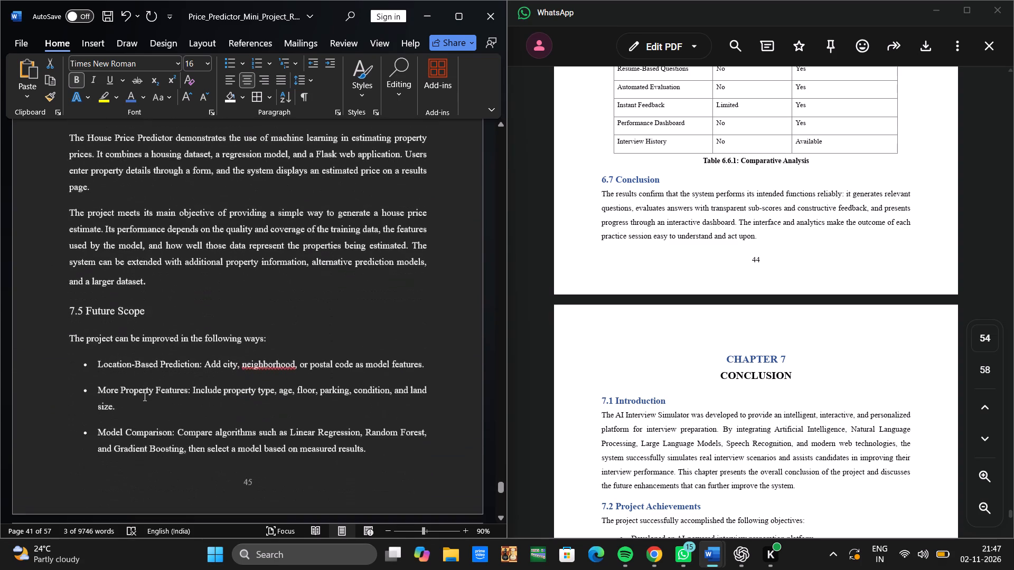
scroll(144, 396, down, 5)
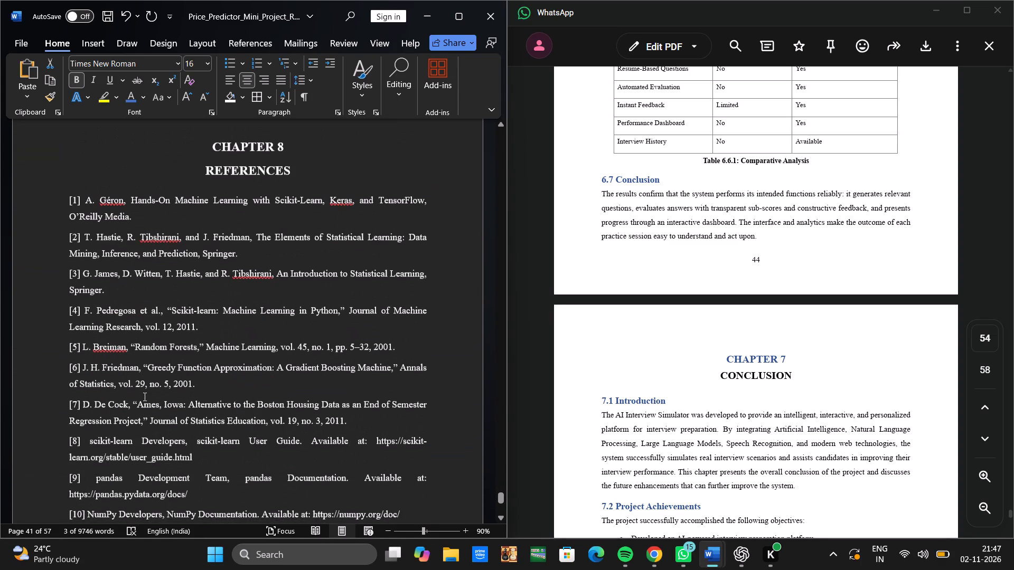
scroll(144, 396, up, 7)
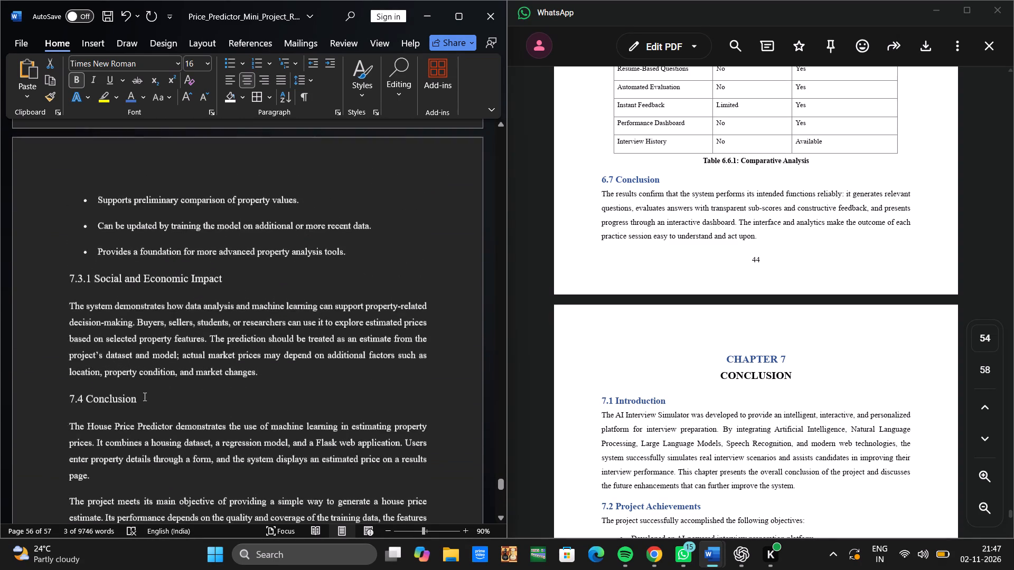
scroll(144, 396, up, 10)
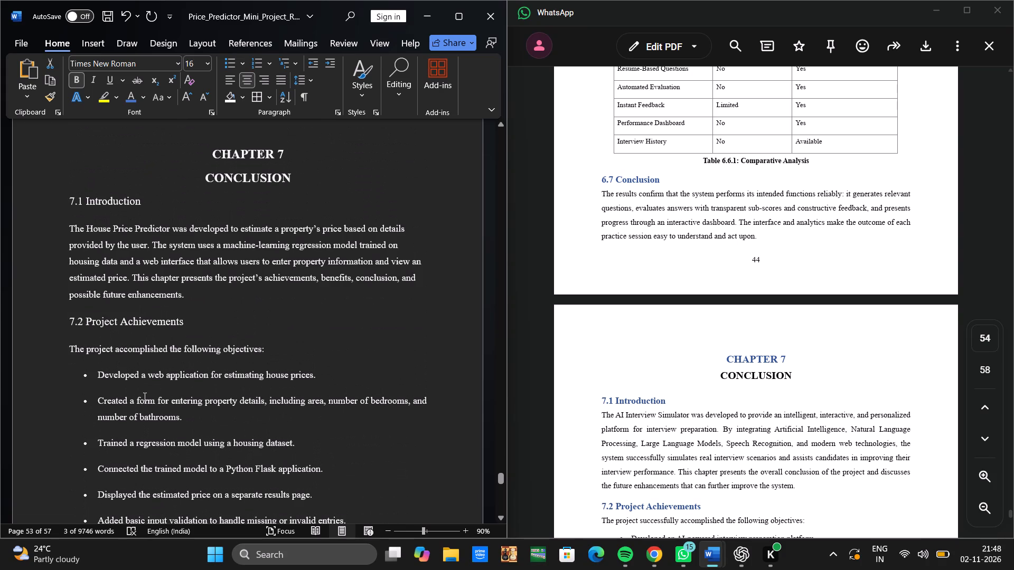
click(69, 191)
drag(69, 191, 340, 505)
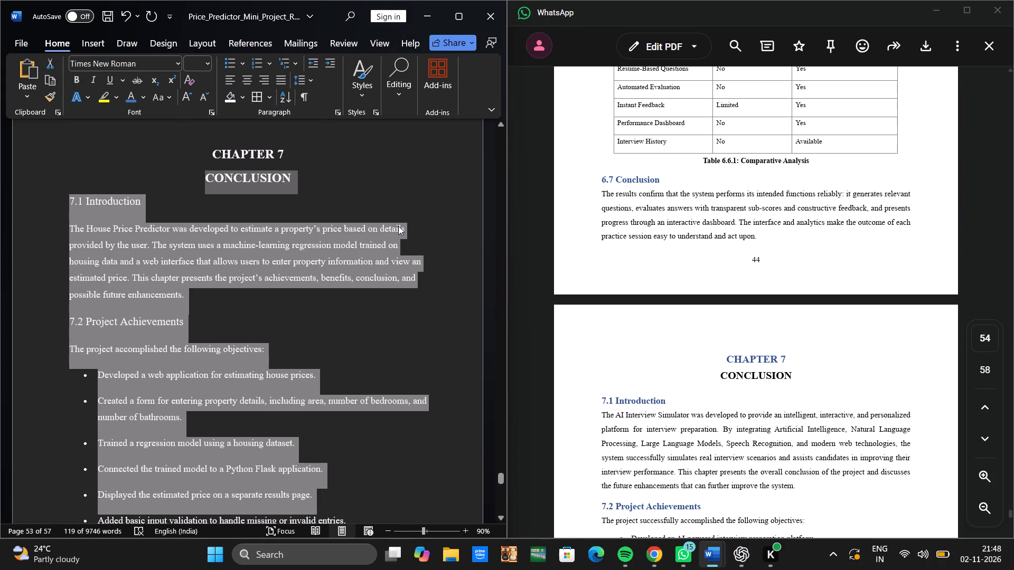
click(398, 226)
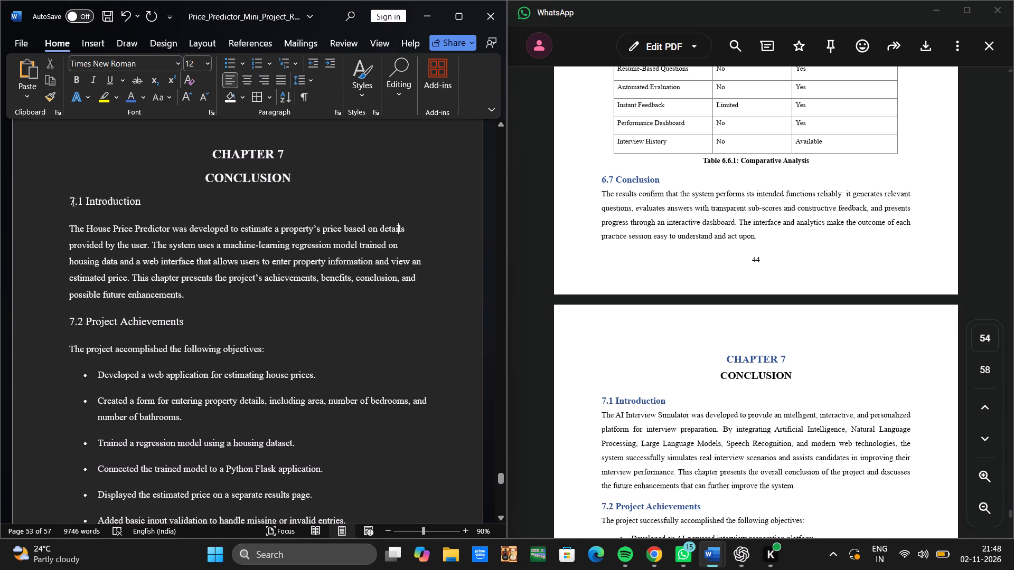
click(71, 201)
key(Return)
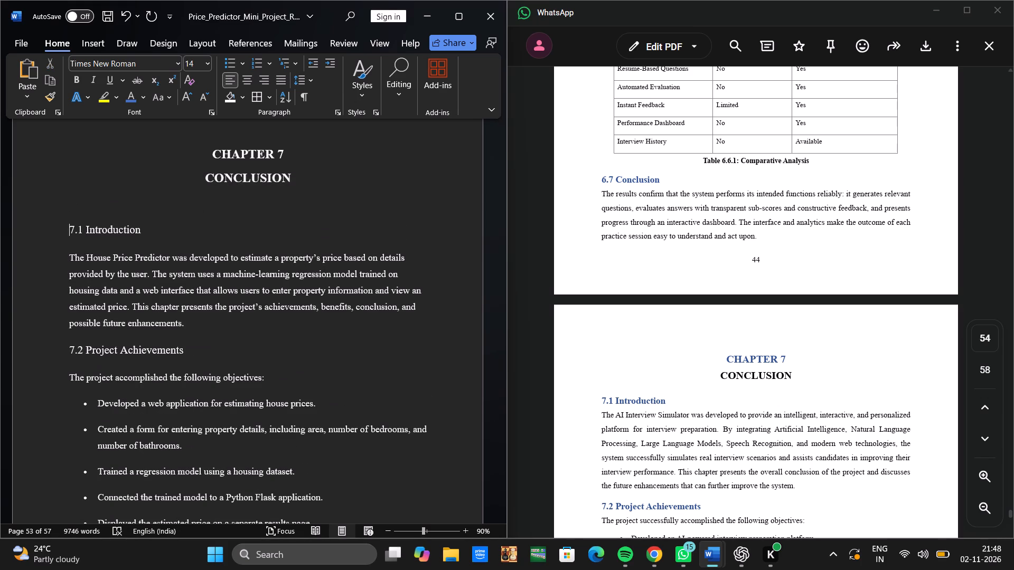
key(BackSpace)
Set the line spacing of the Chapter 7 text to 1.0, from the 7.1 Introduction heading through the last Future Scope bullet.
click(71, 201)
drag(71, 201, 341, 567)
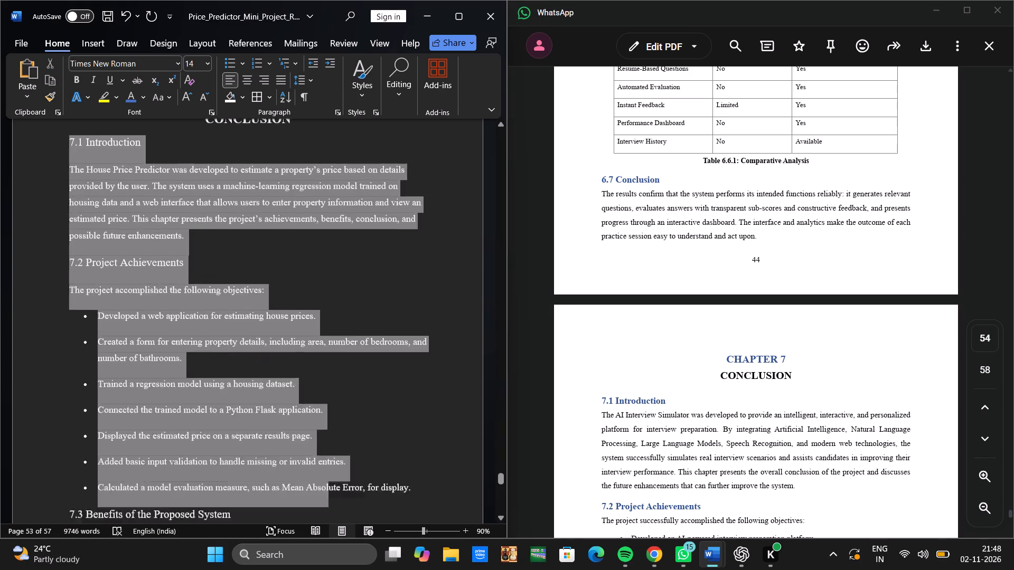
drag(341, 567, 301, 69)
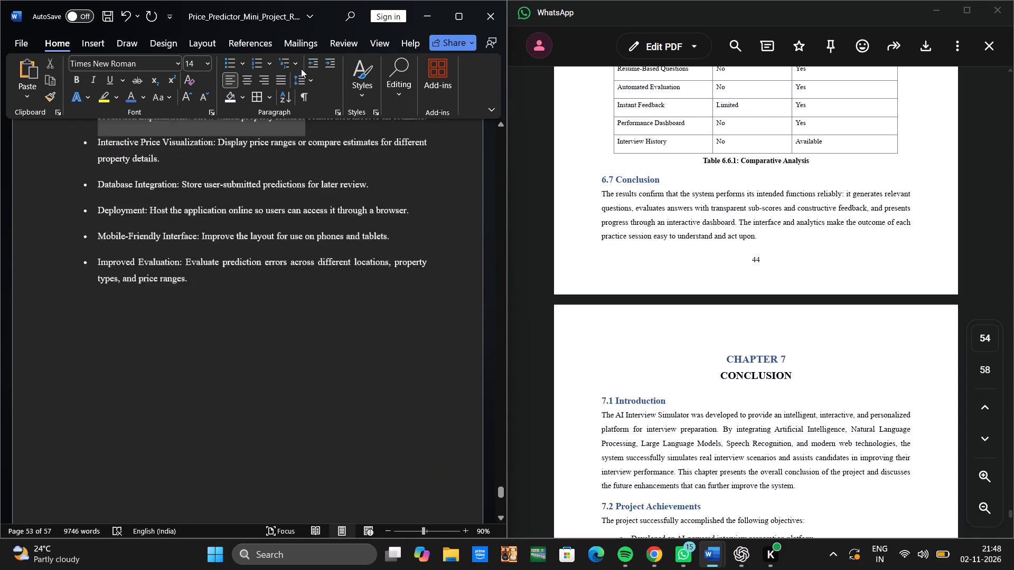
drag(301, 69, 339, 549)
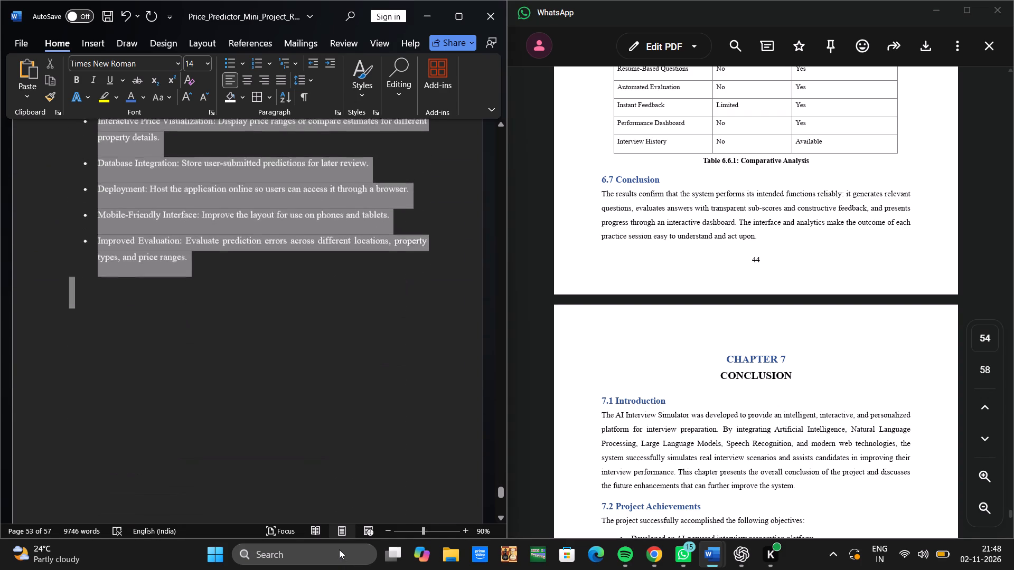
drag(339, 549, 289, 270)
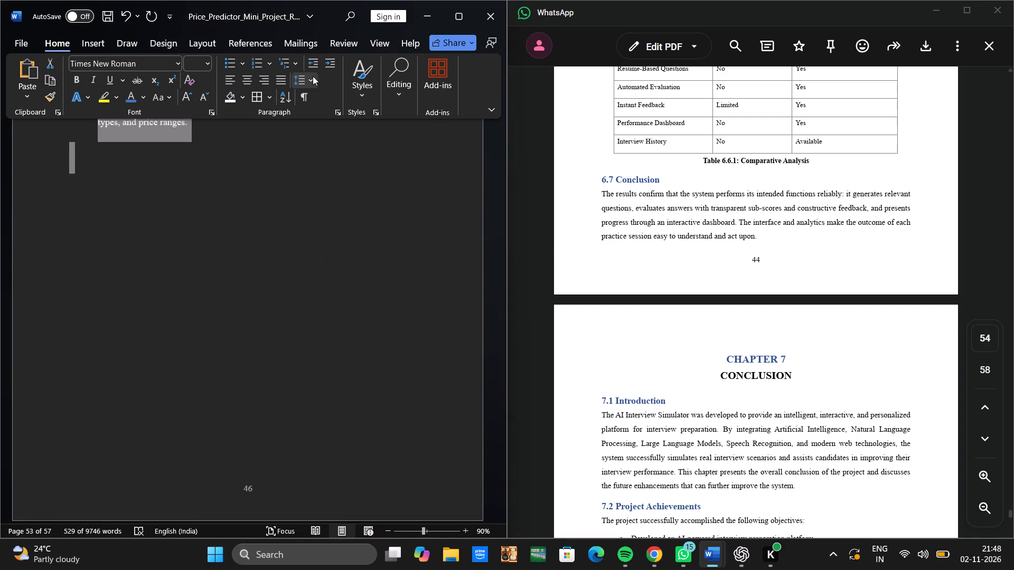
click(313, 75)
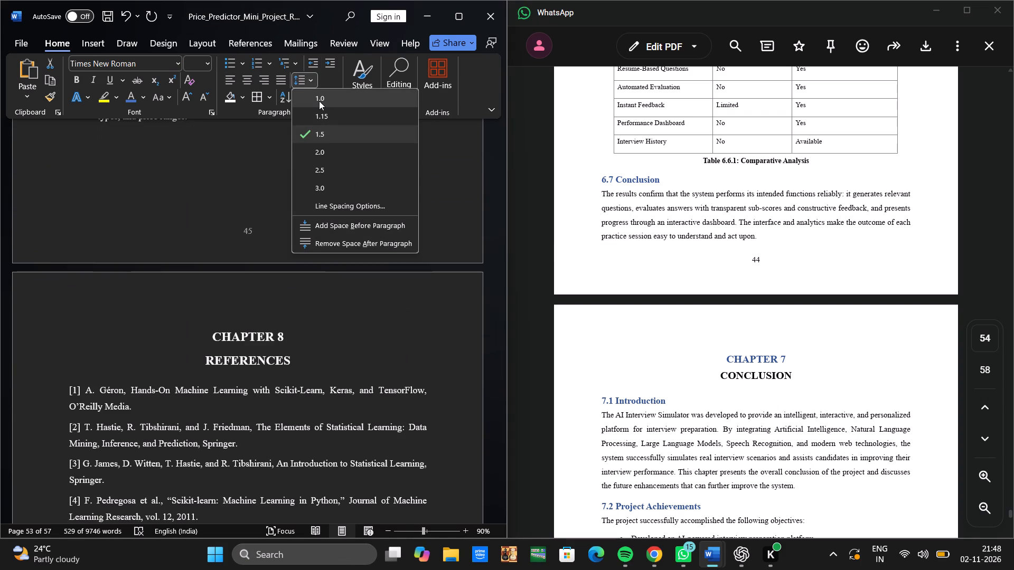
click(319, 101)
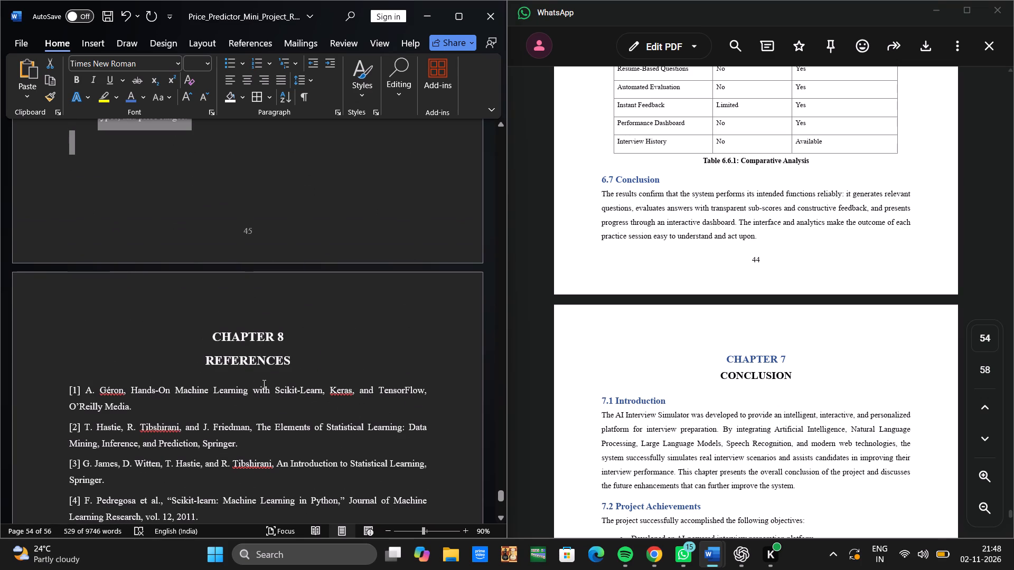
Review the line spacing throughout Chapter 7 and compare it with the 7.3.1 and 7.4 sections of the reference PDF.
scroll(263, 384, up, 6)
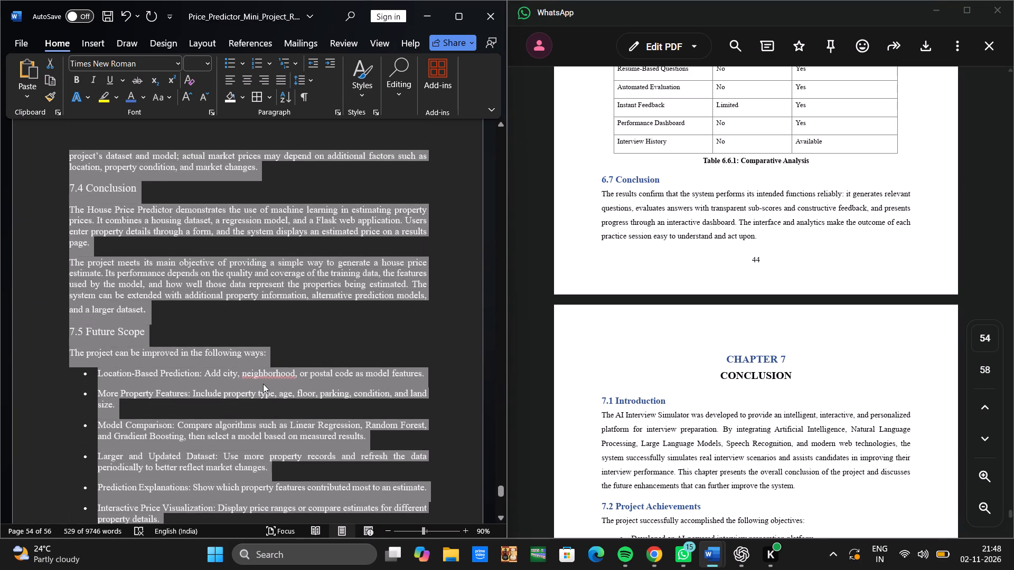
scroll(263, 384, up, 4)
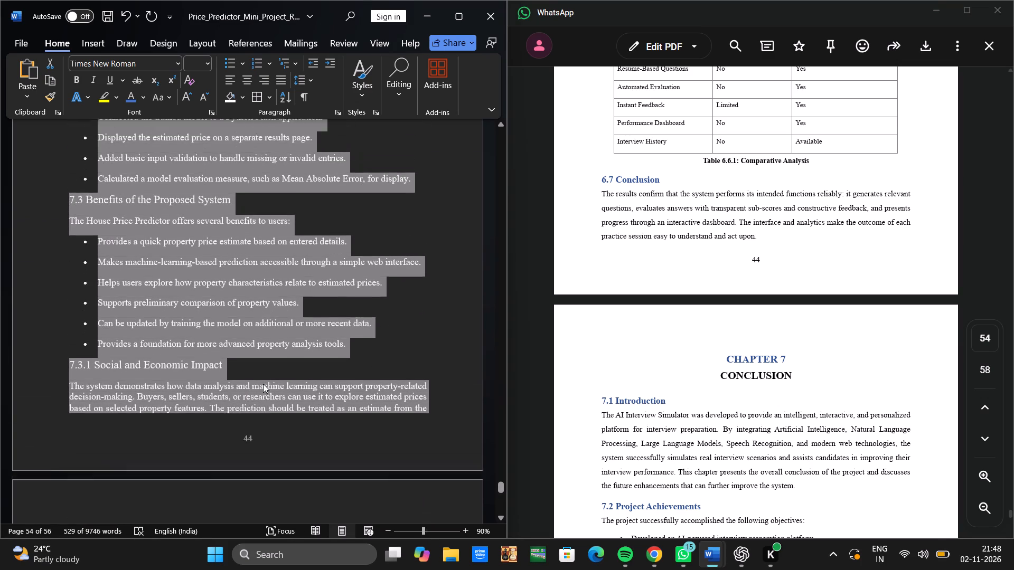
scroll(263, 384, up, 1)
scroll(621, 394, down, 1)
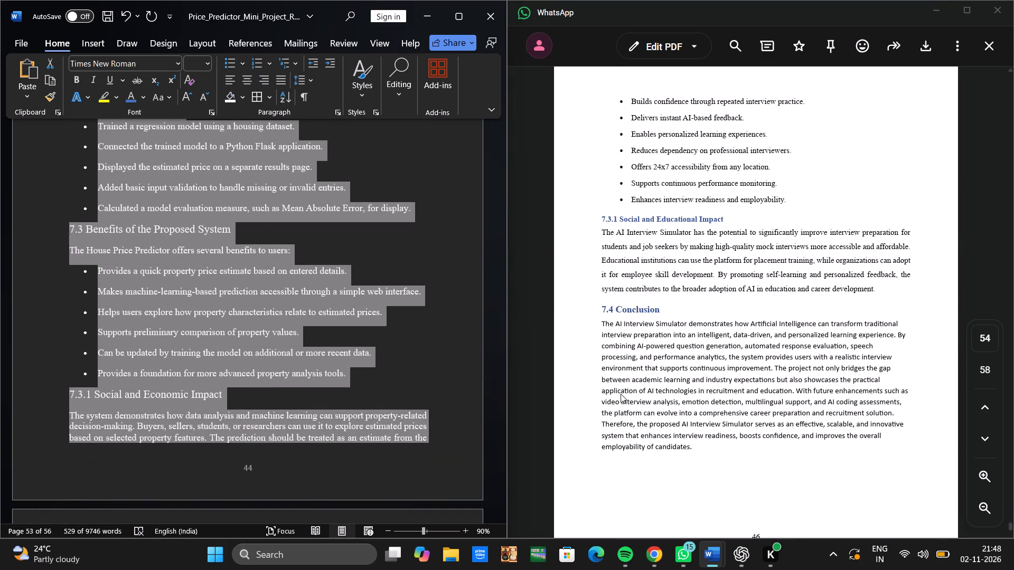
scroll(621, 394, down, 1)
scroll(303, 419, up, 1)
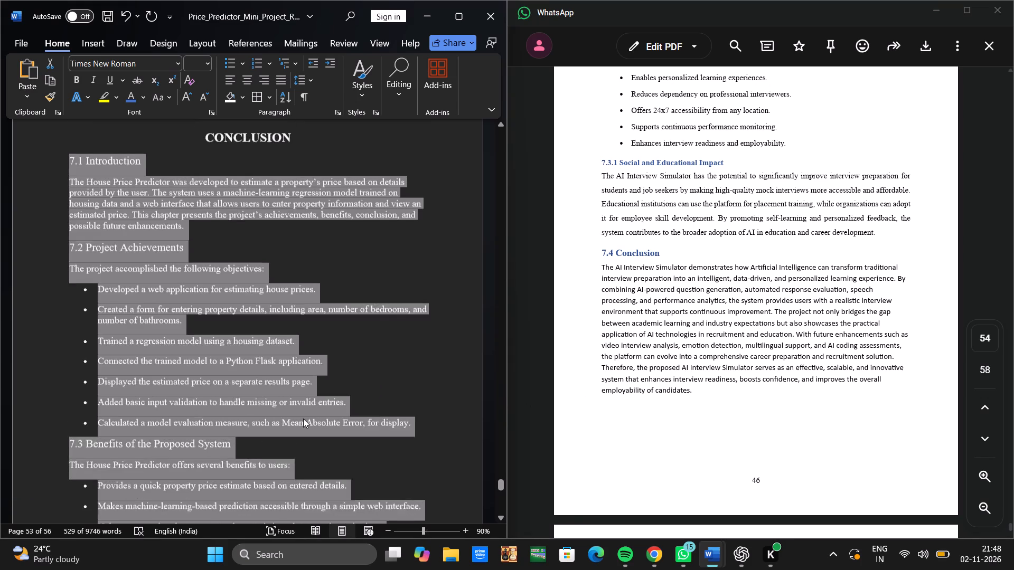
scroll(303, 419, up, 1)
scroll(324, 294, up, 5)
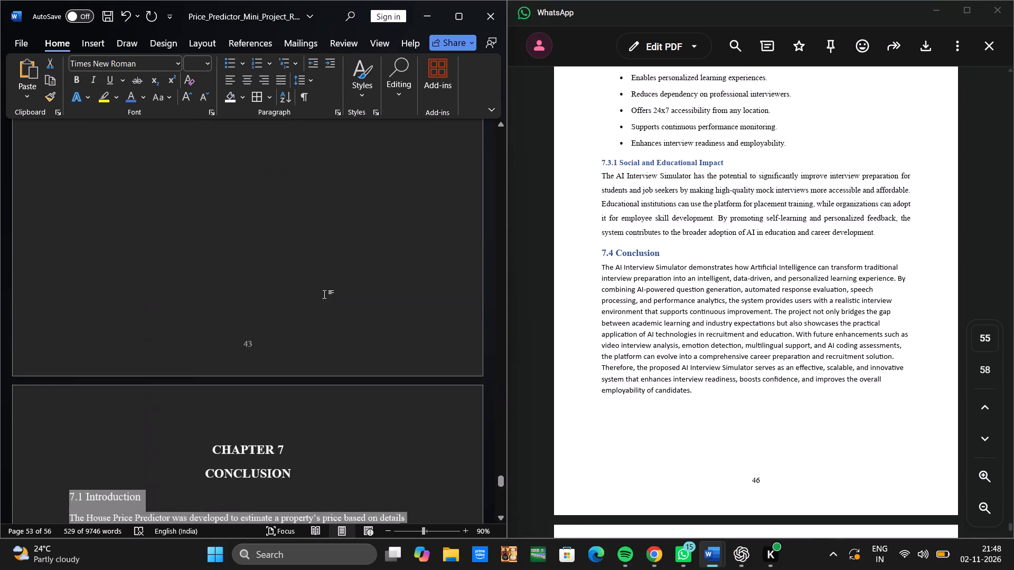
scroll(324, 294, up, 4)
scroll(324, 294, down, 4)
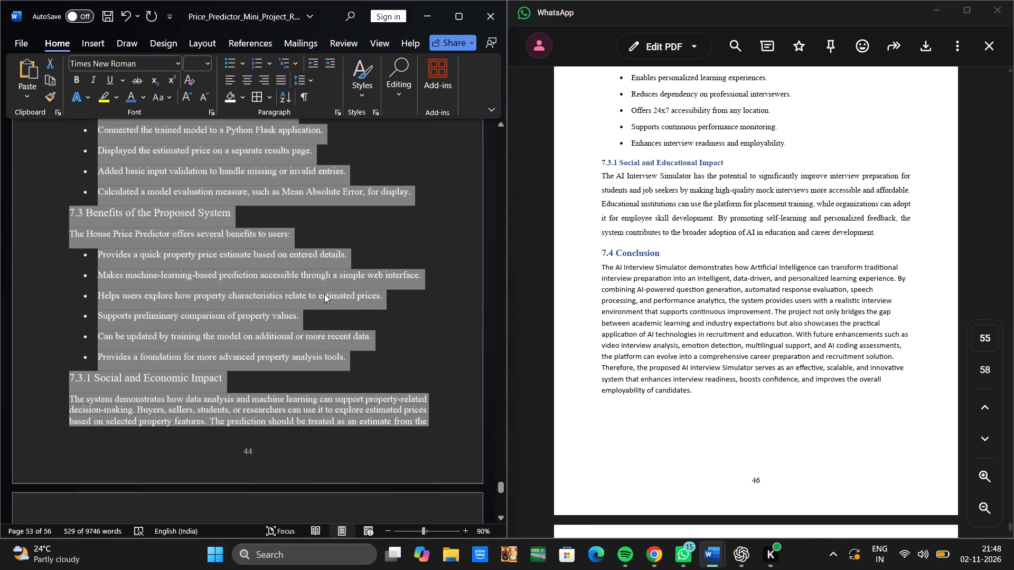
Set the line spacing of the Chapter 7 text to 1.15, from the 7.1 Introduction heading through the last Future Scope bullet.
click(313, 84)
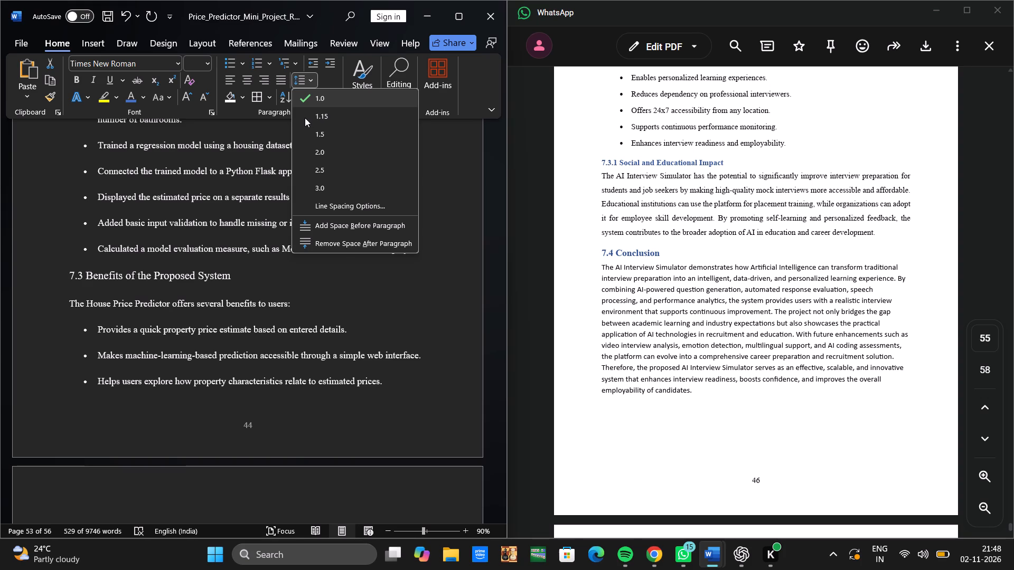
click(306, 117)
scroll(253, 229, down, 1)
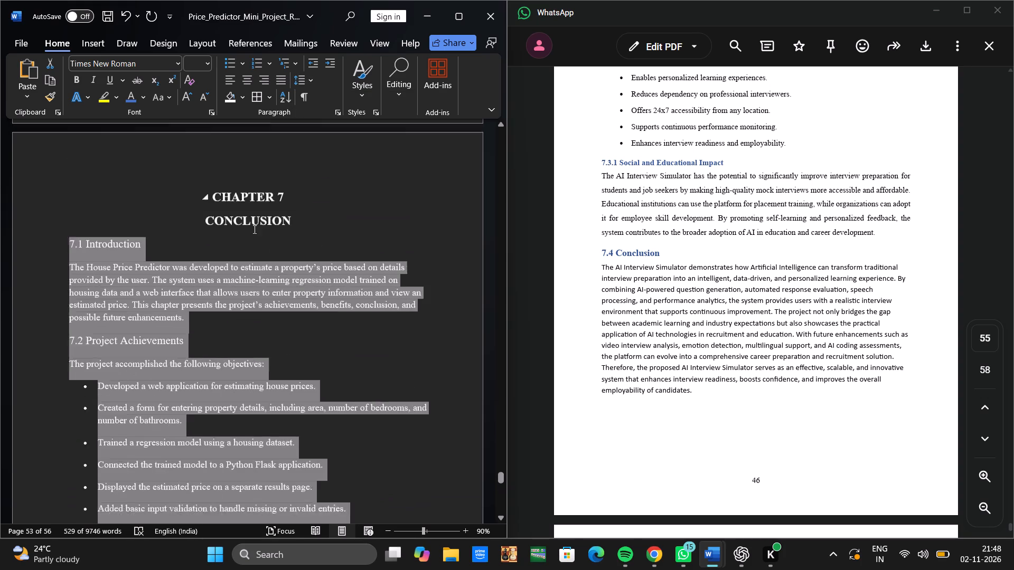
scroll(253, 229, down, 1)
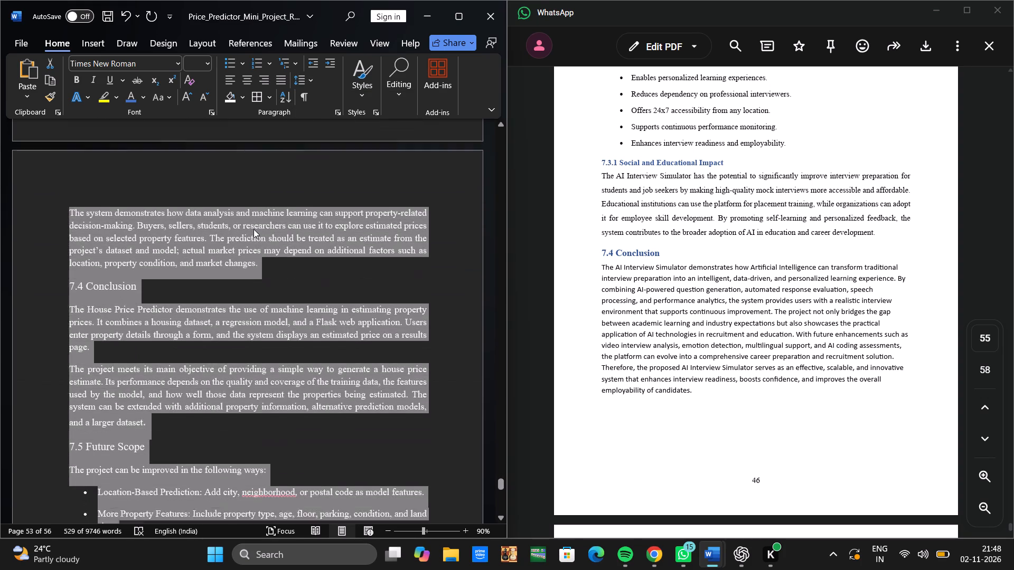
scroll(253, 229, down, 1)
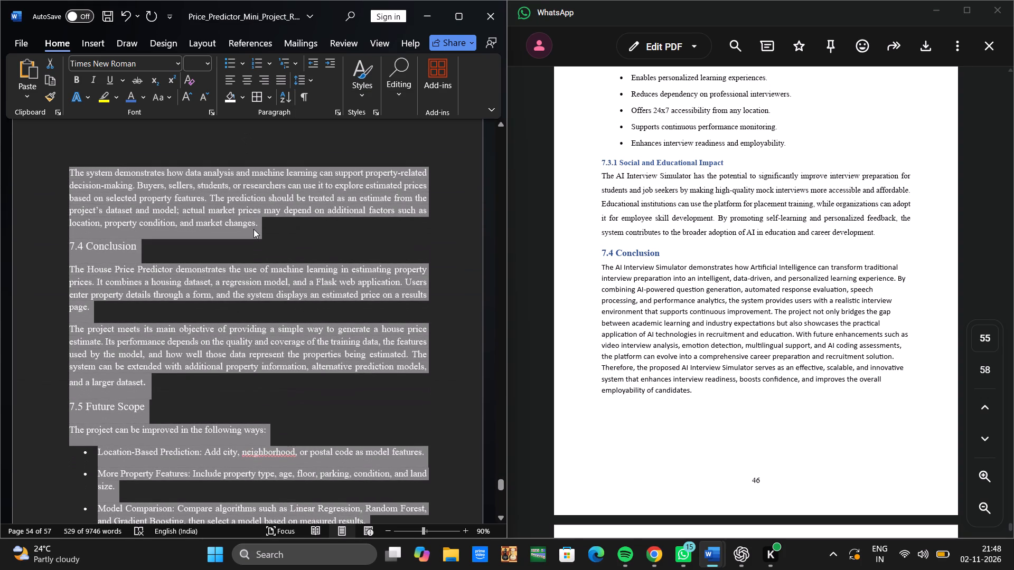
click(307, 62)
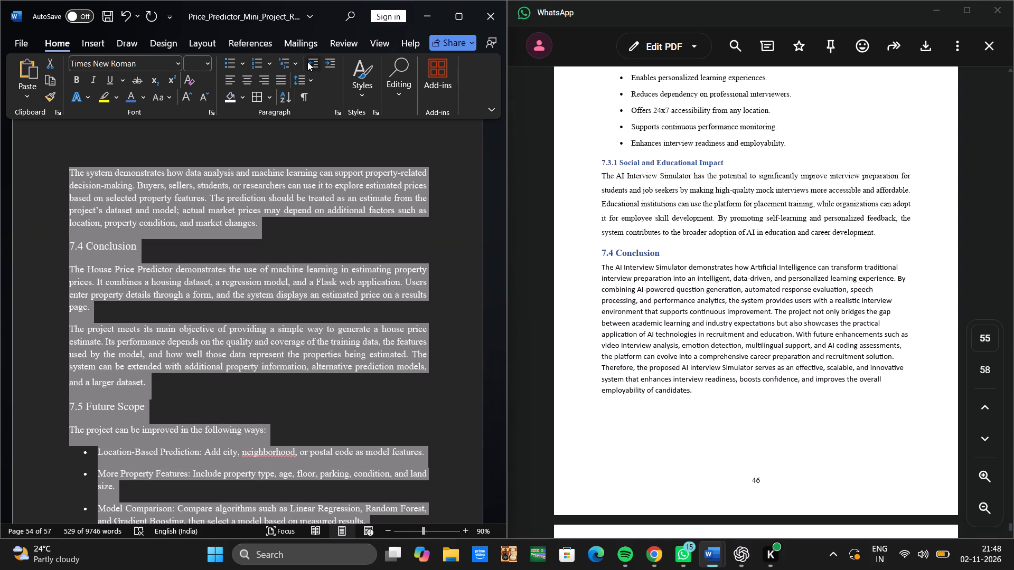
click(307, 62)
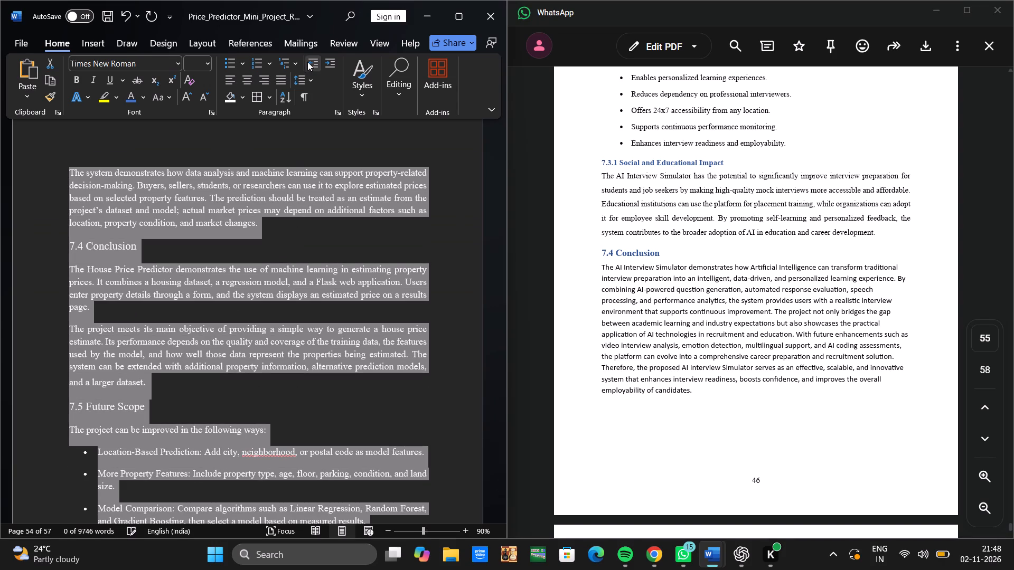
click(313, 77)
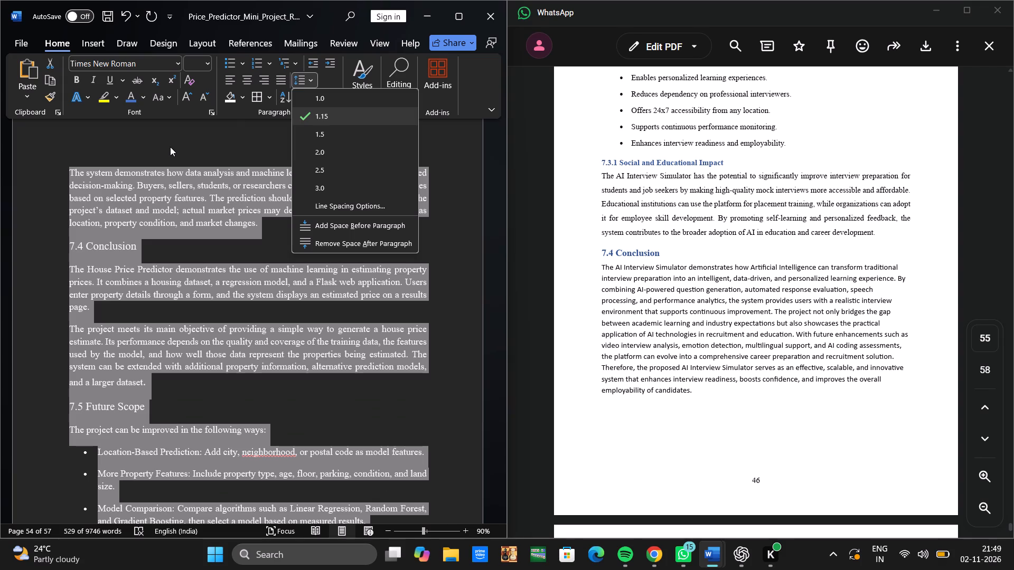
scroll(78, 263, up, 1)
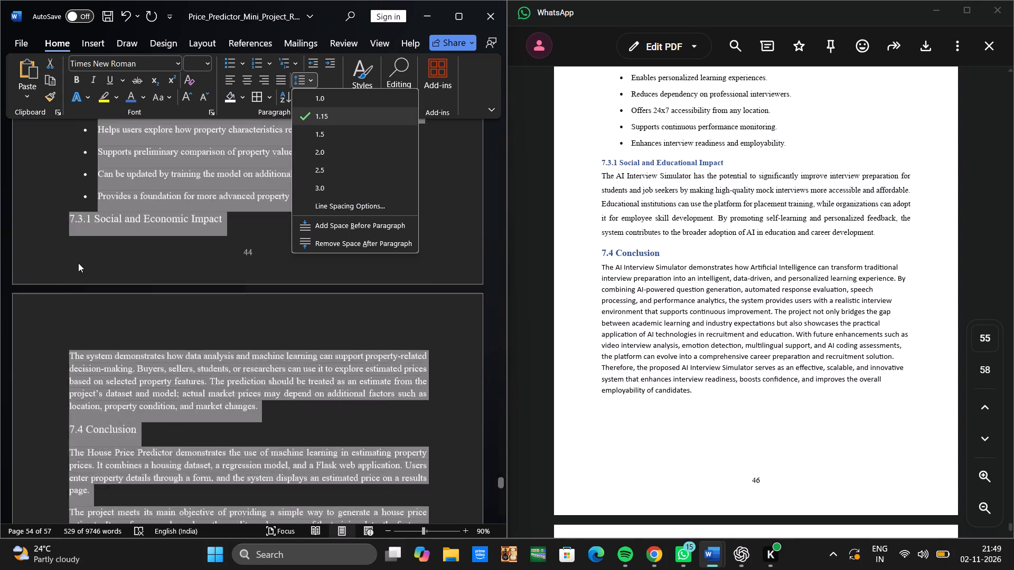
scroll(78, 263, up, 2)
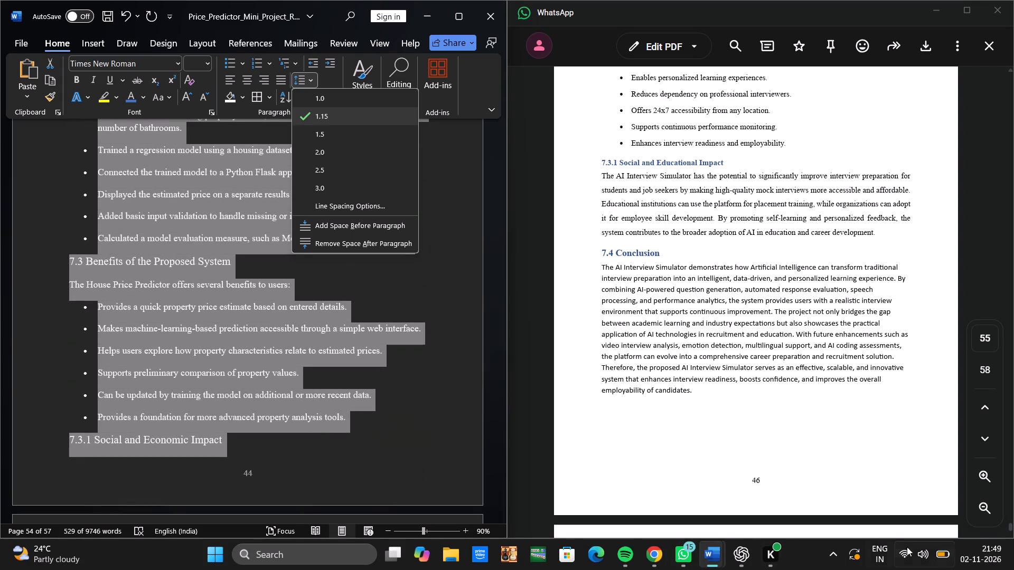
Raise the screen brightness to slightly above the halfway level in the system quick settings.
click(911, 549)
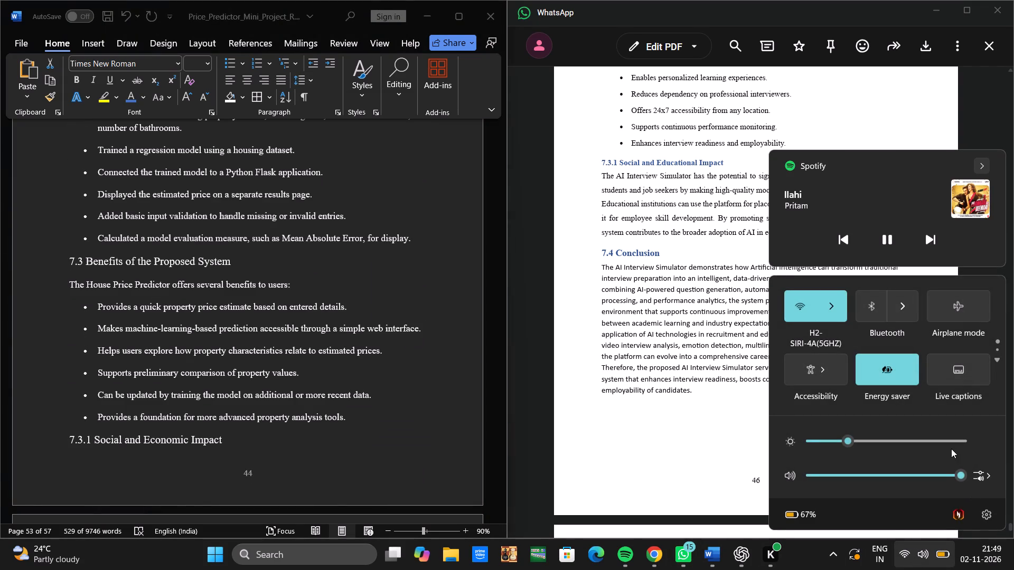
click(895, 448)
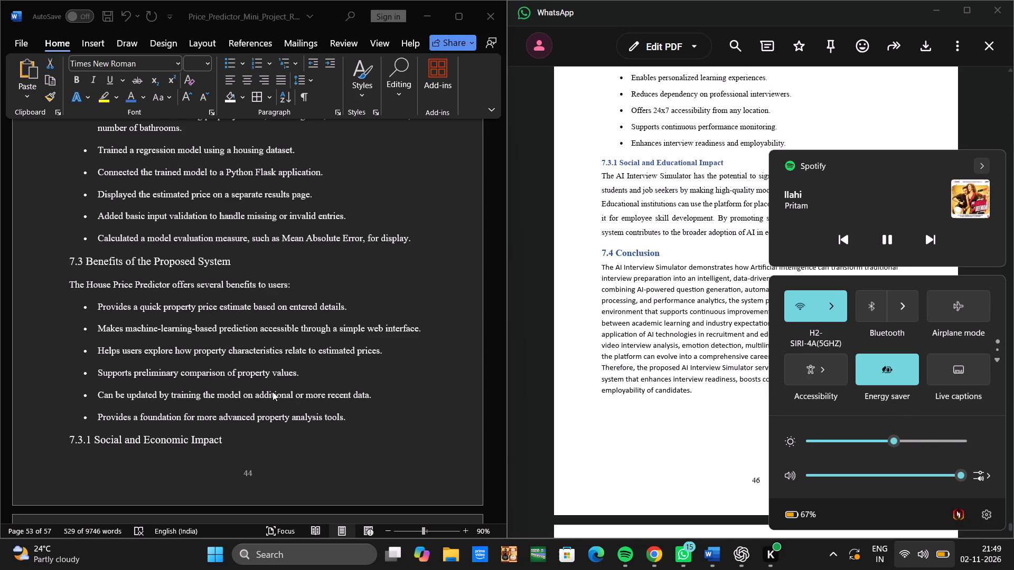
Review the layout from section 7.3 through the Future Scope bullets, the following page and the Chapter 8 references.
scroll(273, 392, down, 4)
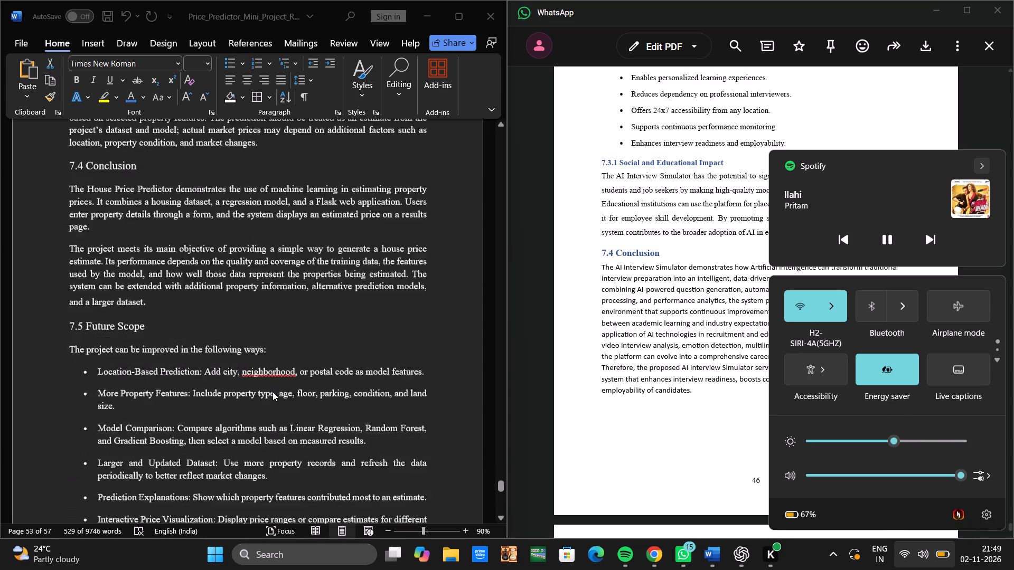
scroll(273, 392, down, 3)
scroll(273, 392, right, 1)
scroll(273, 392, up, 1)
scroll(273, 392, right, 1)
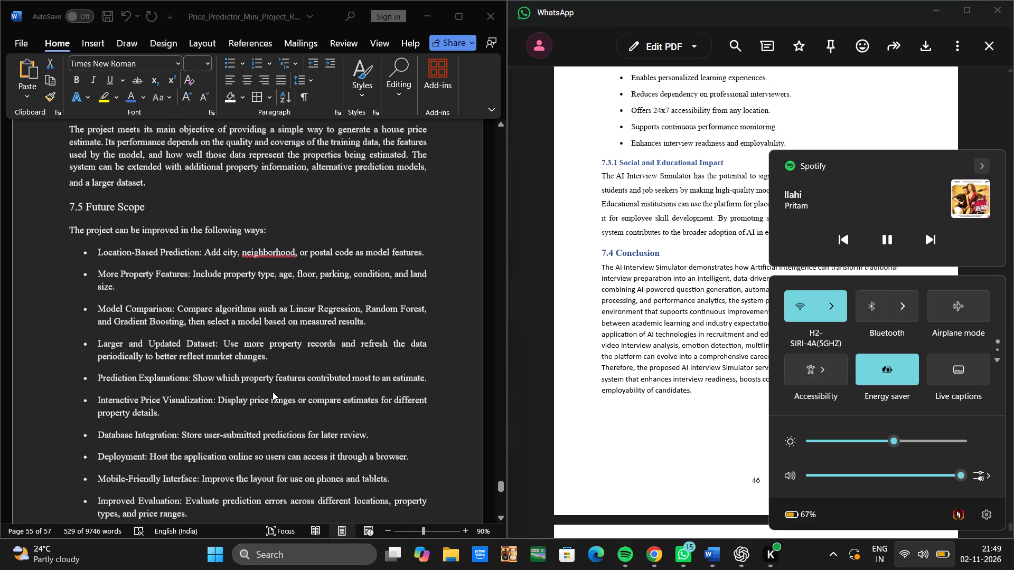
scroll(273, 392, right, 1)
scroll(273, 392, down, 2)
scroll(273, 392, up, 1)
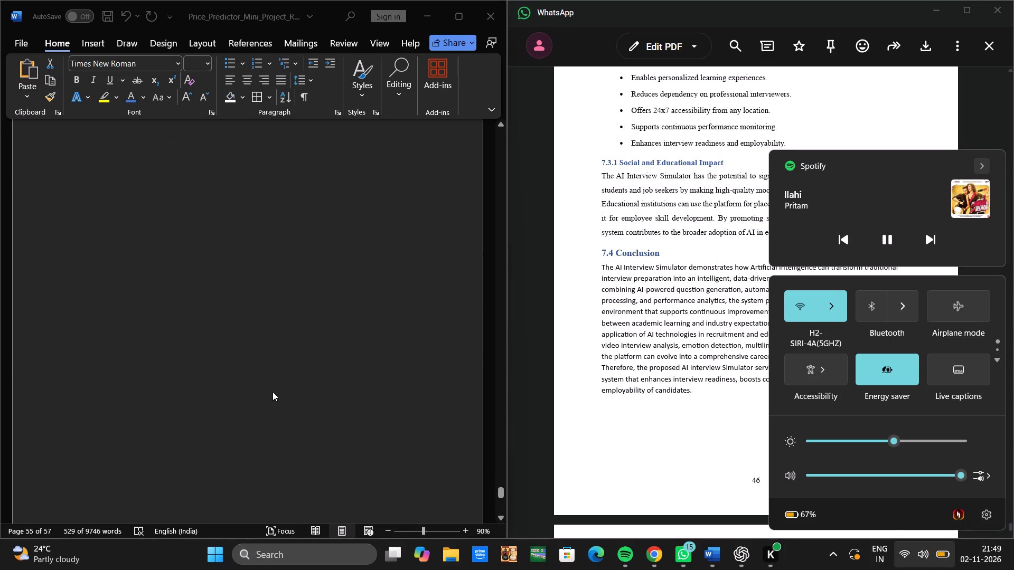
scroll(273, 392, up, 1)
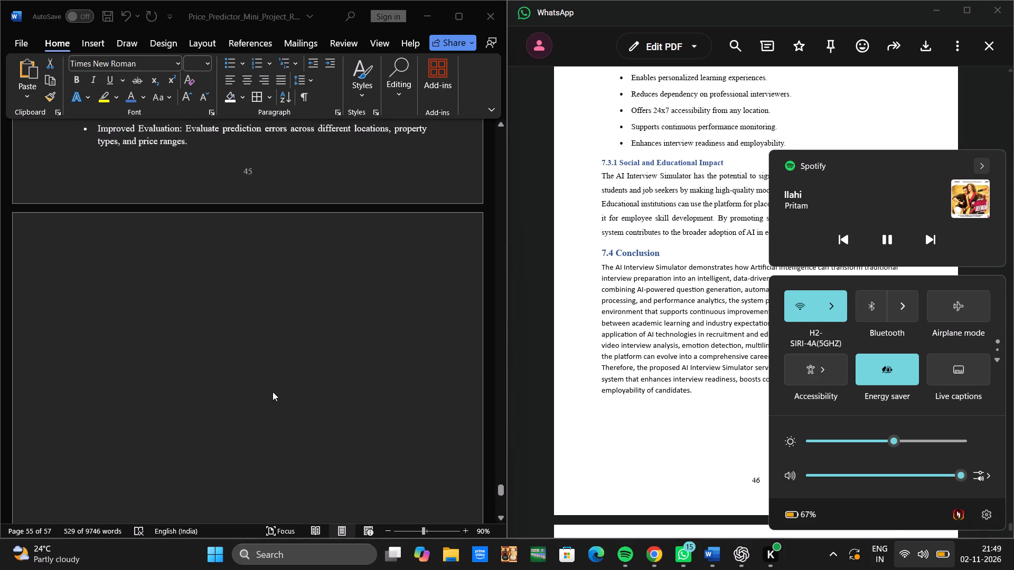
click(273, 392)
scroll(273, 392, down, 1)
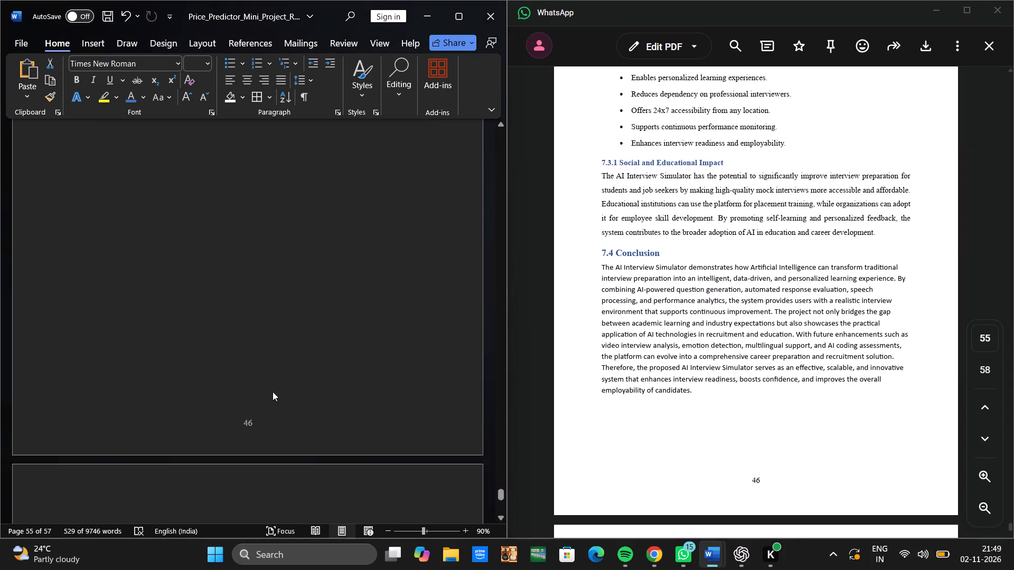
scroll(273, 392, down, 4)
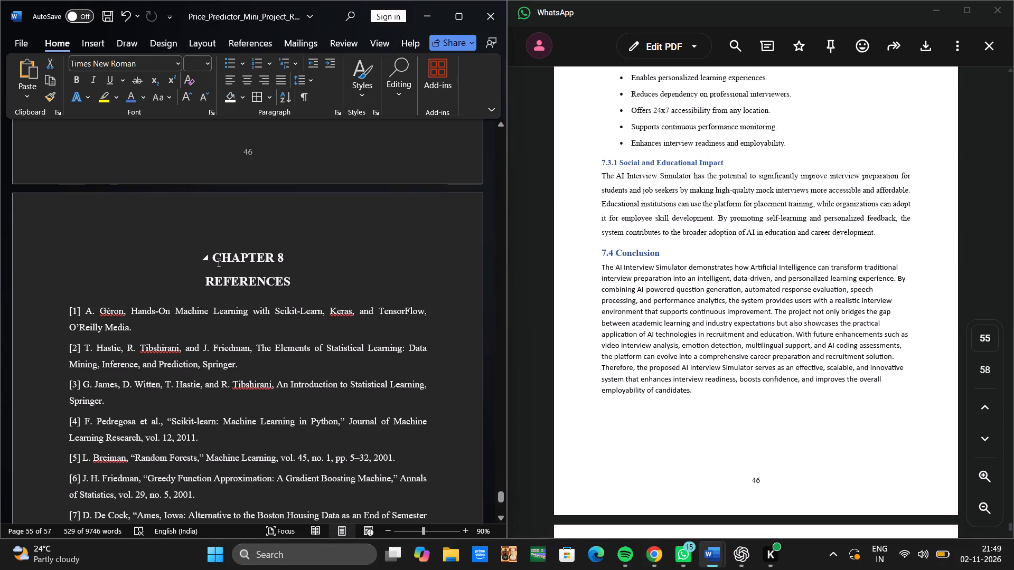
scroll(262, 322, down, 4)
scroll(262, 322, up, 2)
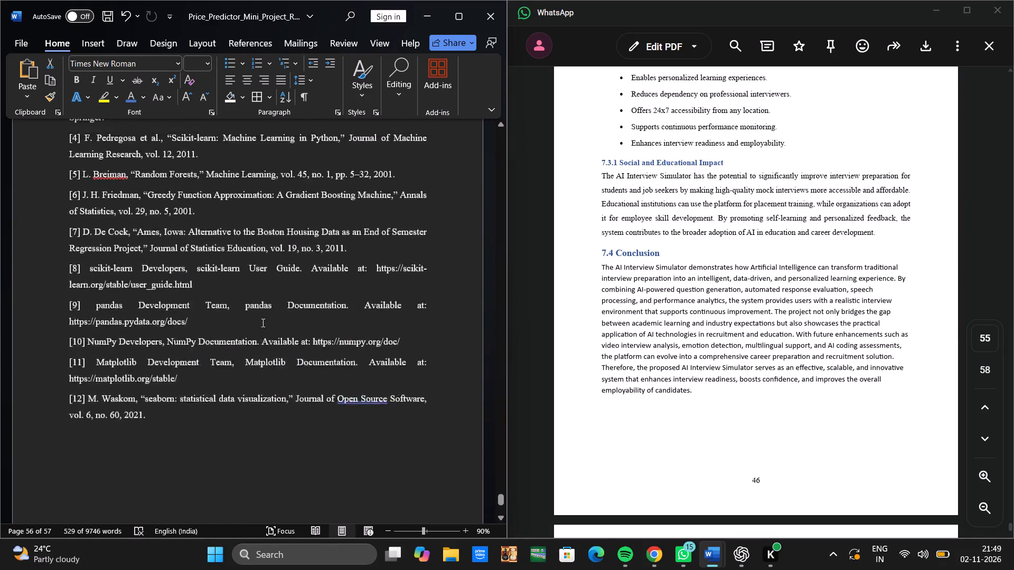
Compare the spacing of the Chapter 7 text with the 7.4 Conclusion and Future Scope pages of the reference PDF.
scroll(262, 322, up, 12)
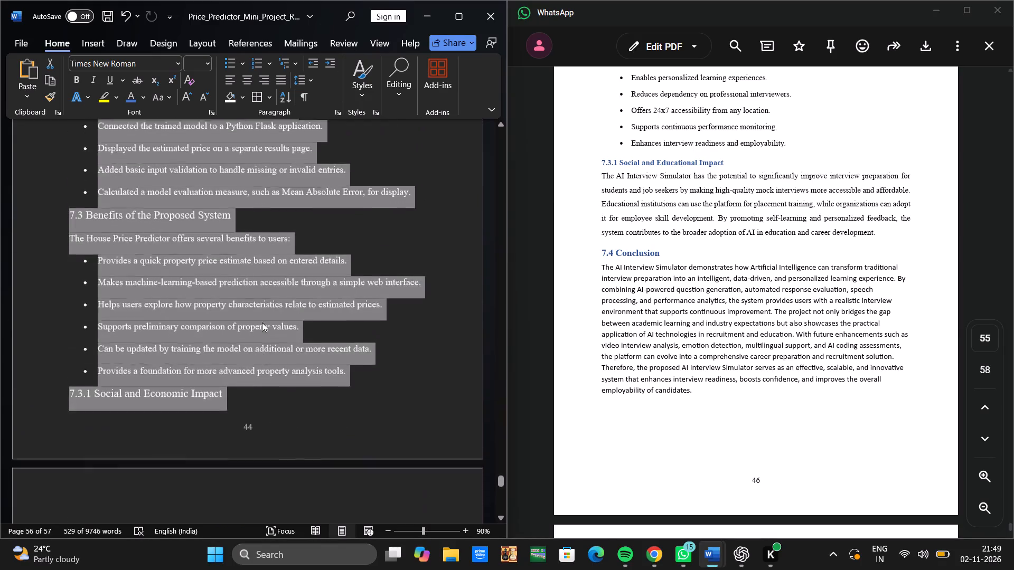
scroll(262, 322, right, 1)
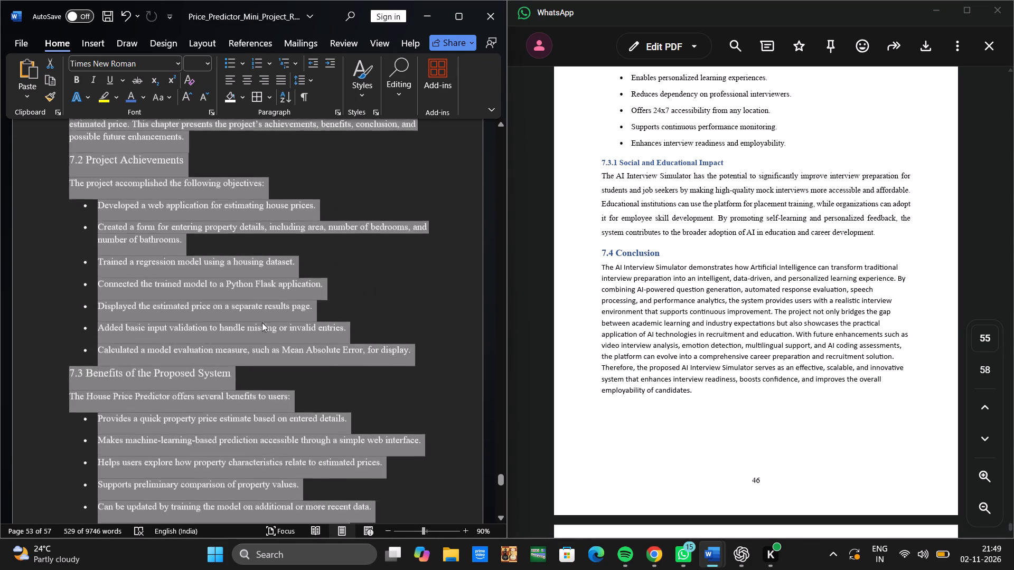
scroll(262, 322, right, 1)
scroll(262, 322, down, 4)
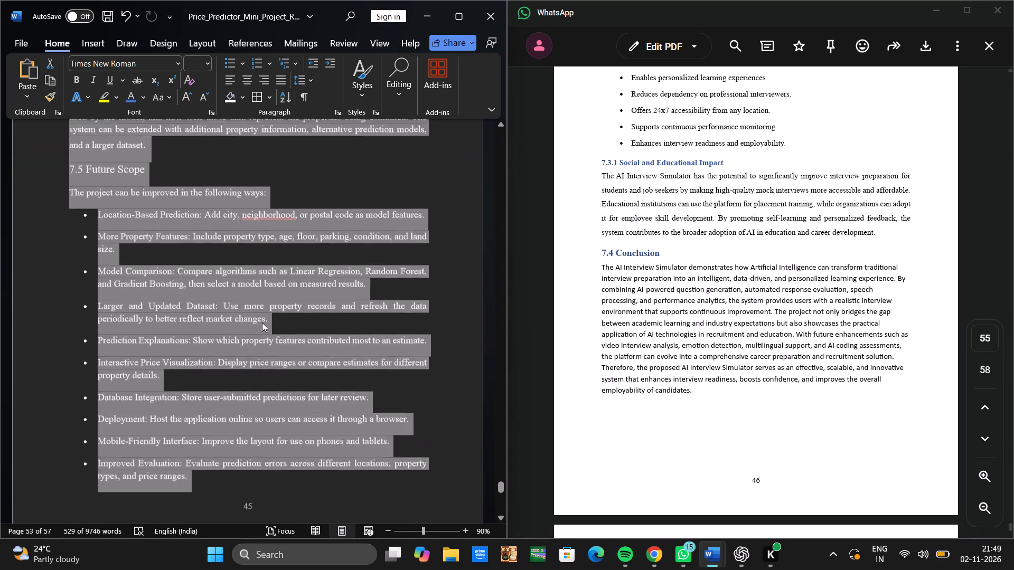
scroll(262, 322, down, 1)
scroll(651, 223, up, 1)
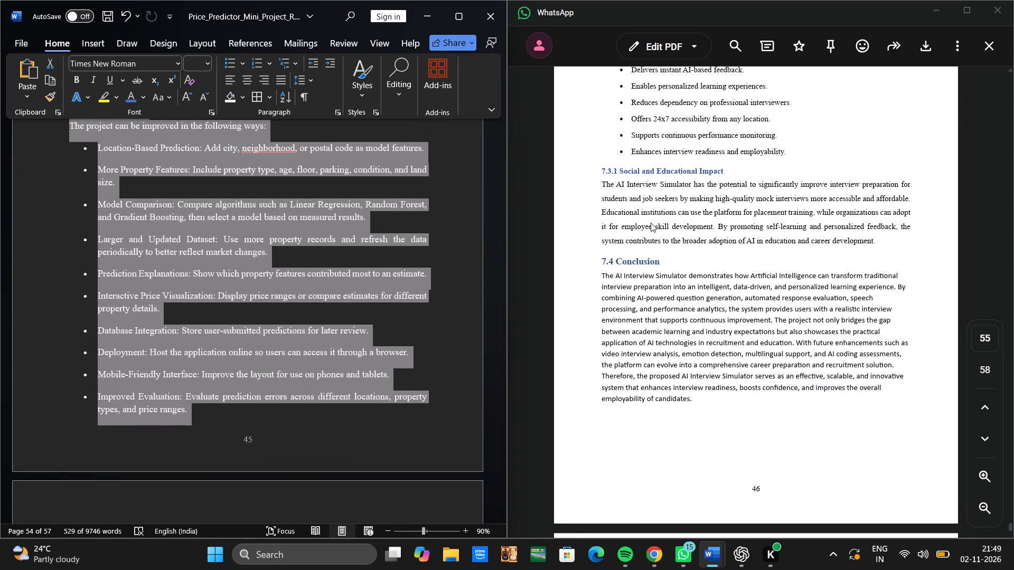
scroll(651, 223, up, 2)
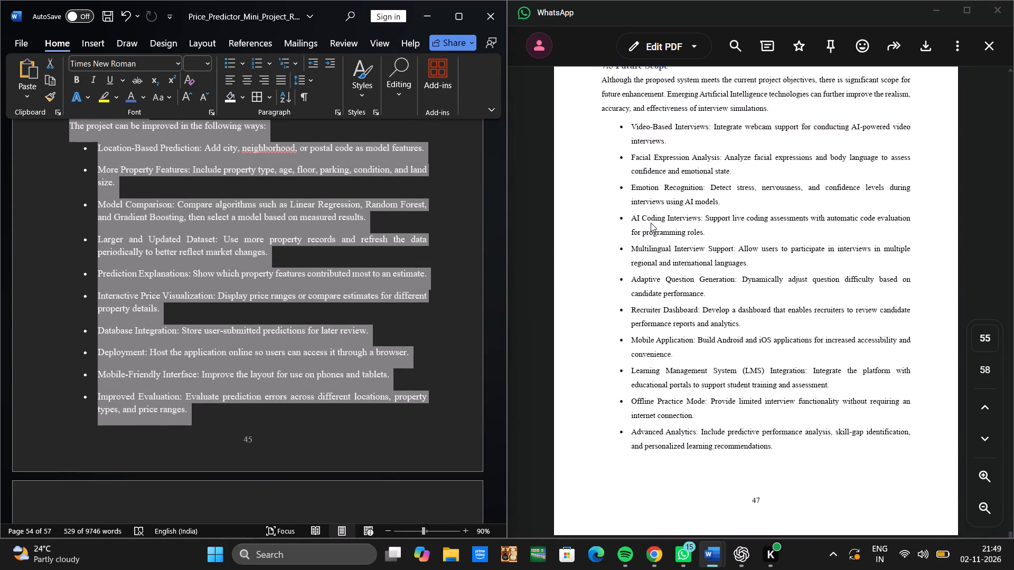
Compare the Chapter 7 layout, from section 7.2 through Future Scope, with sections 7.3.1 and 7.4 of the reference PDF.
scroll(651, 223, up, 1)
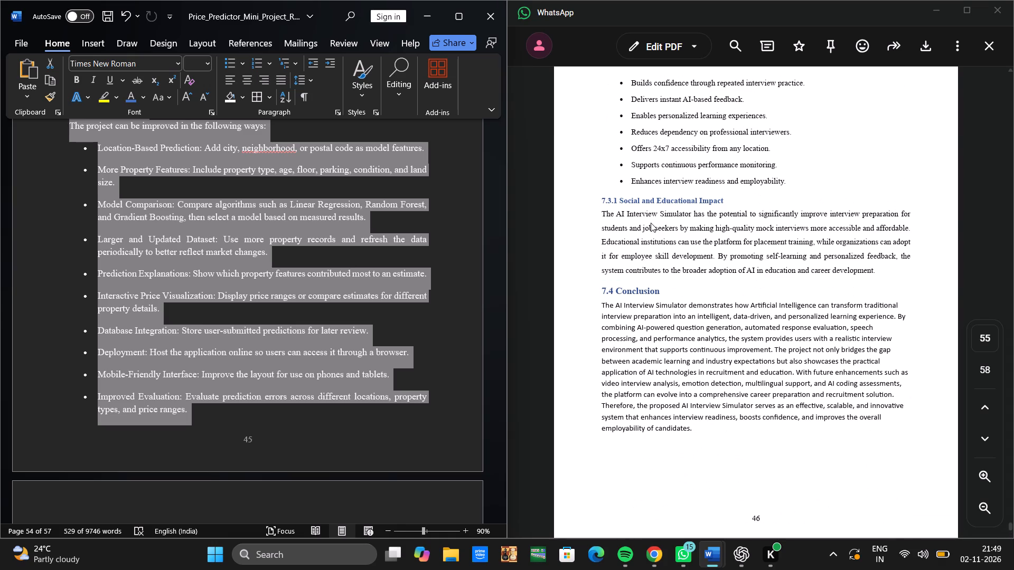
scroll(410, 213, up, 4)
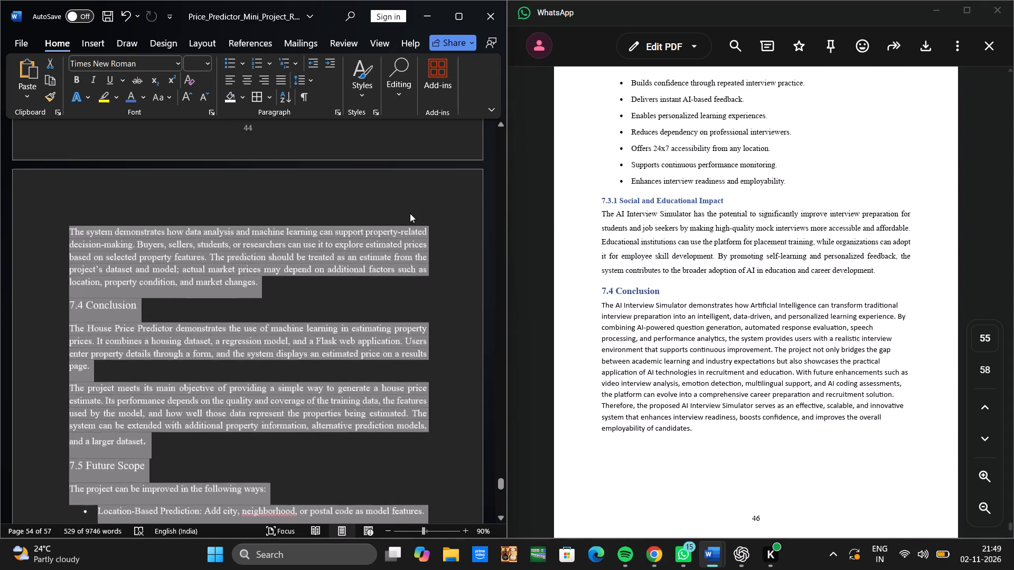
scroll(410, 213, up, 5)
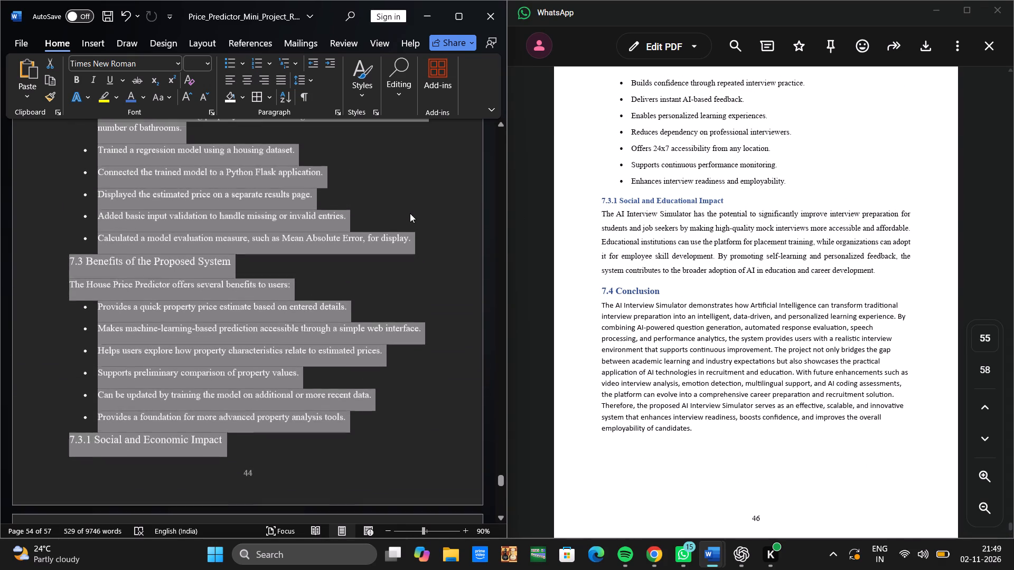
scroll(410, 213, up, 2)
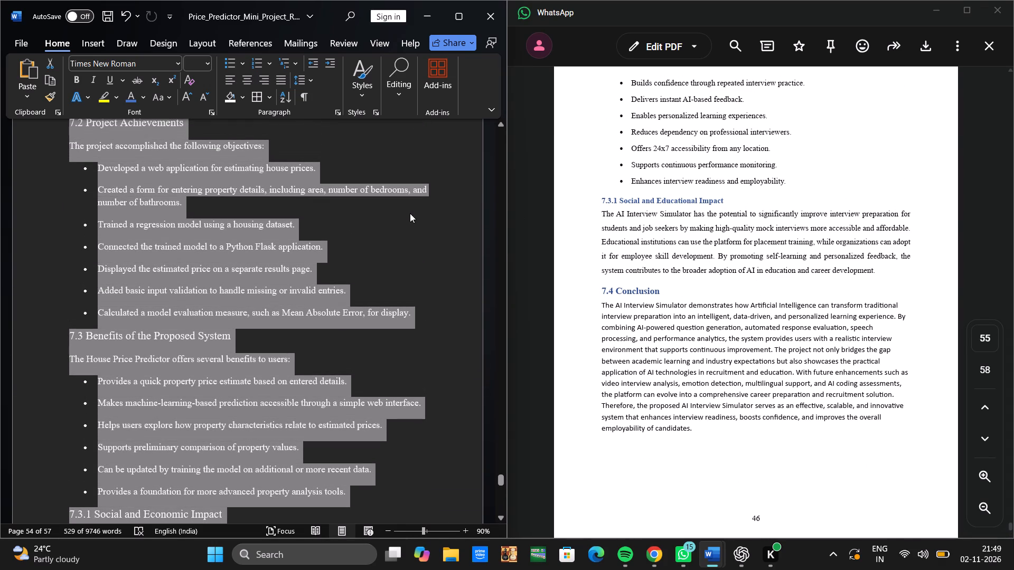
scroll(410, 213, up, 1)
scroll(321, 265, down, 3)
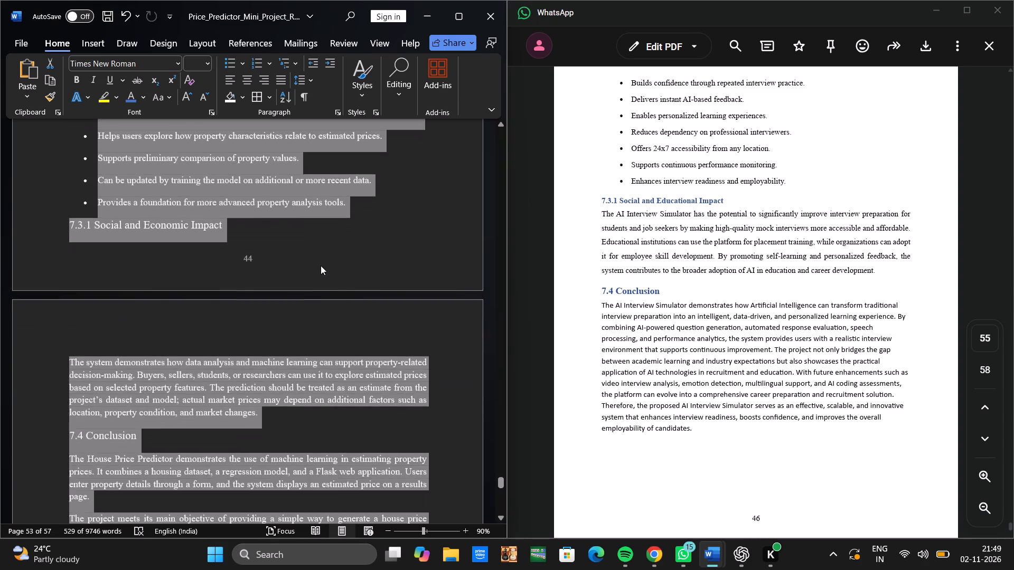
scroll(321, 265, down, 3)
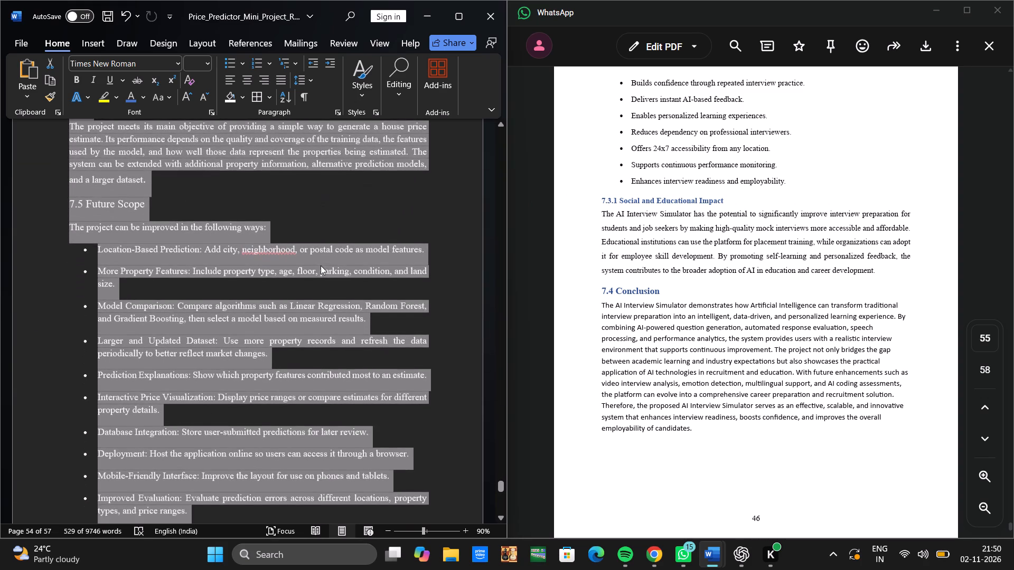
scroll(321, 265, down, 1)
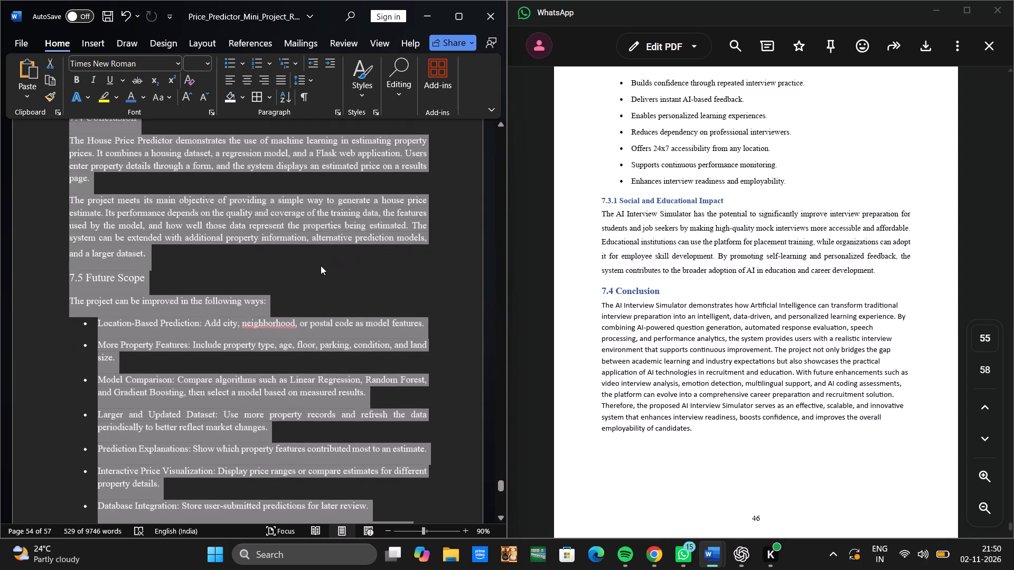
scroll(321, 265, down, 1)
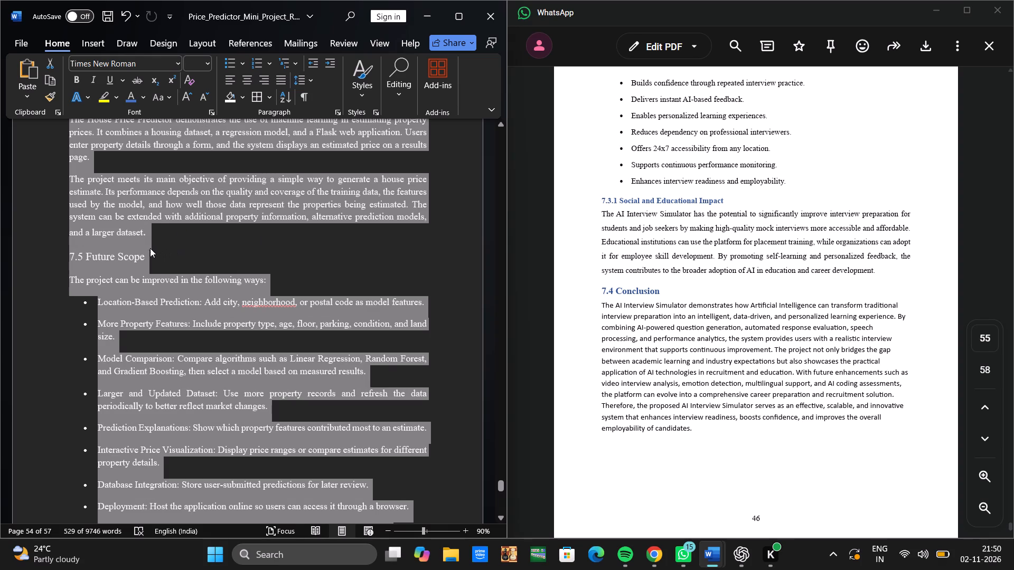
Push the 7.5 Future Scope heading and its bullets onto a new page by adding blank lines before the heading.
click(68, 253)
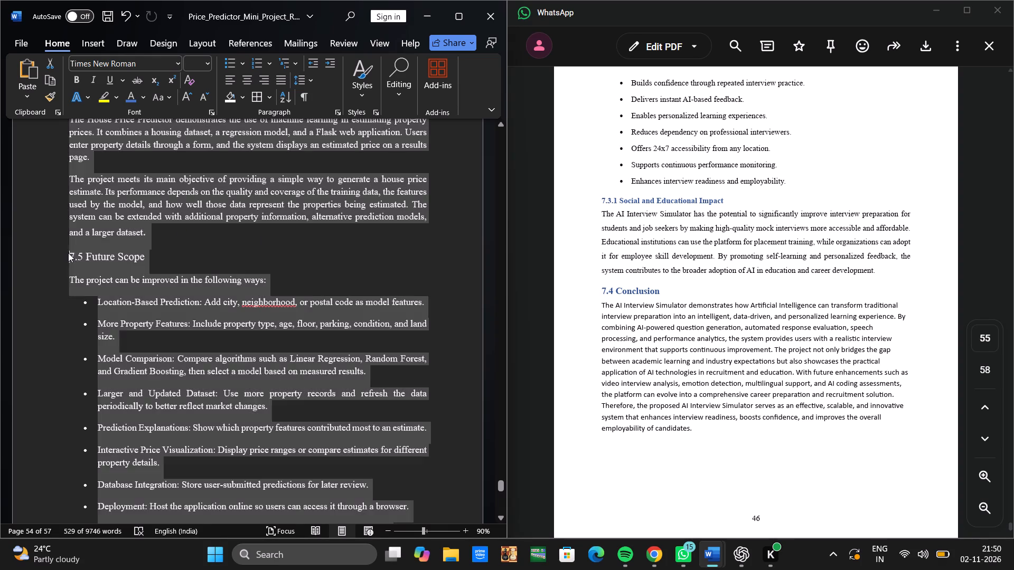
key(Return)
key(Return)
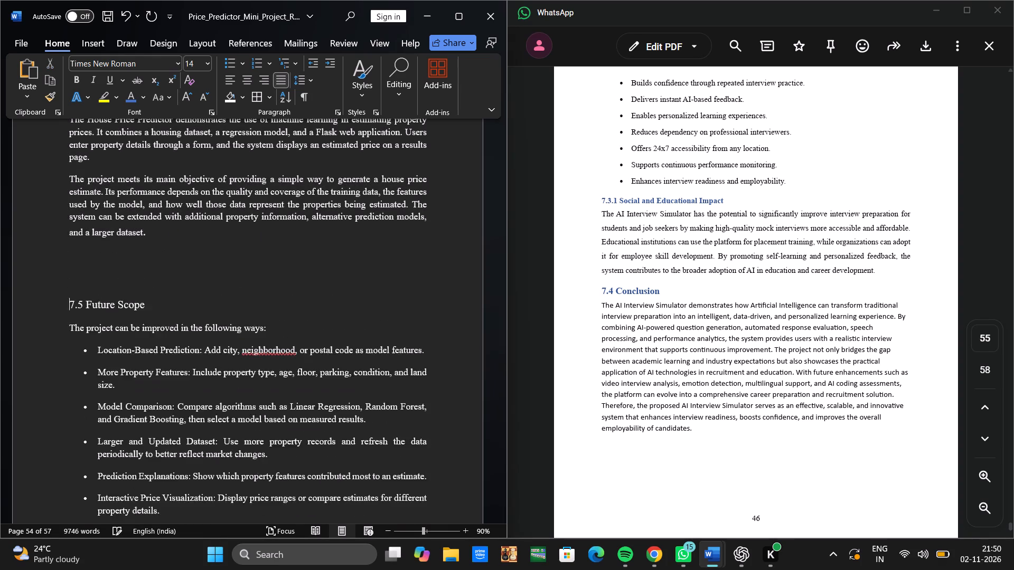
key(Return)
key(Return)
key(Return)
key(Return)
key(Return)
key(Return)
key(Return)
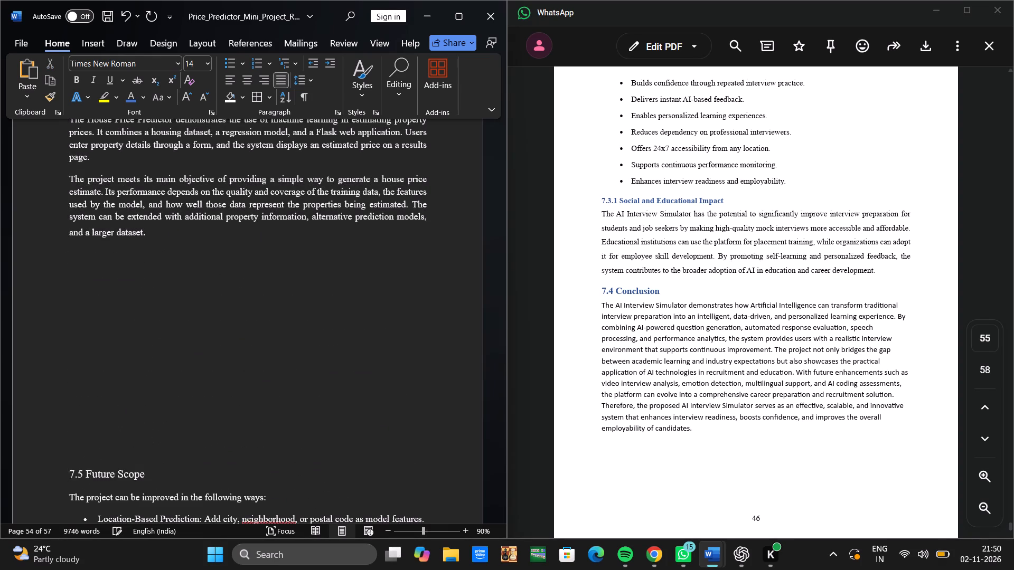
scroll(120, 246, down, 3)
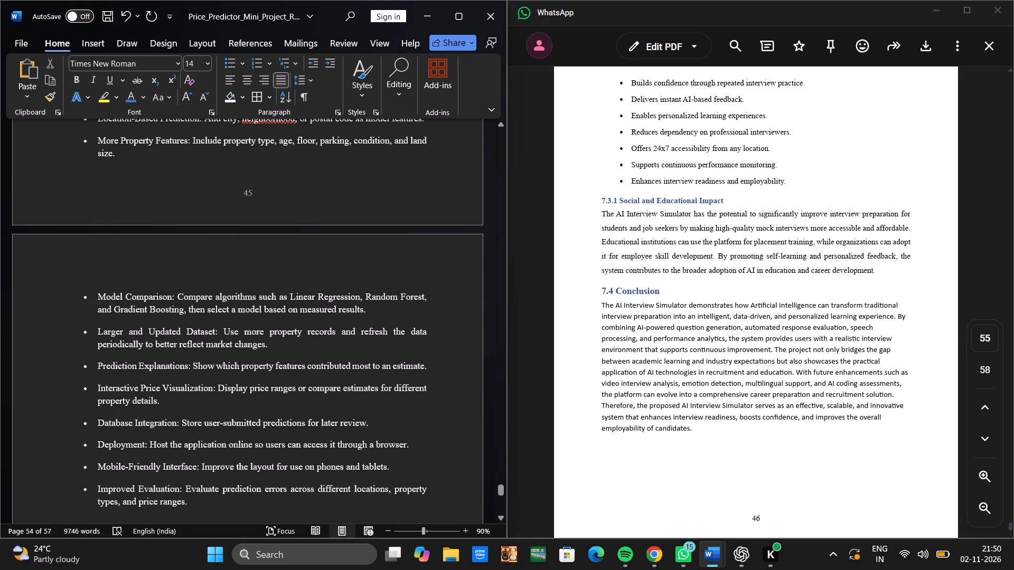
key(Return)
key(Return)
key(Return)
key(Return)
scroll(120, 246, down, 1)
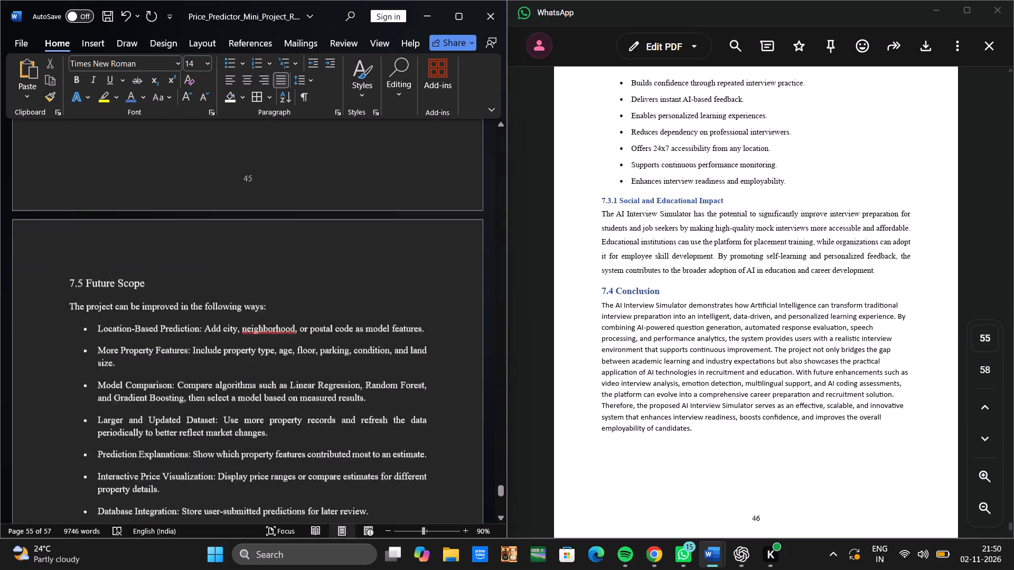
scroll(120, 246, down, 3)
Set the line spacing to 1.5 from the 7.2 Project Achievements heading through the last bullet of section 7.3.
scroll(120, 246, up, 2)
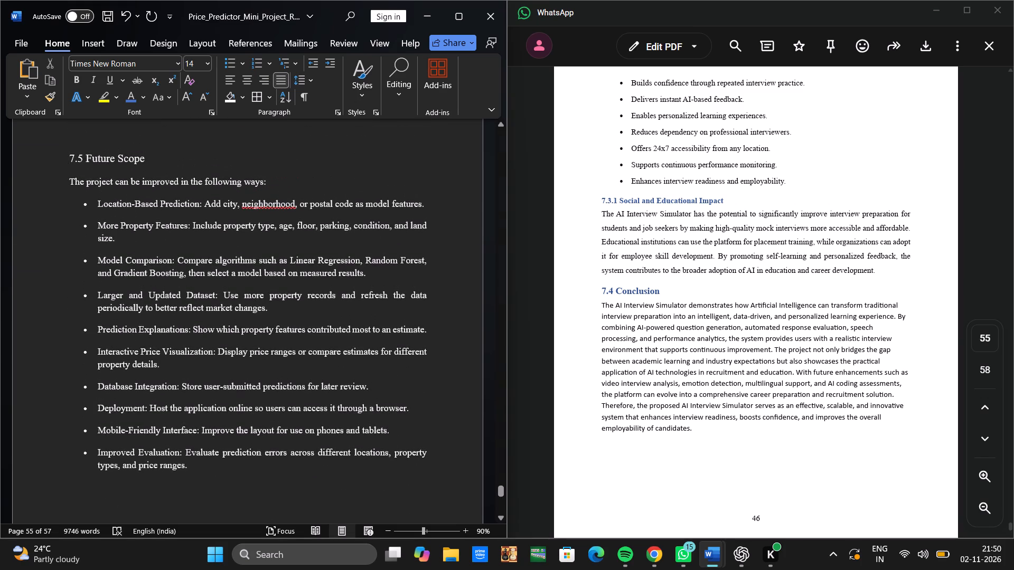
scroll(120, 246, up, 4)
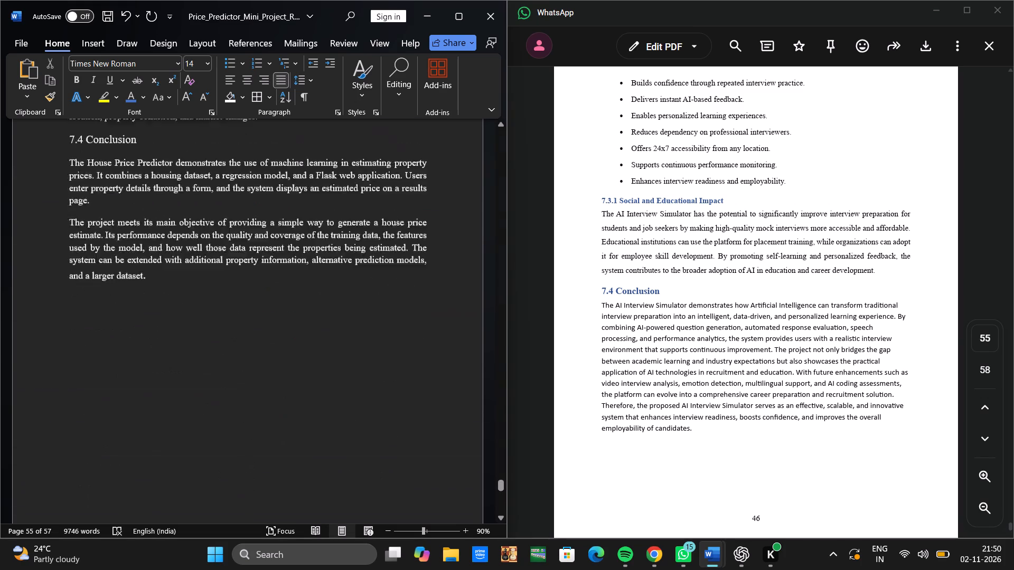
scroll(120, 246, up, 4)
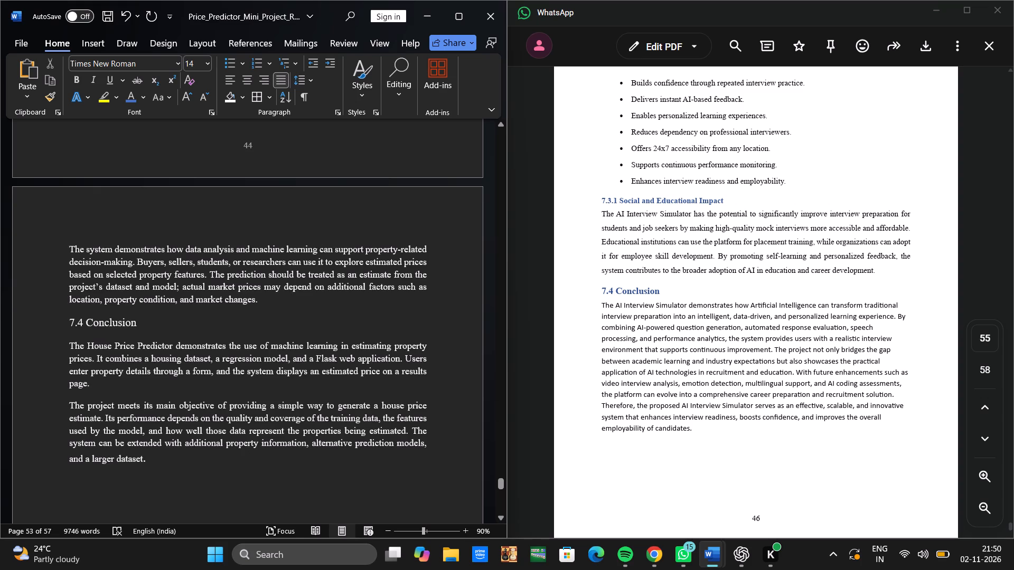
scroll(120, 246, up, 4)
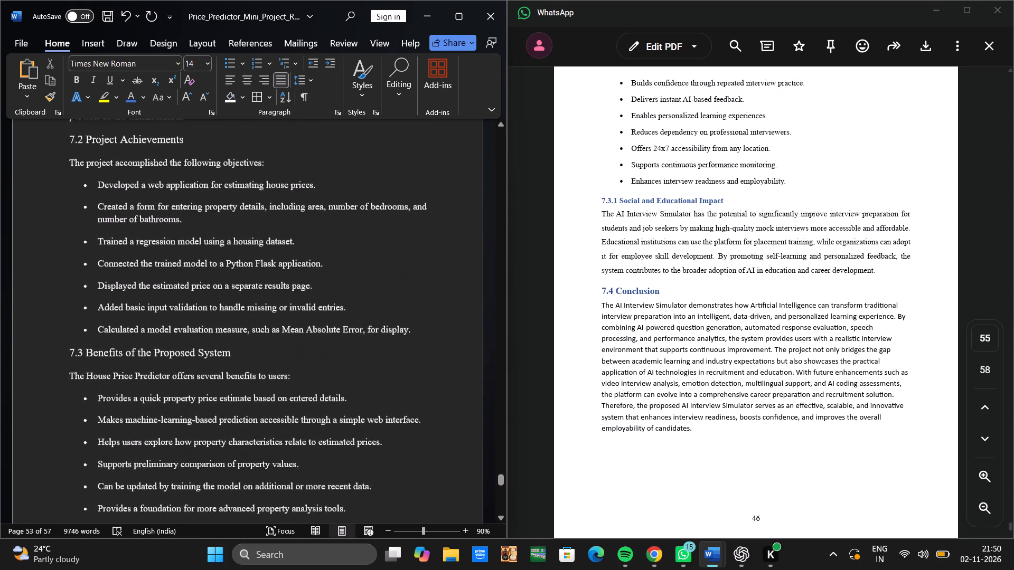
scroll(120, 246, up, 3)
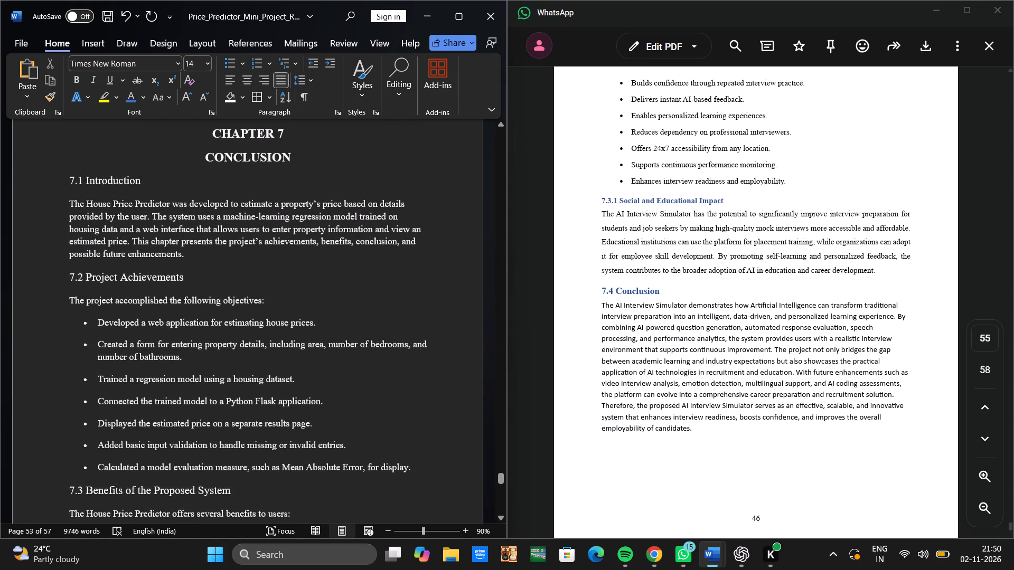
click(72, 280)
drag(72, 280, 311, 354)
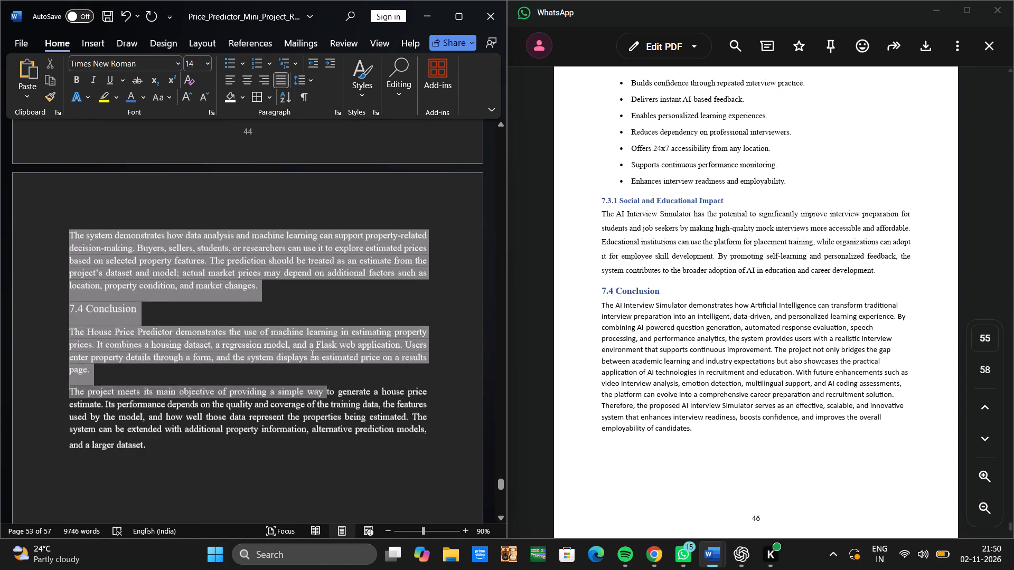
drag(311, 354, 222, 120)
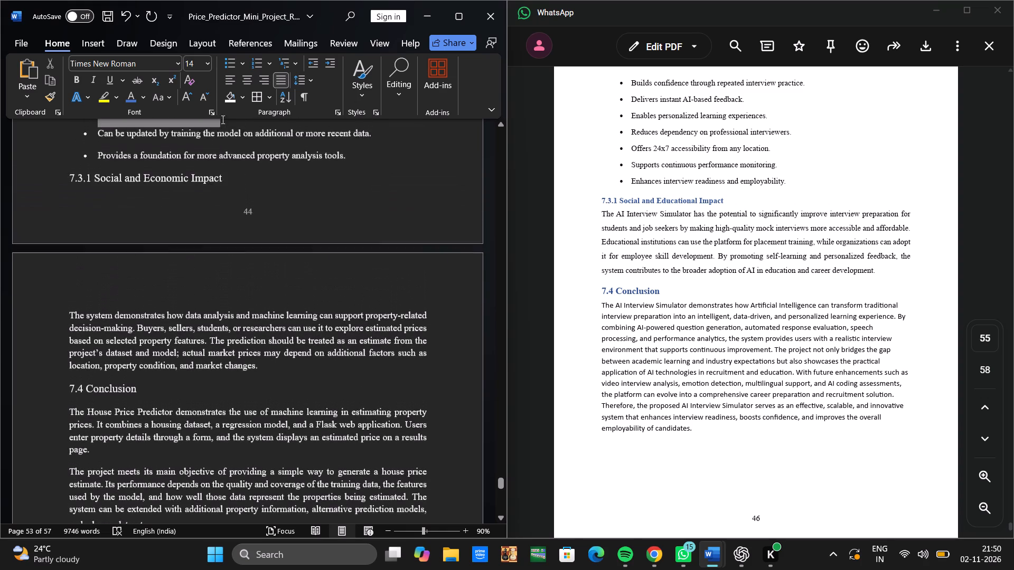
drag(222, 120, 350, 173)
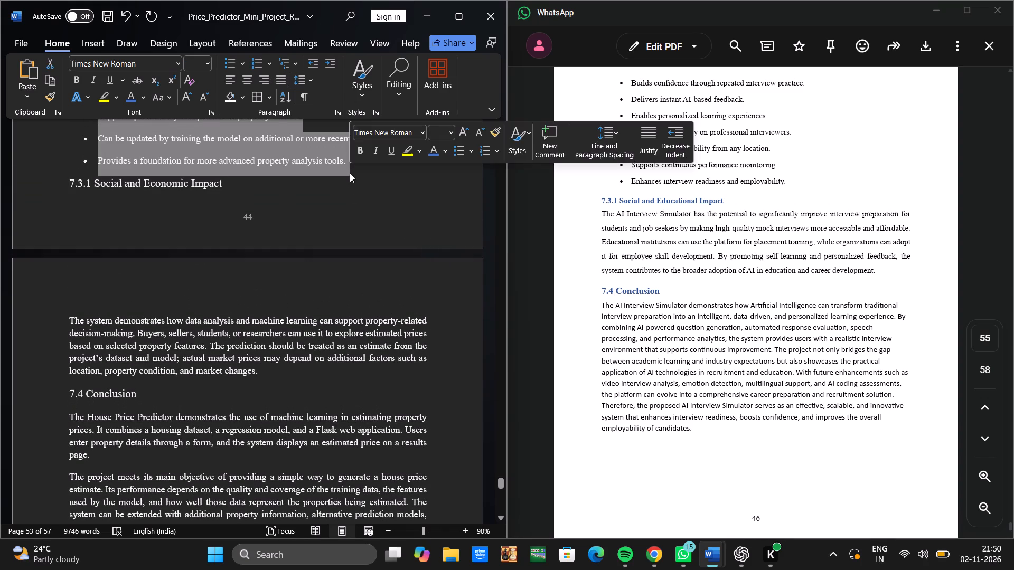
click(311, 84)
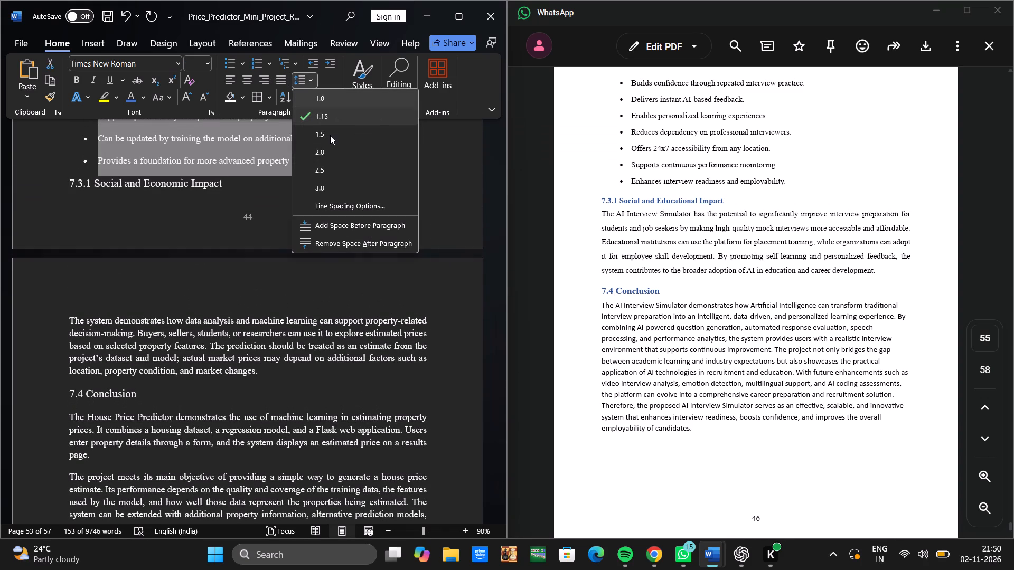
click(332, 138)
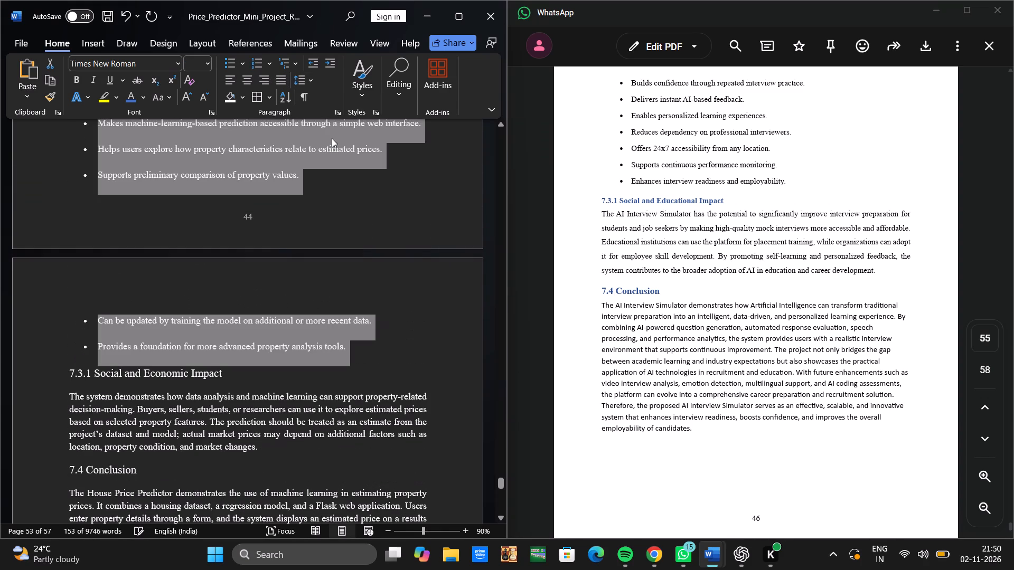
click(312, 250)
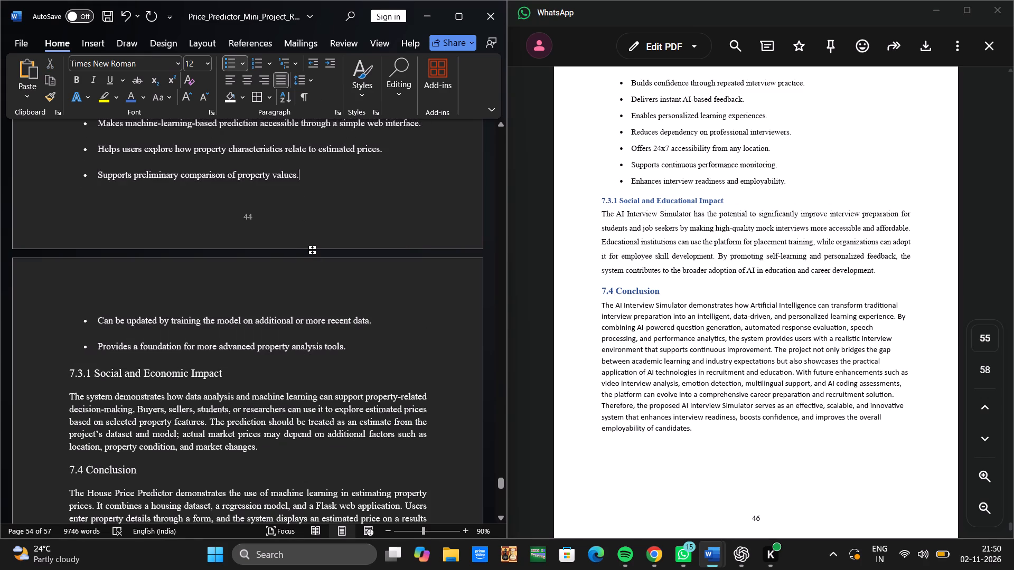
scroll(312, 250, down, 1)
scroll(312, 250, up, 1)
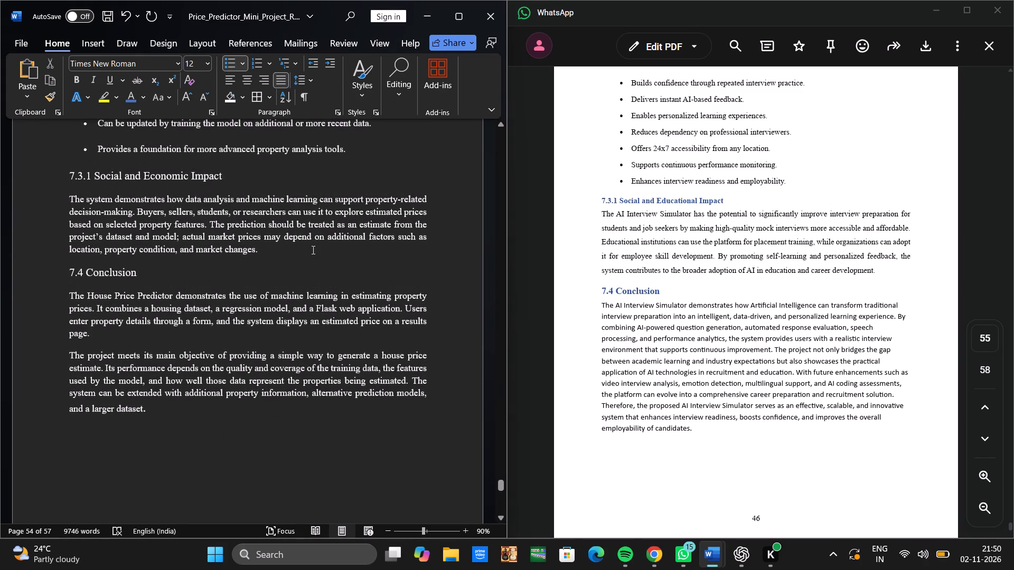
click(752, 554)
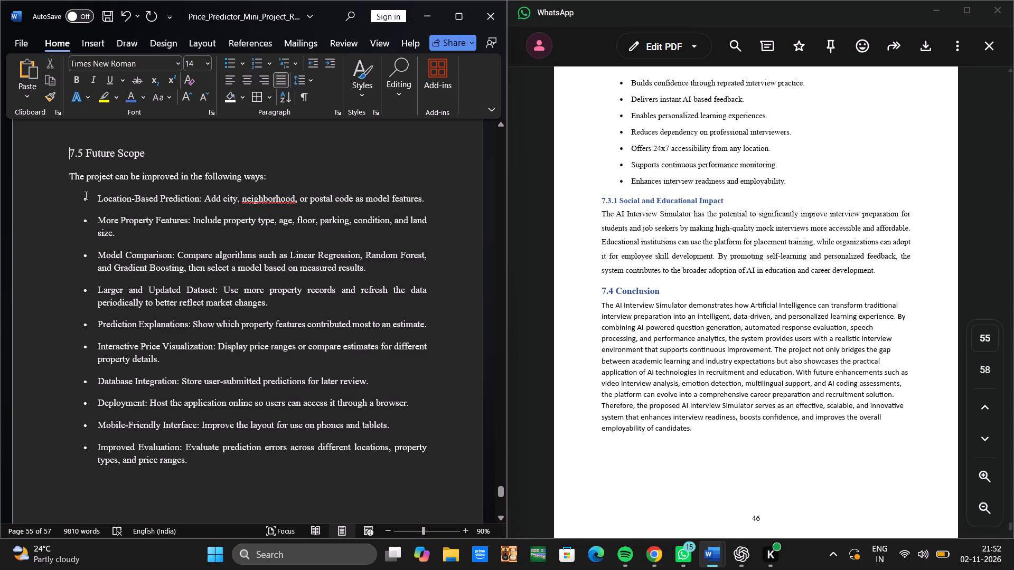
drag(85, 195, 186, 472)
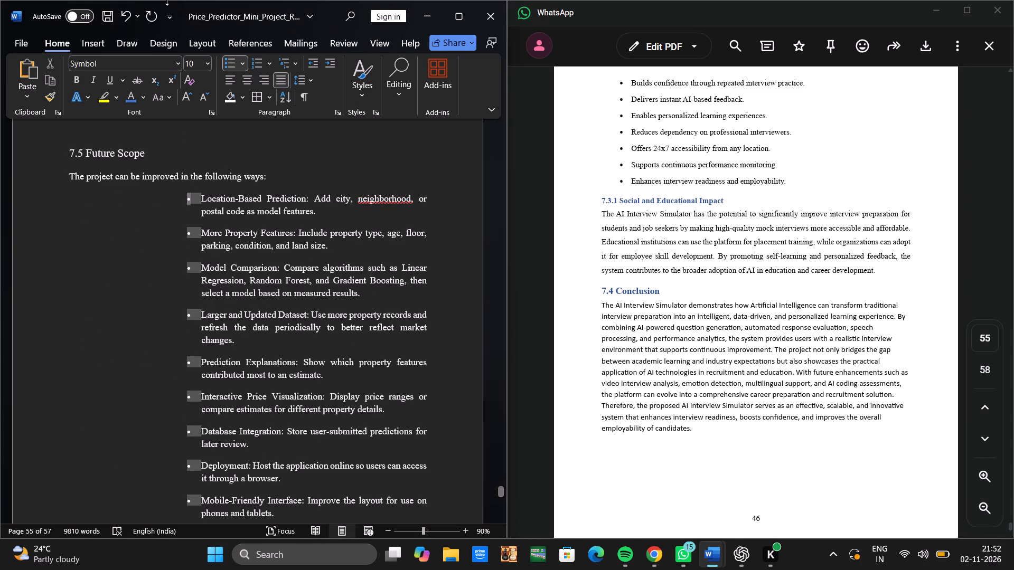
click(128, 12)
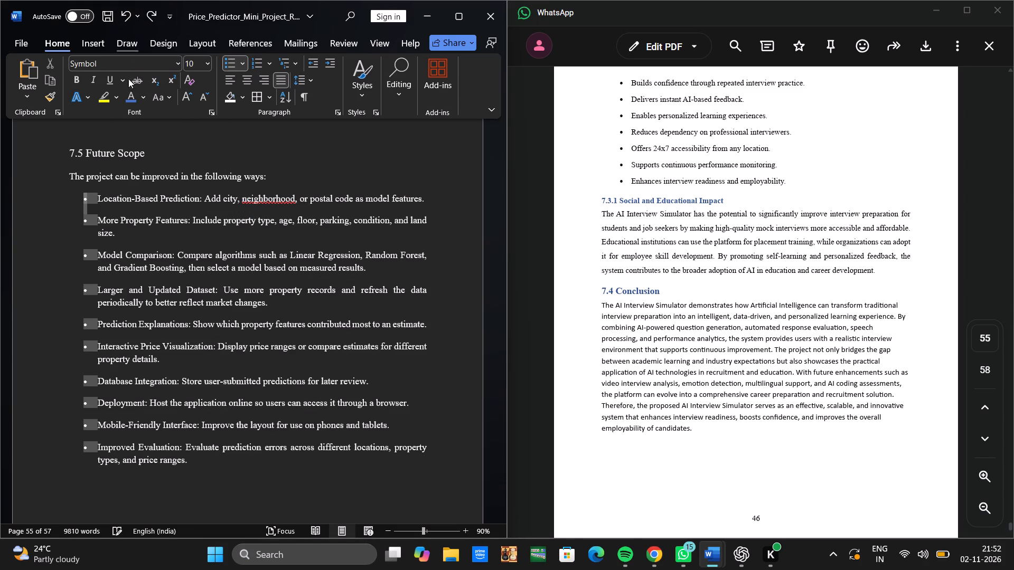
Replace all bullets under "The project can be improved in the following ways:" in 7.5 Future Scope with the copied Codex list.
click(83, 197)
drag(83, 197, 261, 474)
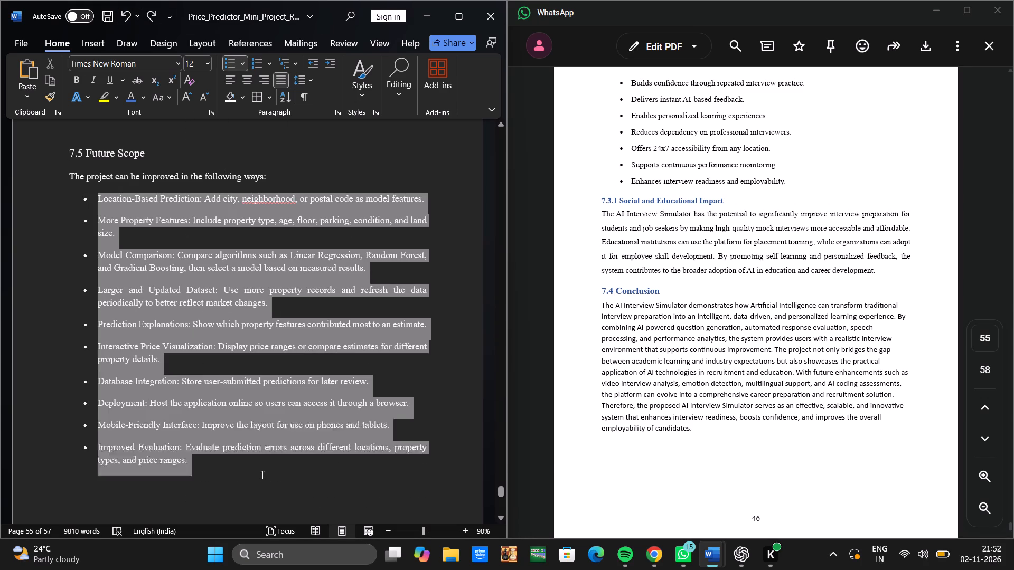
drag(261, 474, 262, 474)
key(BackSpace)
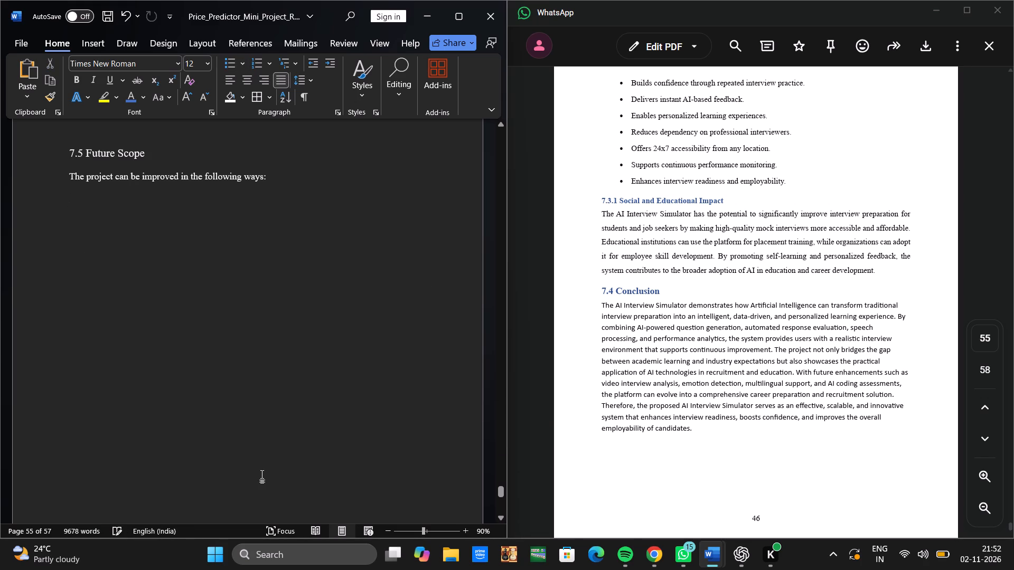
key(ctrl+v)
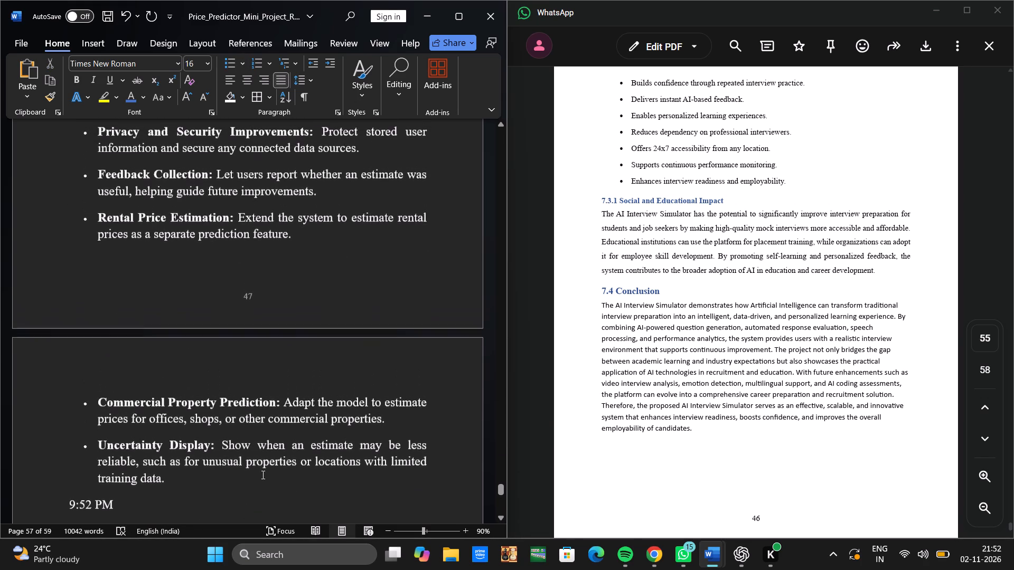
Delete the stray "9:52 PM" line after the Uncertainty Display bullet.
key(BackSpace)
key(BackSpace)
key(BackSpace)
key(BackSpace)
key(BackSpace)
key(BackSpace)
key(BackSpace)
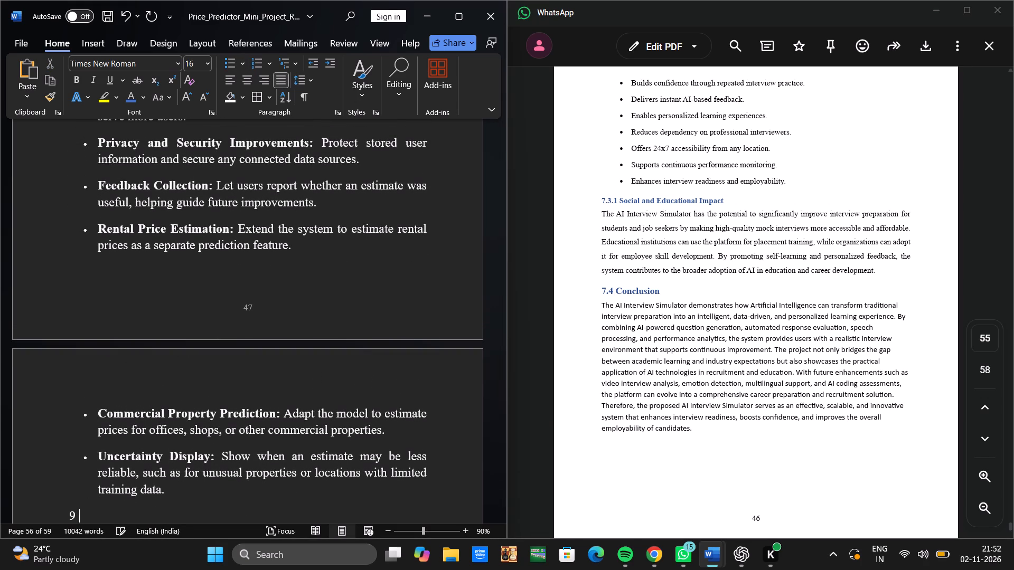
key(BackSpace)
key(BackSpace)
scroll(262, 474, up, 8)
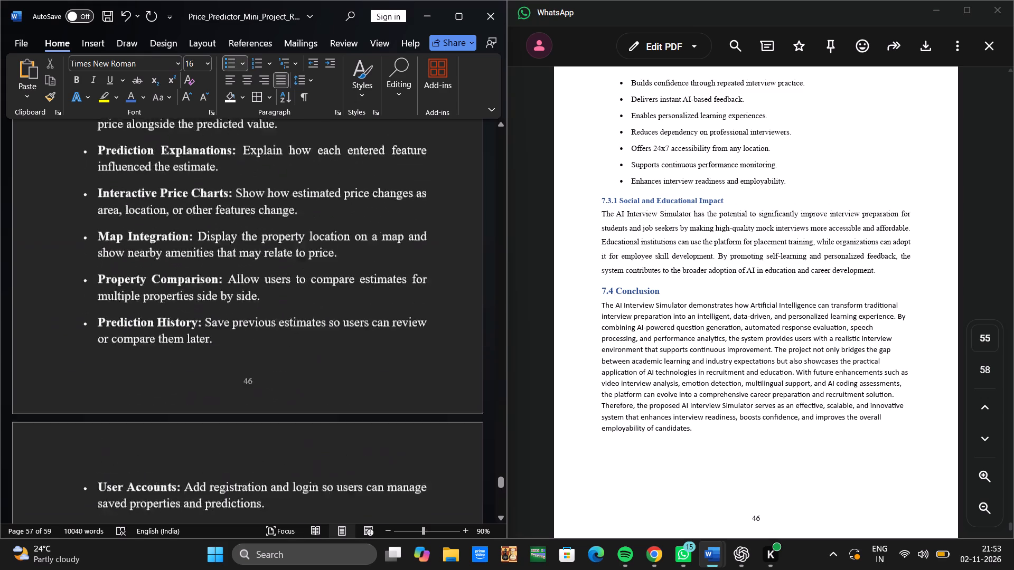
Reduce the left indent of the 7.5 Future Scope bullet list and set all its text, through Uncertainty Display, to 12 pt.
scroll(262, 474, up, 2)
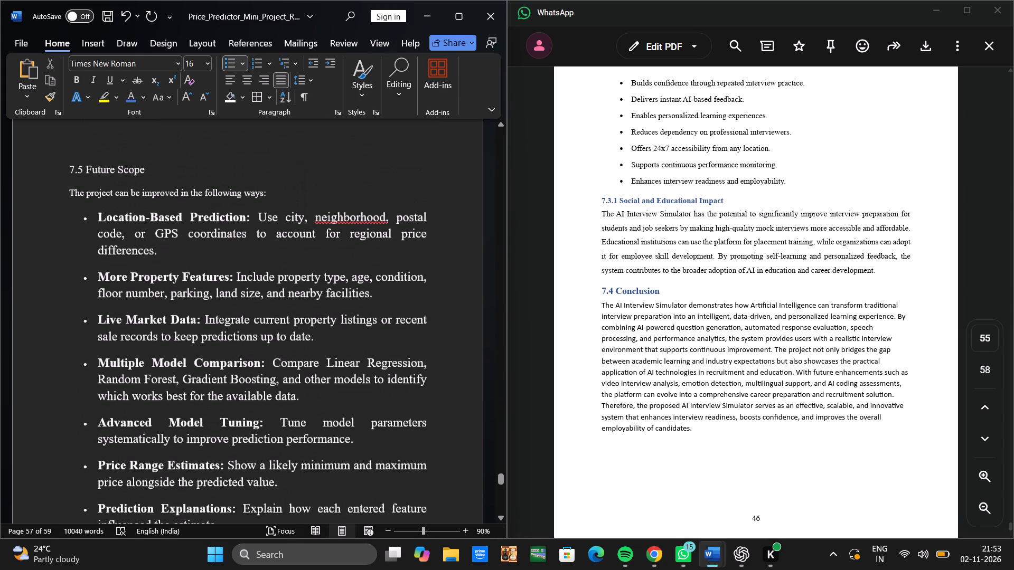
scroll(262, 474, up, 1)
click(84, 233)
drag(84, 233, 65, 348)
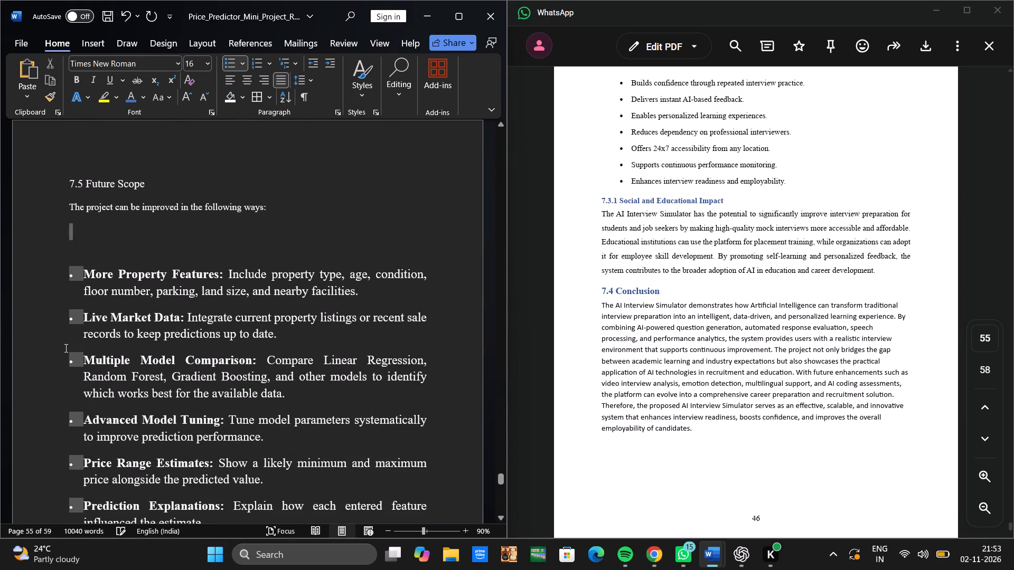
click(84, 229)
drag(84, 229, 310, 402)
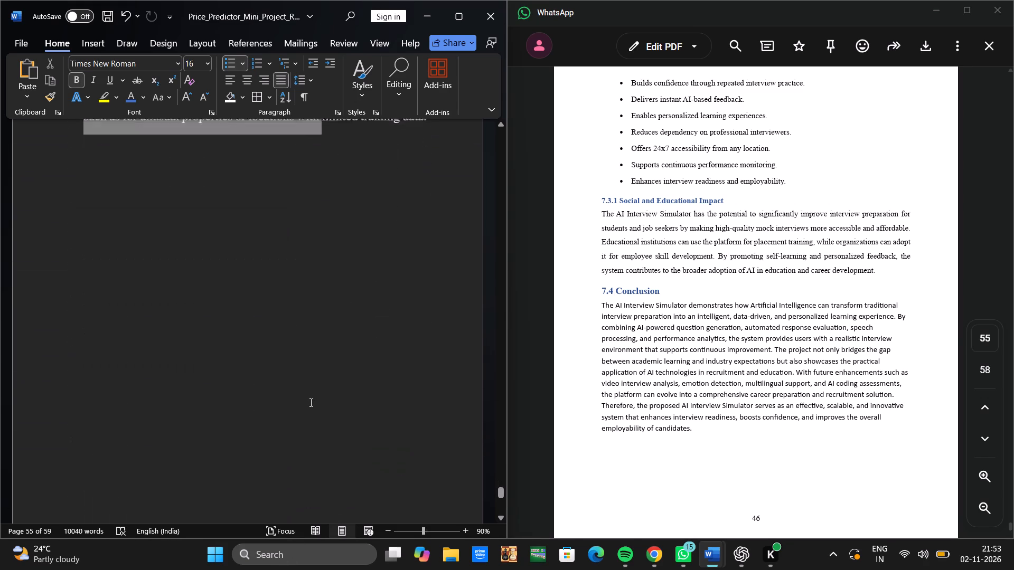
drag(310, 402, 475, 273)
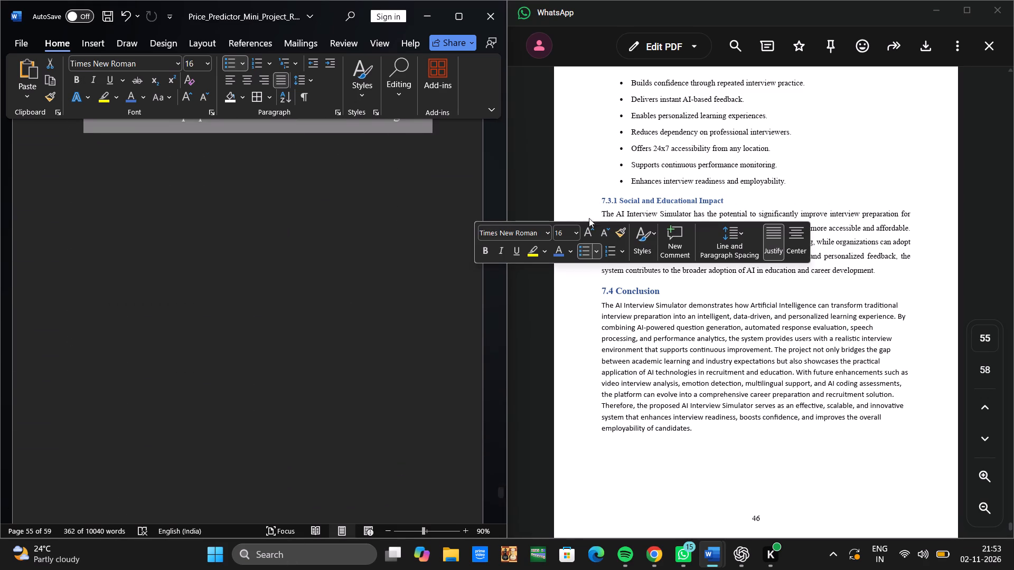
click(575, 231)
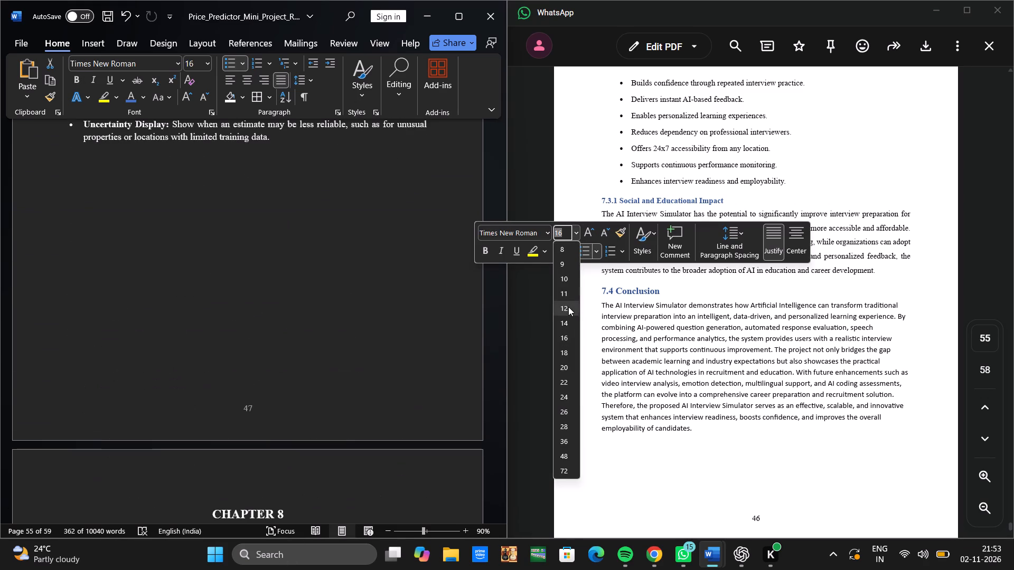
click(568, 306)
Delete the overflow Future Scope bullets from Regional Models through Uncertainty Display, so the list ends with Data Quality Checks.
scroll(355, 369, up, 7)
scroll(355, 369, right, 1)
scroll(355, 369, up, 1)
scroll(355, 369, down, 1)
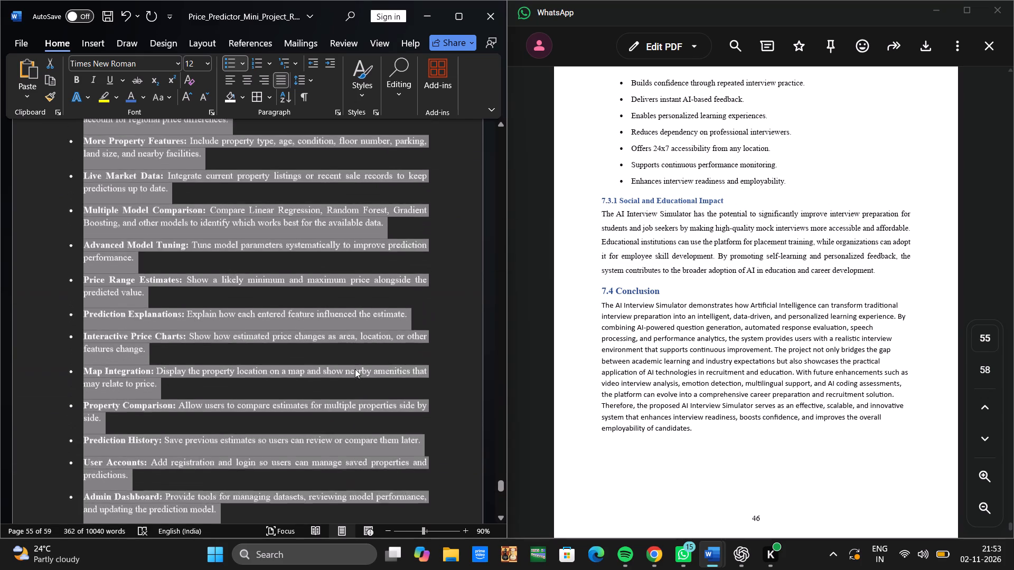
scroll(355, 369, down, 1)
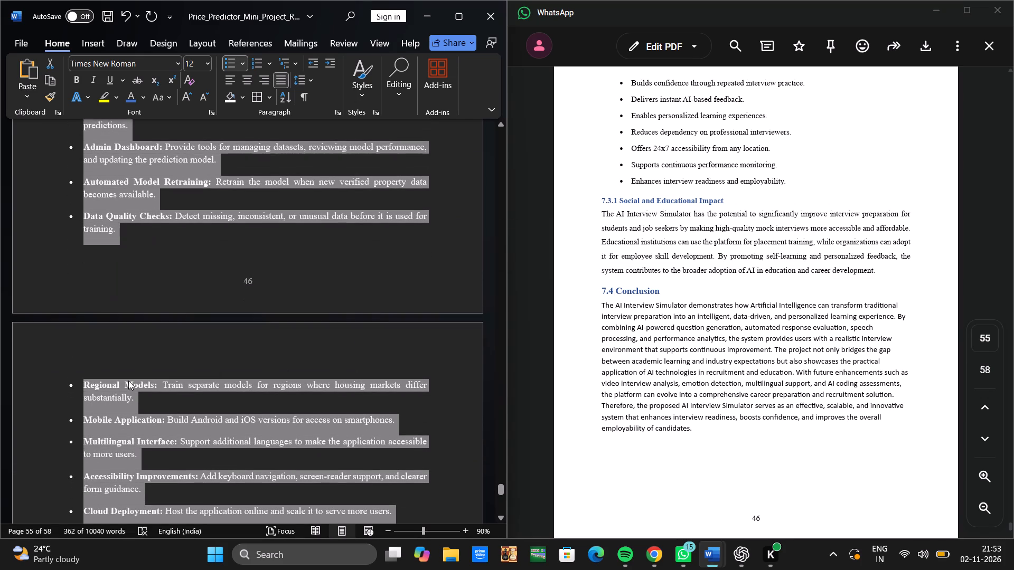
click(73, 382)
drag(73, 382, 94, 400)
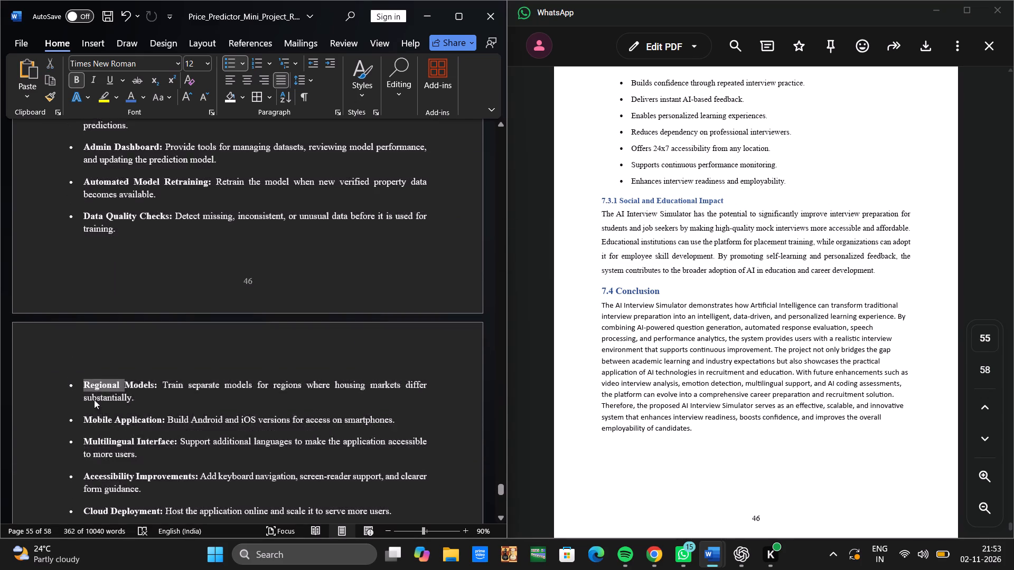
drag(94, 400, 315, 284)
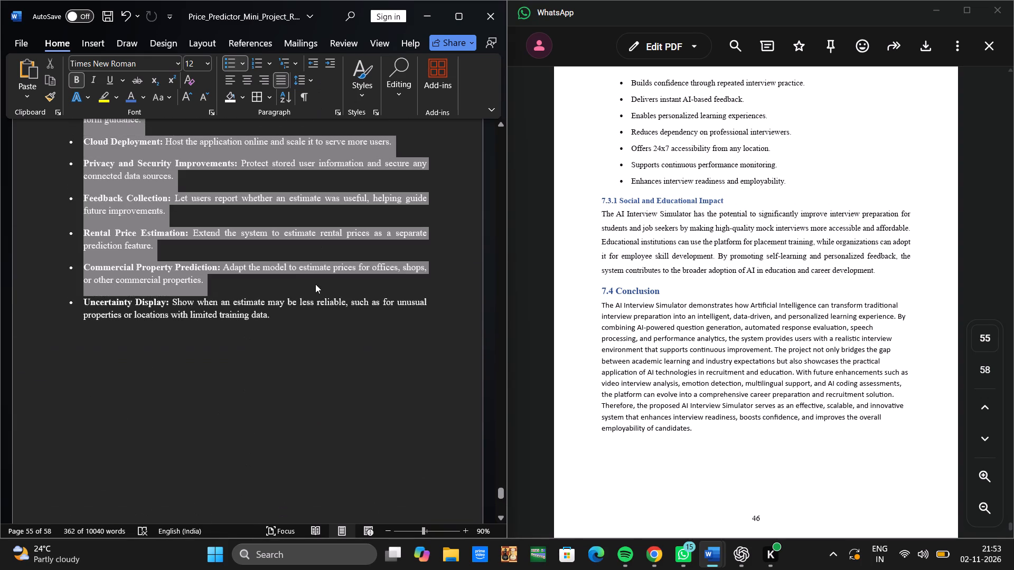
Delete the overflow 7.5 Future Scope bullets that follow Data Quality Checks, through the final Uncertainty Display bullet.
drag(315, 284, 331, 331)
key(BackSpace)
Check the page flow from the Chapter 8 references back through 7.5 Future Scope to 7.4 Conclusion.
scroll(331, 331, down, 1)
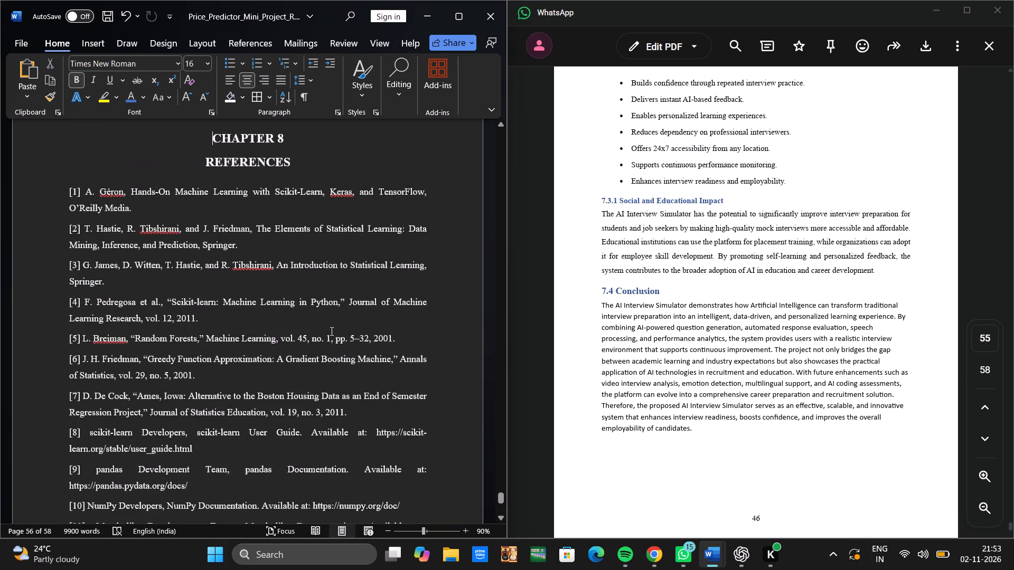
scroll(331, 331, down, 2)
scroll(331, 331, up, 4)
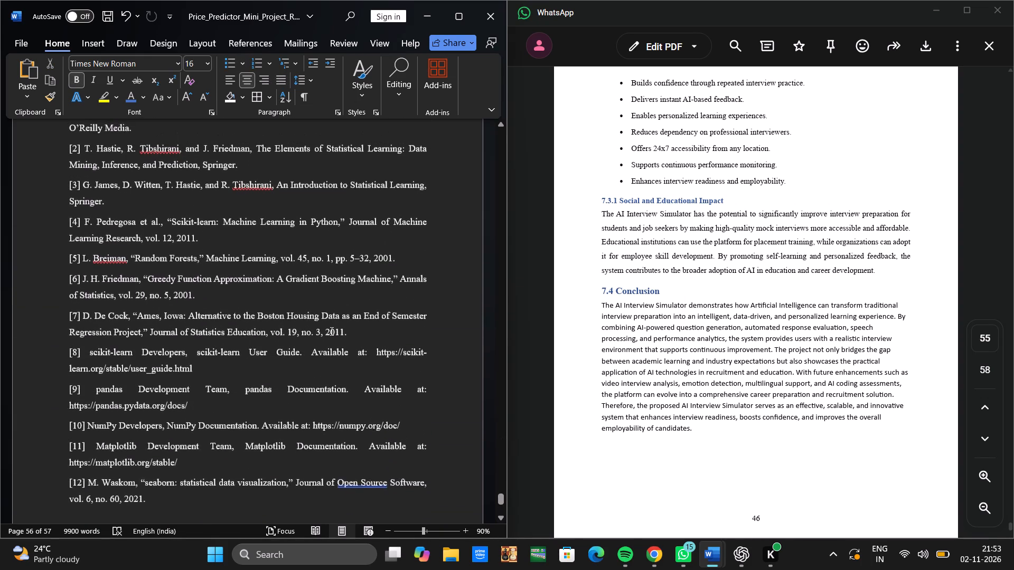
scroll(331, 331, up, 8)
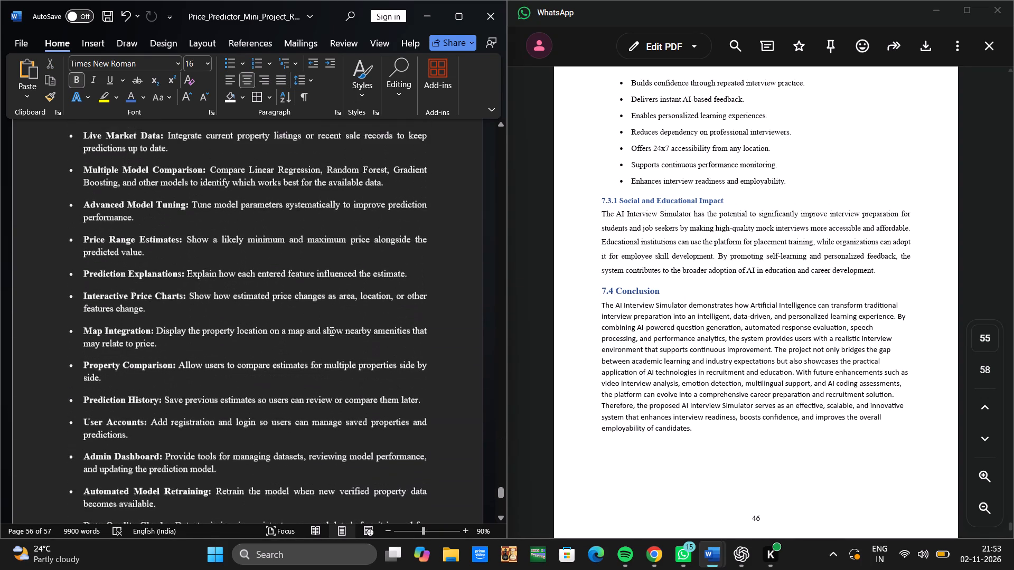
scroll(331, 331, up, 5)
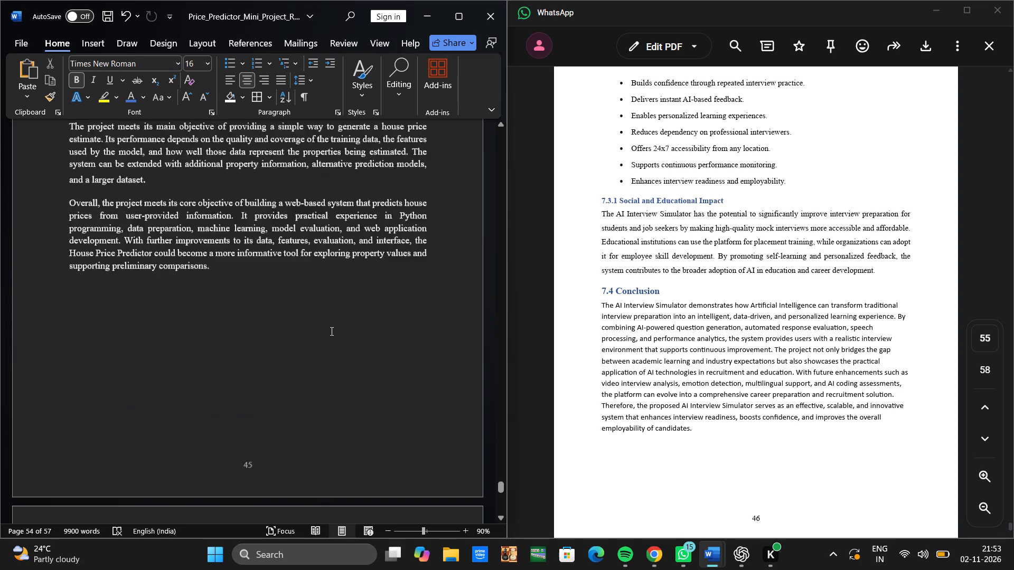
scroll(331, 331, up, 2)
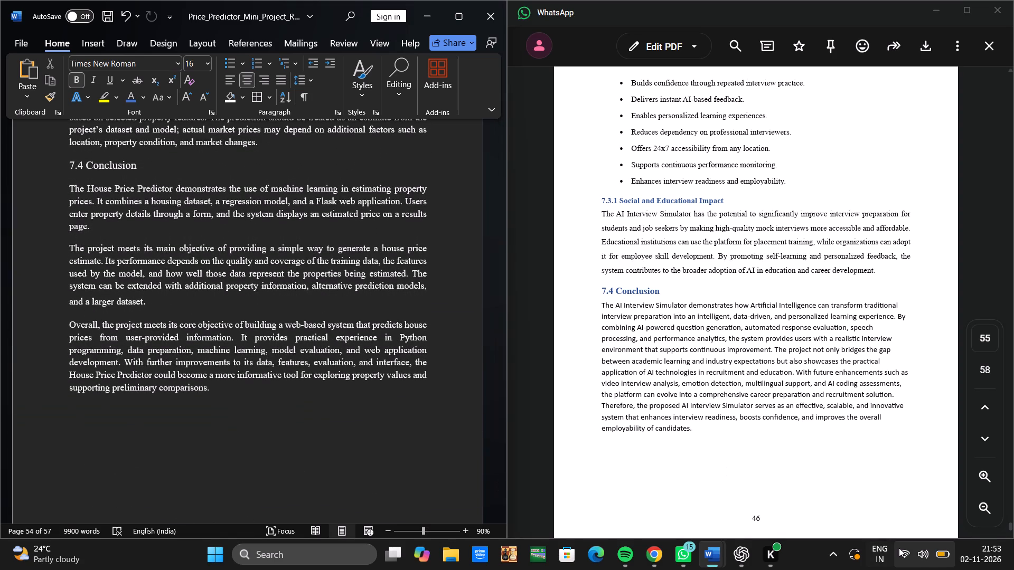
Resume the Spotify music playback.
click(899, 548)
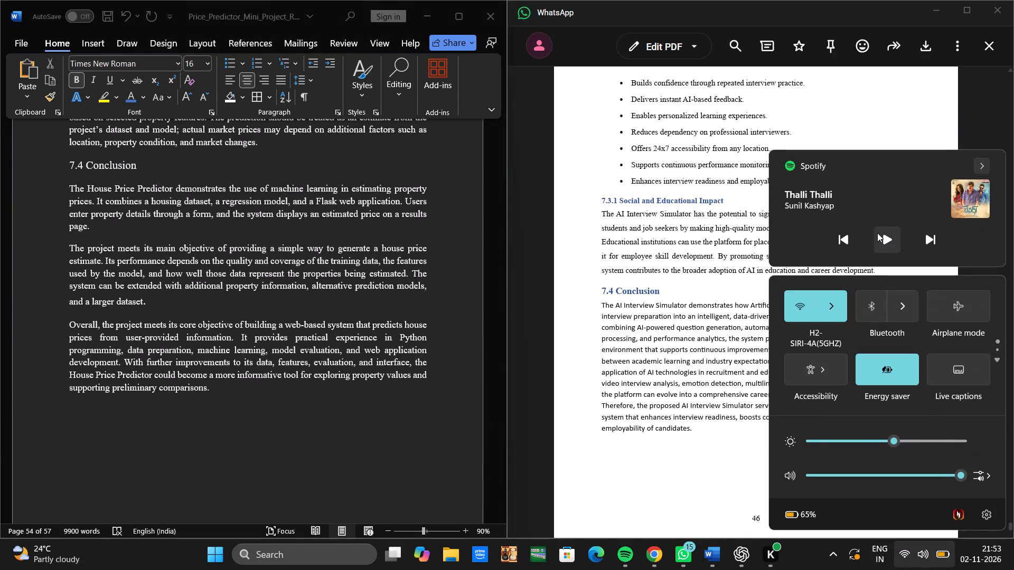
click(881, 237)
Review the report from 7.3.1 Social and Economic Impact through 7.5 Future Scope and the Chapter 8 references list.
scroll(350, 283, up, 1)
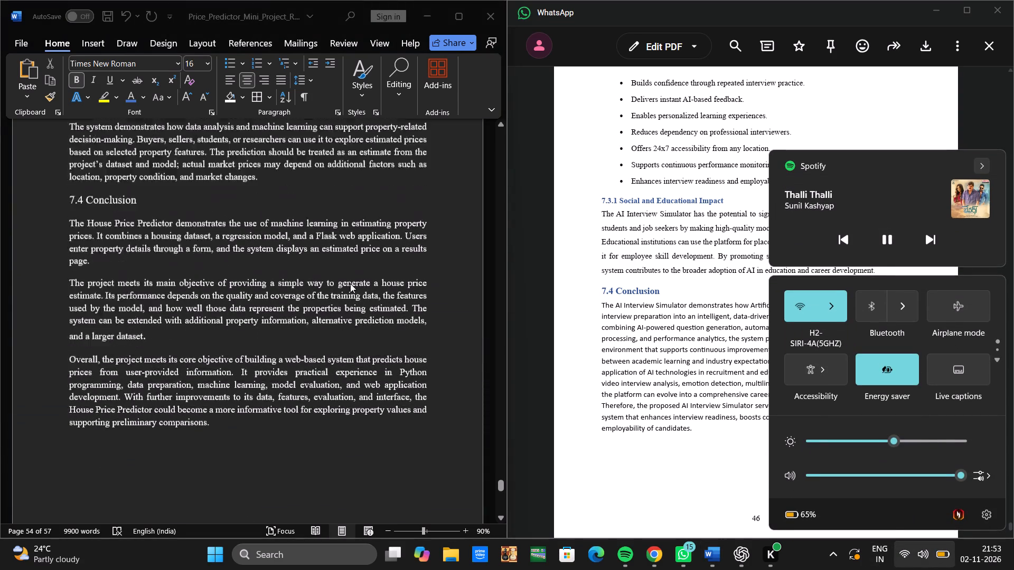
scroll(350, 283, up, 2)
scroll(350, 283, down, 2)
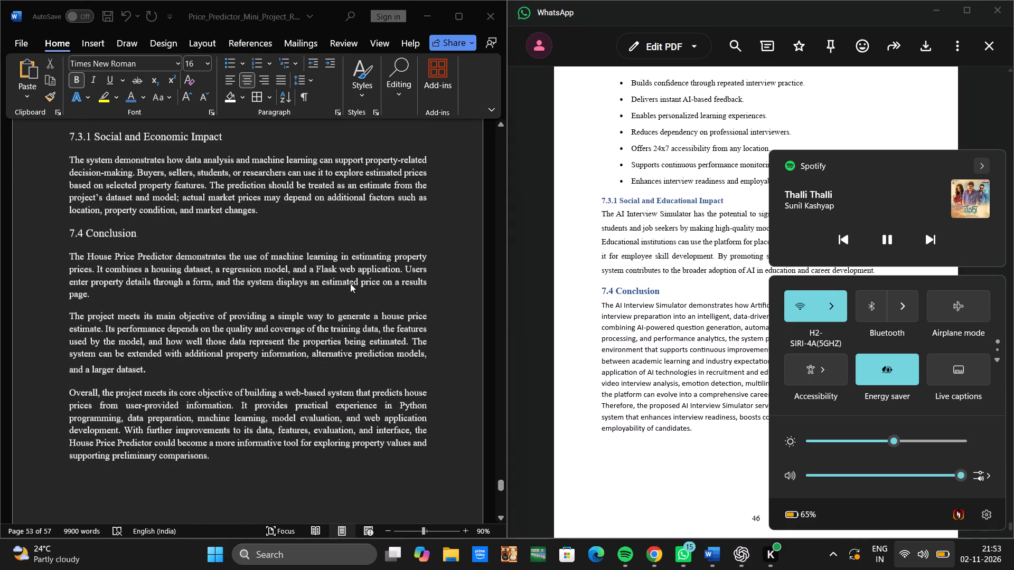
scroll(350, 283, down, 3)
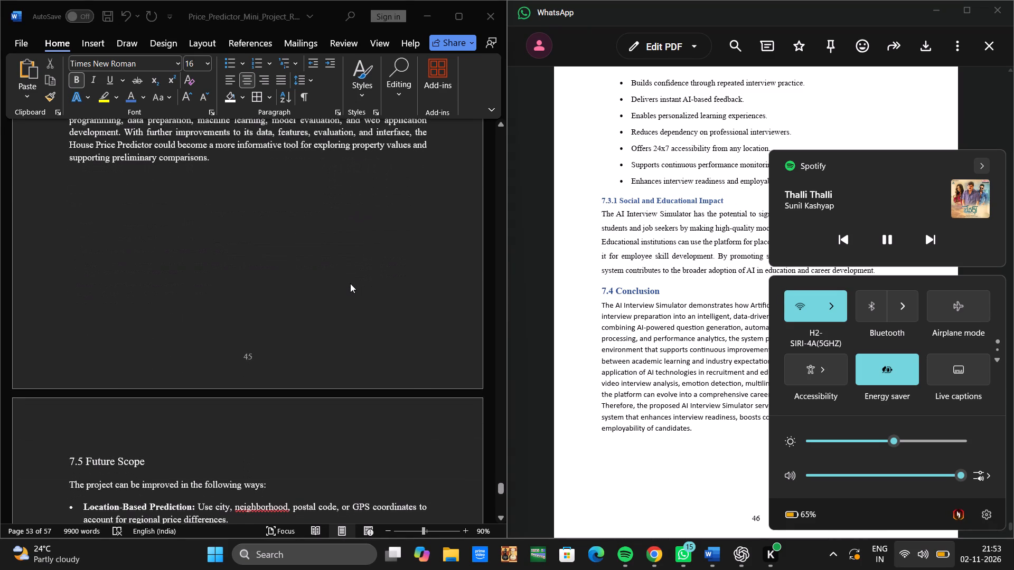
scroll(350, 283, down, 4)
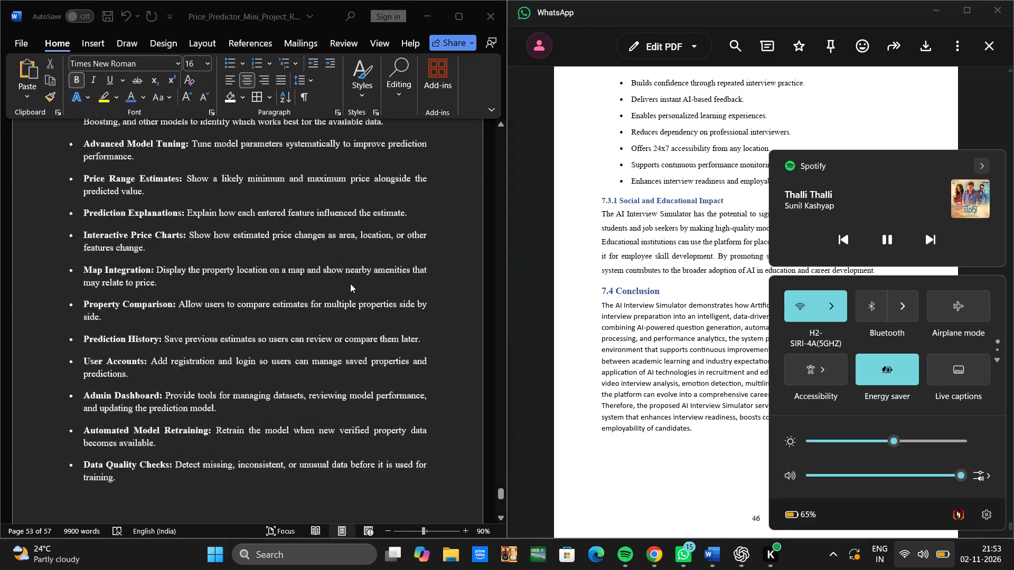
scroll(350, 283, down, 5)
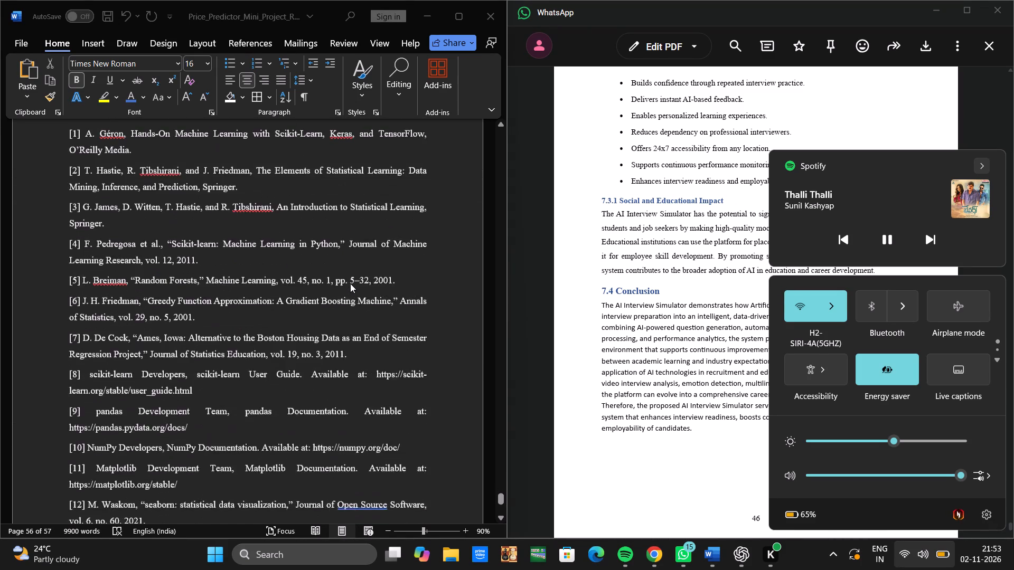
scroll(350, 283, down, 2)
scroll(350, 283, up, 2)
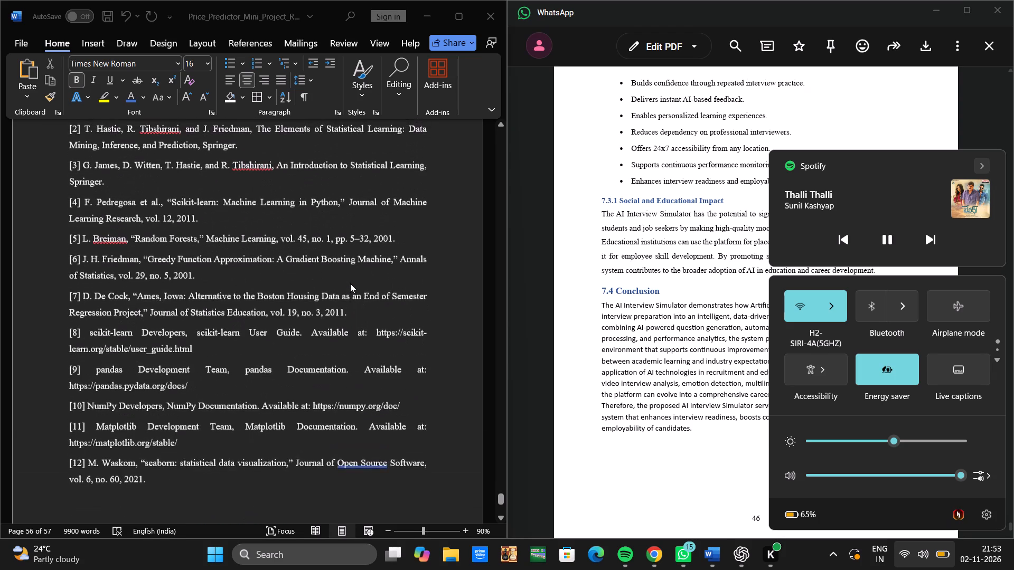
scroll(350, 283, up, 2)
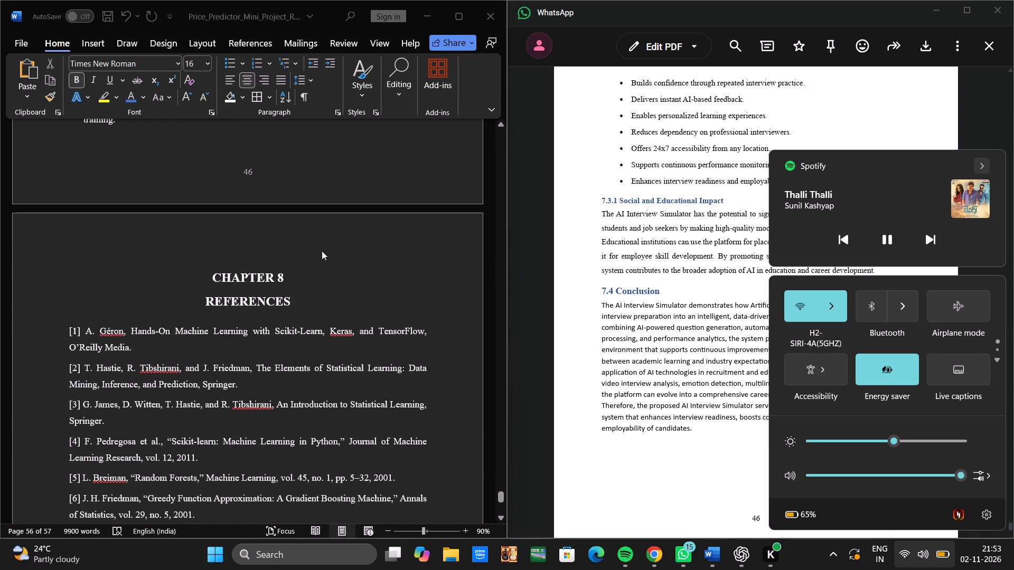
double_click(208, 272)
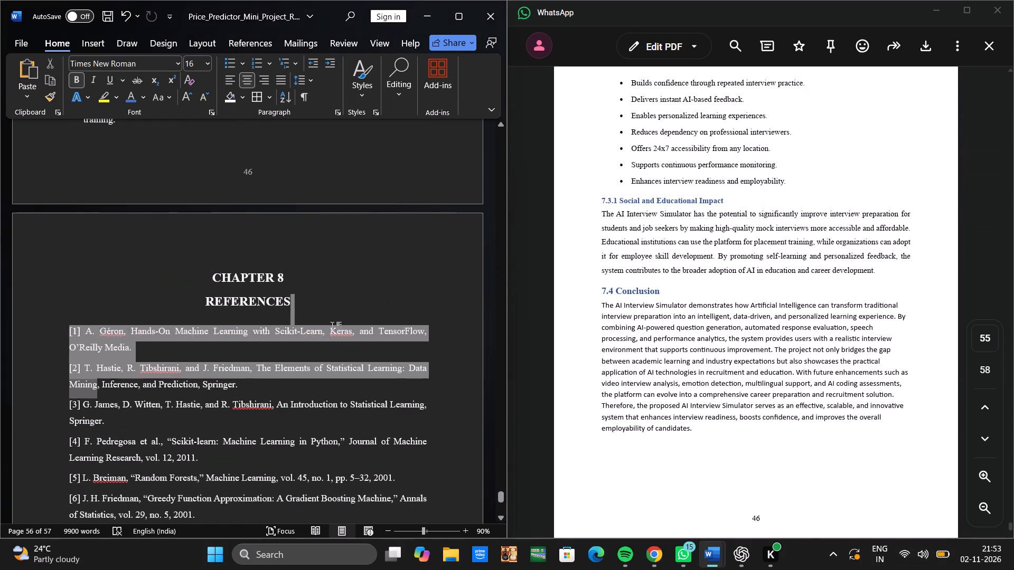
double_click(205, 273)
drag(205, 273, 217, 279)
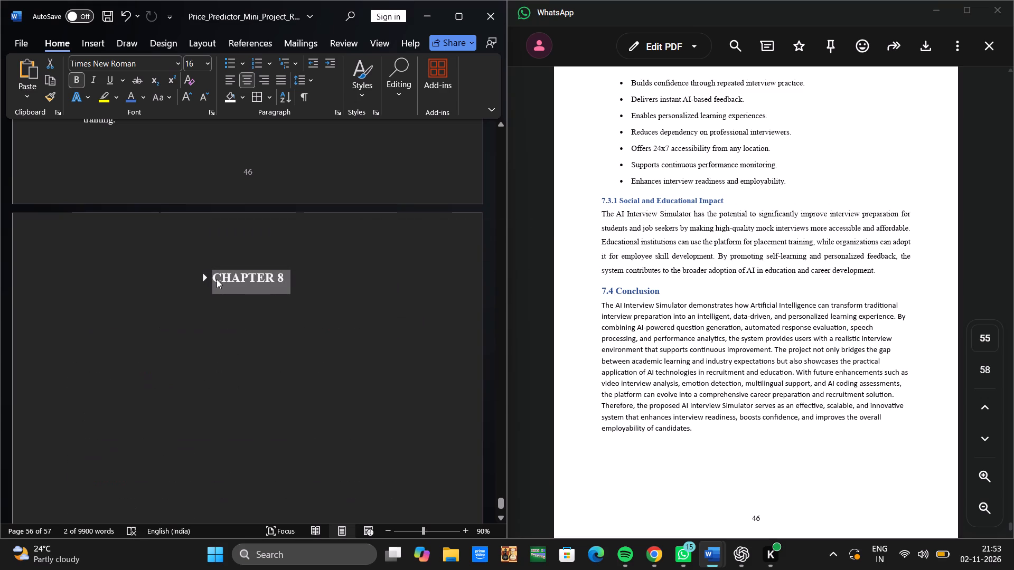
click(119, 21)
Select both lines of the CHAPTER 8 REFERENCES title and open the line spacing choices for them.
click(209, 273)
drag(209, 273, 290, 303)
click(290, 303)
drag(290, 303, 221, 268)
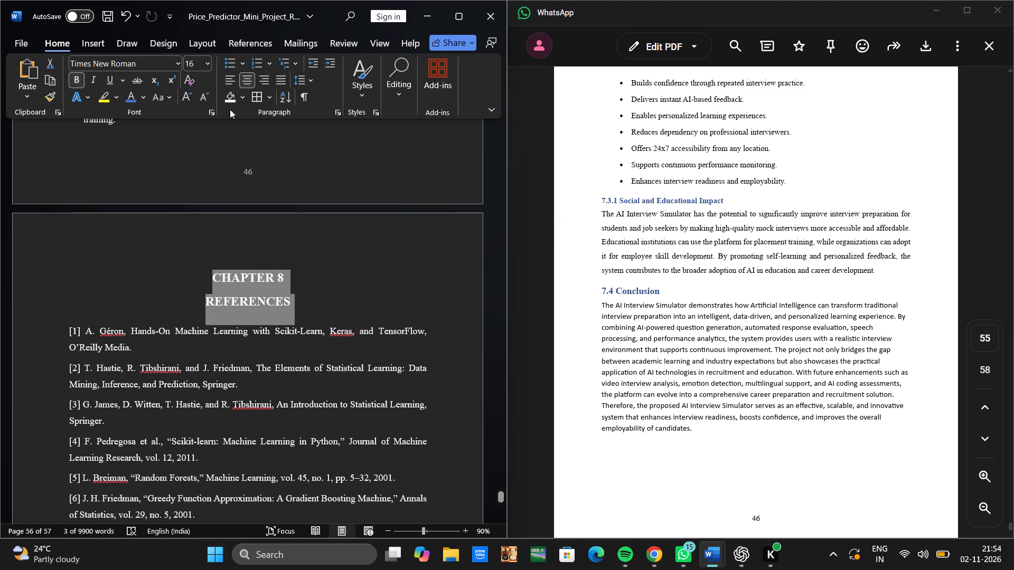
click(312, 77)
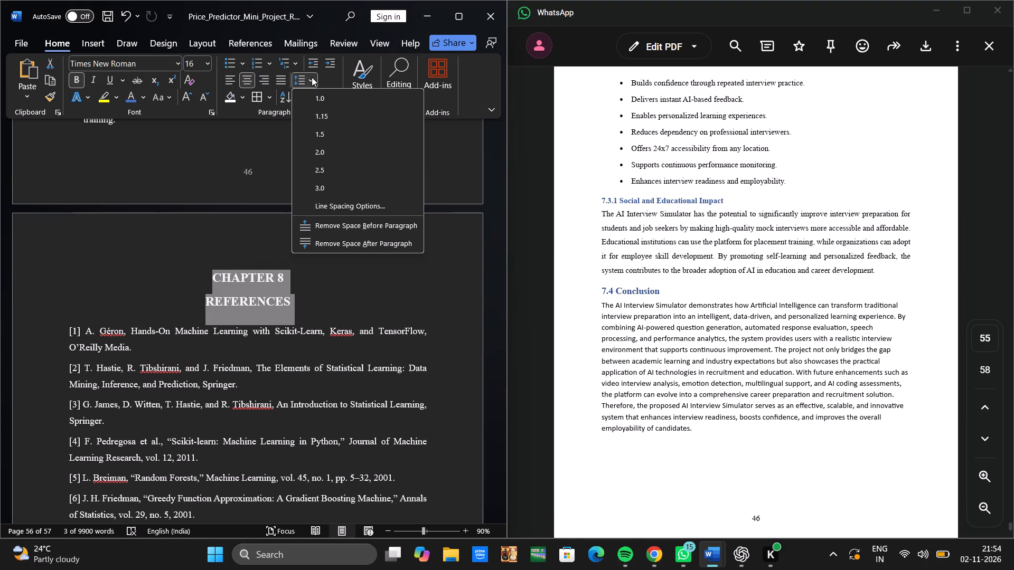
Set the line spacing of the CHAPTER 8 REFERENCES heading lines to 1.0.
click(323, 99)
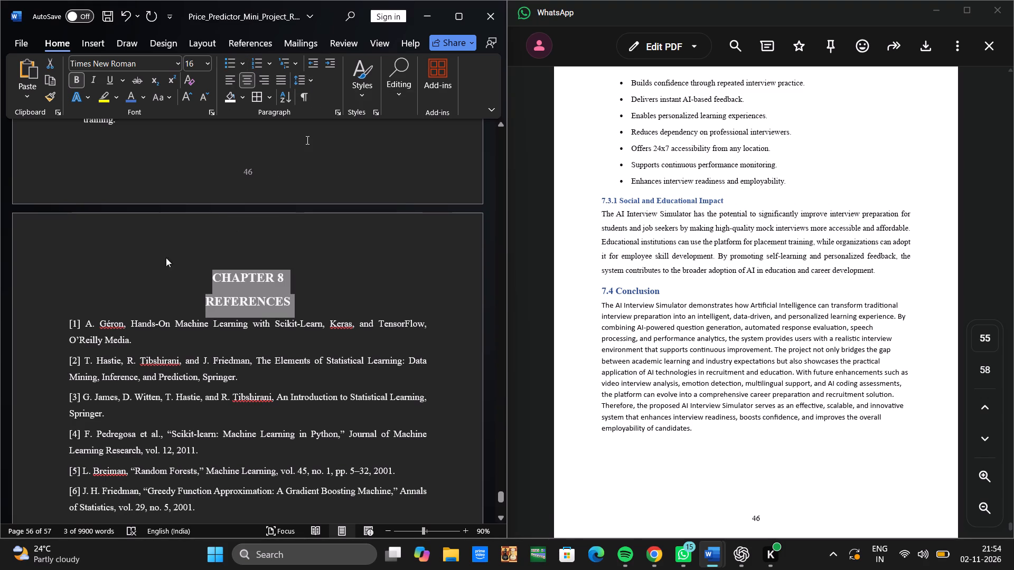
Select the CHAPTER 9 heading text above the PUBLICATION title.
scroll(124, 258, up, 9)
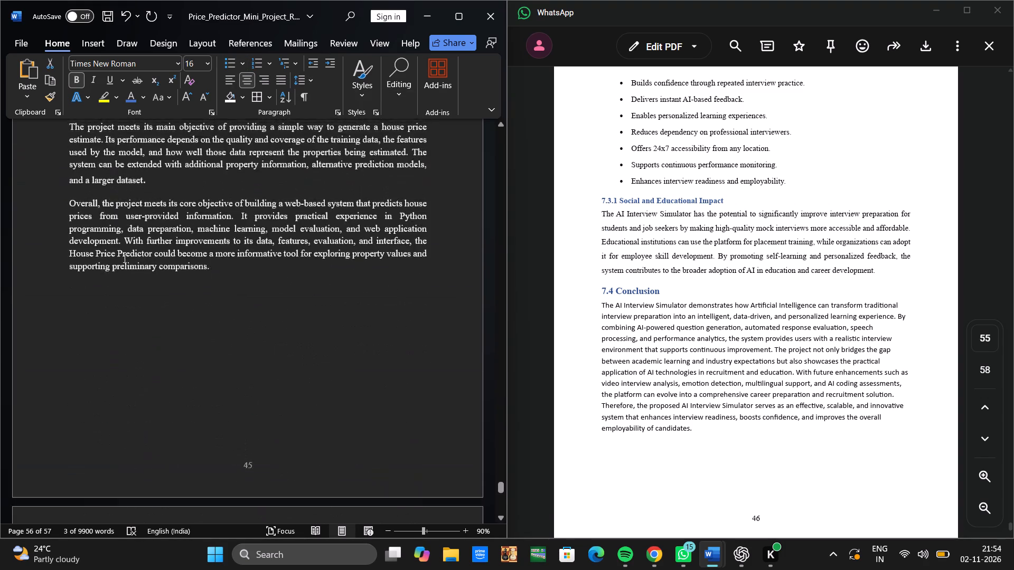
scroll(124, 258, up, 8)
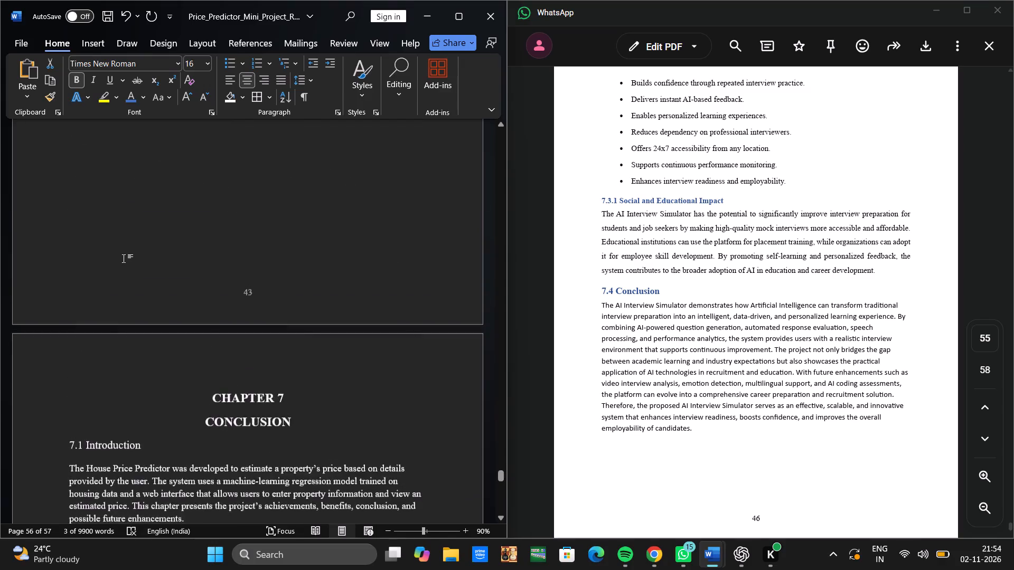
scroll(124, 258, down, 9)
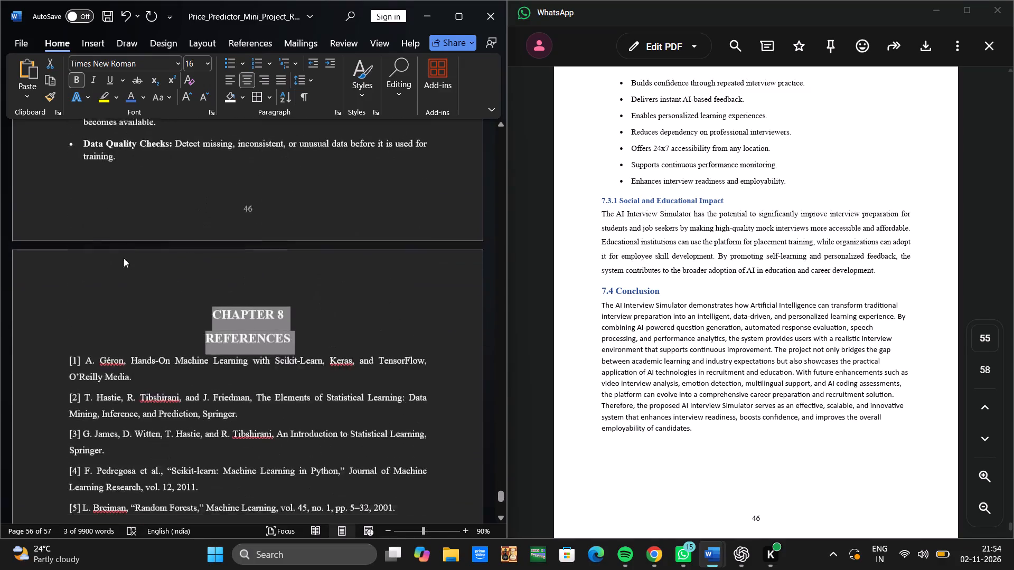
scroll(124, 258, down, 10)
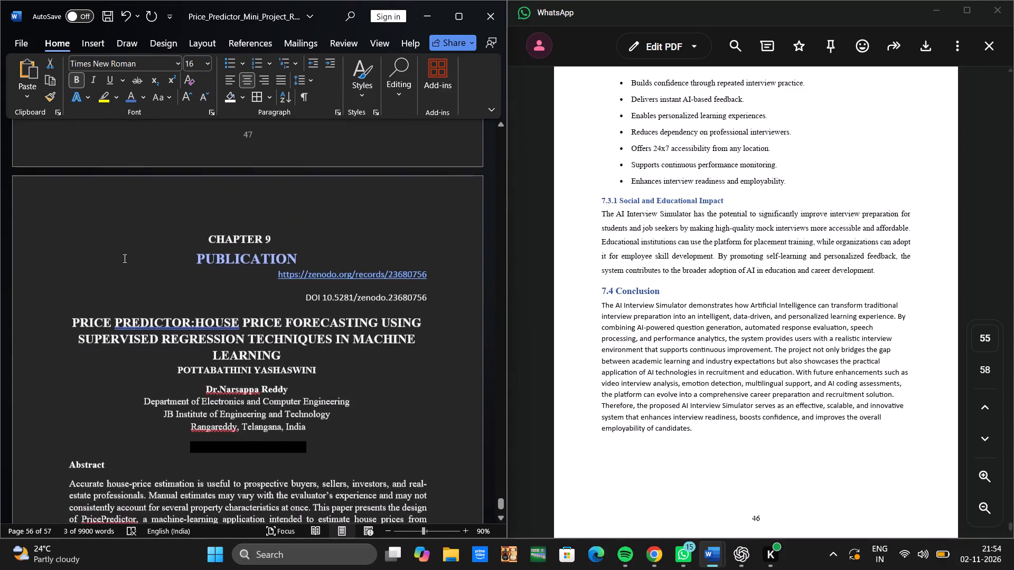
scroll(124, 258, down, 1)
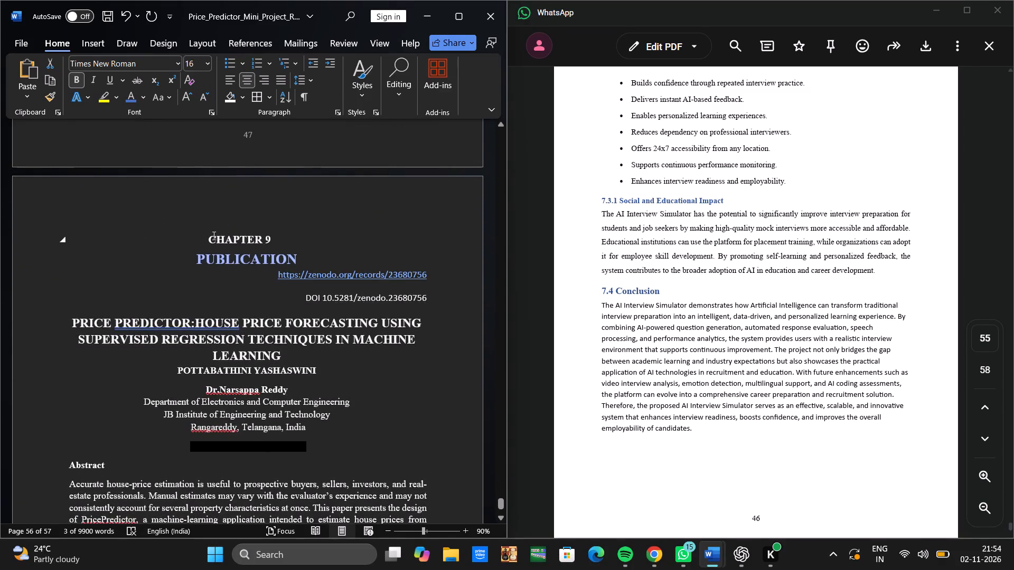
click(209, 237)
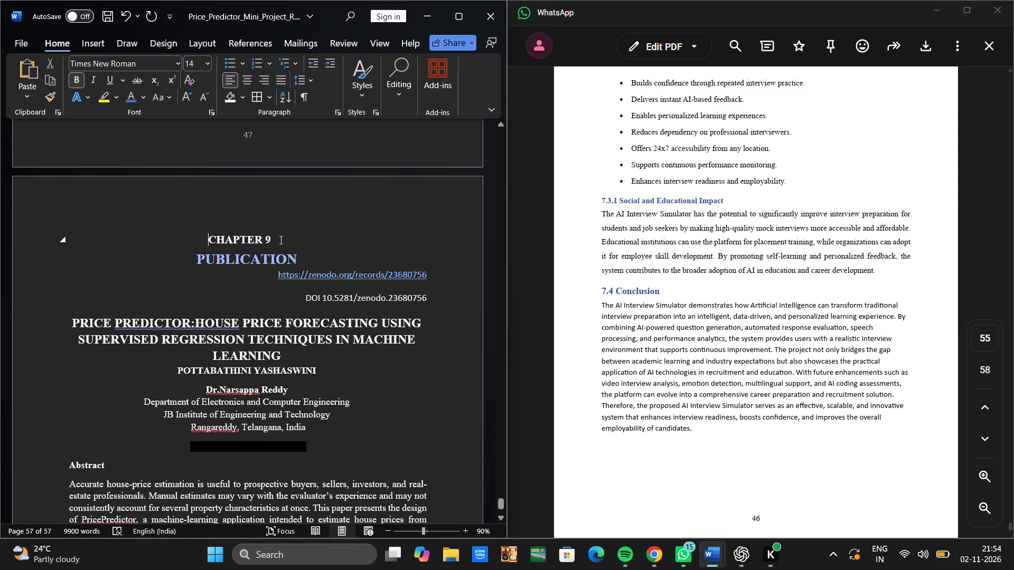
click(280, 239)
drag(280, 239, 213, 244)
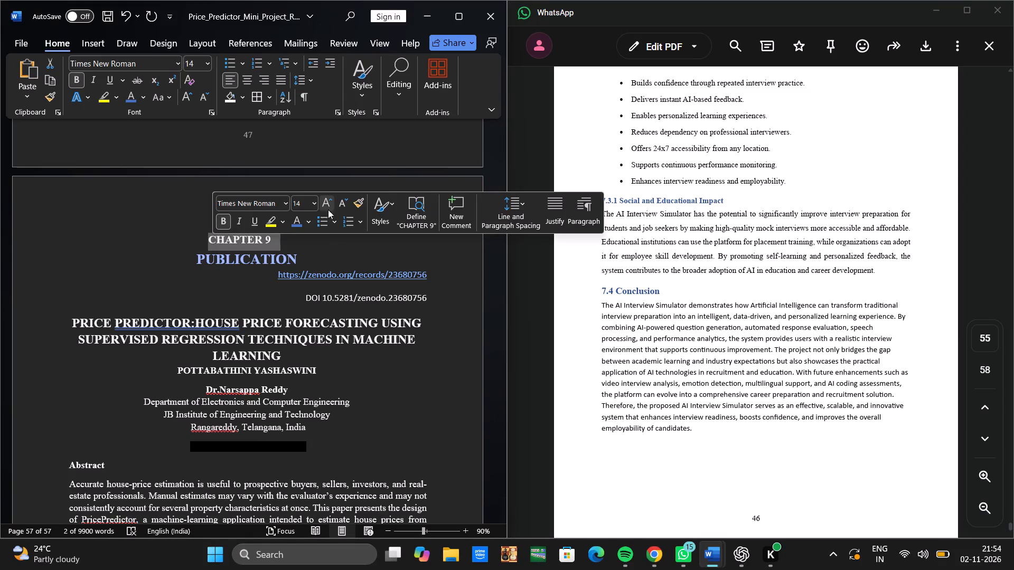
Set the selected CHAPTER 9 heading above PUBLICATION to 16 pt.
click(317, 206)
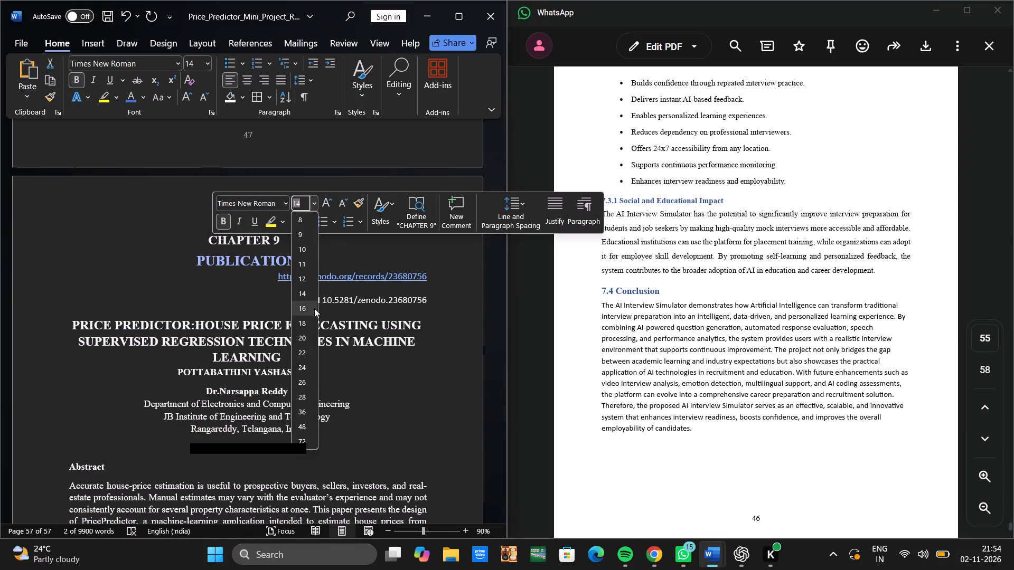
click(313, 305)
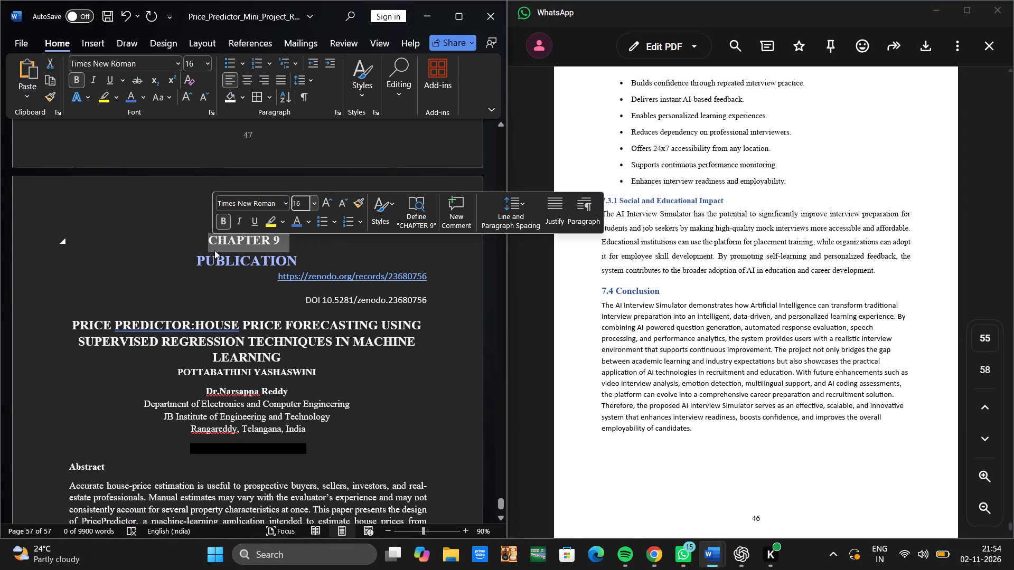
Insert two spaces before the CHAPTER 9 heading text to align it over the PUBLICATION title.
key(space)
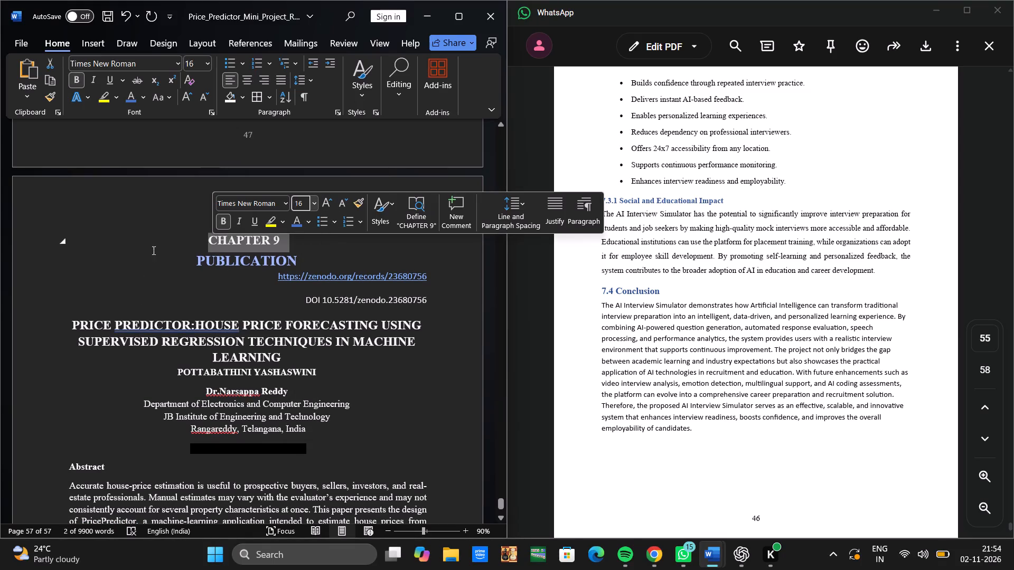
click(153, 250)
click(209, 241)
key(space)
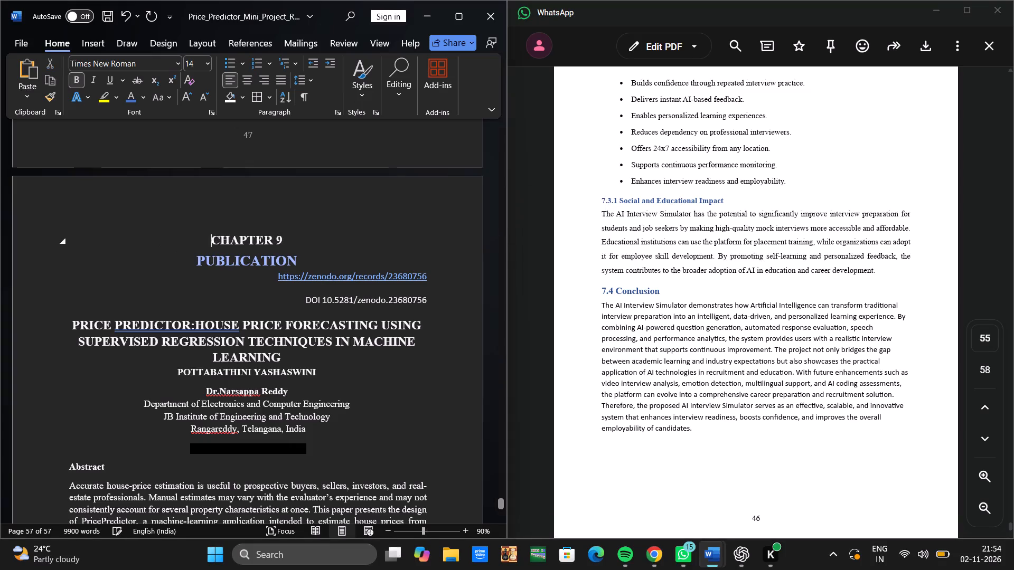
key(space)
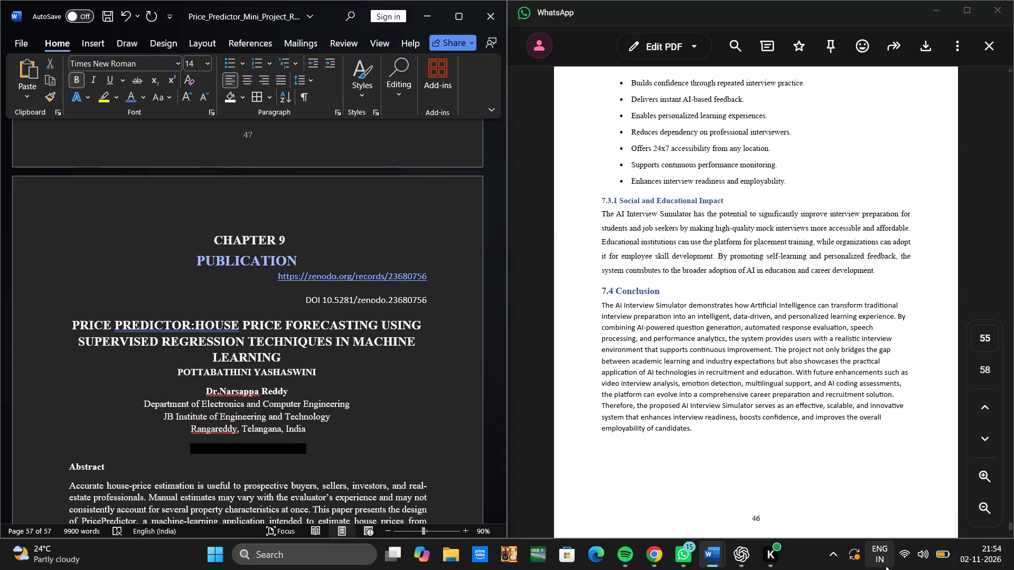
Skip to the next song in Spotify's system media controls.
click(901, 564)
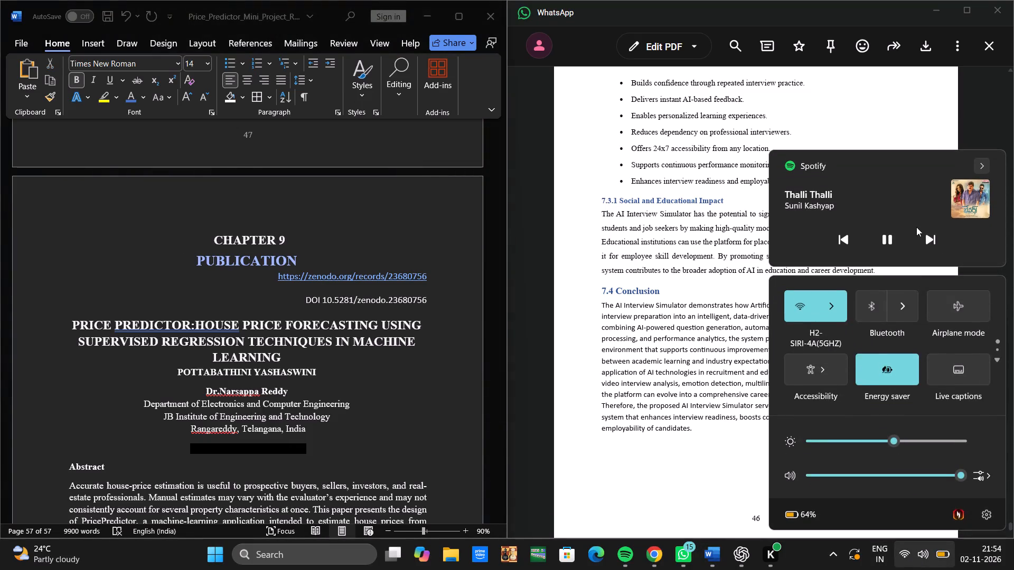
click(925, 235)
Review the report's last page, its front matter from the certificate to the abstract, and the CONTENTS table's topics and page numbers.
scroll(382, 303, down, 3)
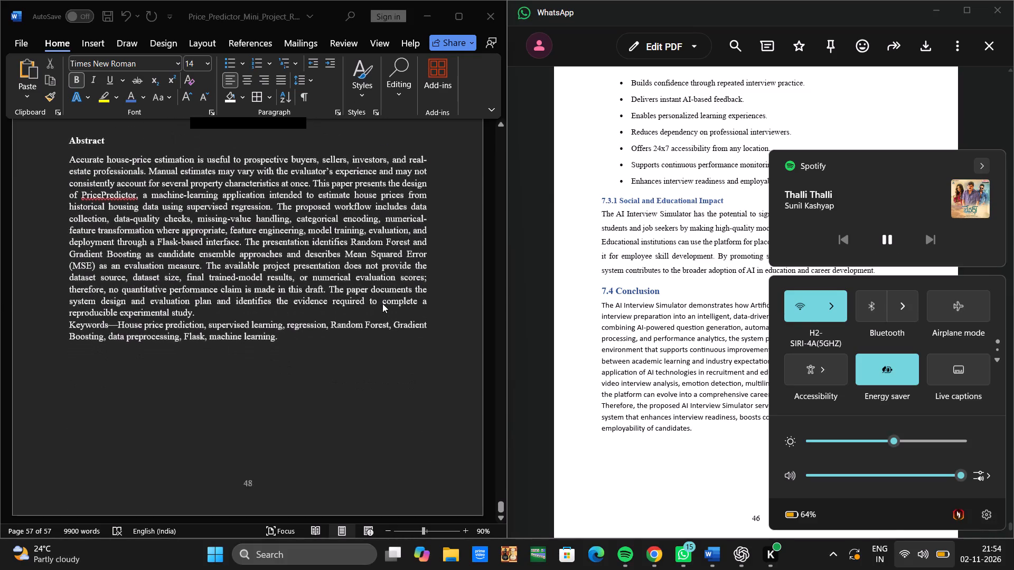
scroll(382, 303, down, 2)
scroll(382, 303, up, 11)
scroll(382, 303, up, 20)
scroll(382, 303, up, 20)
scroll(382, 303, up, 3)
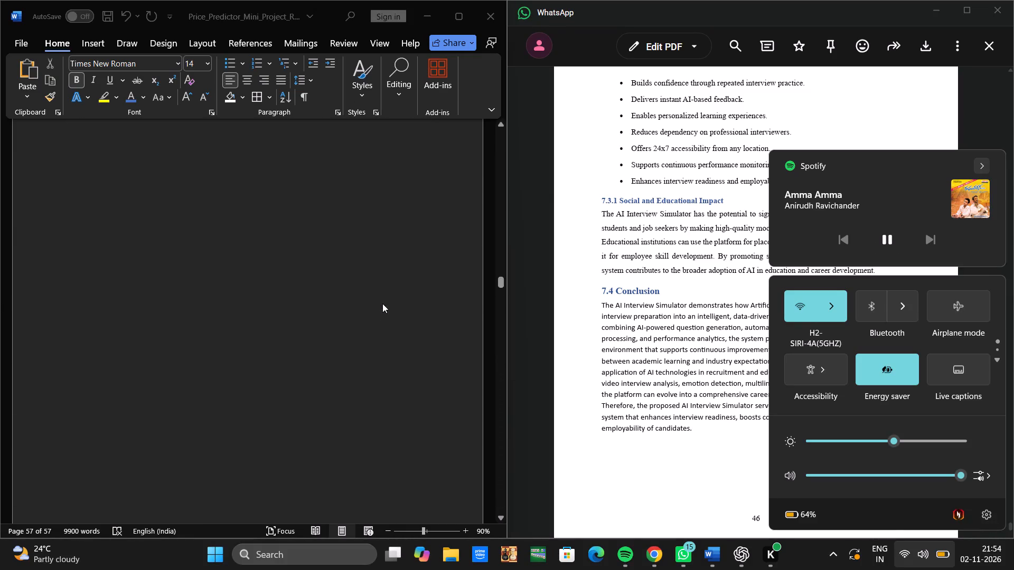
scroll(382, 303, up, 20)
scroll(382, 303, up, 3)
scroll(382, 303, down, 5)
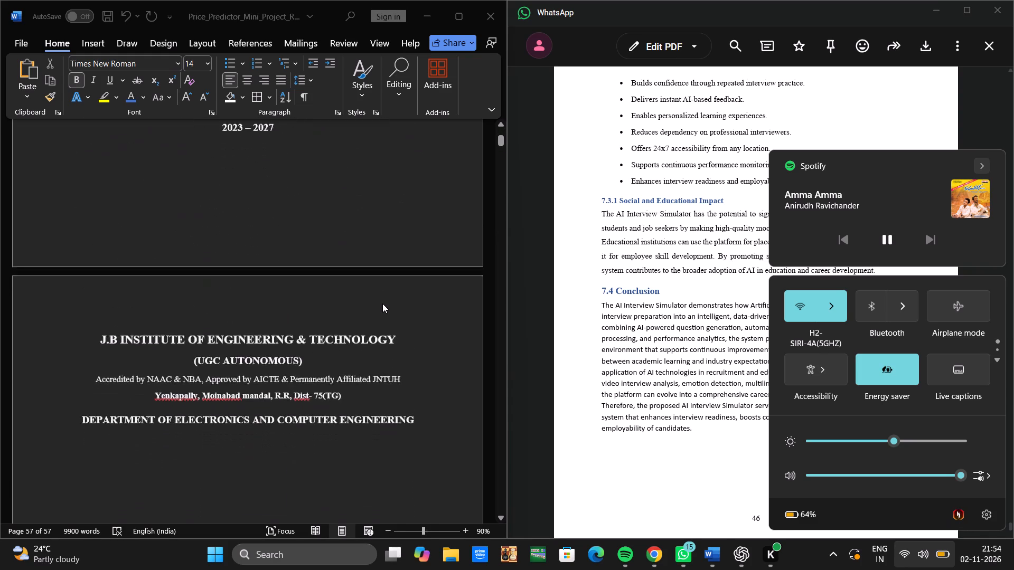
scroll(382, 303, up, 2)
scroll(382, 303, down, 3)
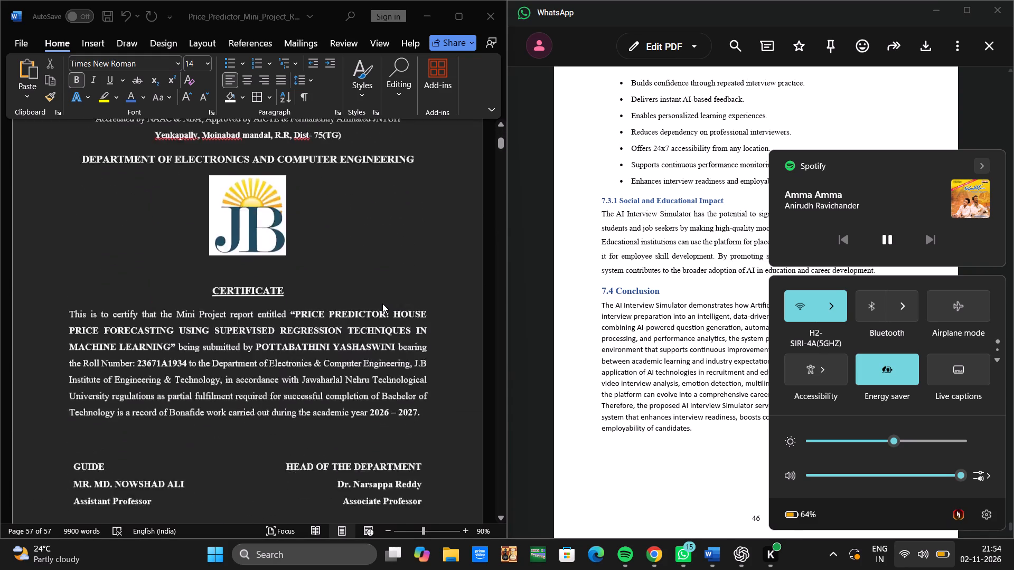
scroll(382, 303, down, 5)
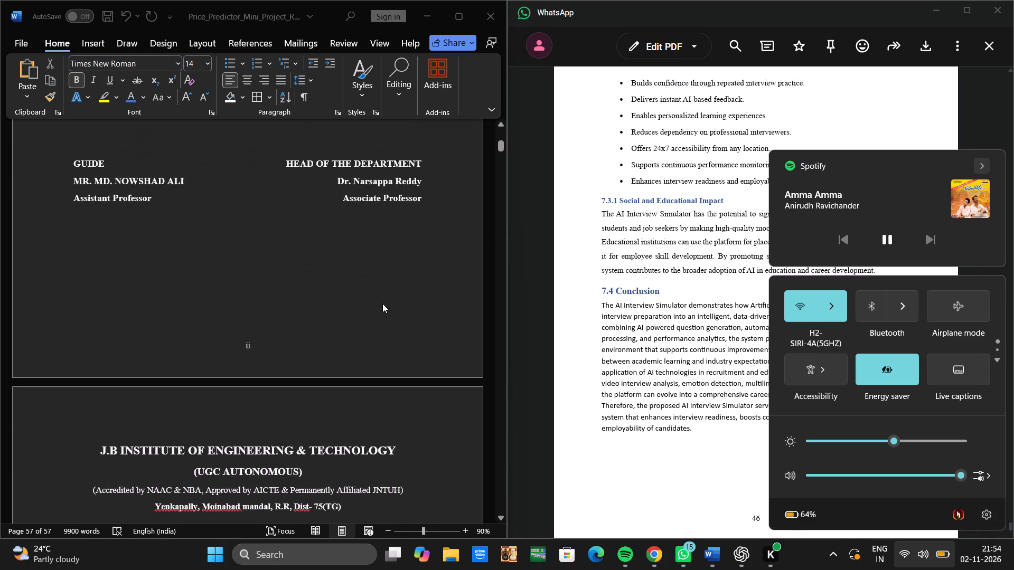
scroll(382, 303, up, 2)
scroll(382, 303, down, 6)
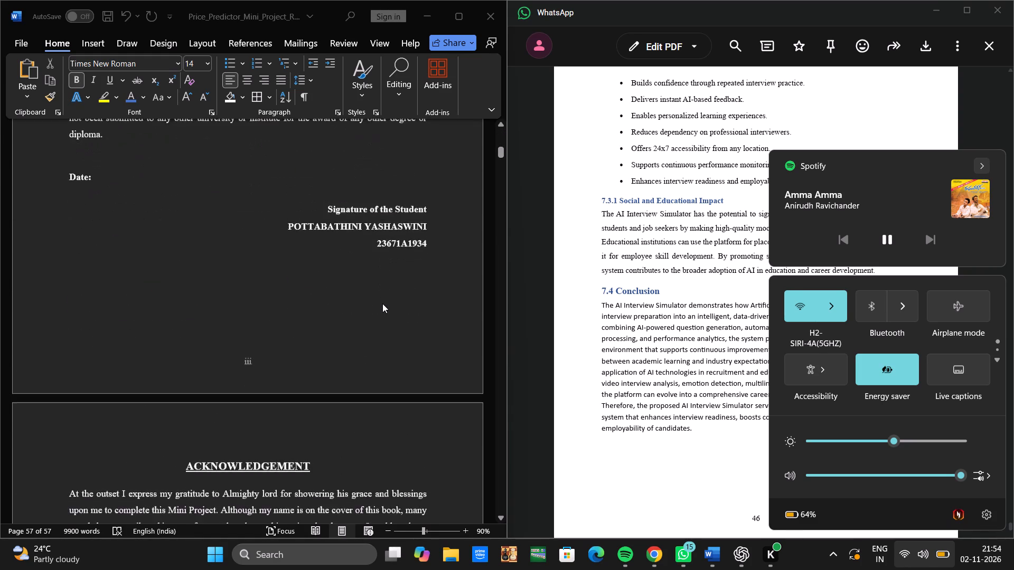
scroll(382, 303, down, 7)
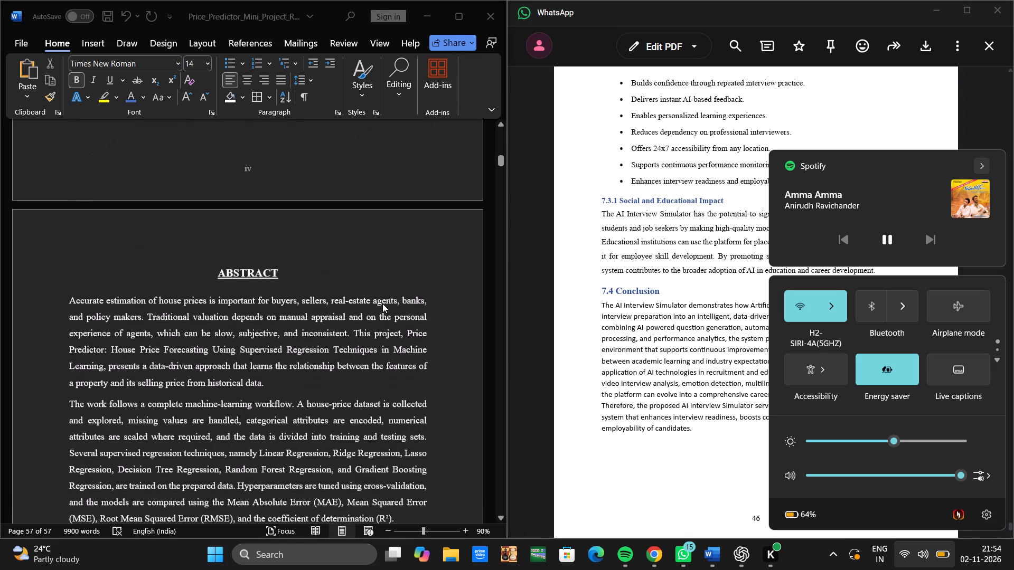
scroll(382, 303, down, 6)
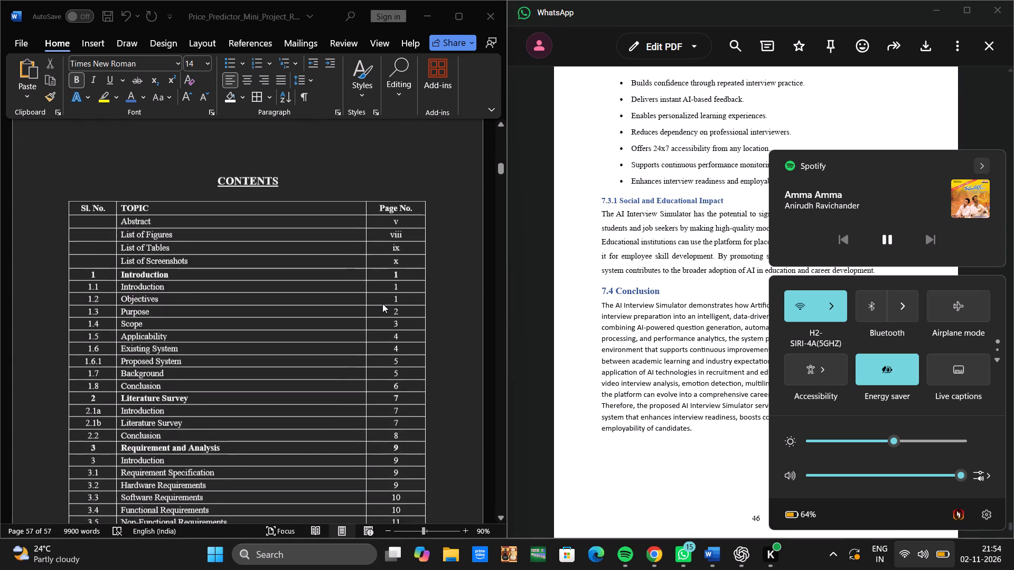
scroll(382, 303, down, 3)
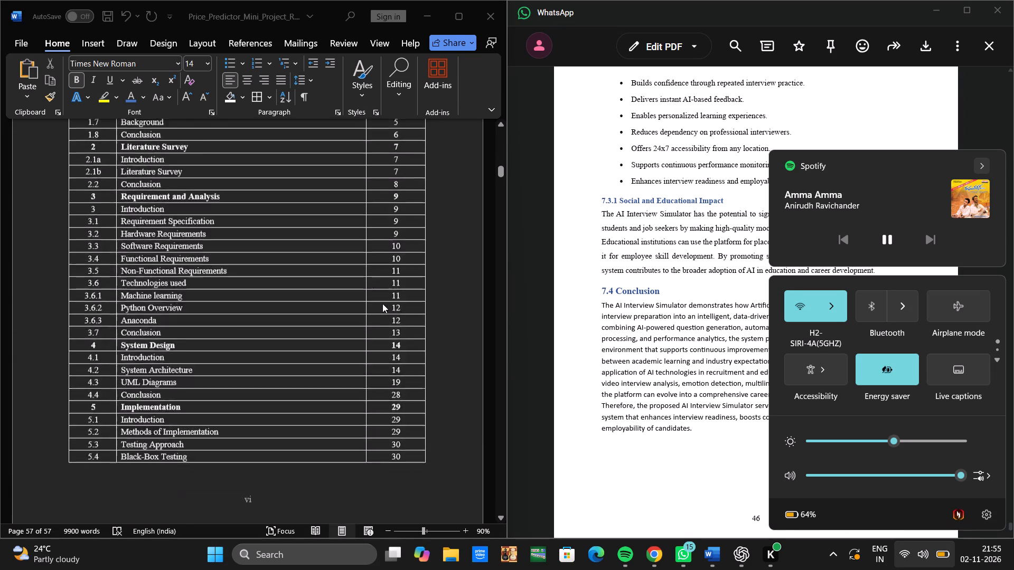
scroll(382, 303, down, 1)
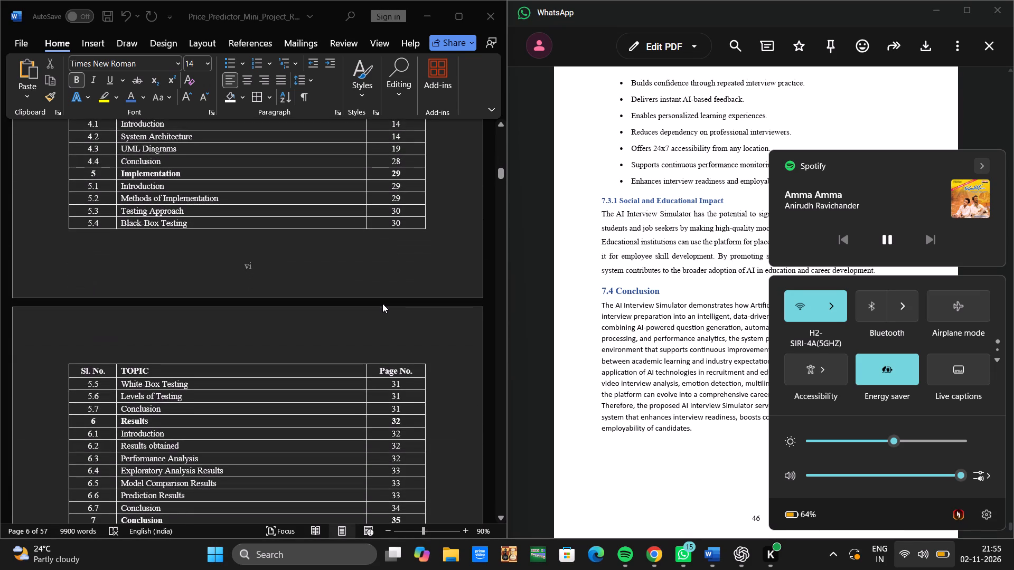
scroll(382, 303, up, 2)
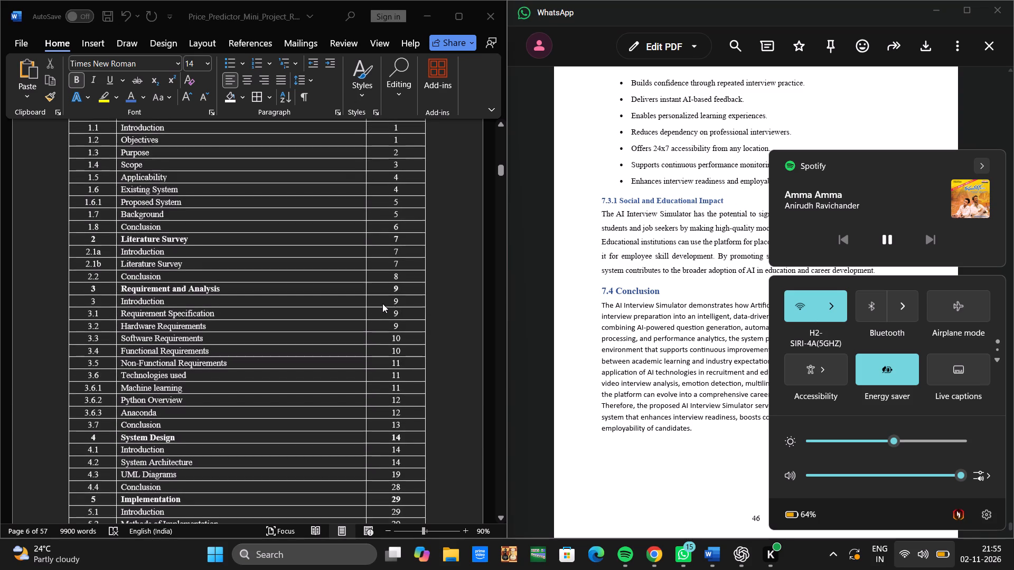
scroll(382, 303, up, 3)
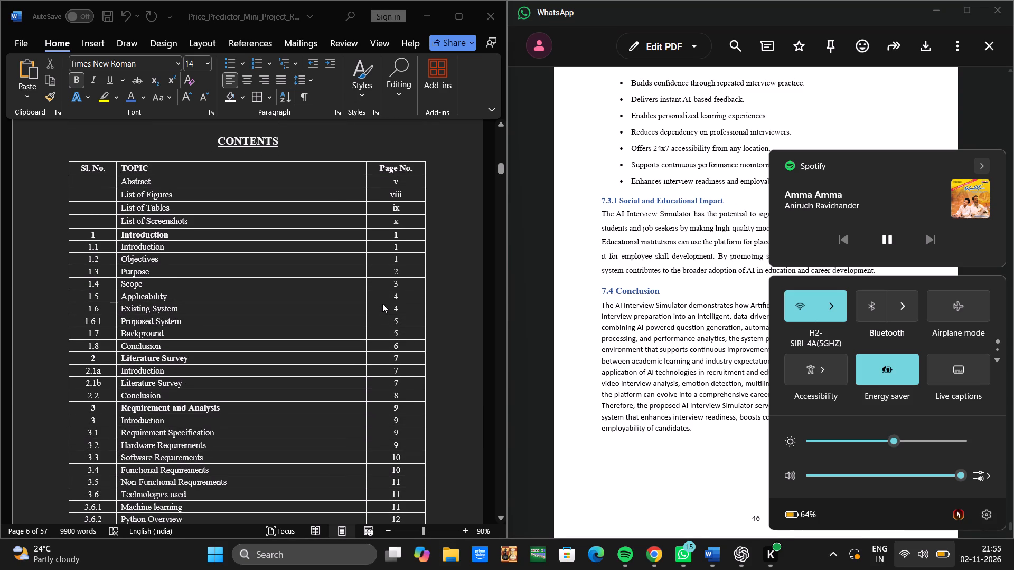
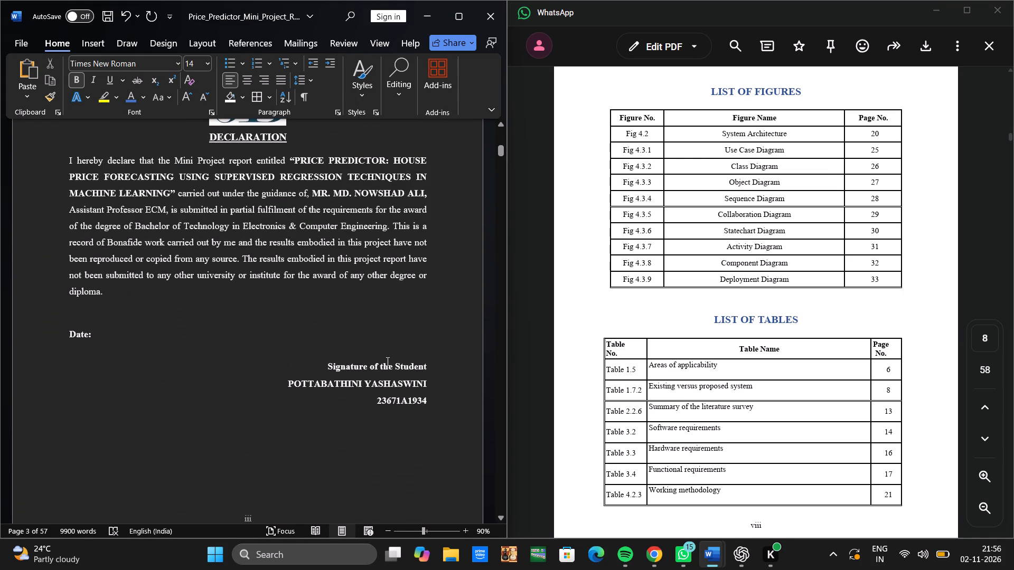
Examine the lists of figures, tables and screenshots in the reference PDF for their layout.
scroll(772, 322, down, 1)
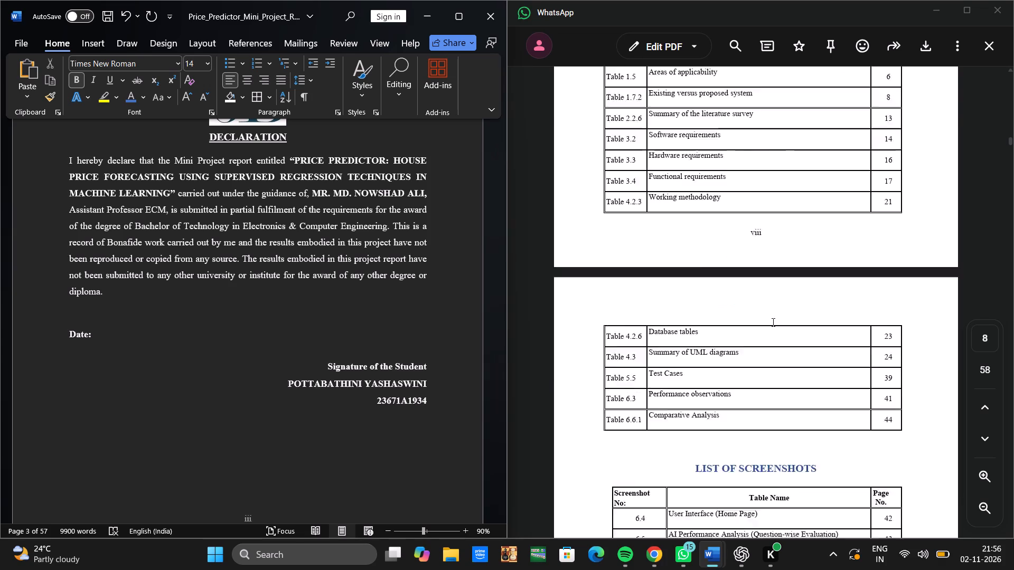
scroll(772, 322, down, 2)
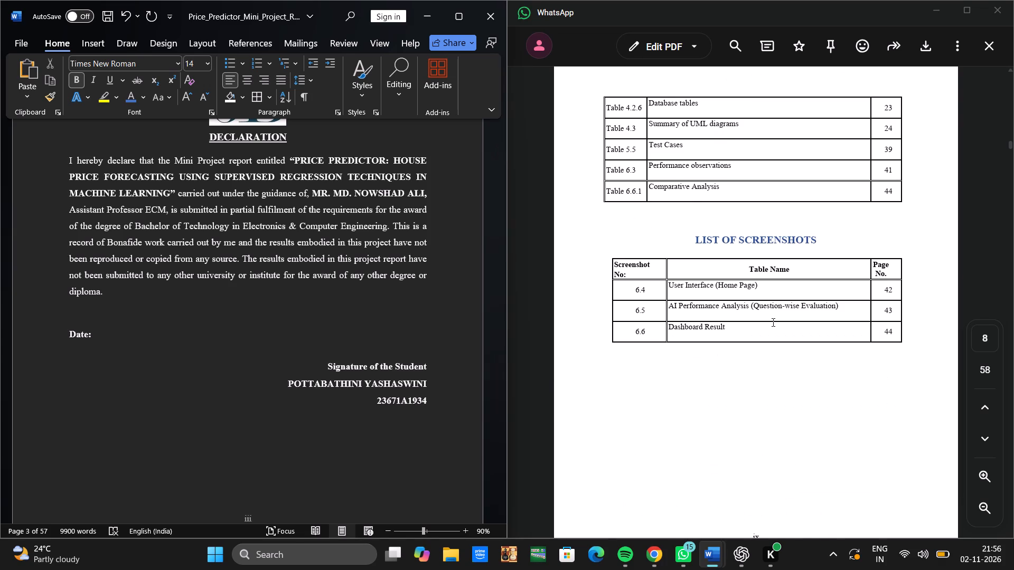
scroll(772, 322, right, 1)
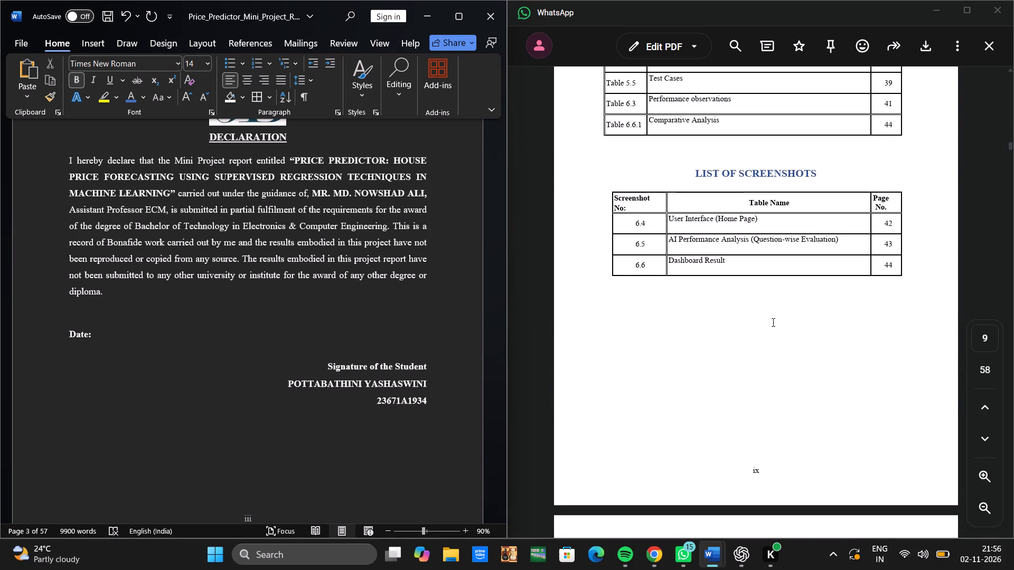
scroll(772, 322, right, 1)
scroll(772, 322, up, 2)
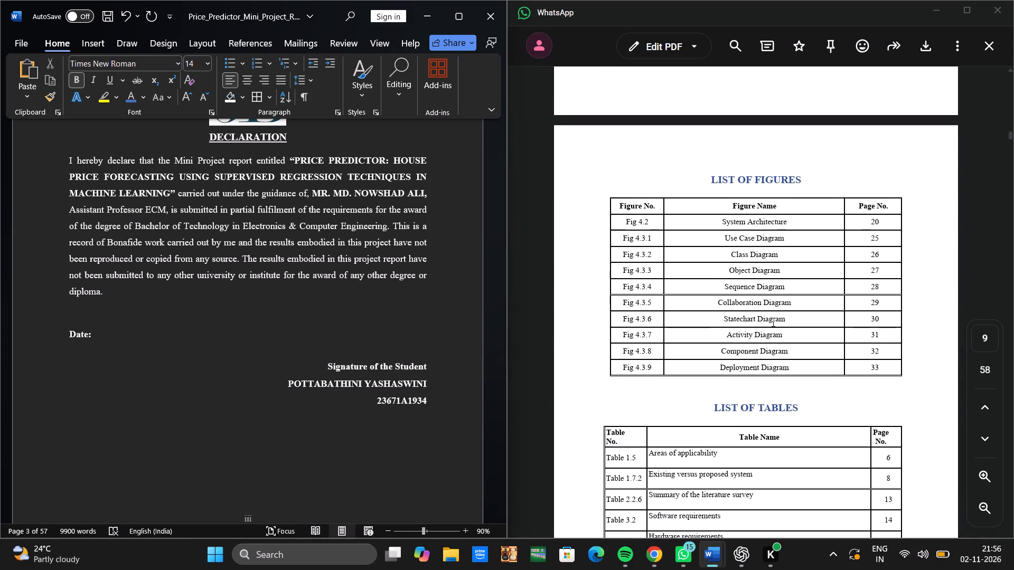
scroll(772, 322, up, 1)
Look over the declaration, acknowledgement and start of the abstract in the Price Predictor report.
scroll(336, 338, down, 3)
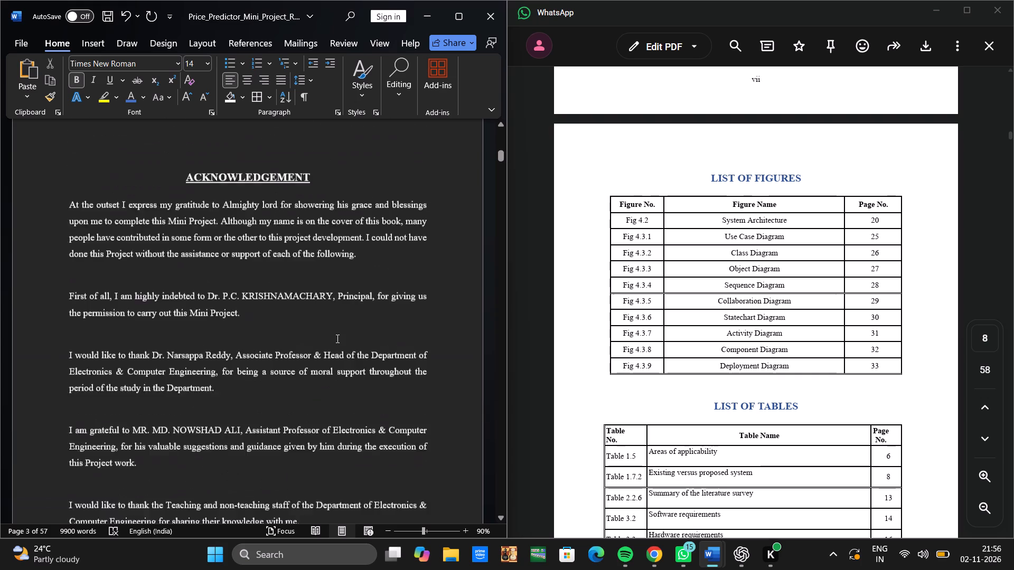
scroll(336, 338, down, 2)
scroll(336, 338, up, 1)
scroll(336, 338, down, 6)
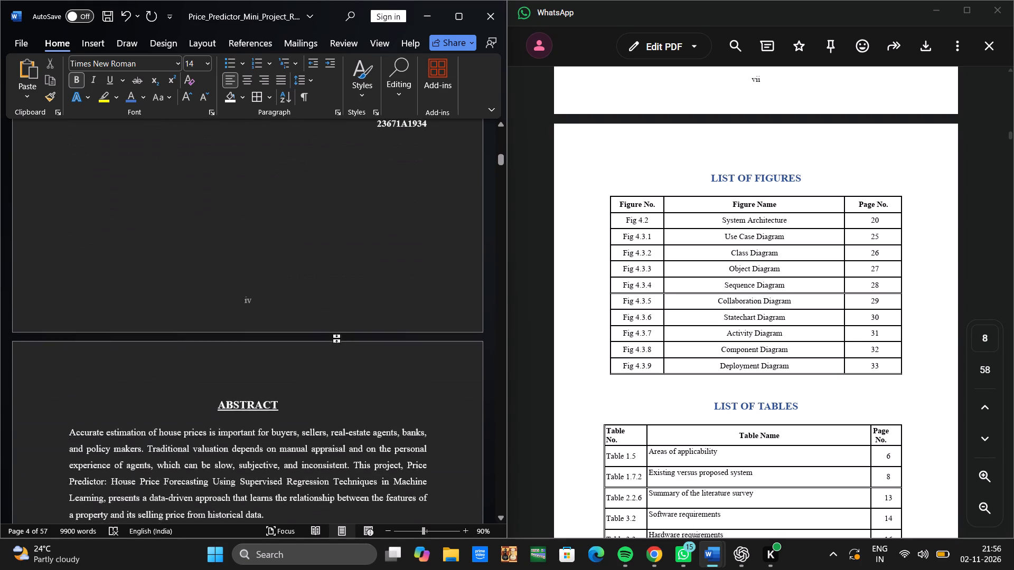
scroll(336, 338, down, 3)
scroll(336, 338, up, 5)
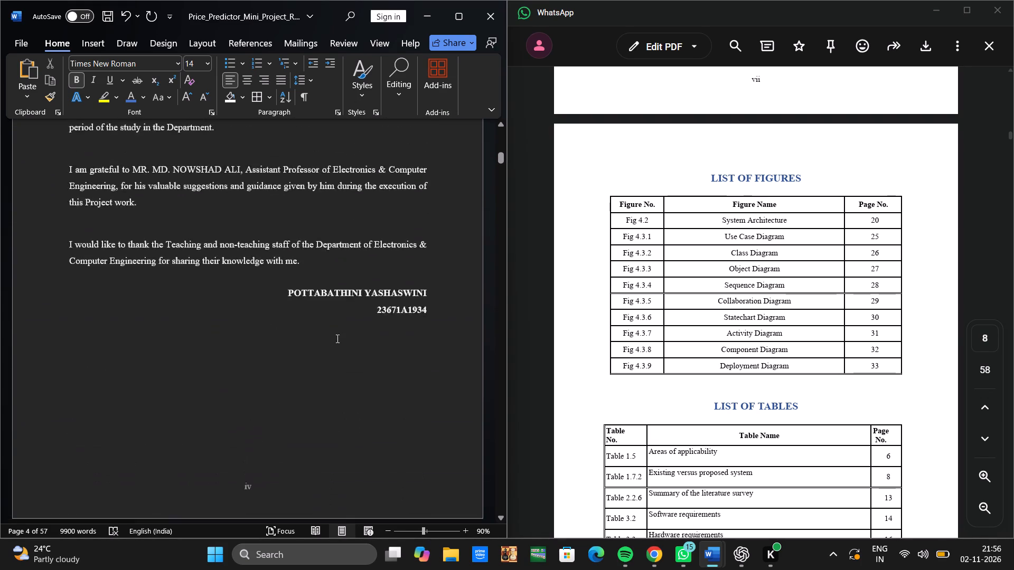
scroll(336, 338, up, 4)
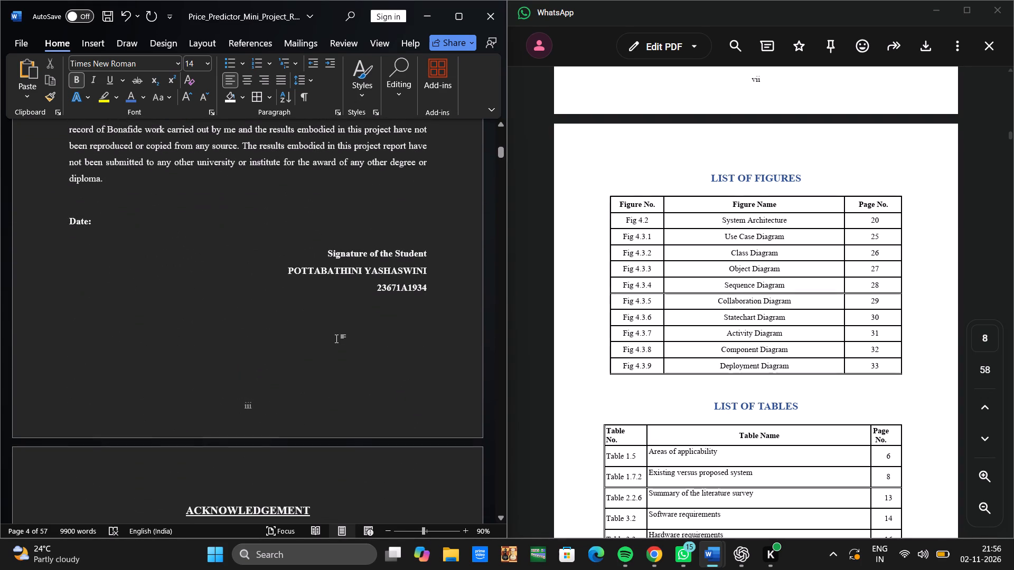
Look back through the reference PDF's front matter, from the lists and contents pages to the abstract.
scroll(752, 359, down, 3)
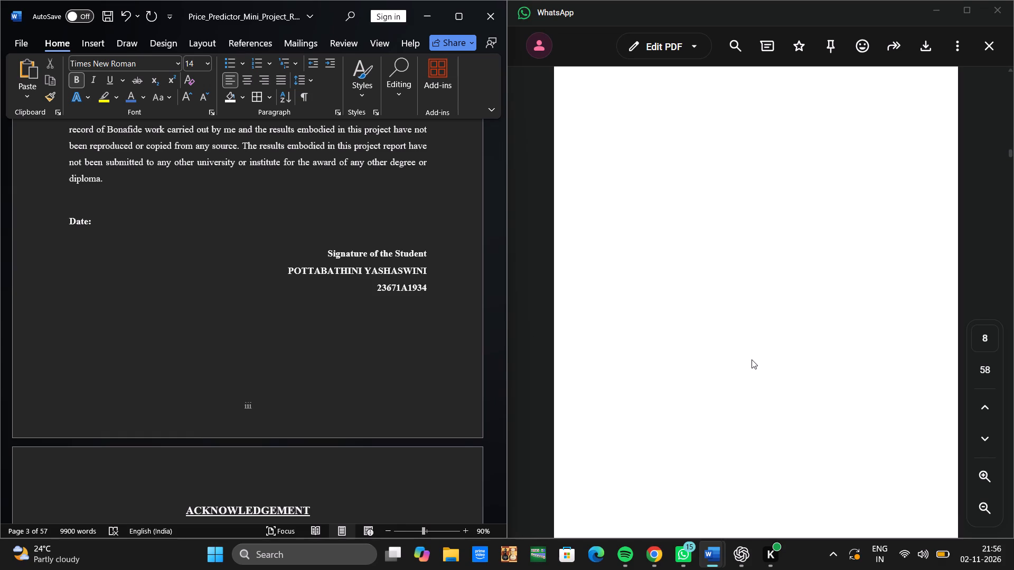
scroll(752, 359, up, 6)
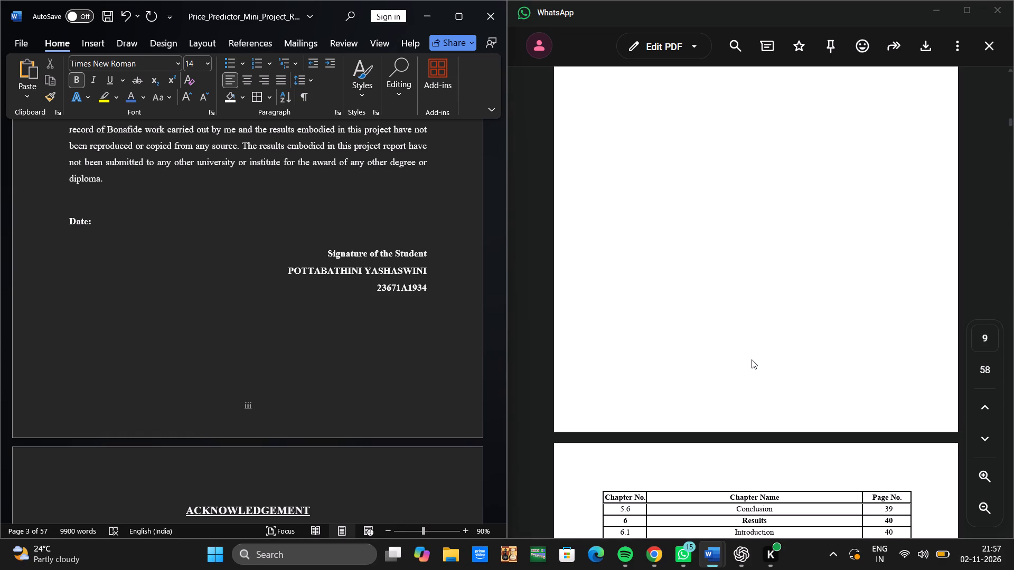
scroll(752, 359, down, 2)
scroll(752, 359, up, 2)
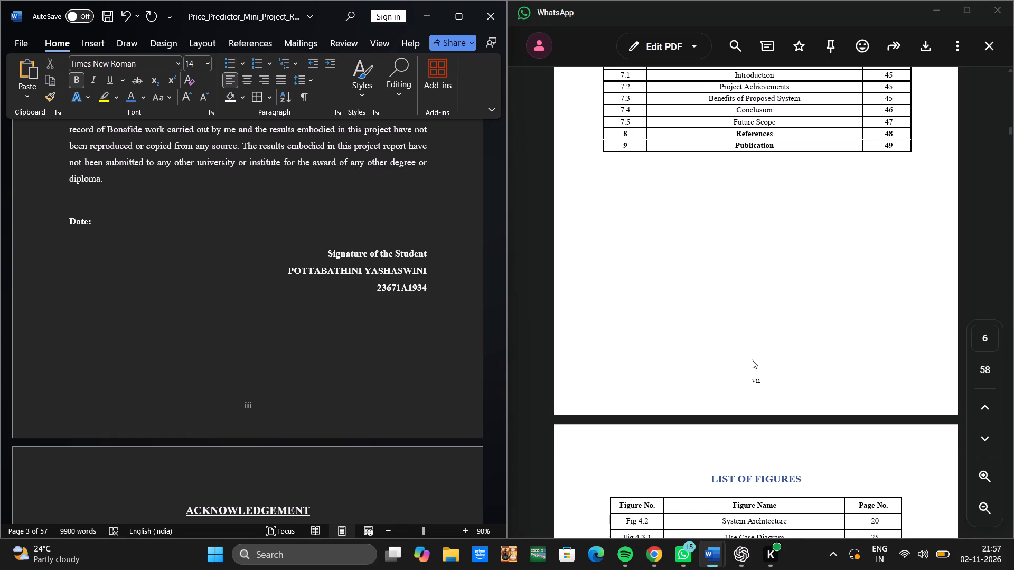
scroll(752, 359, up, 1)
scroll(433, 278, up, 4)
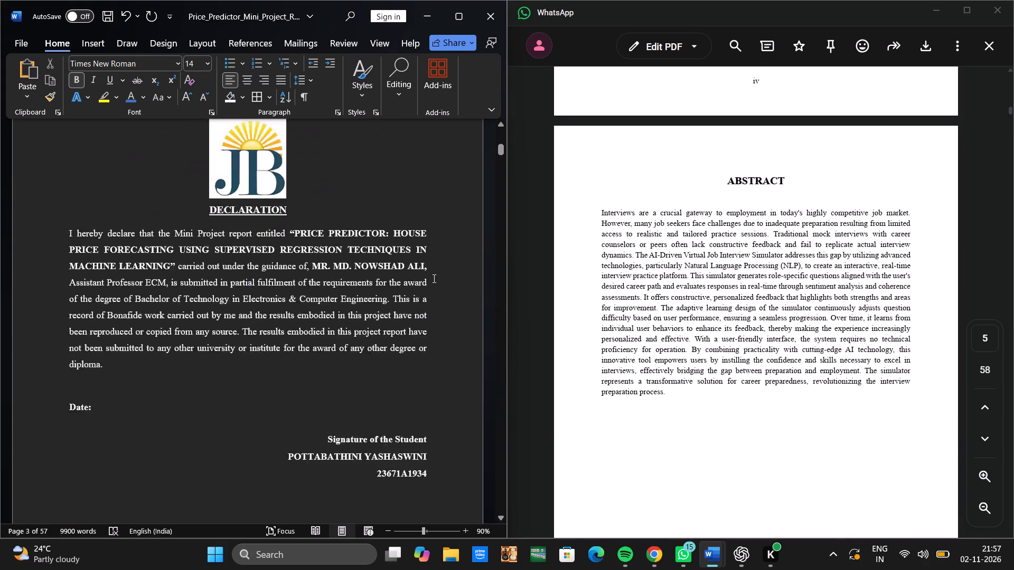
Compare the Price Predictor report's cover page with the cover page of the reference PDF.
scroll(433, 278, up, 20)
scroll(433, 278, up, 20)
scroll(433, 278, up, 1)
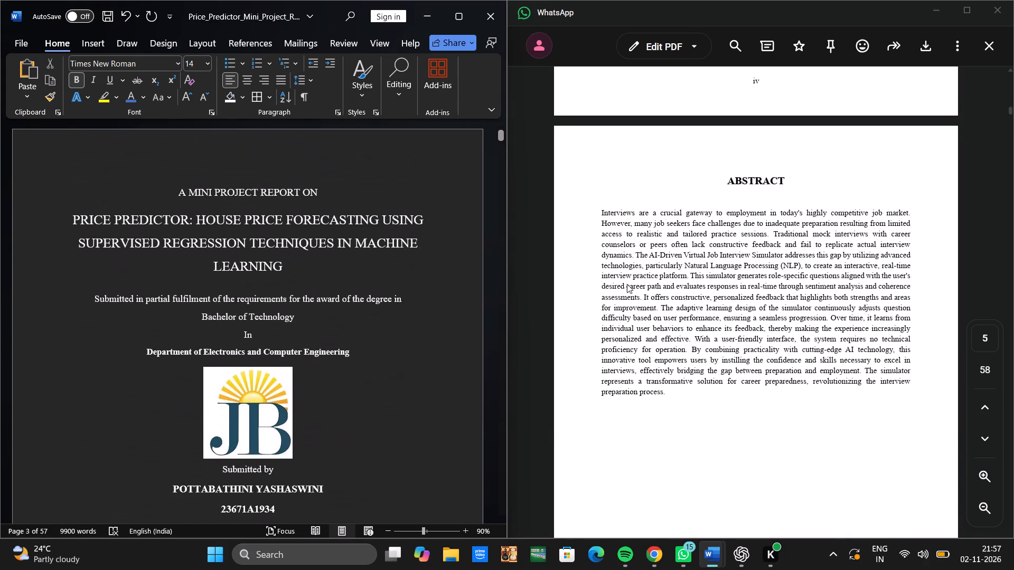
scroll(760, 285, up, 20)
scroll(760, 285, up, 16)
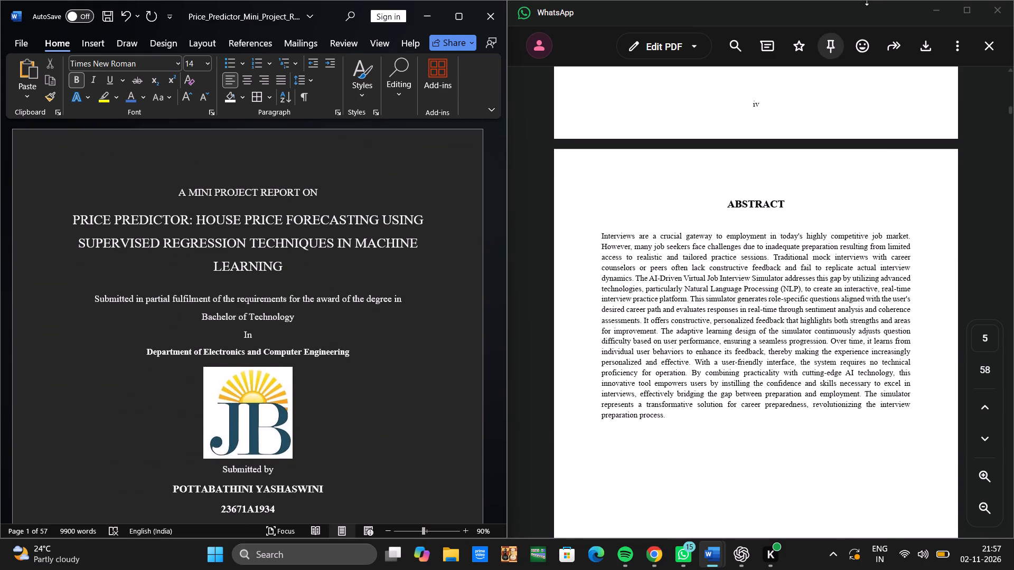
scroll(743, 158, up, 13)
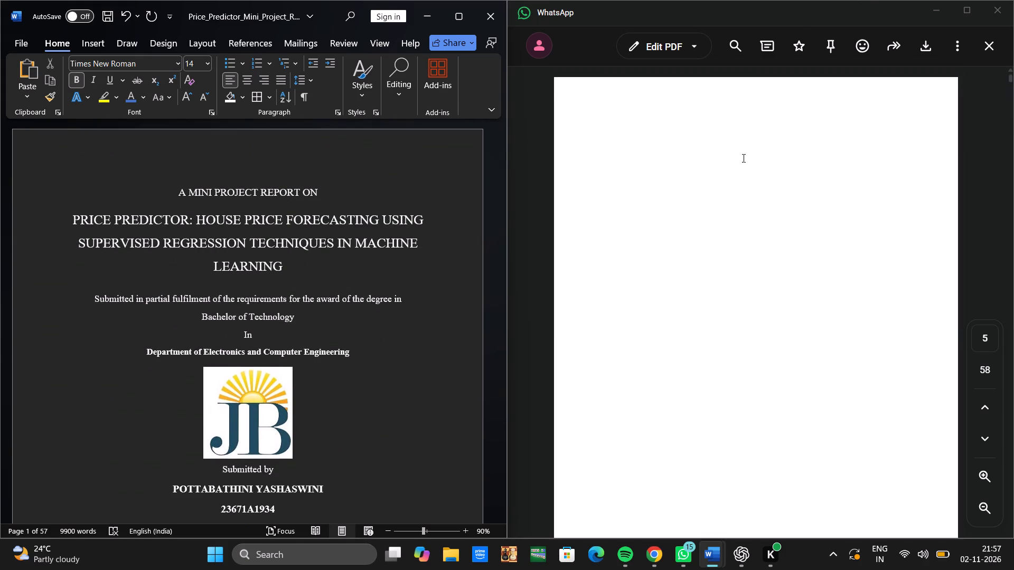
scroll(743, 158, up, 5)
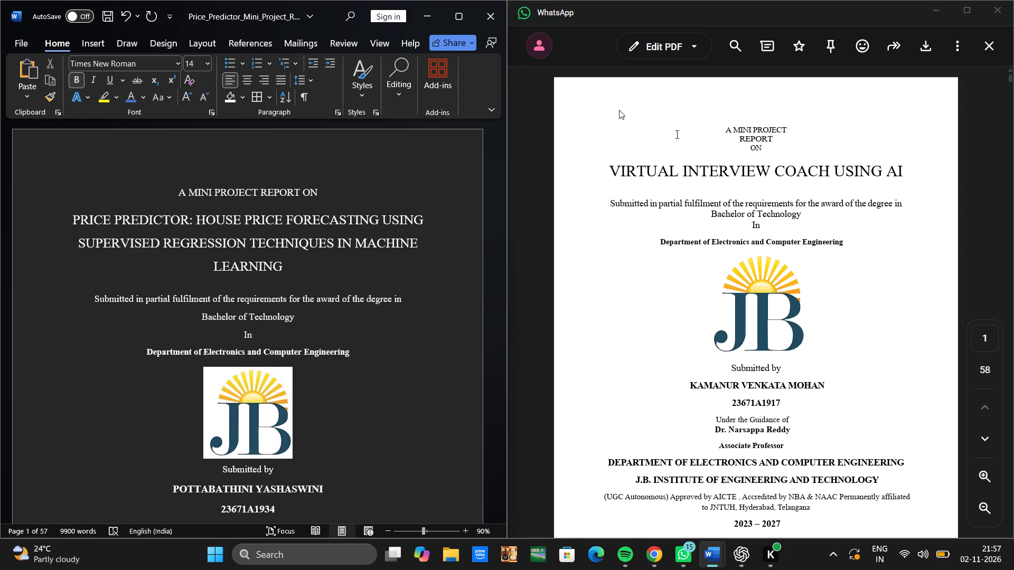
scroll(331, 284, down, 1)
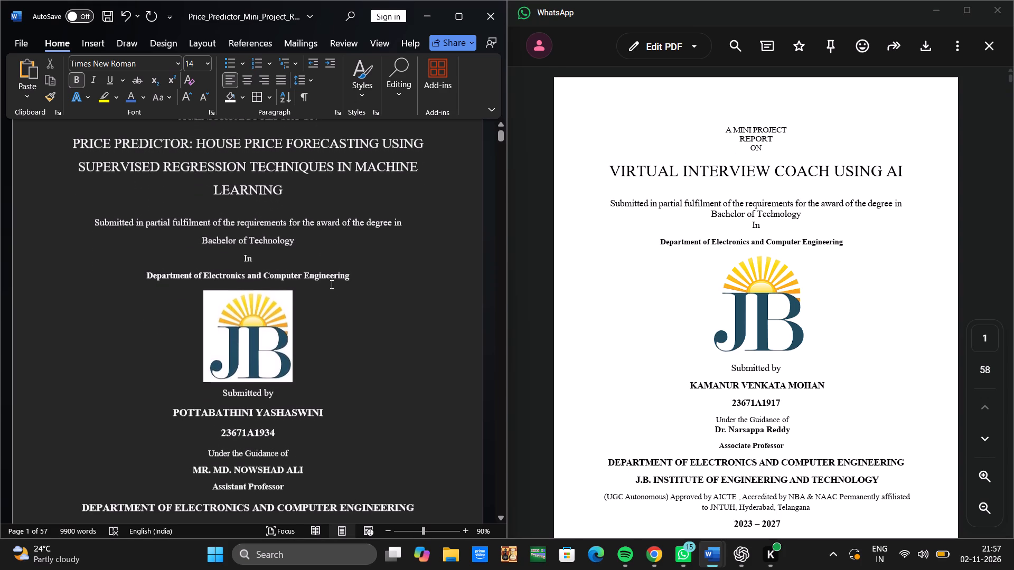
scroll(331, 284, down, 2)
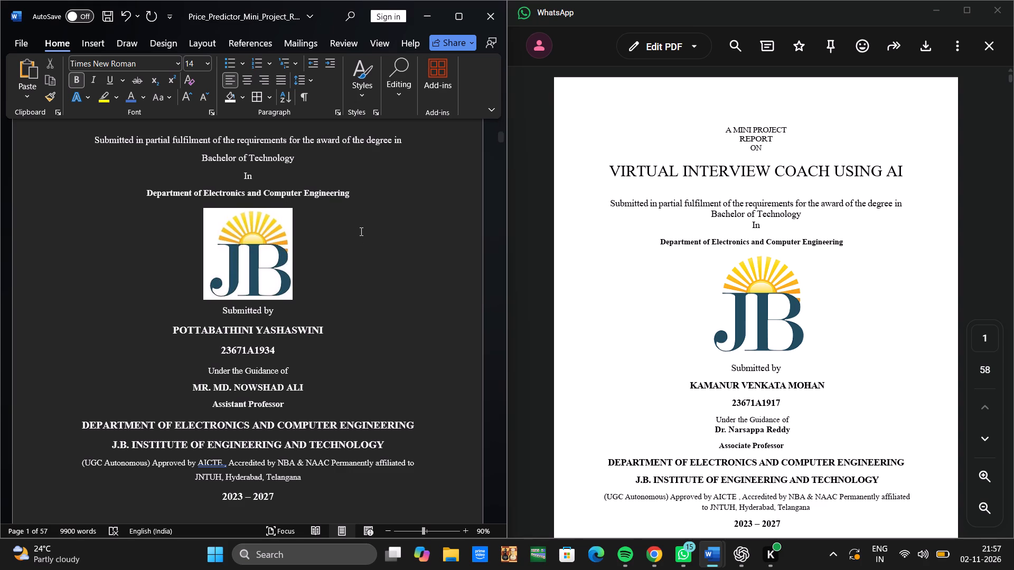
scroll(360, 231, down, 3)
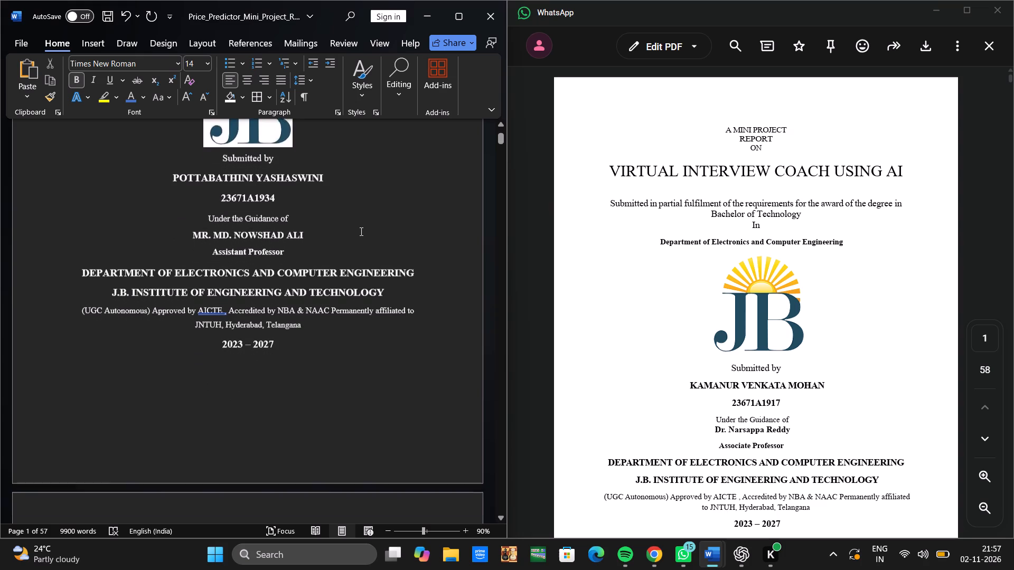
scroll(360, 231, down, 2)
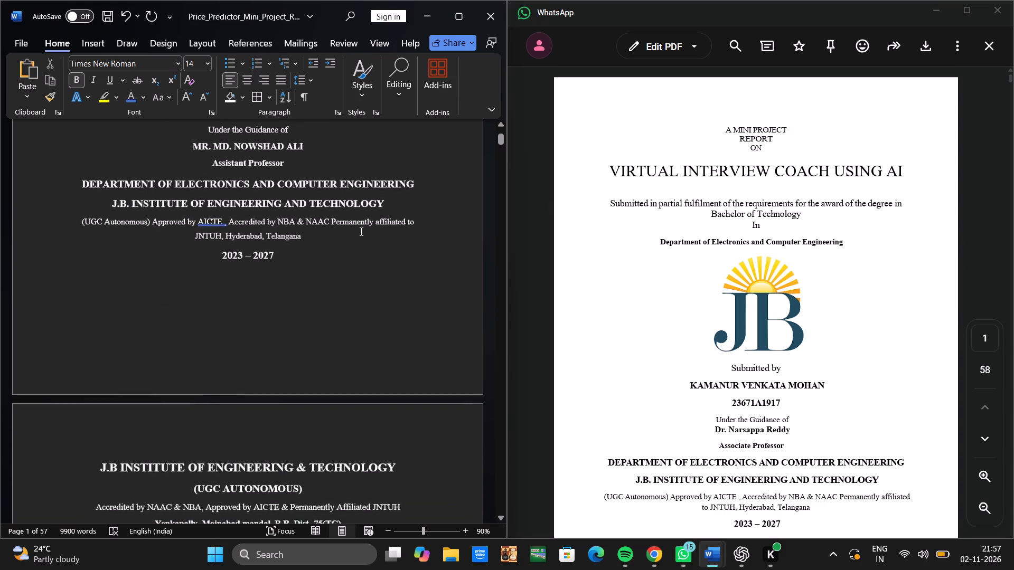
Compare the report's certificate page, including the guide and head of department block, with the reference PDF's certificate page.
scroll(360, 231, down, 2)
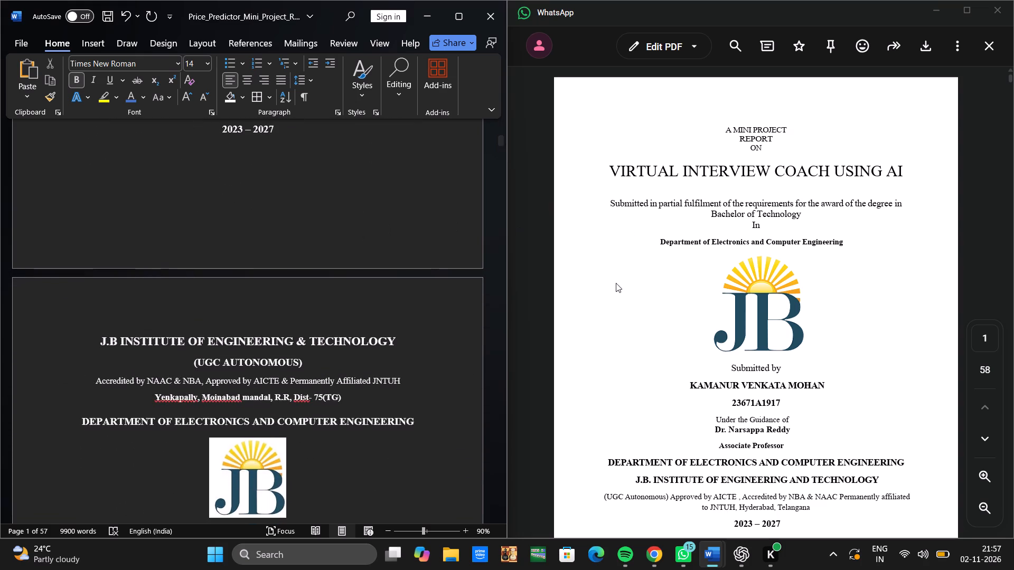
scroll(612, 287, down, 2)
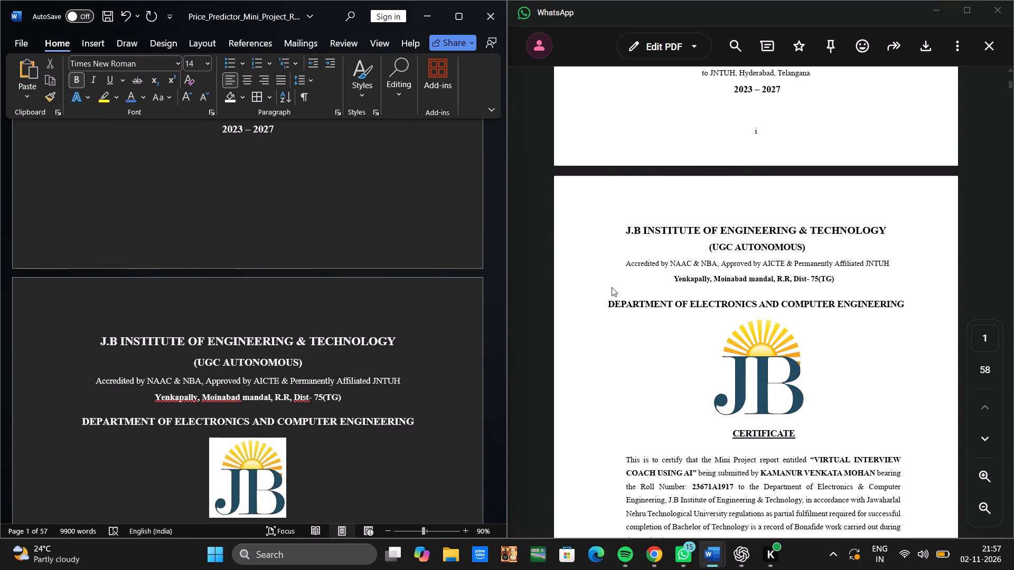
scroll(612, 287, down, 2)
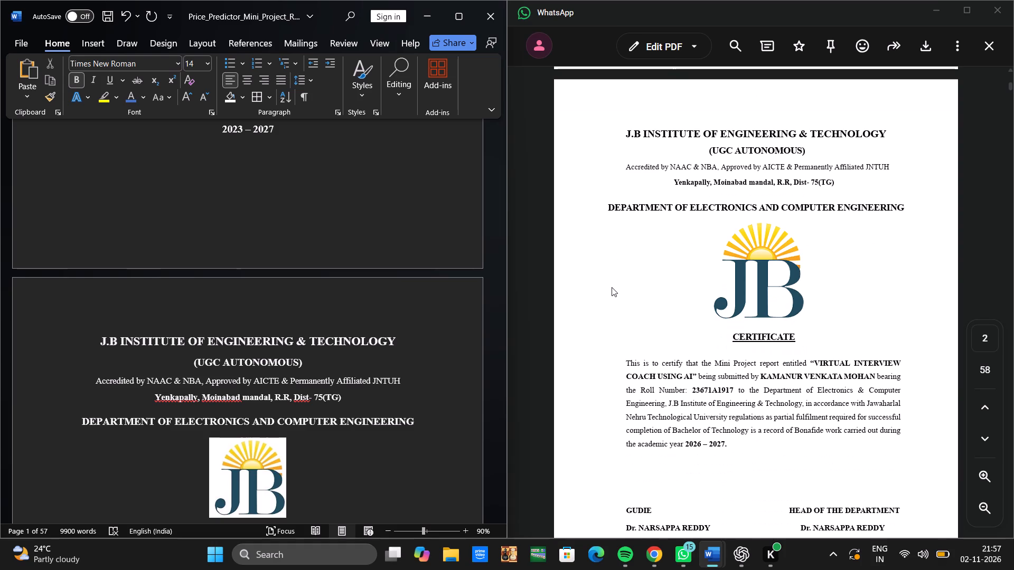
scroll(612, 287, down, 1)
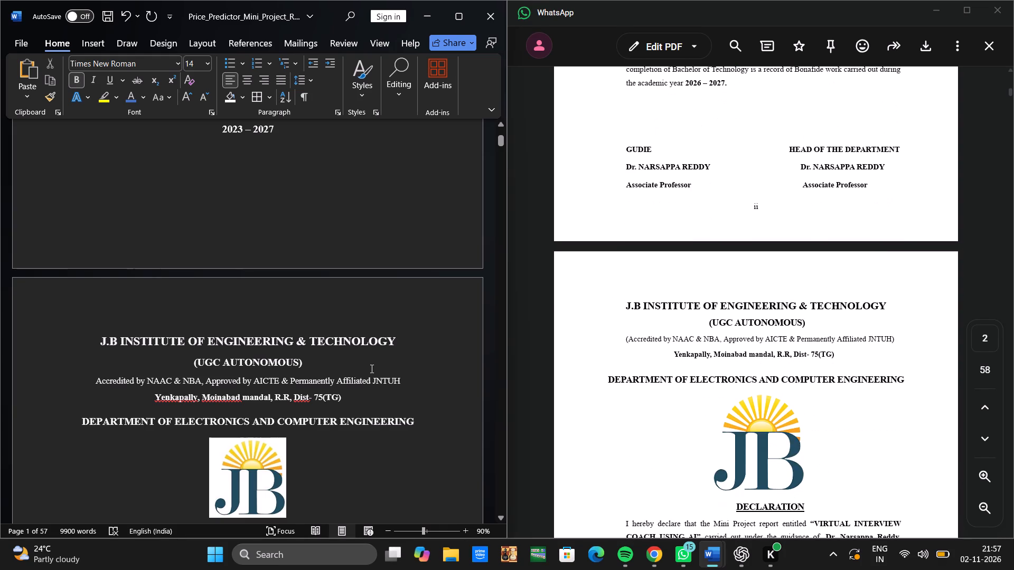
scroll(371, 368, down, 3)
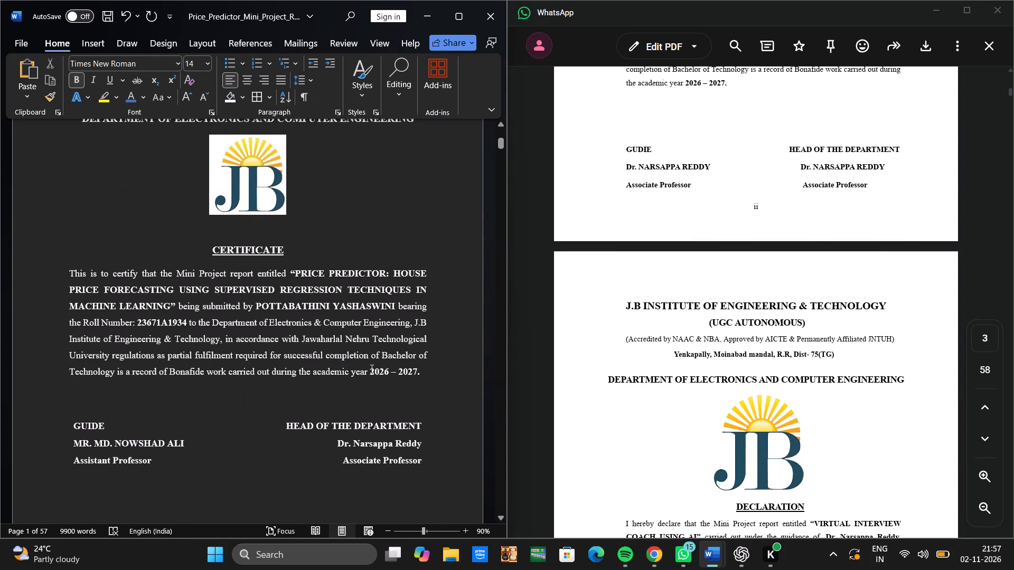
scroll(371, 368, up, 1)
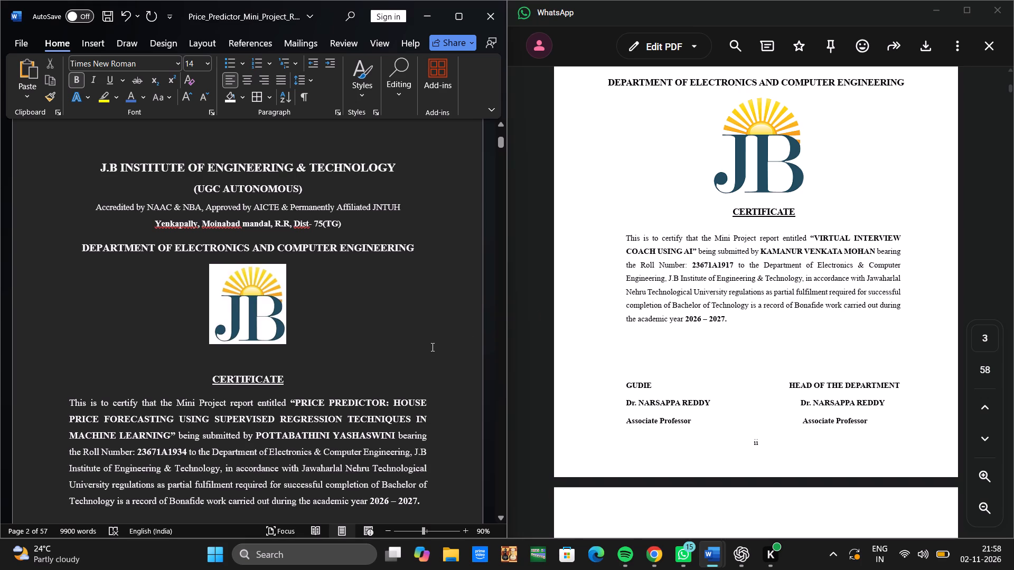
scroll(431, 347, down, 2)
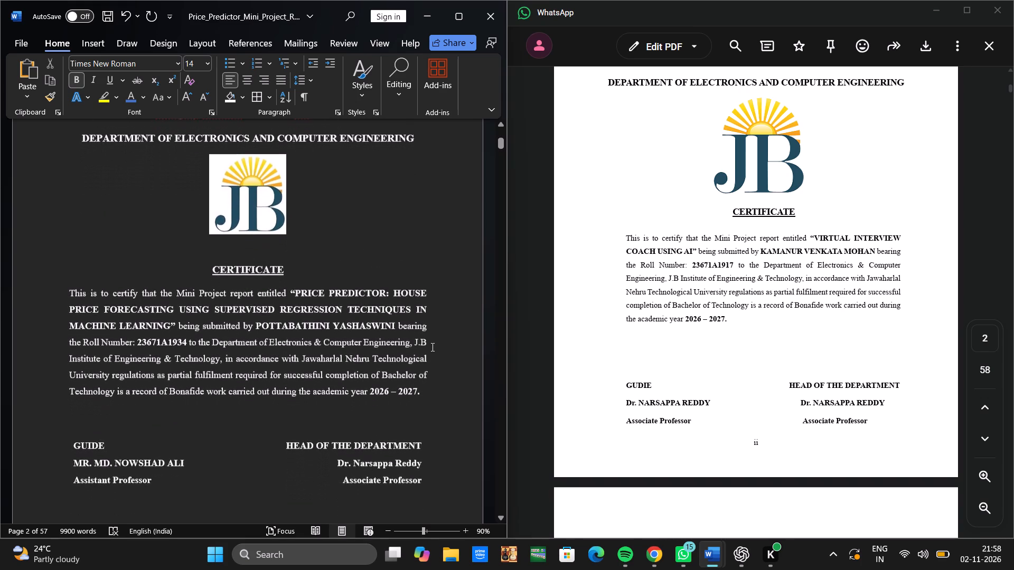
scroll(431, 347, down, 5)
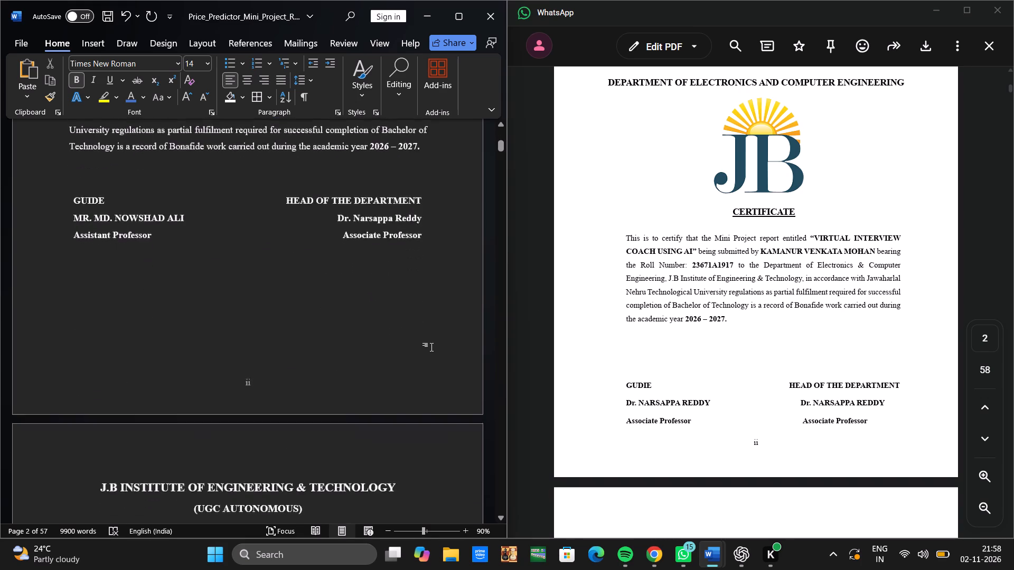
scroll(431, 347, down, 1)
scroll(431, 347, up, 1)
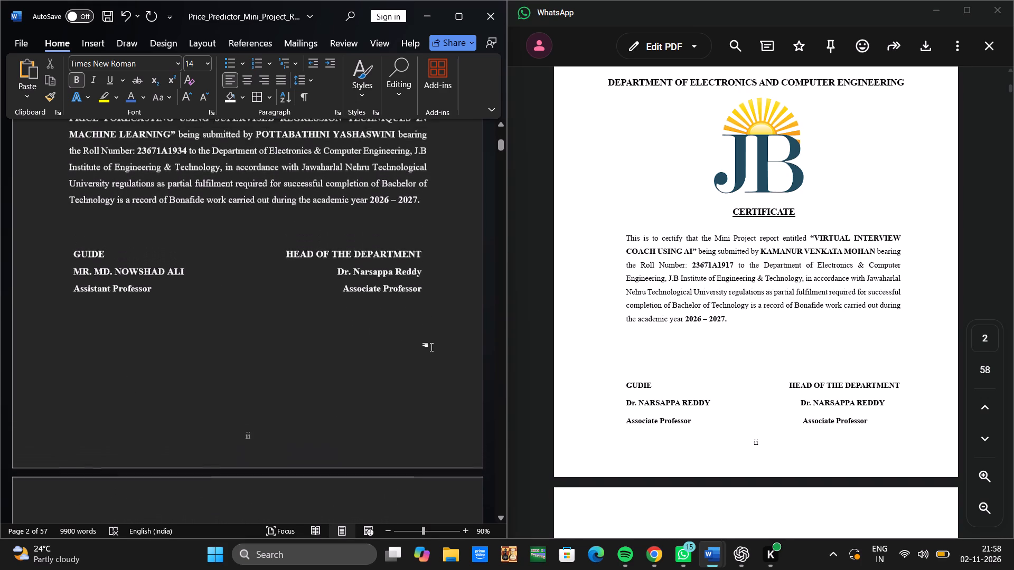
scroll(431, 347, up, 2)
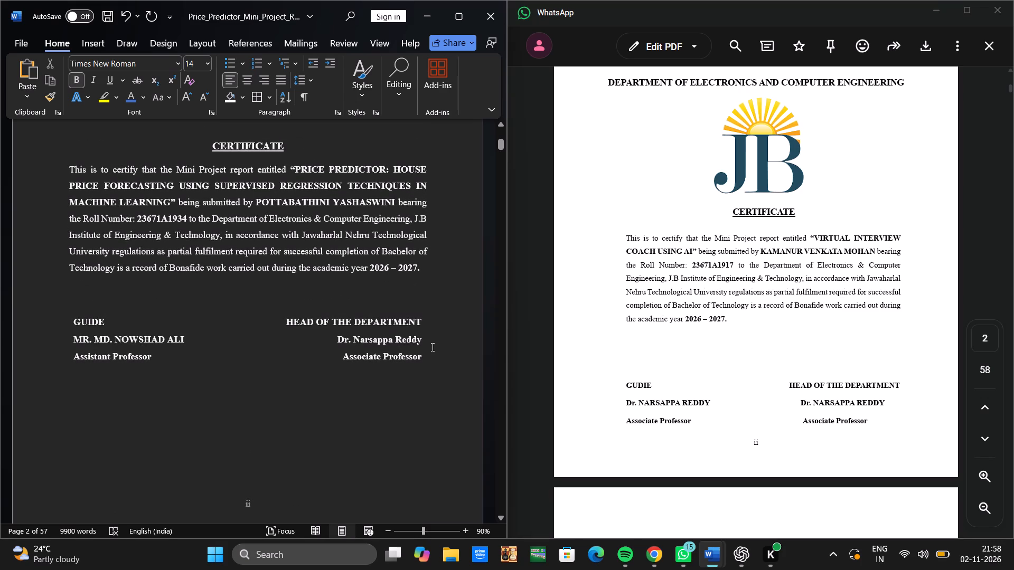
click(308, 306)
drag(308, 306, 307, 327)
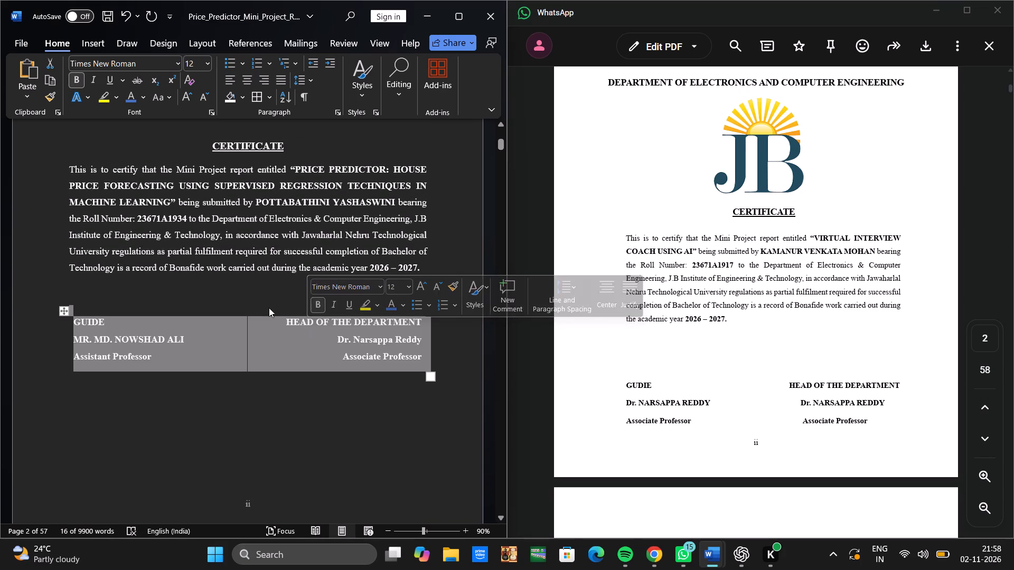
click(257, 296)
Compare the declaration page of the Price Predictor report with the declaration page of the reference PDF.
scroll(257, 296, down, 1)
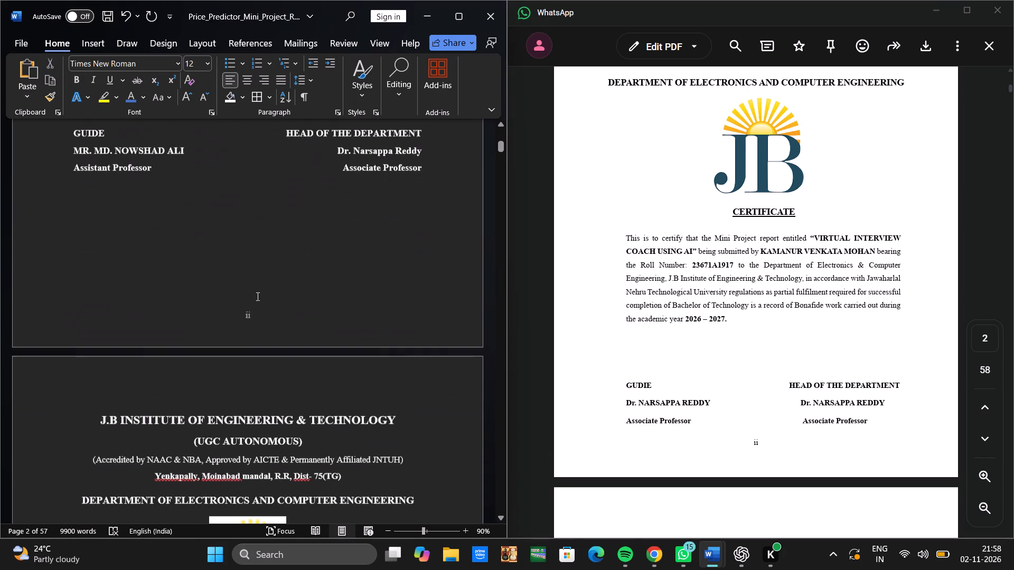
scroll(257, 296, down, 3)
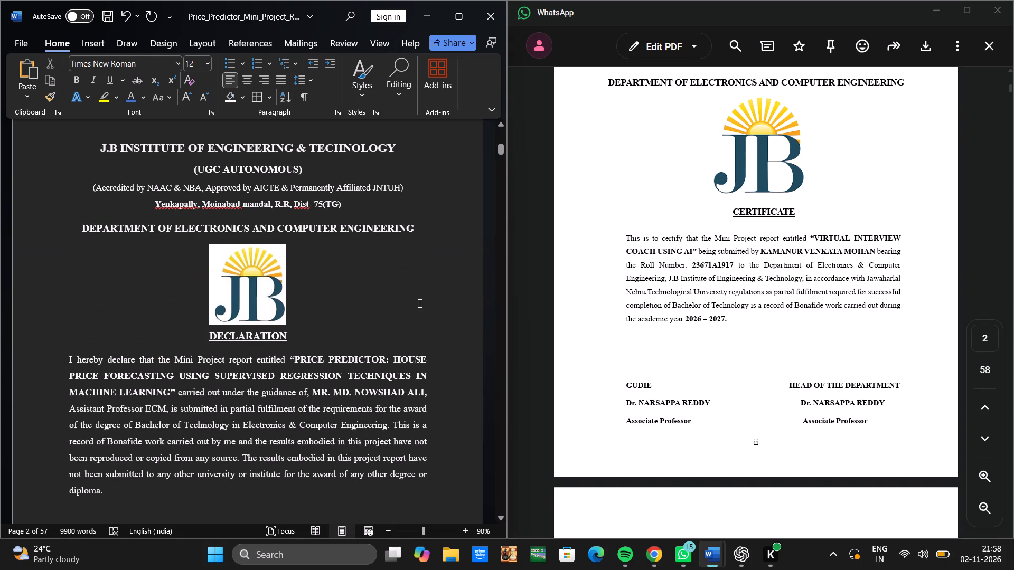
scroll(596, 299, down, 1)
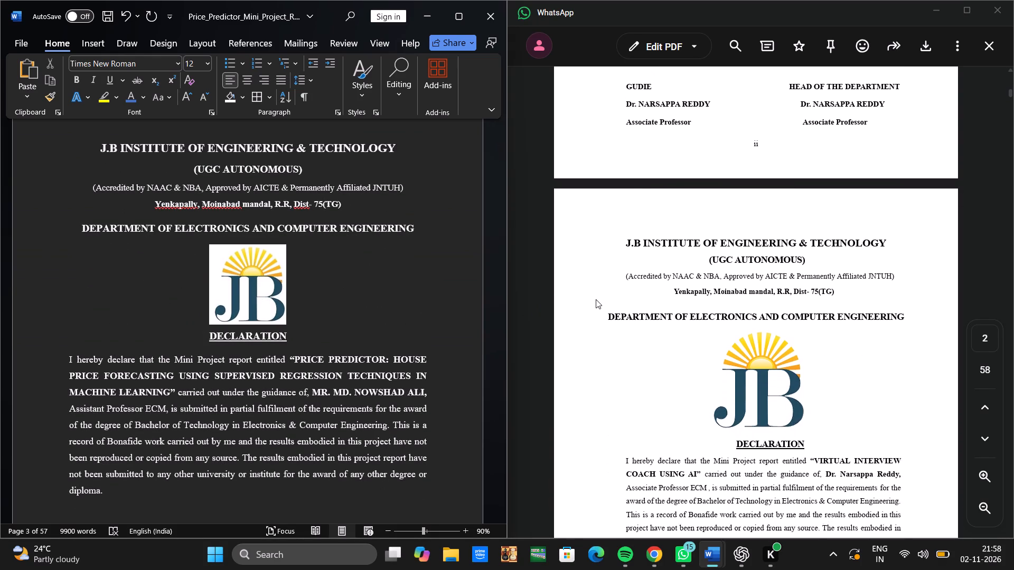
scroll(596, 299, down, 1)
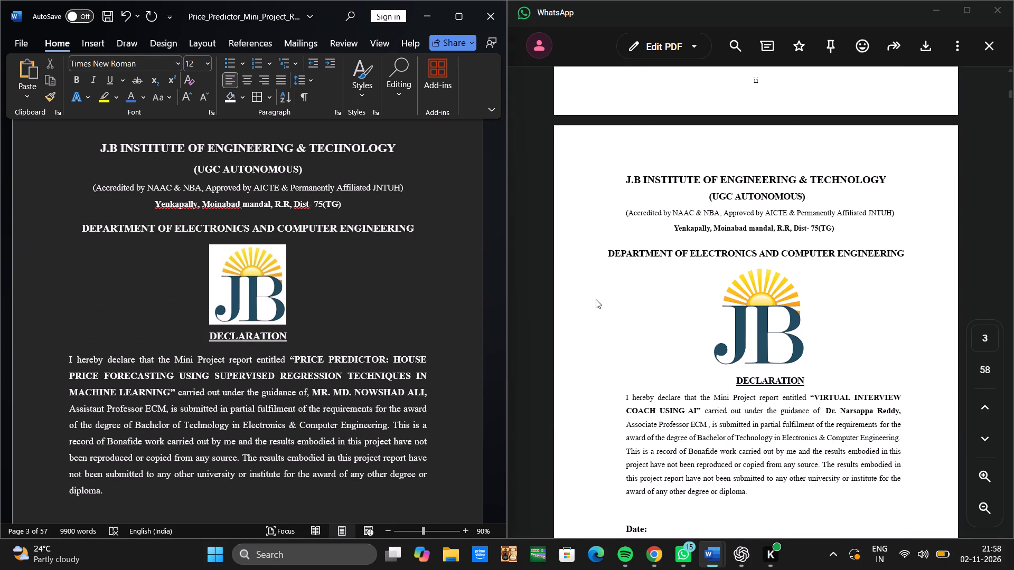
scroll(596, 299, down, 1)
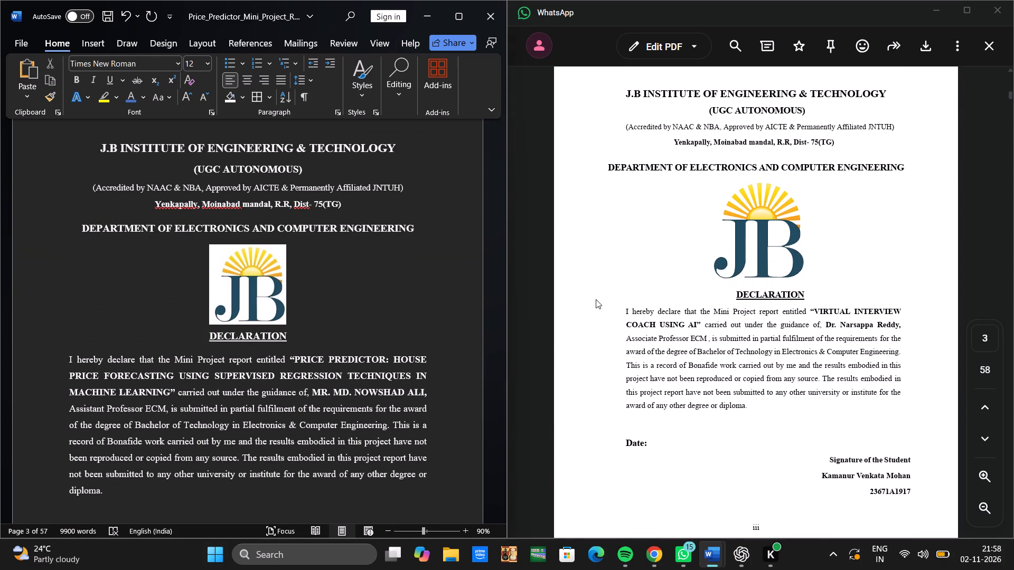
scroll(596, 299, down, 1)
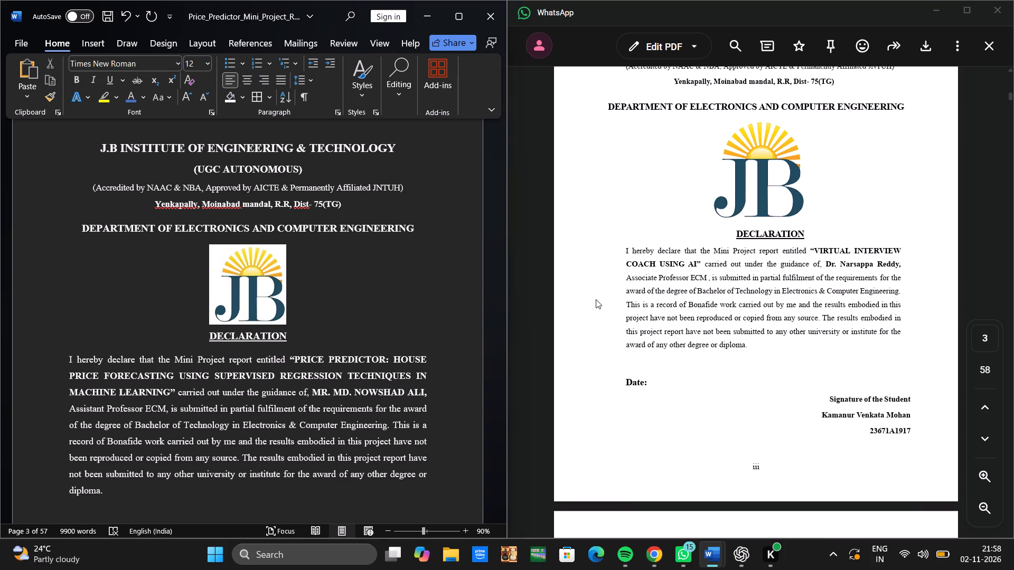
scroll(596, 299, down, 1)
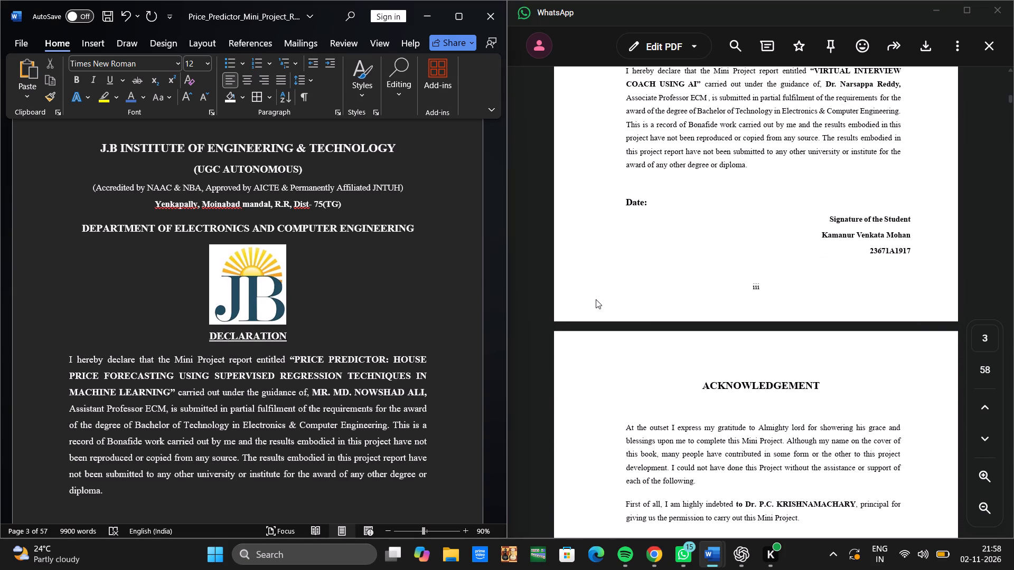
scroll(596, 299, down, 1)
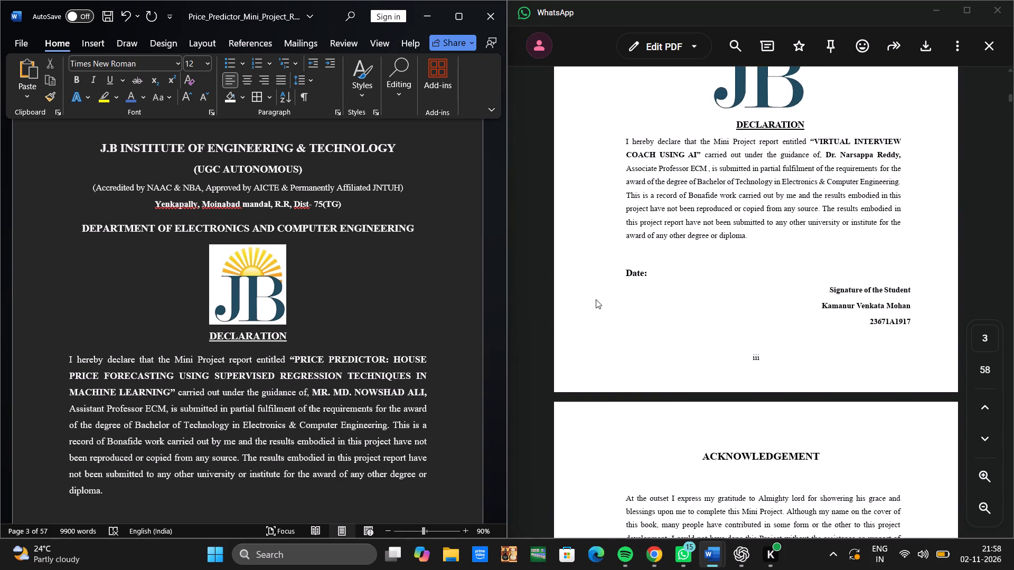
Compare the report's acknowledgement page with the reference PDF's, and continue through the abstract towards the contents page.
scroll(596, 299, down, 1)
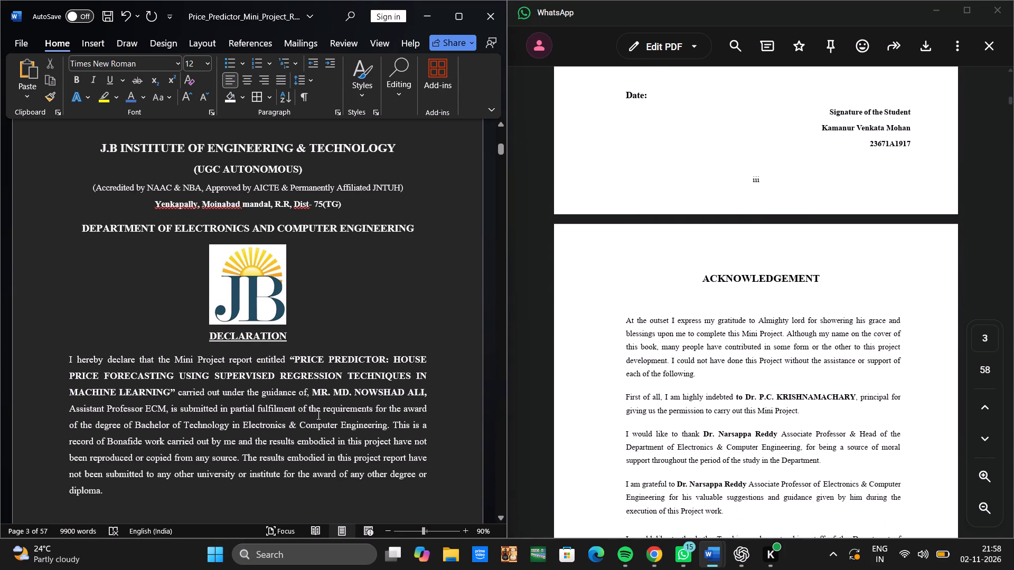
scroll(317, 415, down, 4)
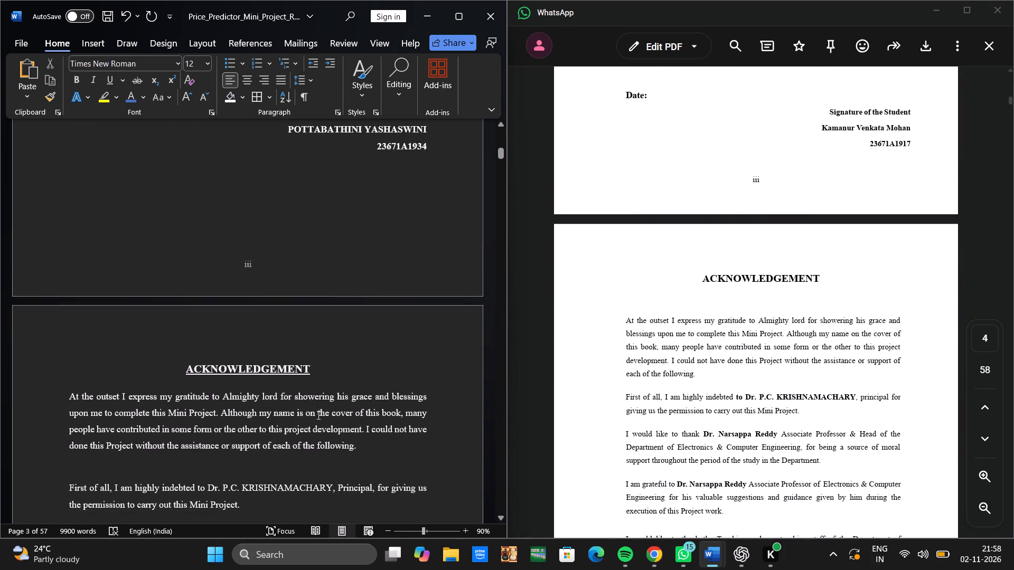
scroll(317, 415, down, 4)
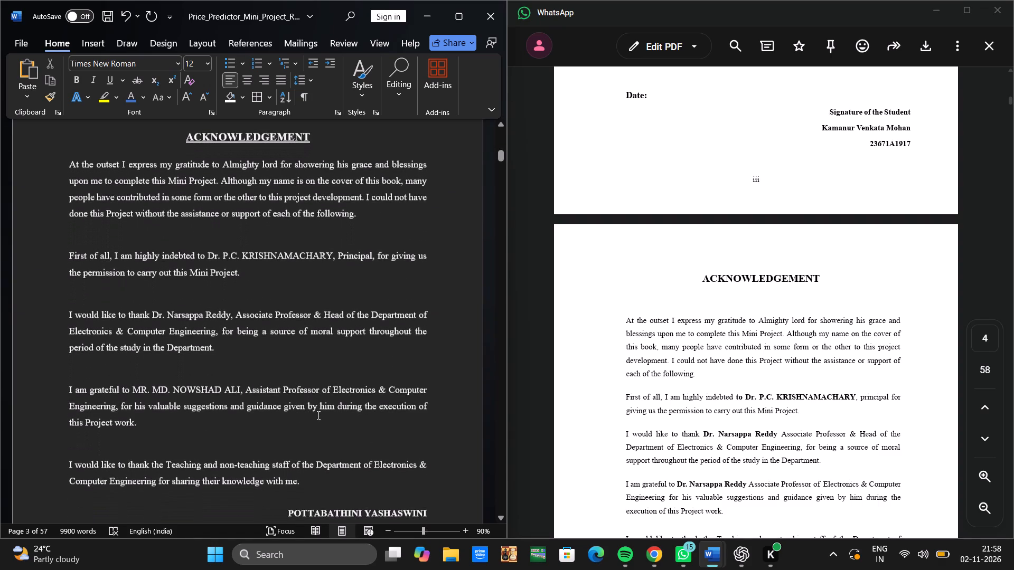
scroll(317, 415, down, 1)
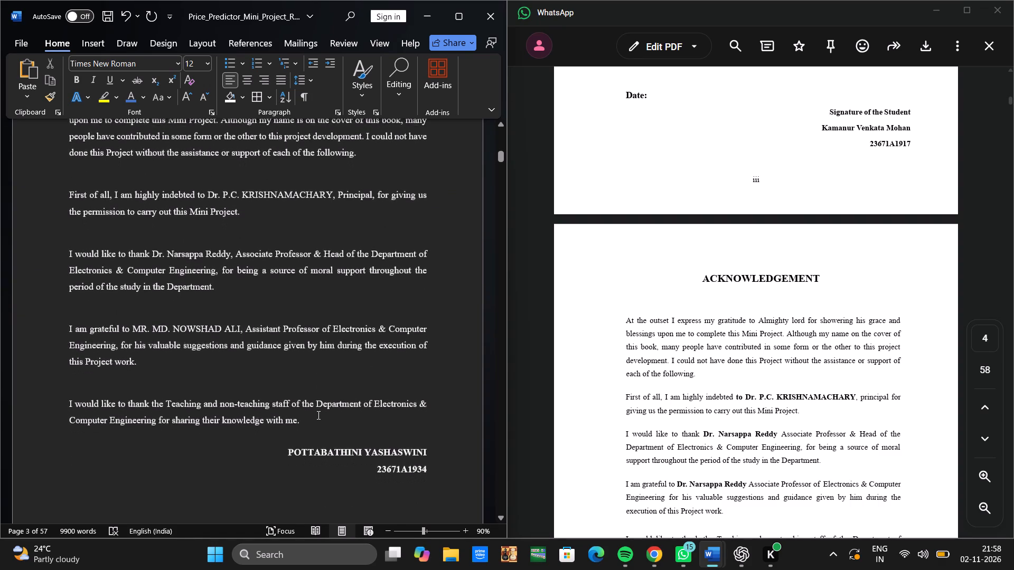
scroll(317, 415, down, 1)
scroll(628, 373, down, 1)
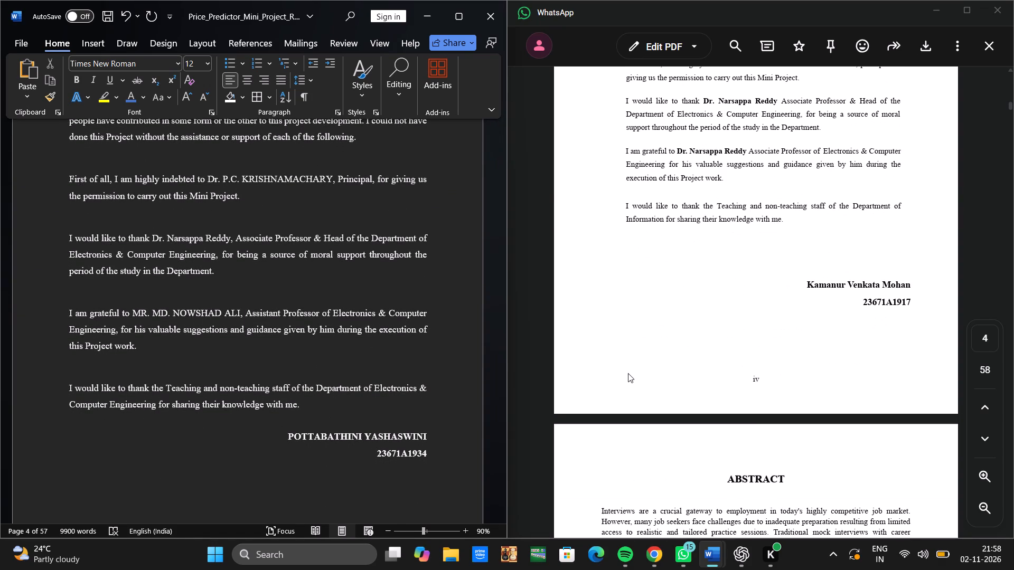
scroll(628, 373, down, 1)
scroll(370, 440, down, 4)
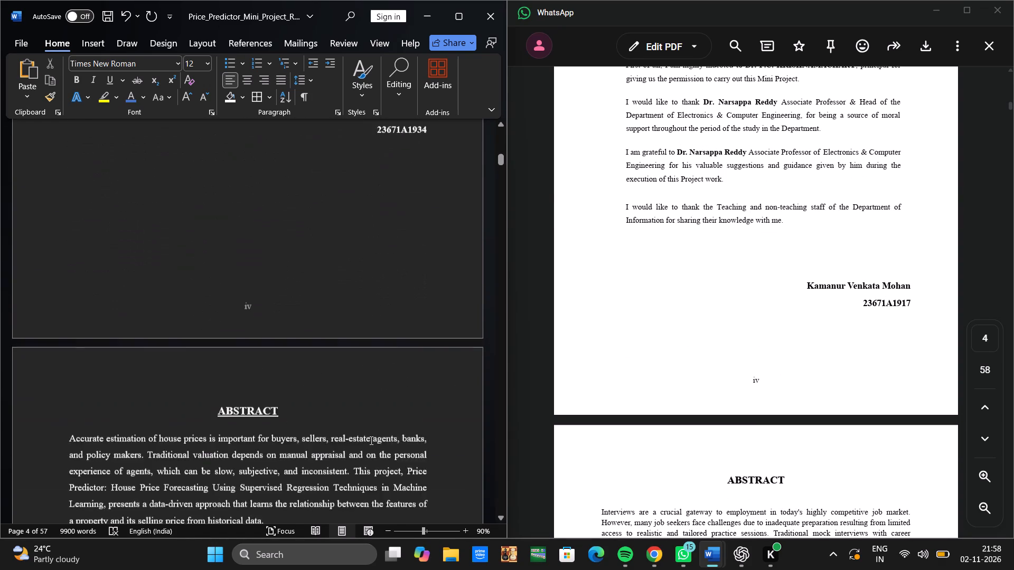
scroll(370, 440, down, 3)
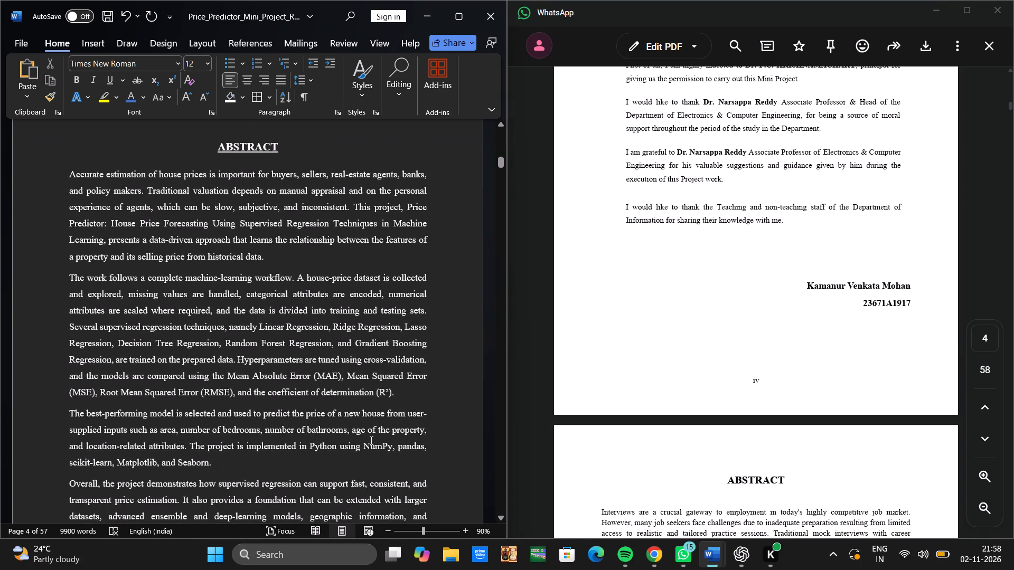
Compare the report's abstract page with the reference PDF's abstract, looking back over the neighbouring acknowledgement and declaration pages.
scroll(370, 440, down, 1)
scroll(370, 440, up, 1)
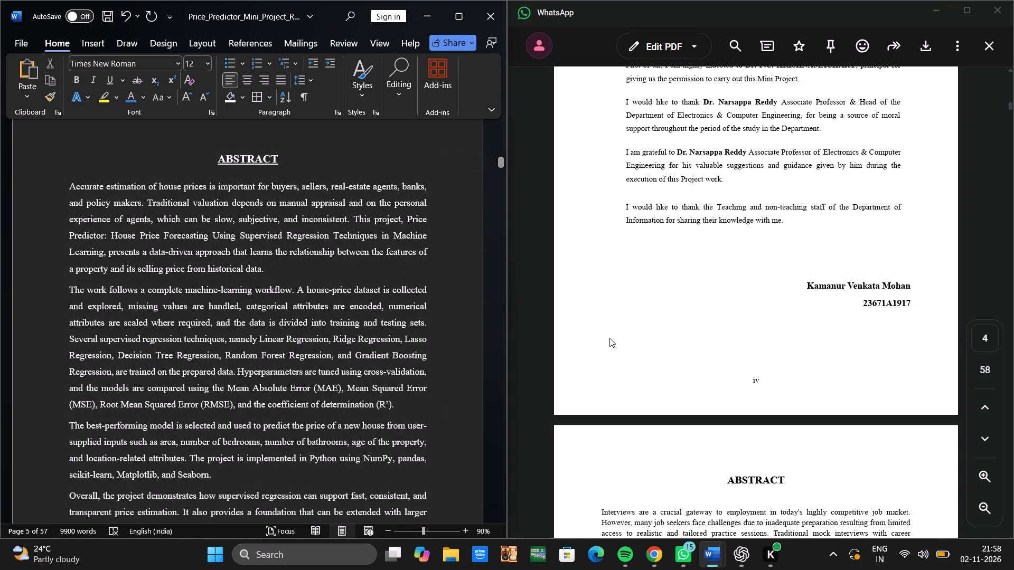
scroll(640, 343, down, 1)
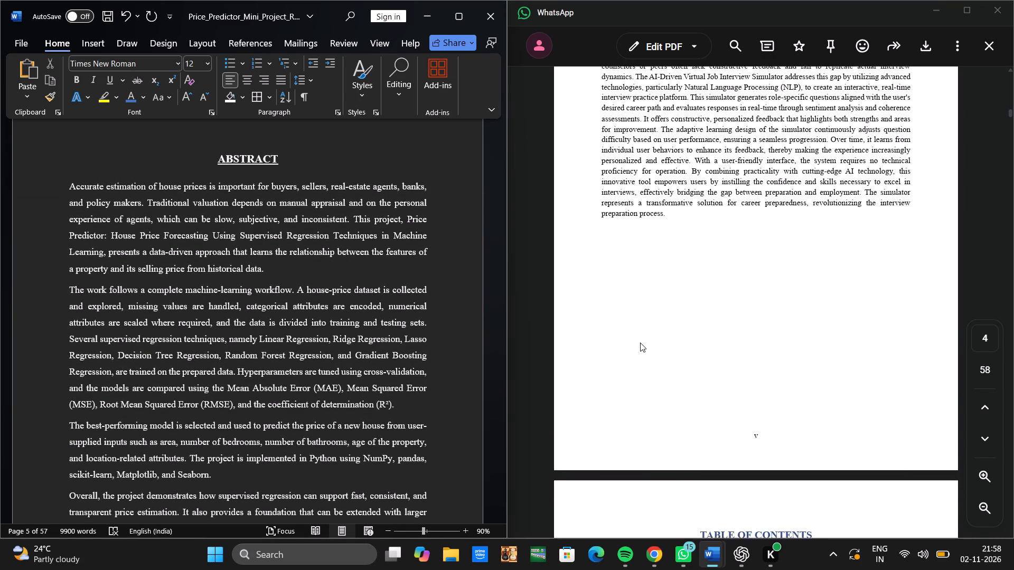
scroll(640, 343, down, 1)
scroll(640, 343, up, 1)
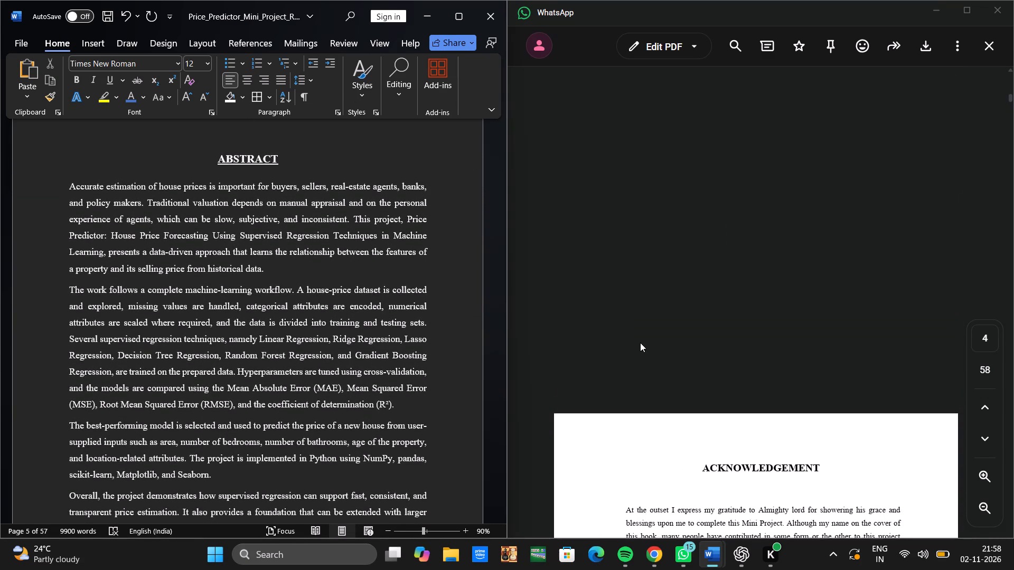
scroll(640, 343, up, 1)
scroll(308, 319, up, 3)
scroll(308, 319, down, 1)
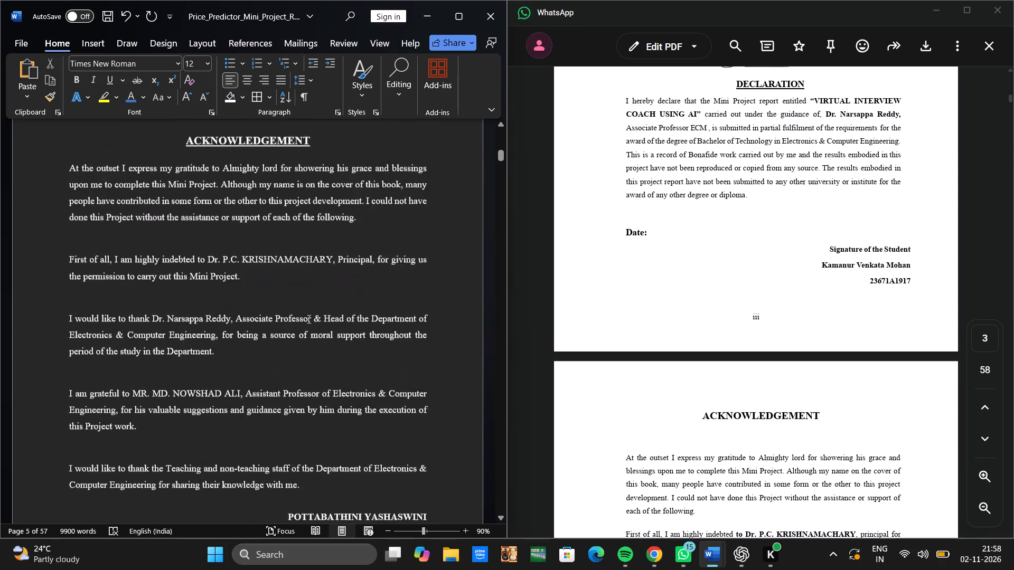
scroll(308, 319, down, 4)
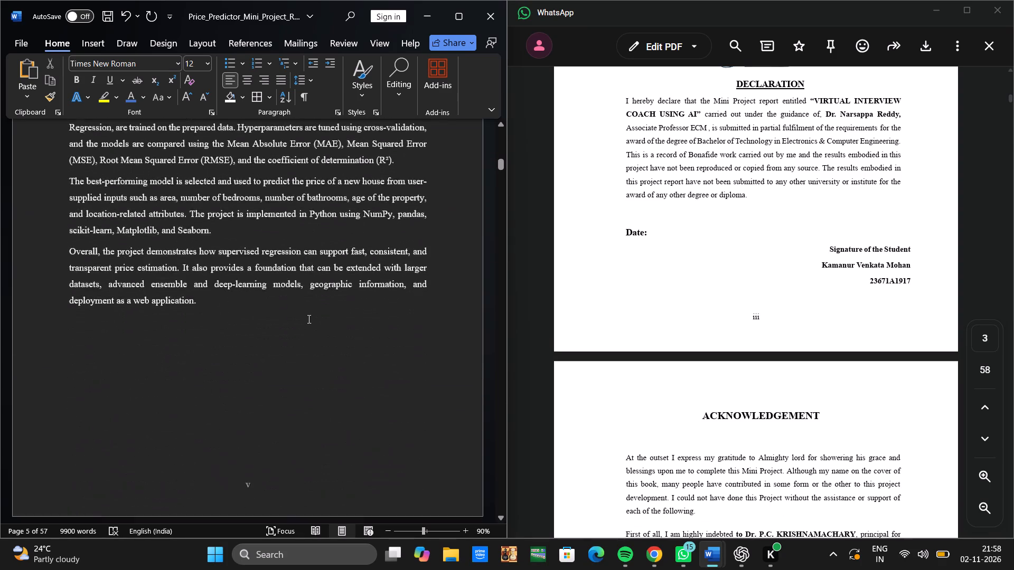
scroll(308, 319, down, 1)
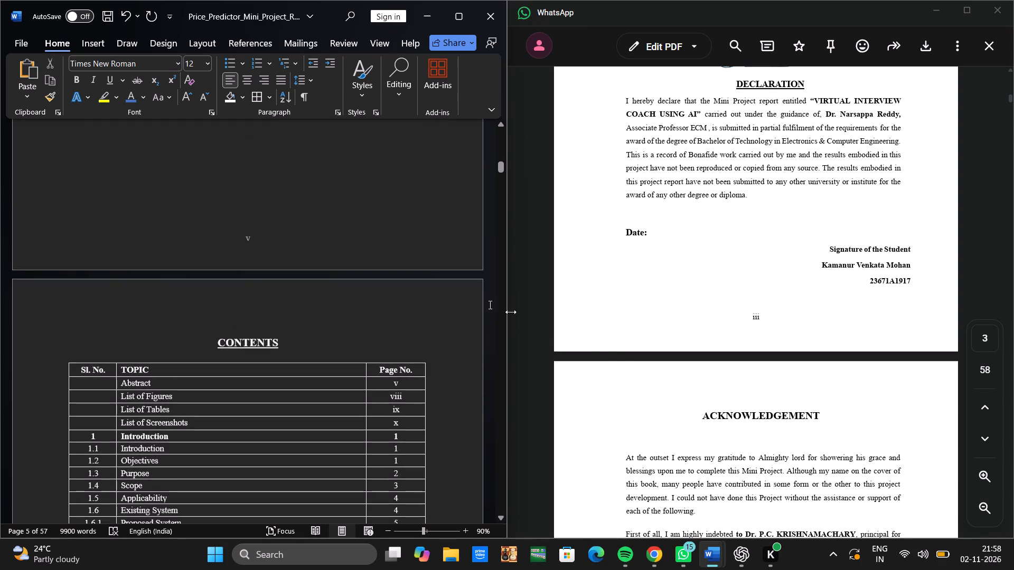
scroll(677, 372, down, 1)
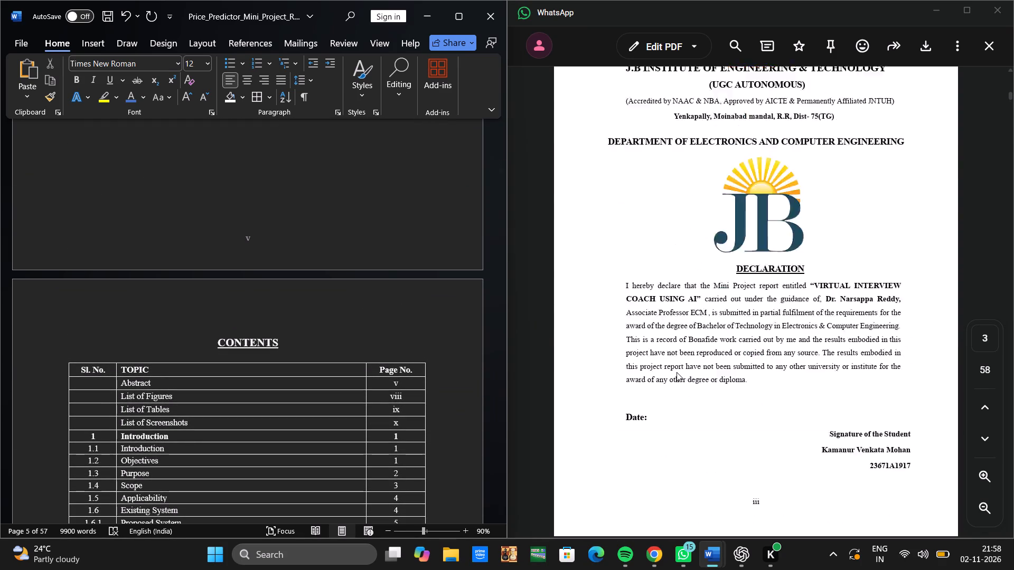
scroll(677, 372, down, 1)
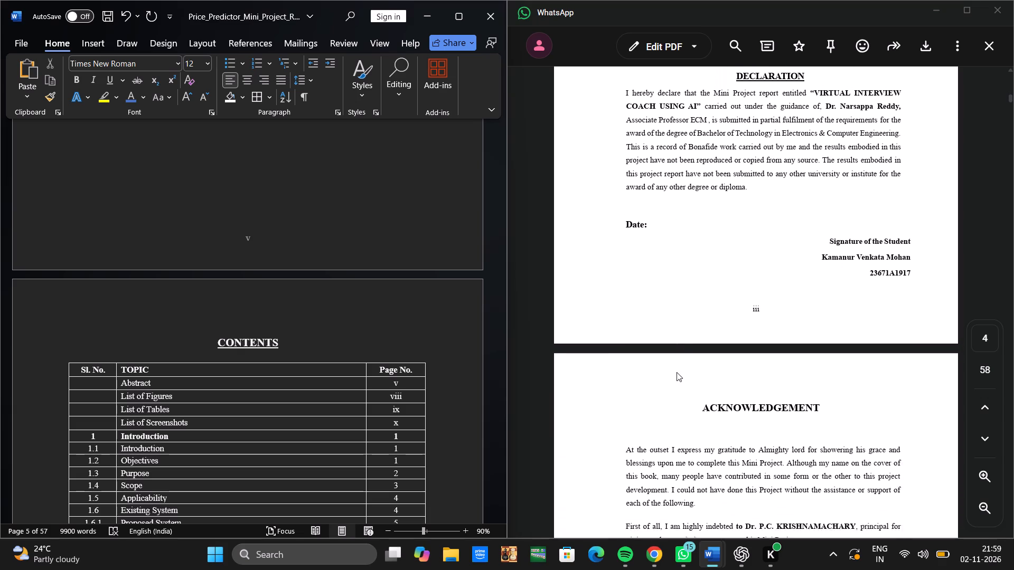
scroll(677, 372, down, 1)
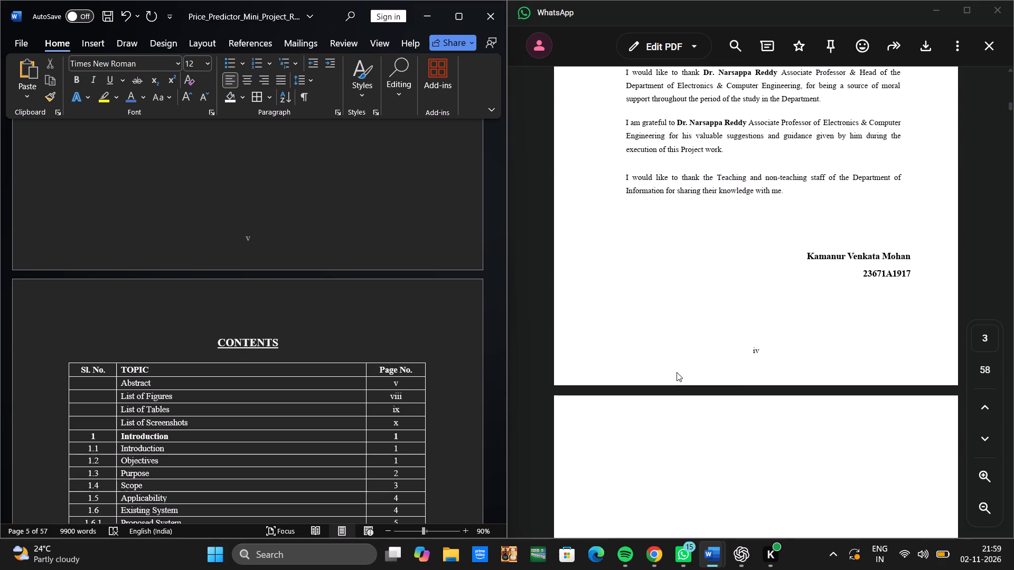
Recheck the report's acknowledgement page, including its closing student name block, against the reference PDF's acknowledgement.
scroll(410, 341, up, 2)
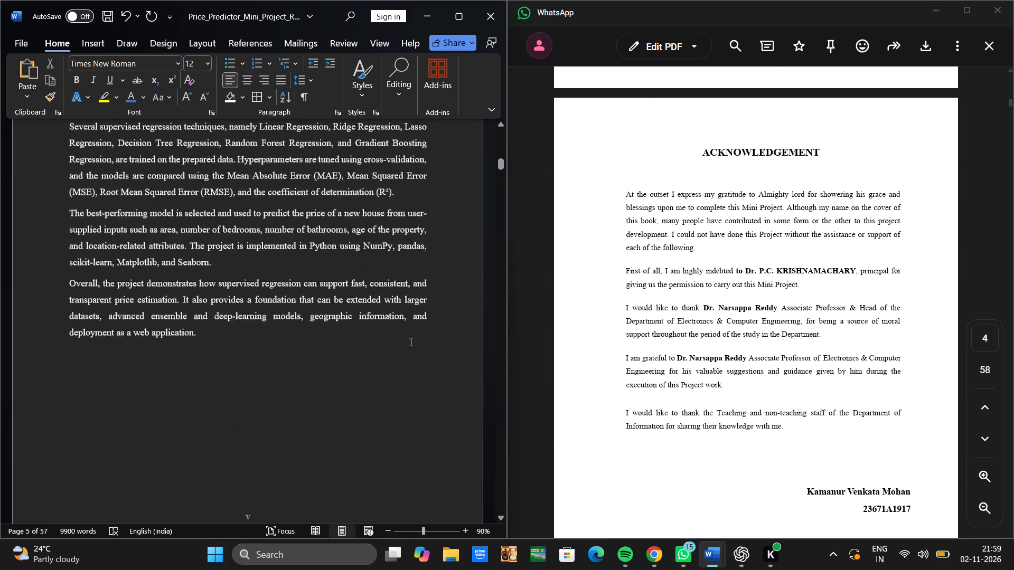
scroll(410, 341, up, 4)
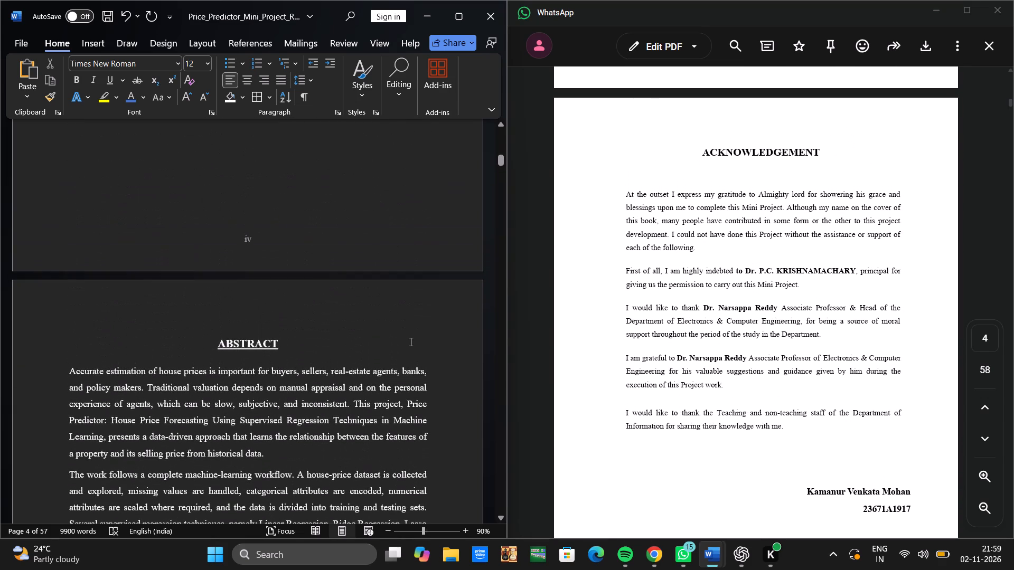
scroll(410, 341, up, 5)
scroll(410, 341, down, 1)
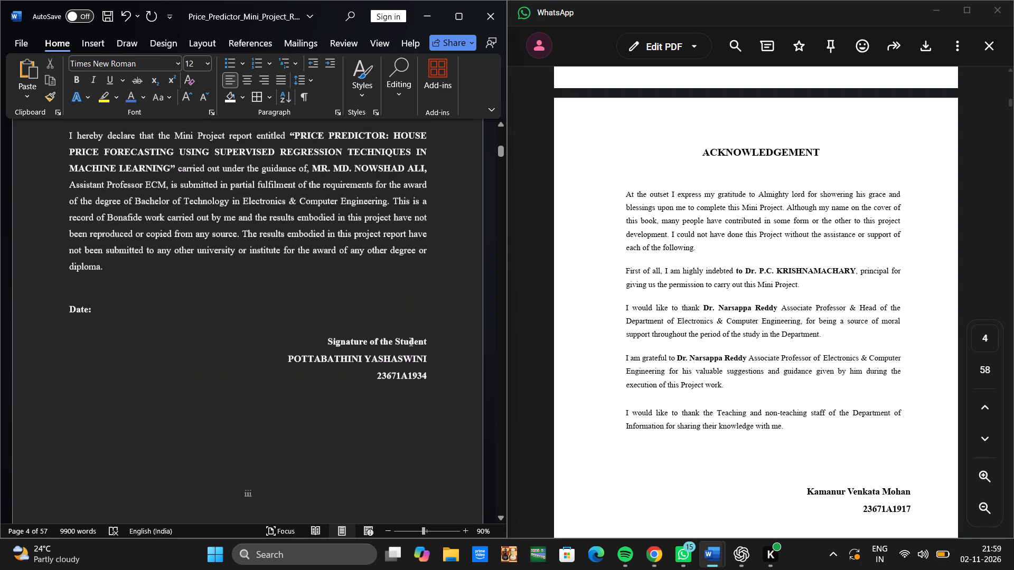
scroll(410, 341, down, 5)
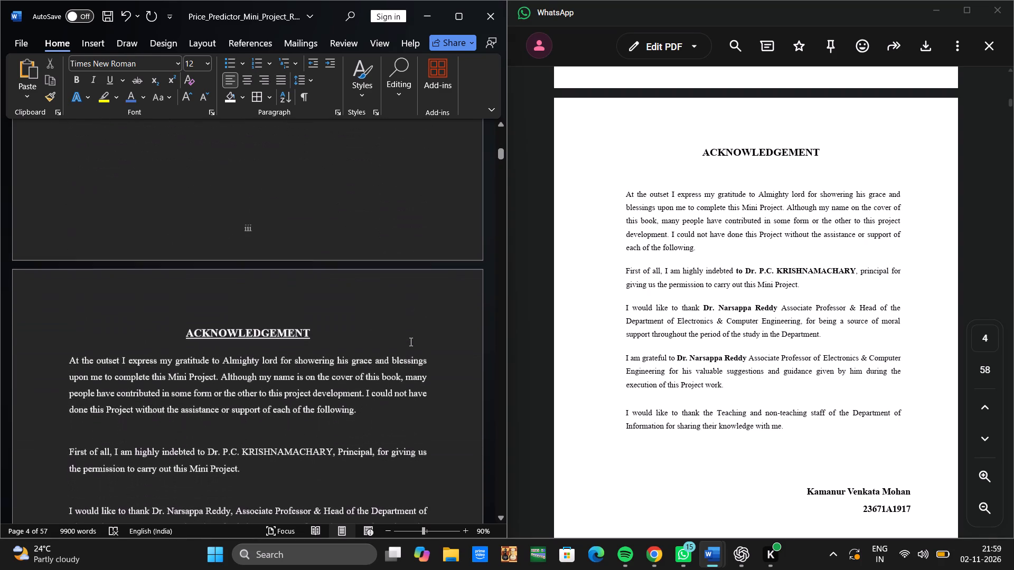
scroll(410, 341, down, 4)
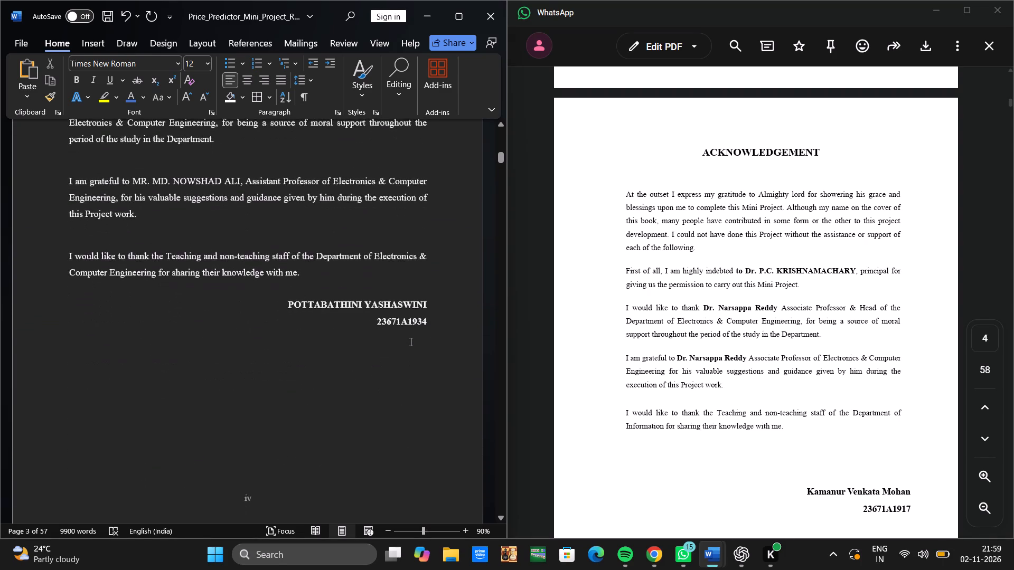
scroll(410, 341, down, 3)
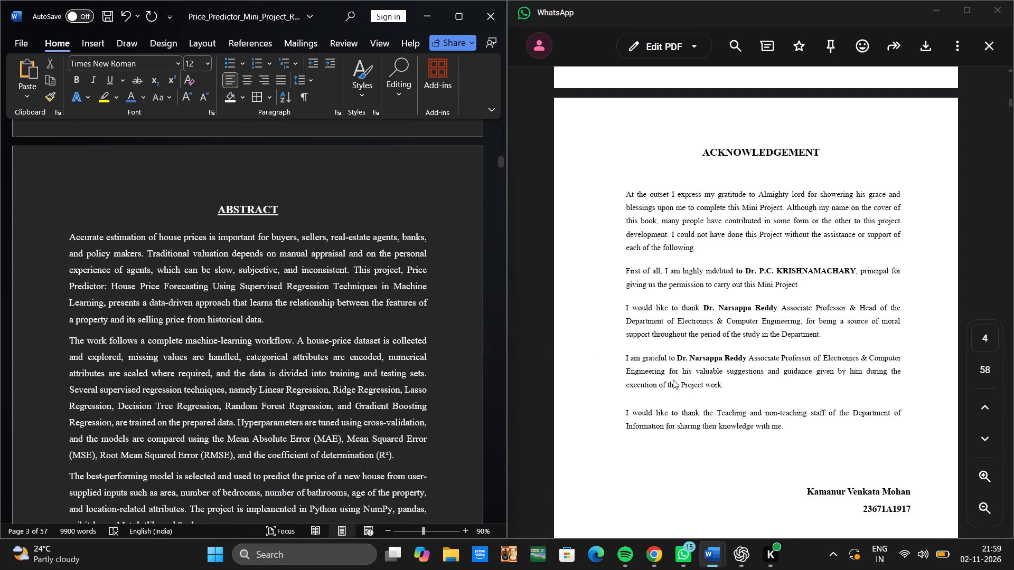
Retitle the report's CONTENTS heading to match the TABLE OF CONTENTS heading in the reference PDF.
scroll(673, 379, down, 3)
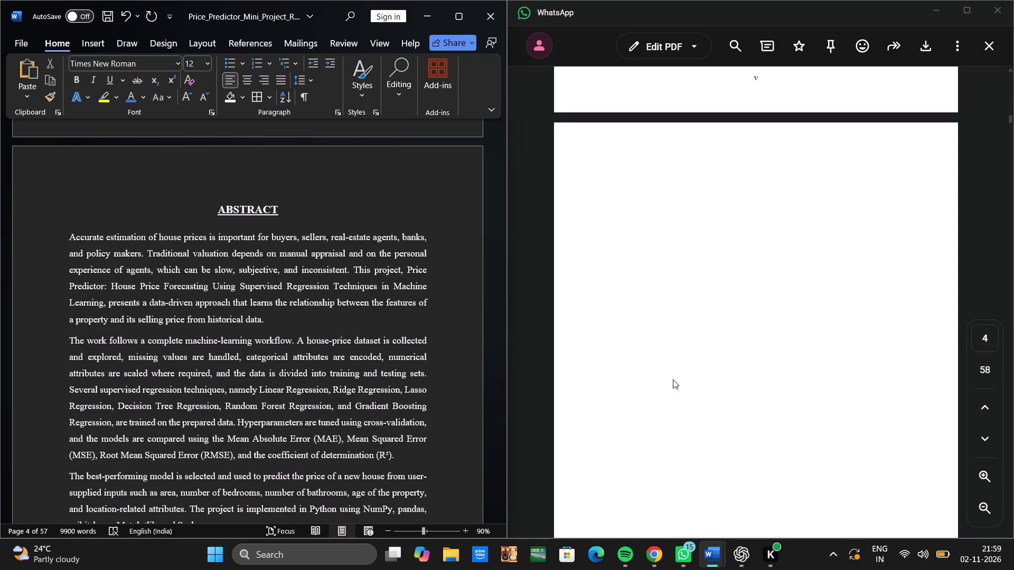
scroll(367, 405, down, 3)
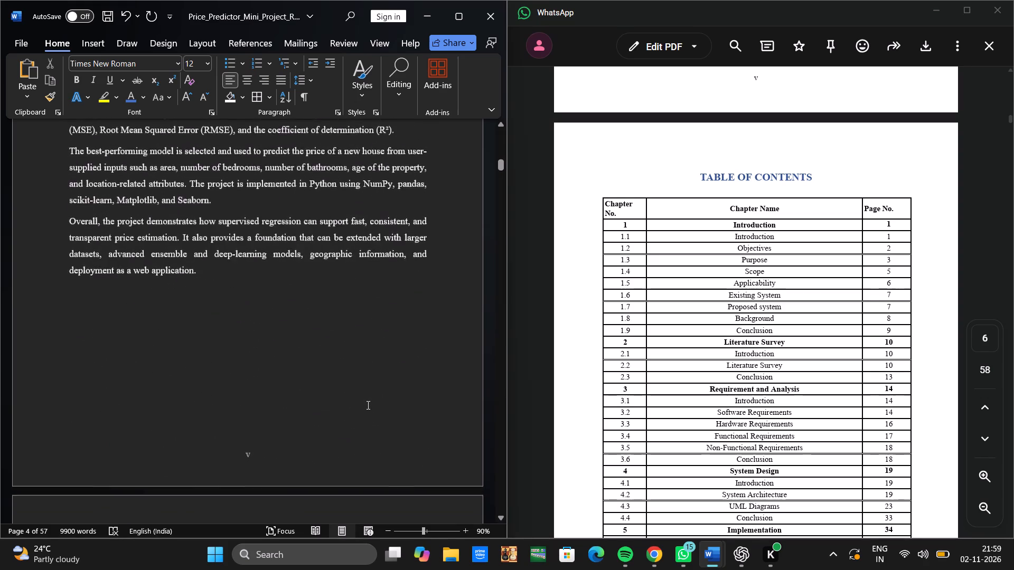
scroll(367, 405, down, 4)
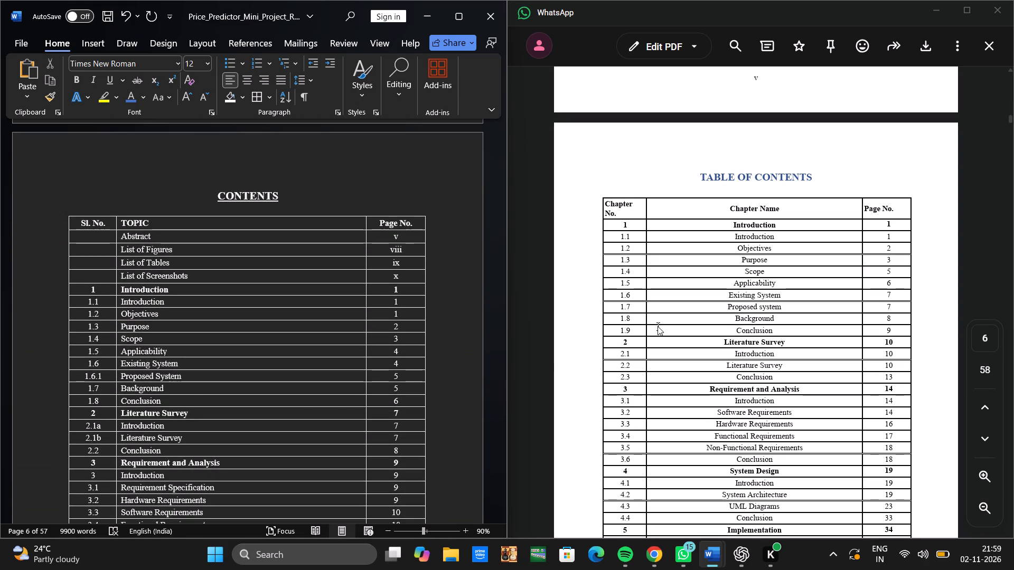
scroll(658, 326, down, 1)
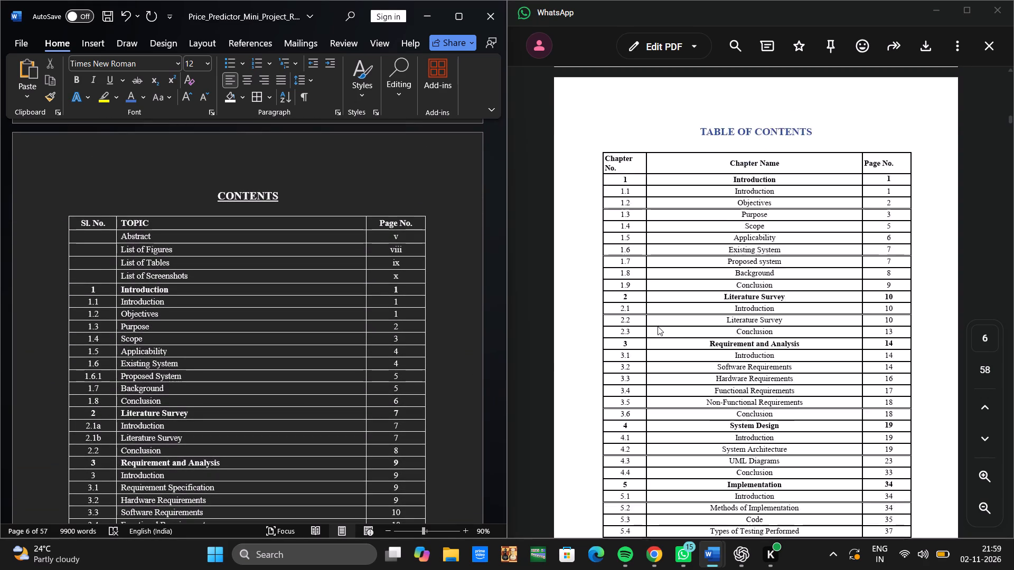
scroll(658, 326, down, 1)
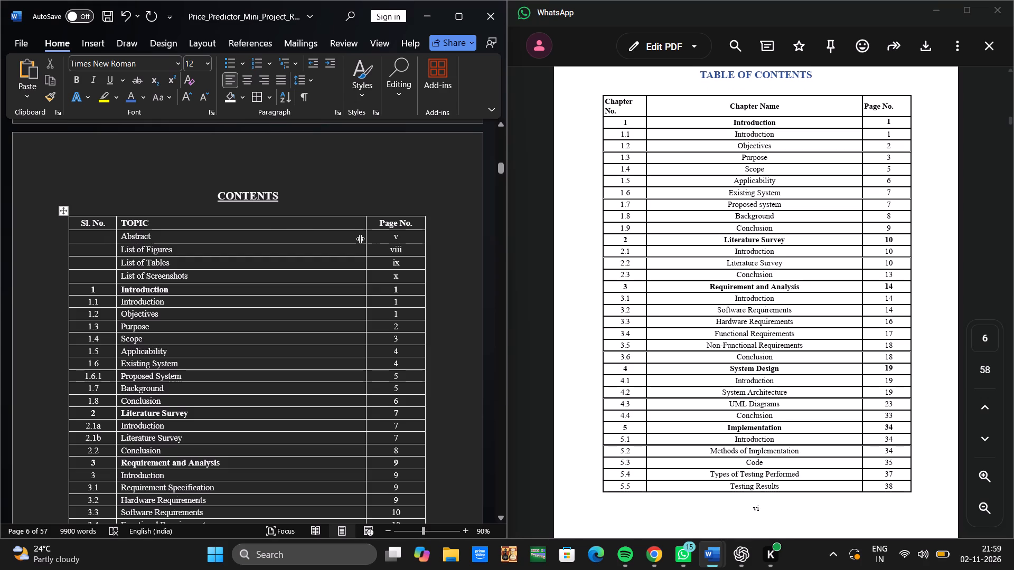
click(209, 196)
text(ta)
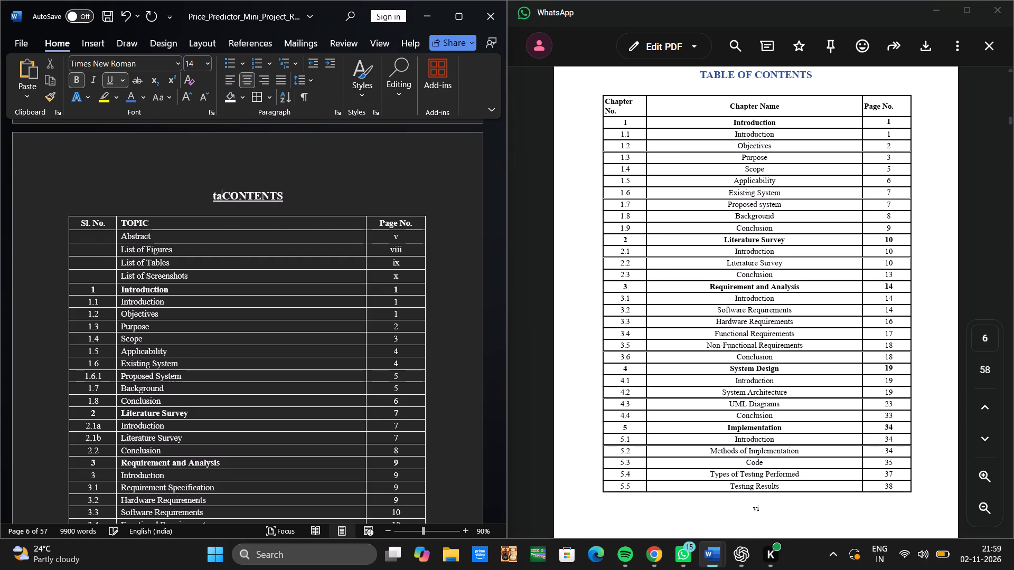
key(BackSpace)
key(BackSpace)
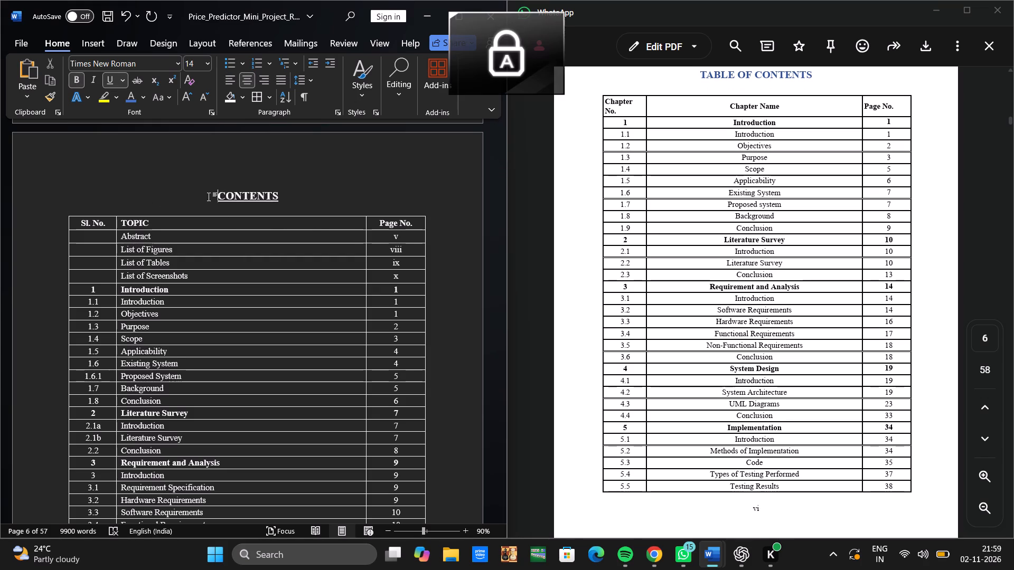
Extend the report's contents page heading to read "TABLE OF CONTENTS".
text(TABL)
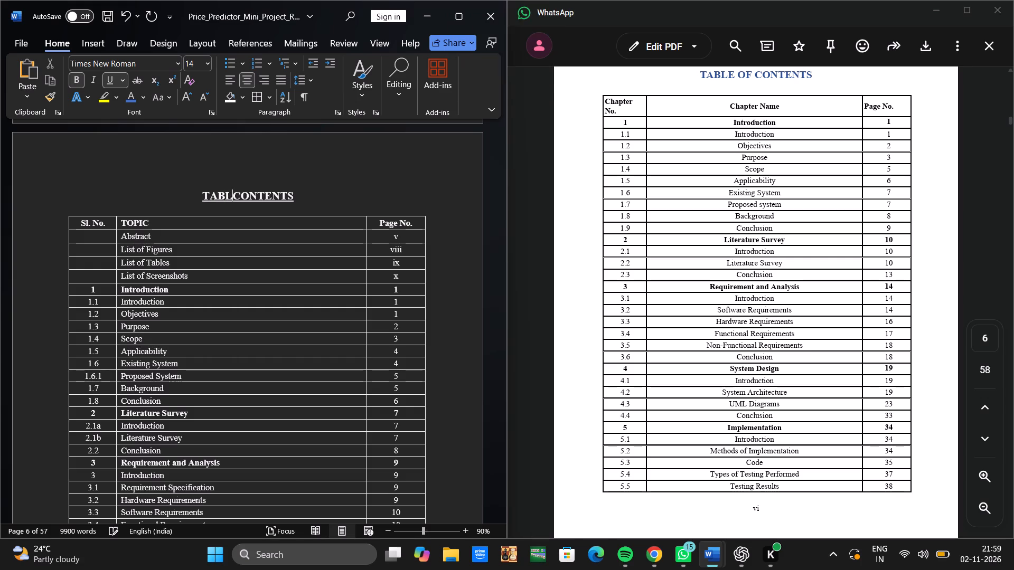
text(E O)
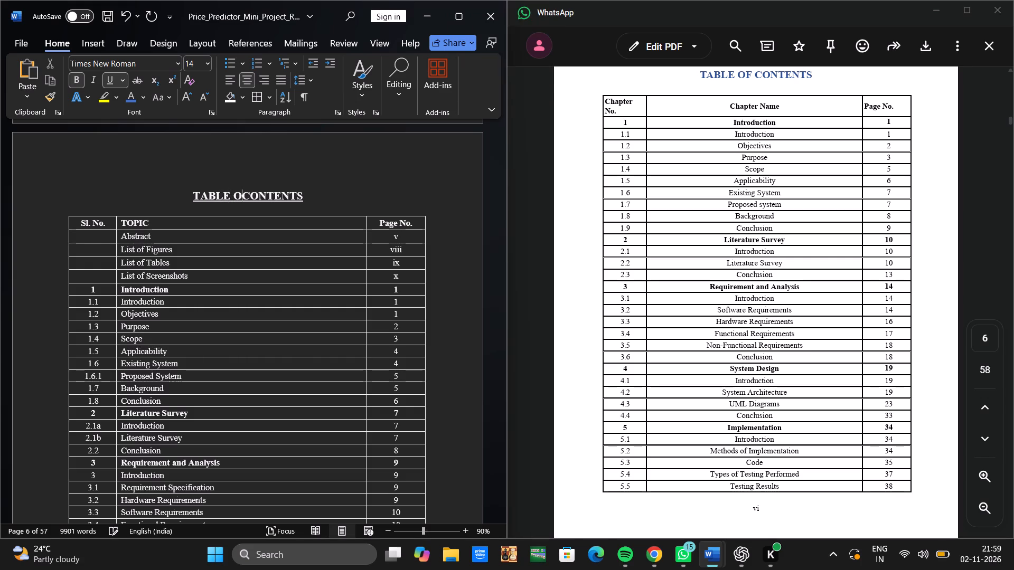
text(F)
key(space)
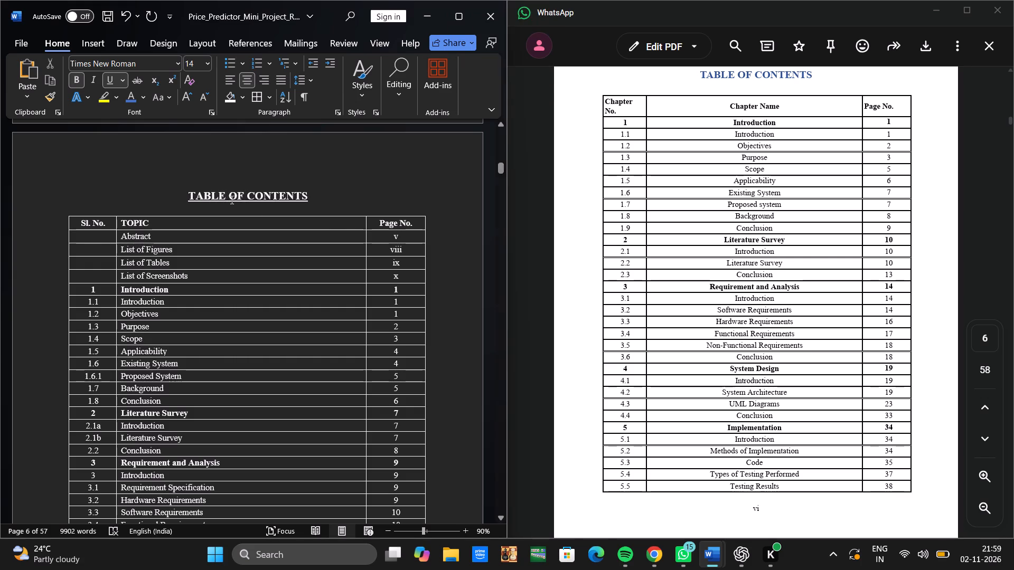
Replace the "TOPIC" column header in the contents table with "Chapter Name".
click(209, 225)
key(BackSpace)
key(BackSpace)
key(BackSpace)
key(BackSpace)
key(BackSpace)
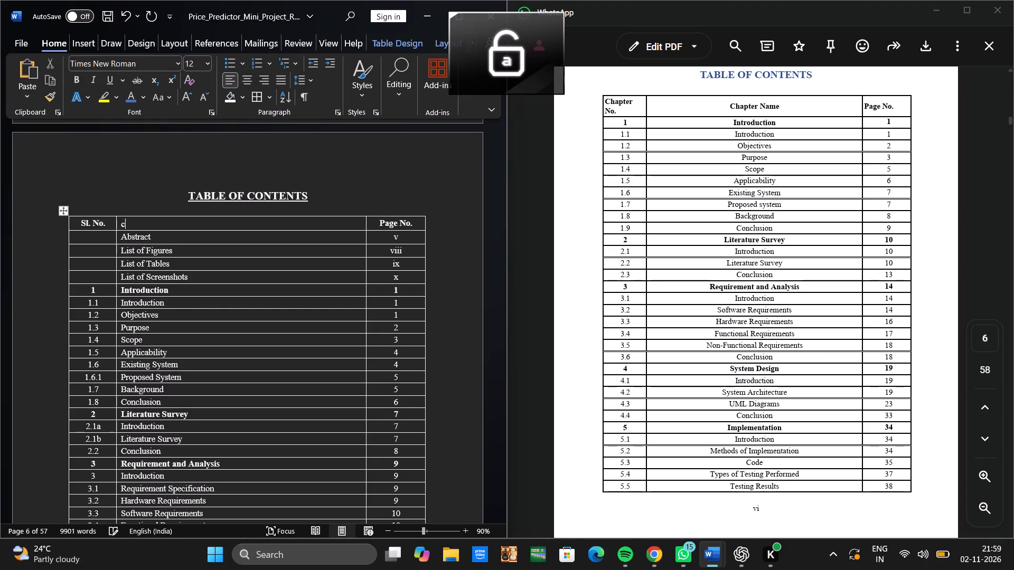
text(pter)
key(space)
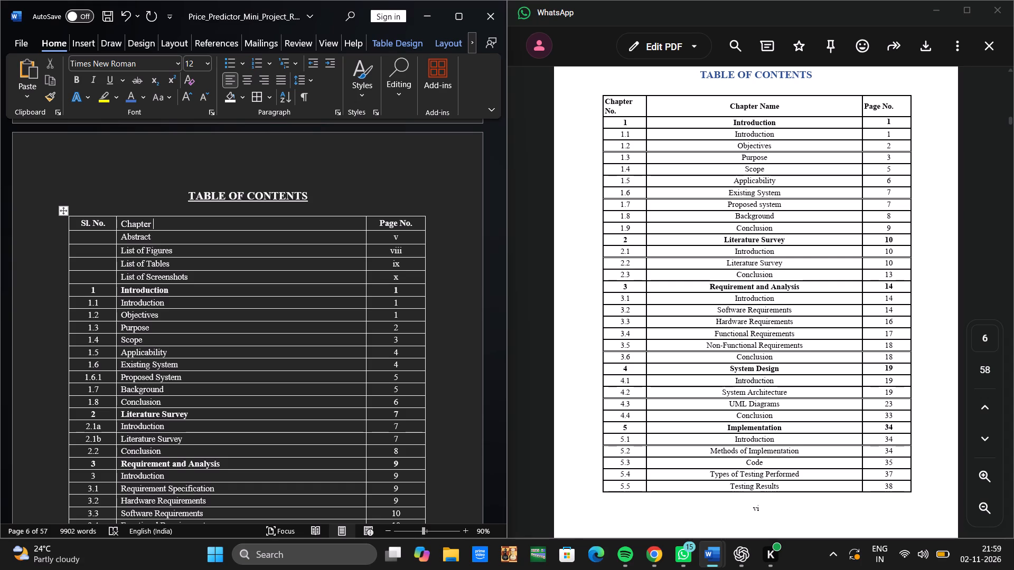
text(nm)
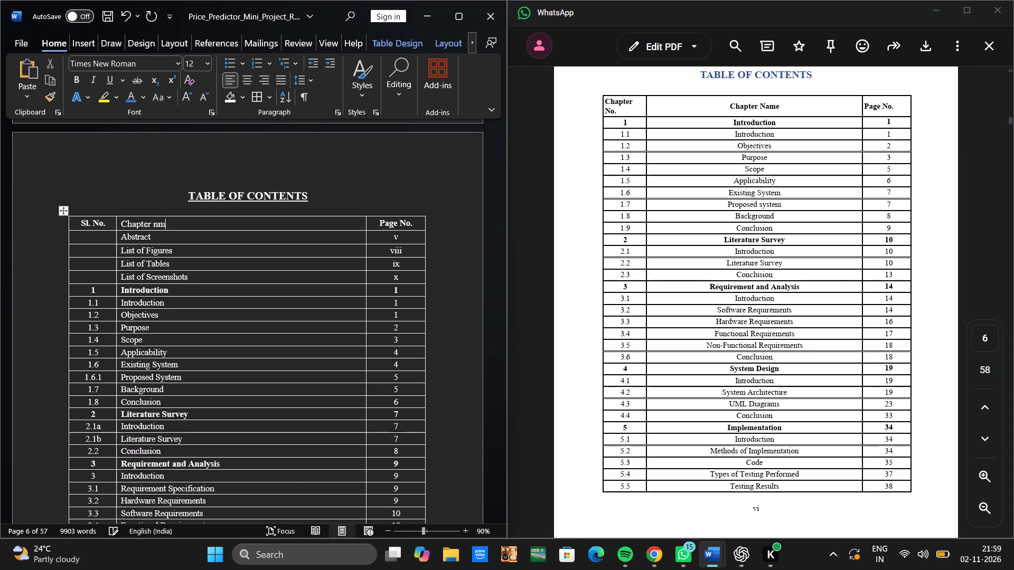
key(BackSpace)
key(a)
key(e)
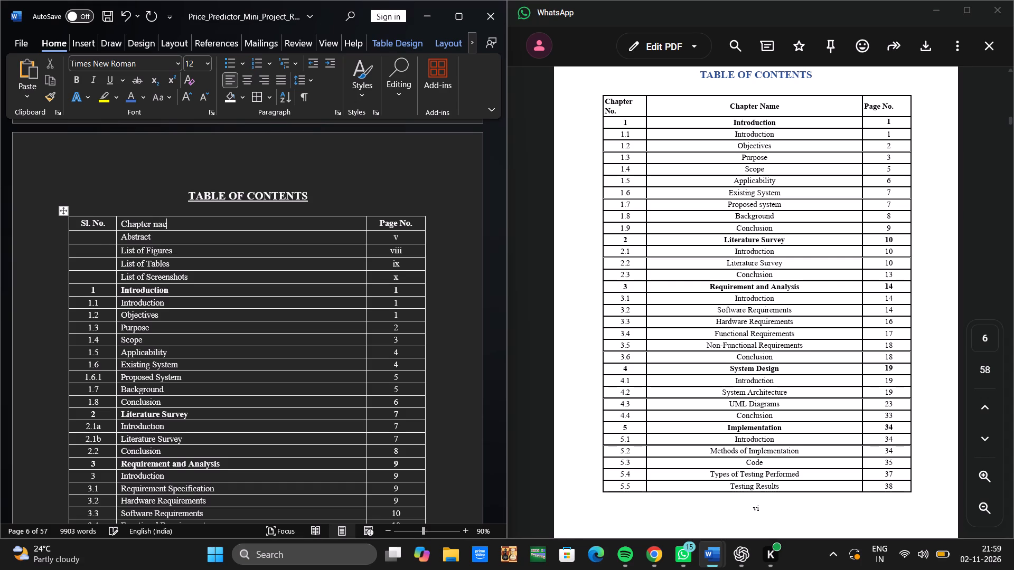
key(BackSpace)
text(me)
key(Left)
key(Left)
key(Left)
key(BackSpace)
key(shift+n)
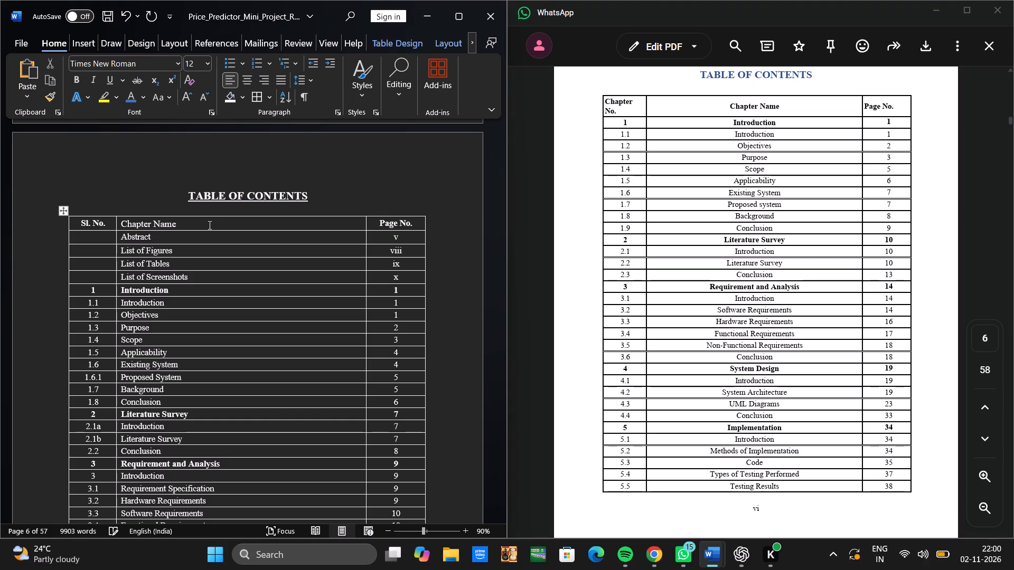
Centre the "Chapter Name" header text within its cell in the contents table.
double_click(121, 222)
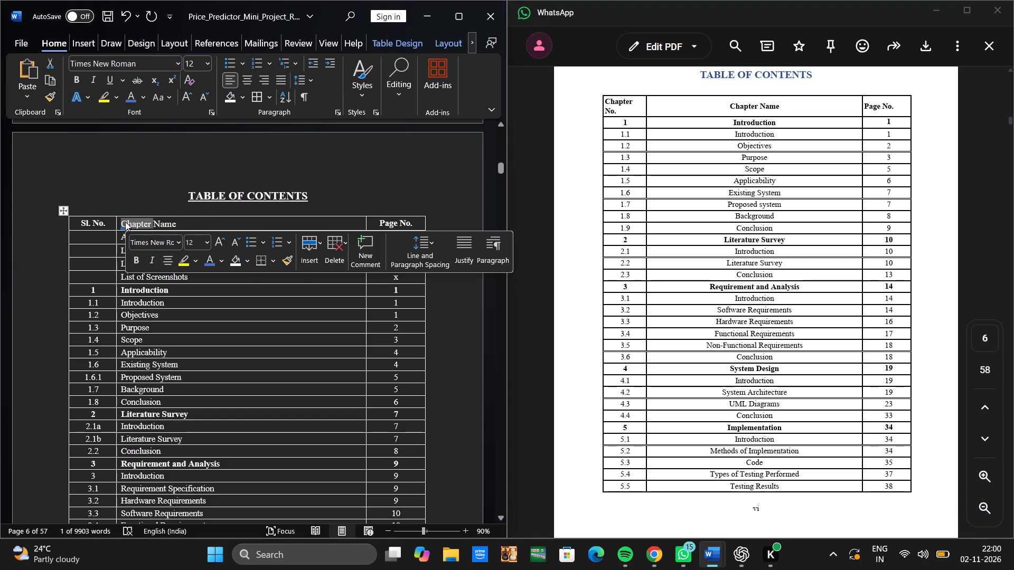
click(186, 225)
drag(186, 225, 129, 224)
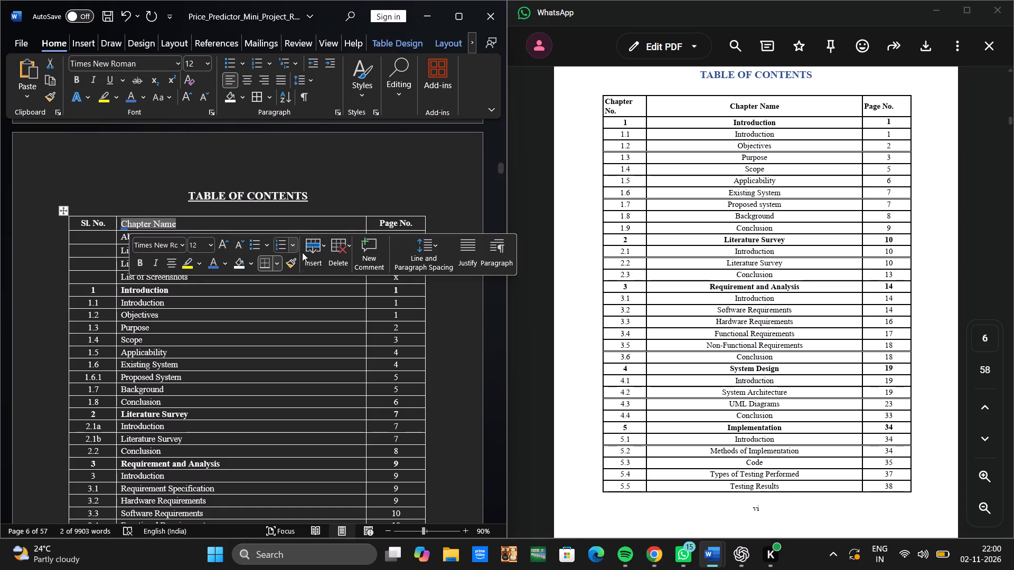
click(462, 252)
click(245, 82)
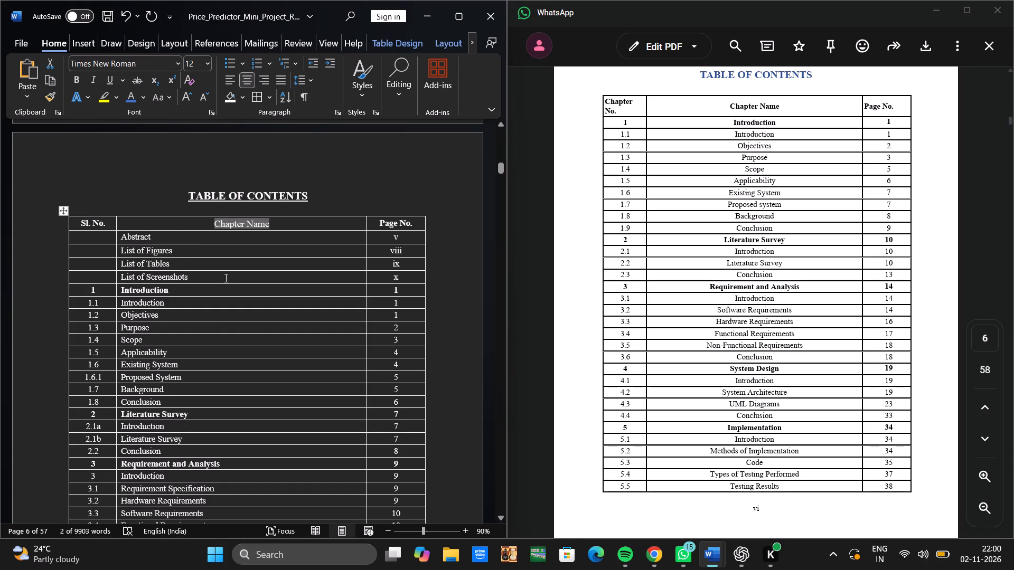
Delete the entire rows for Abstract, List of Figures, List of Tables and List of Screenshots from the contents table.
click(413, 277)
drag(413, 277, 237, 237)
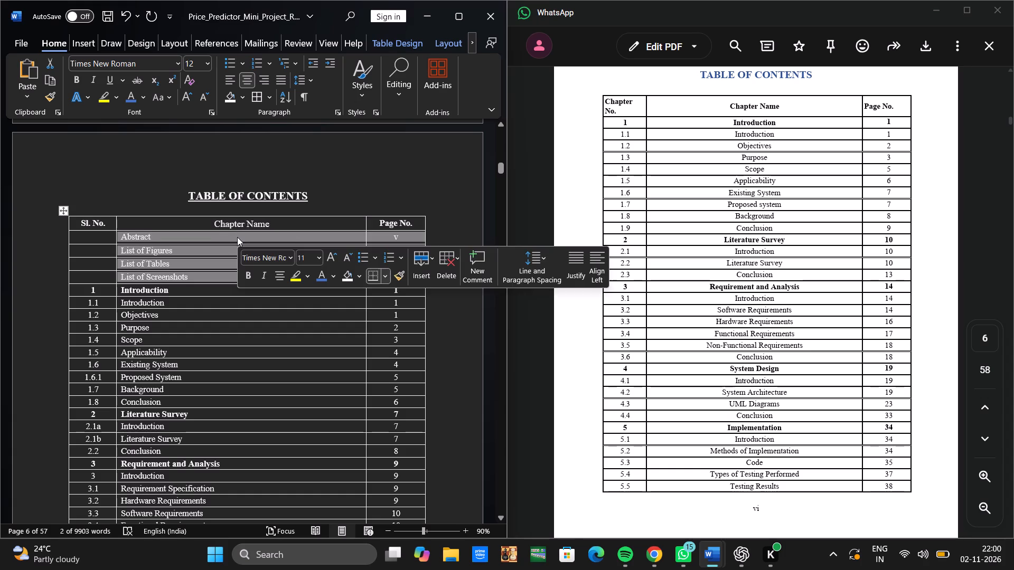
key(BackSpace)
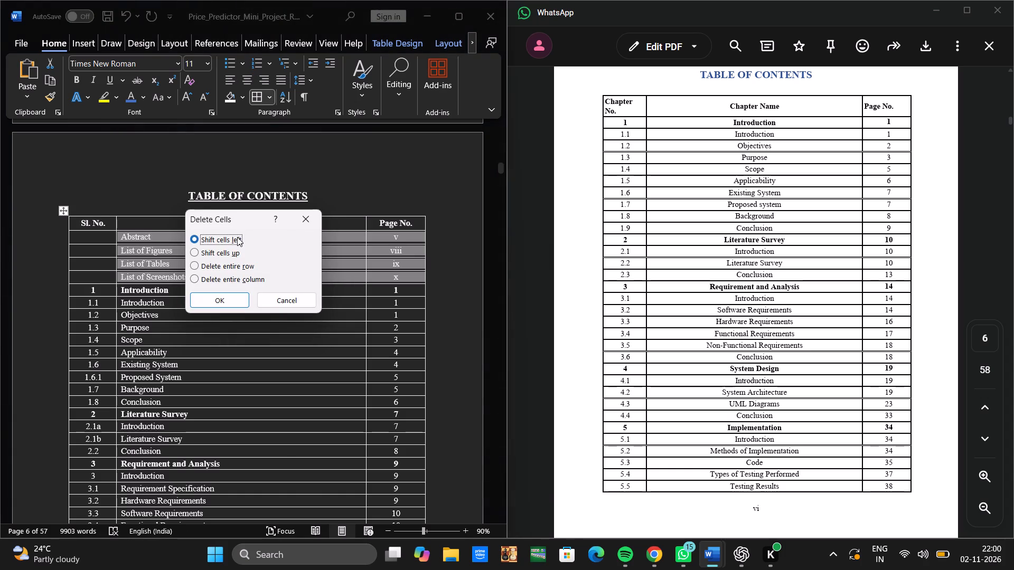
click(231, 266)
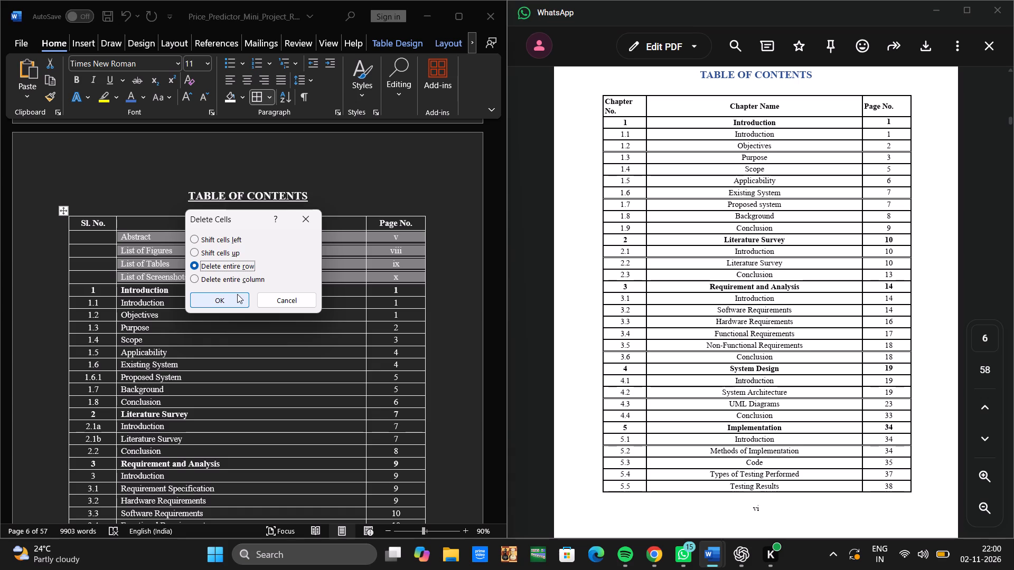
Complete the deletion of the entire Abstract, List of Figures, List of Tables and List of Screenshots rows from the contents table.
click(237, 296)
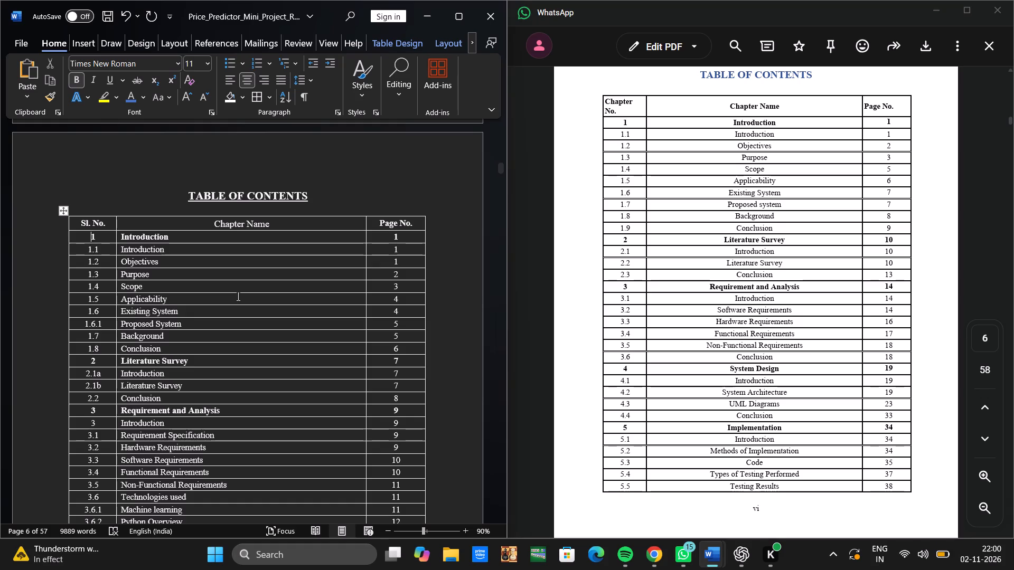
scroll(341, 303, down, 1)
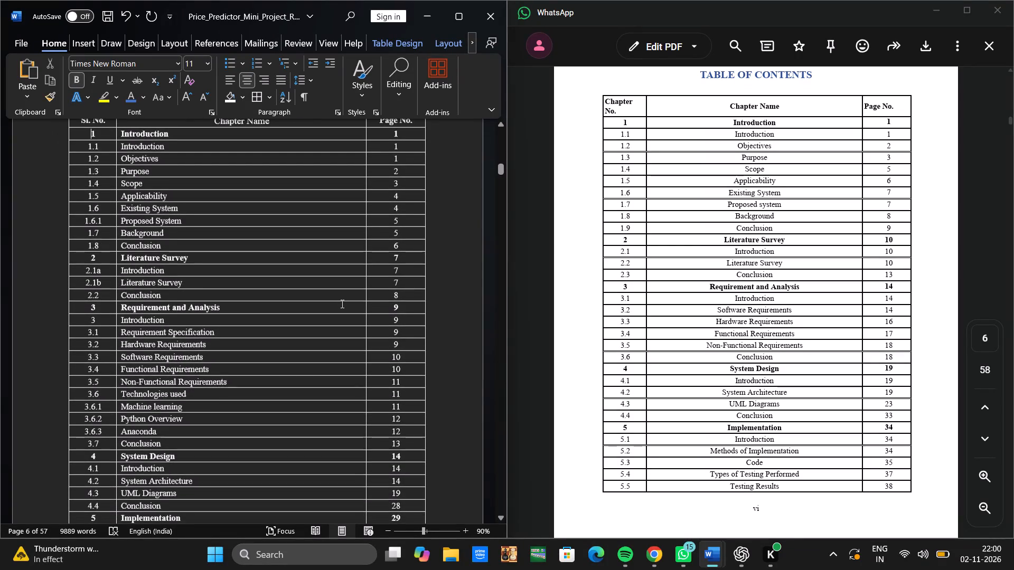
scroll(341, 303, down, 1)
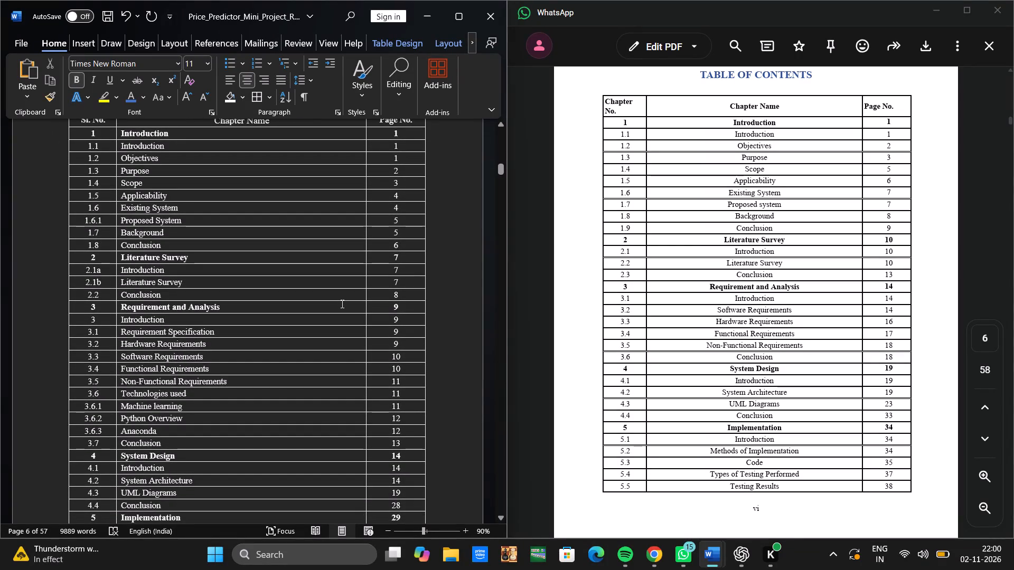
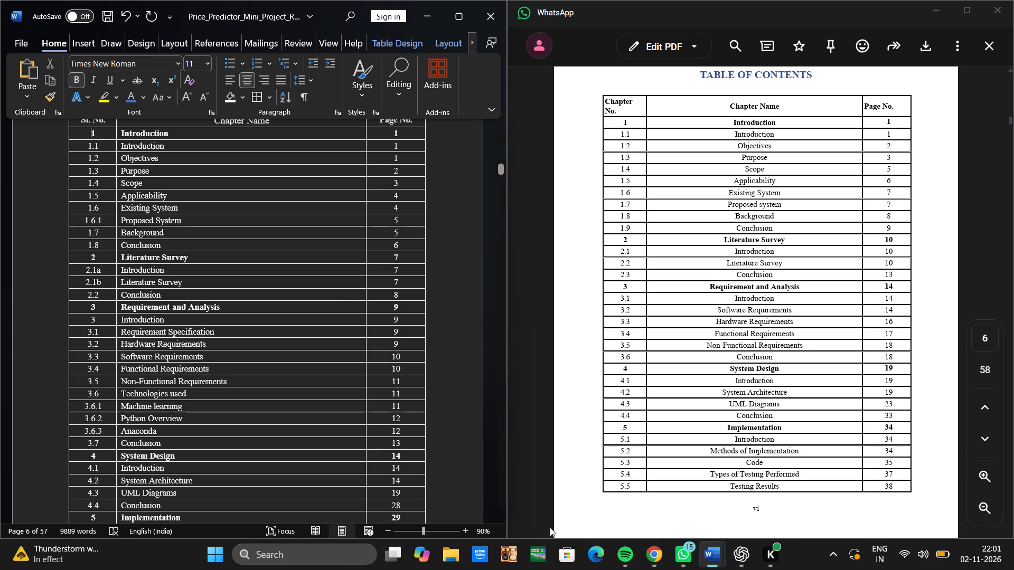
Pause the song playing in Spotify using the Windows system media controls.
click(918, 551)
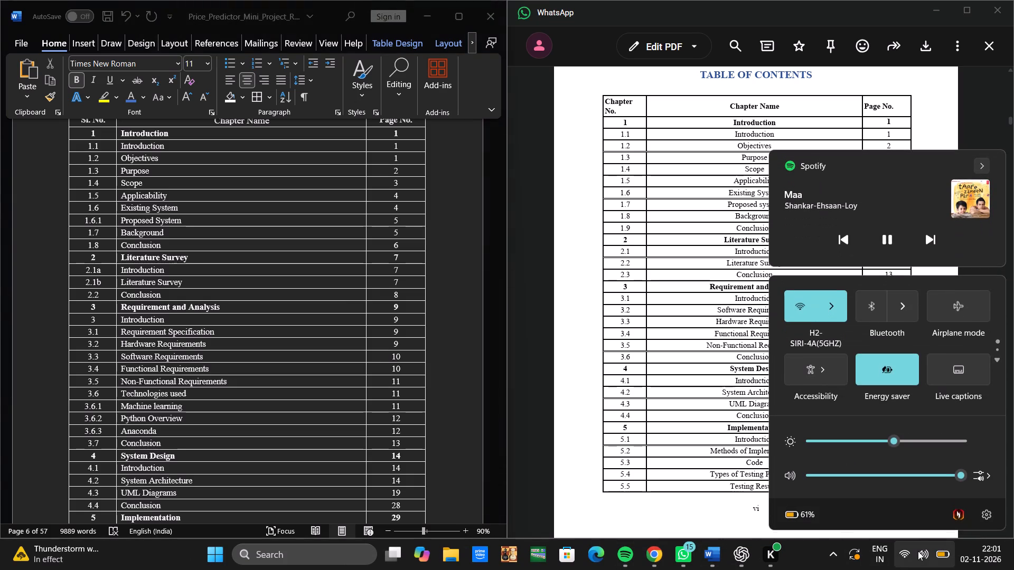
click(885, 235)
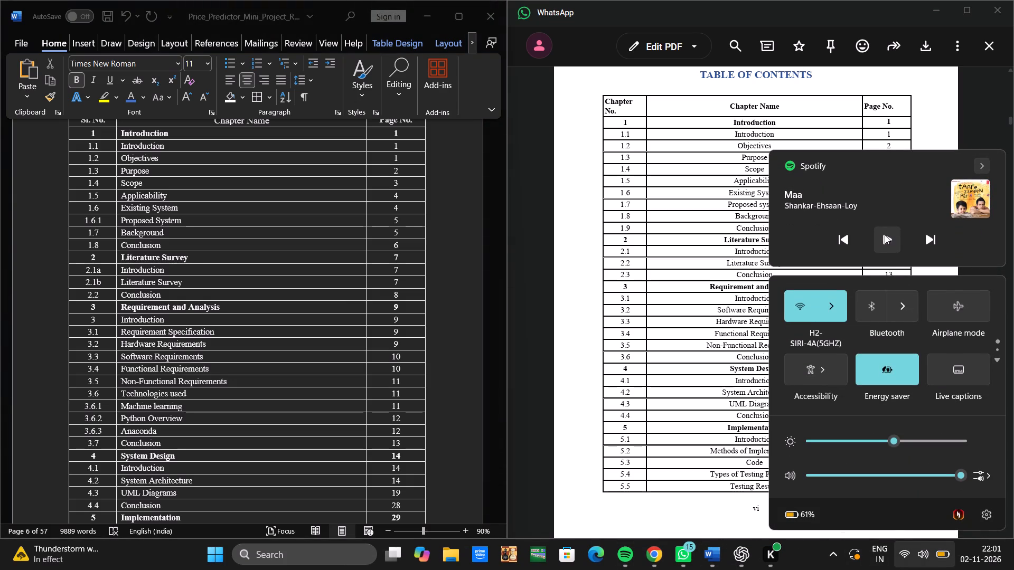
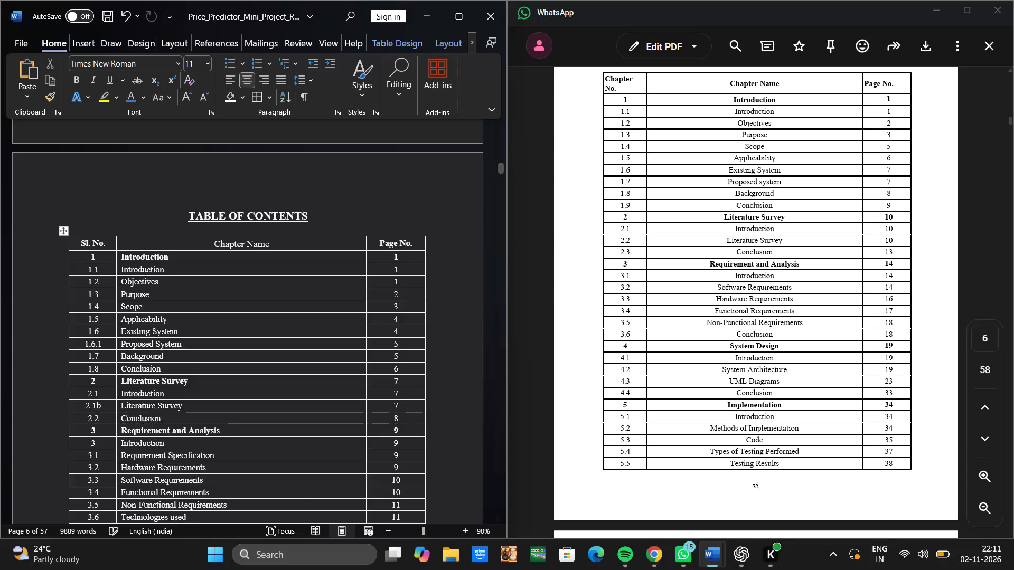
Remove the letter "b" from the Literature Survey entry's number in the contents table so it reads 2.1.
click(102, 405)
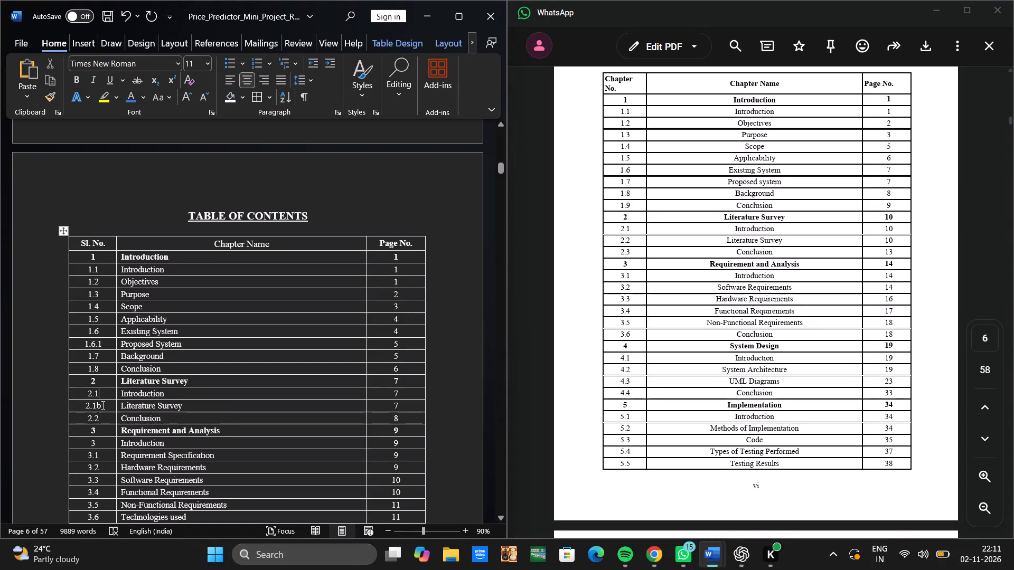
key(BackSpace)
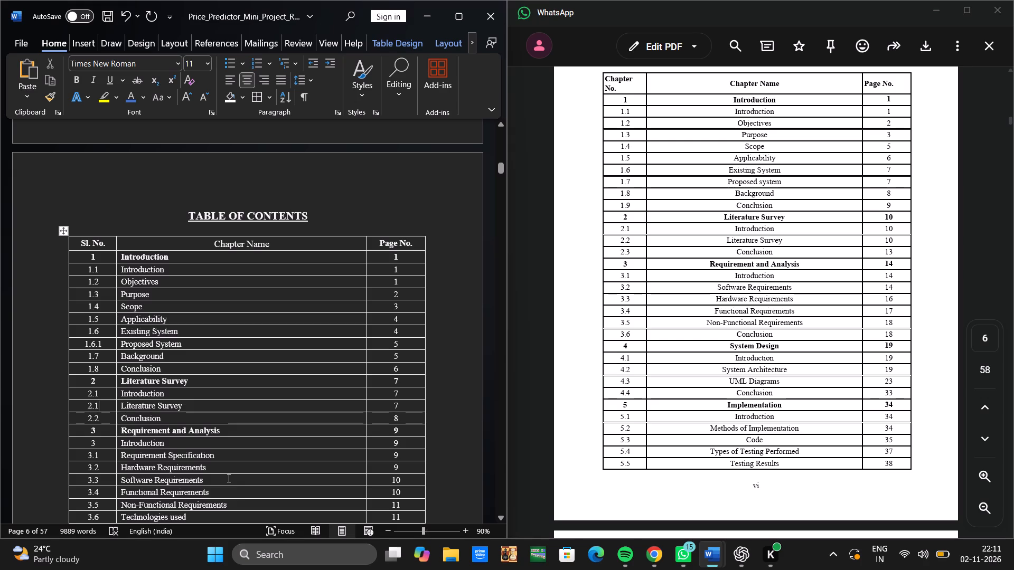
Renumber the chapter 3 contents entries Introduction, Requirement Specification and Hardware Requirements as 3.1, 3.2 and 3.3.
click(99, 448)
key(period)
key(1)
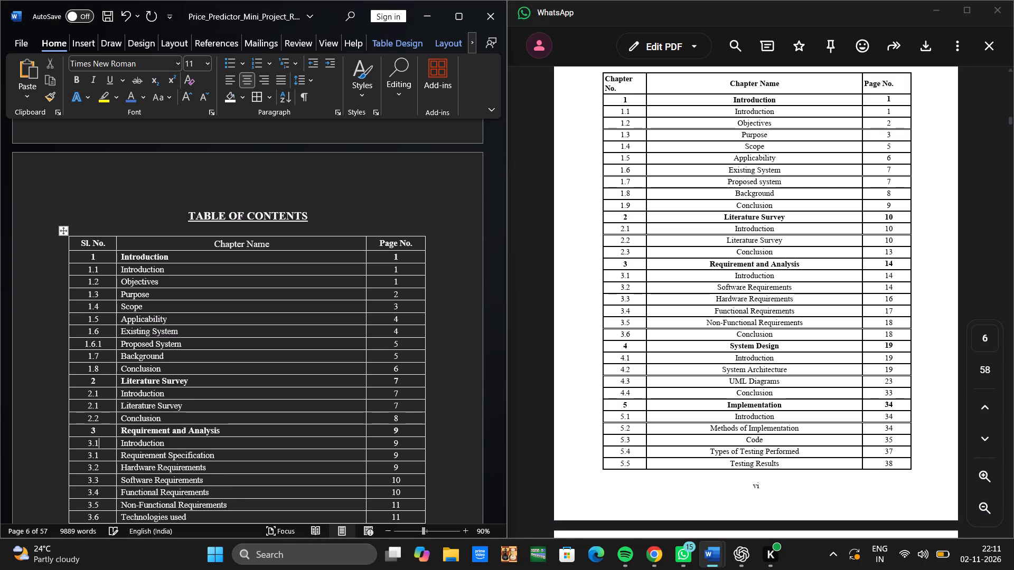
click(99, 454)
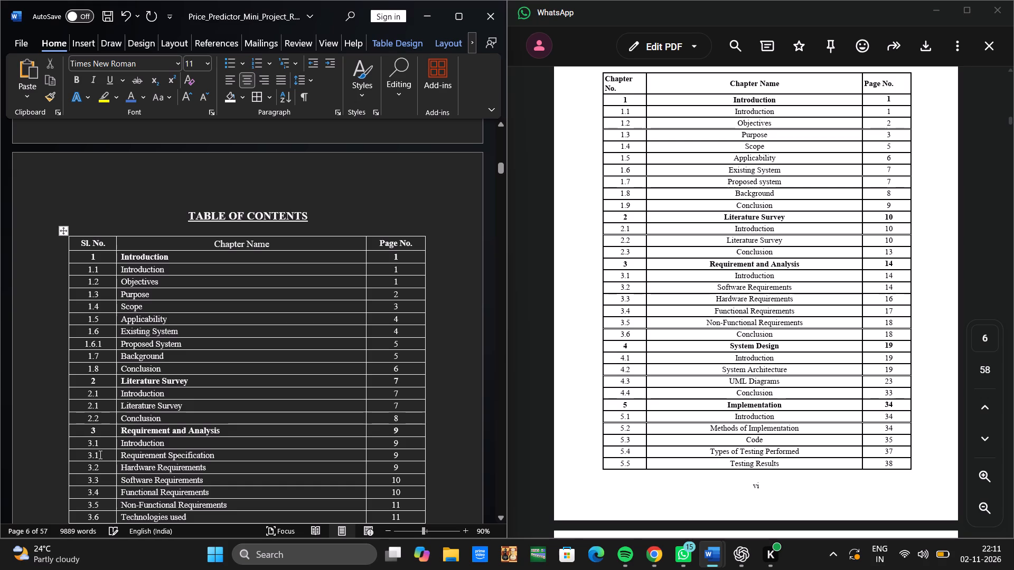
key(BackSpace)
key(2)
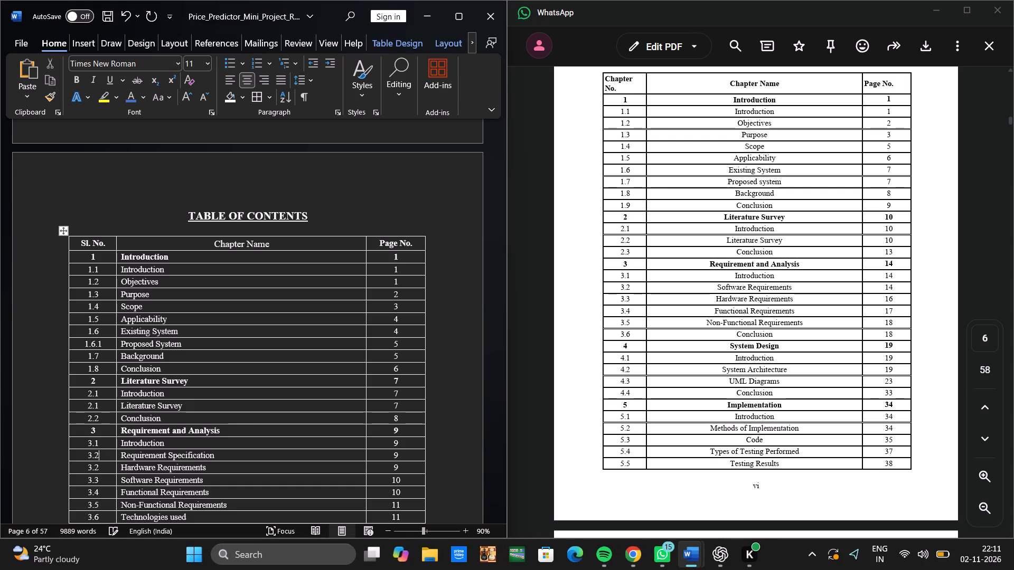
click(99, 466)
key(BackSpace)
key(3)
Renumber the contents entries Software Requirements, Functional Requirements, Non-Functional Requirements and Technologies used as 3.4, 3.5, 3.6 and 3.7.
scroll(99, 466, down, 1)
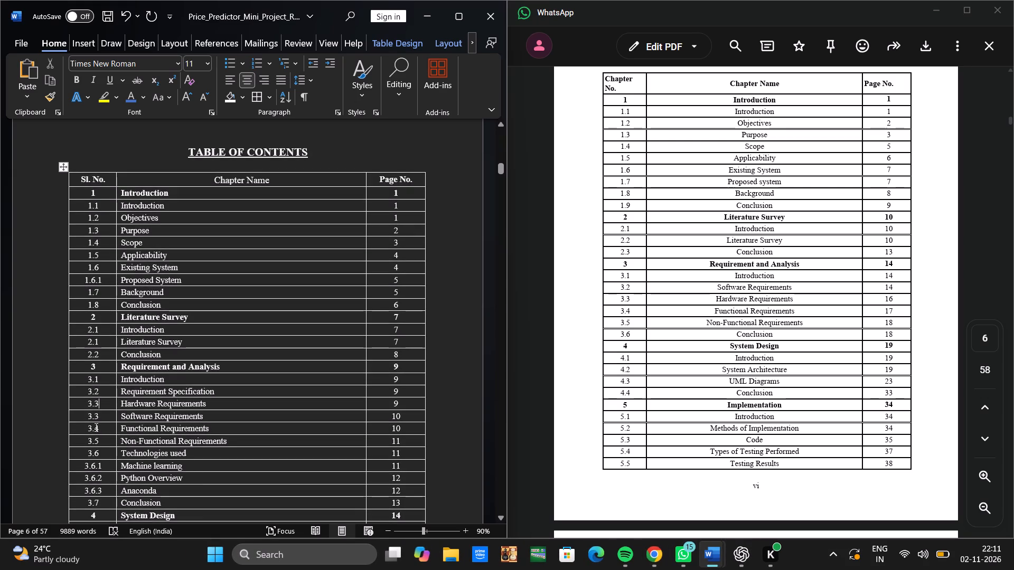
click(100, 424)
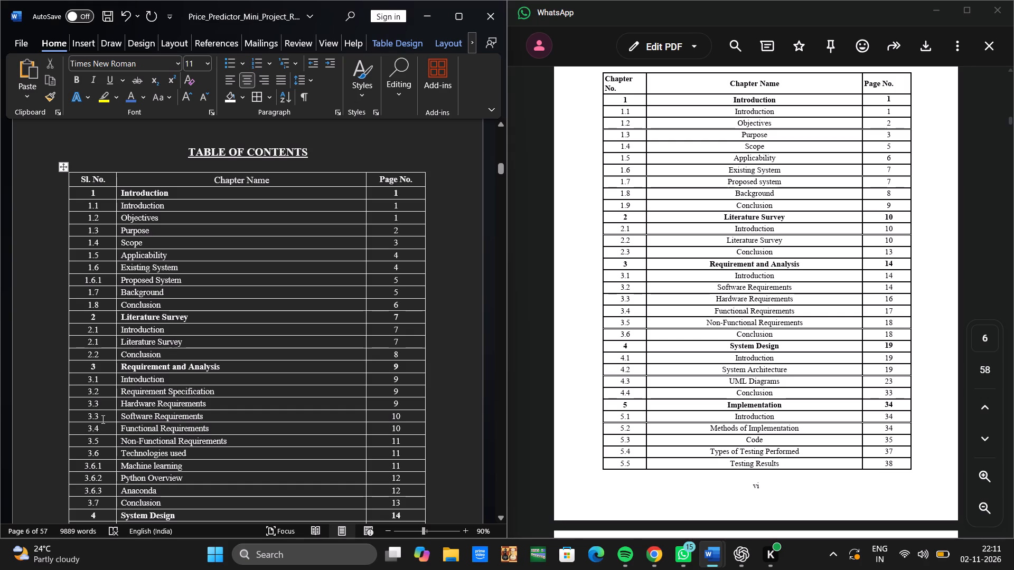
click(102, 419)
key(BackSpace)
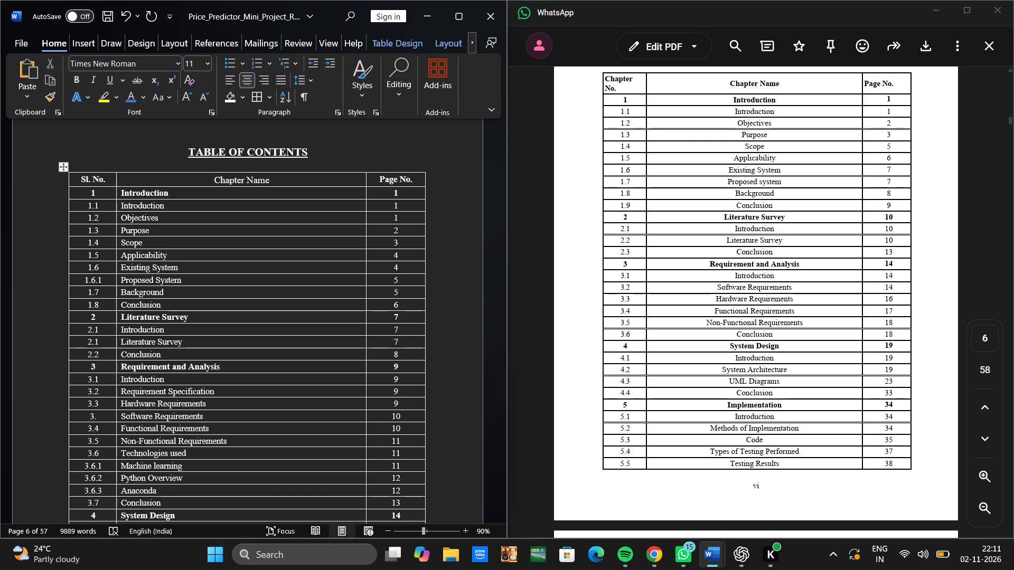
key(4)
click(100, 432)
key(BackSpace)
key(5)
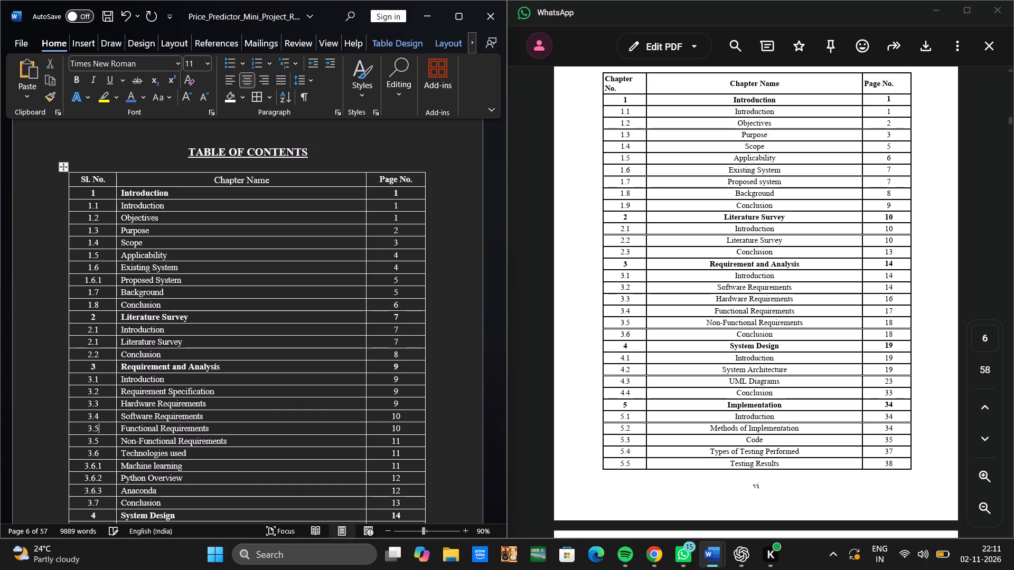
click(100, 443)
key(BackSpace)
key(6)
key(Down)
key(BackSpace)
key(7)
Renumber the Machine learning sub-entry below Technologies used in the contents table as 3.7.1.
key(Down)
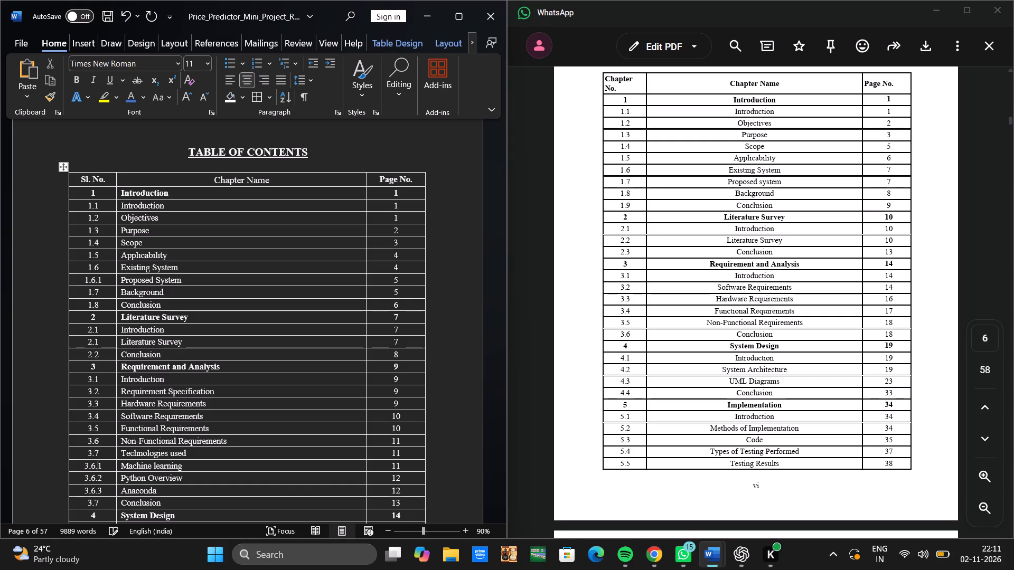
key(Left)
key(BackSpace)
key(Down)
Renumber chapter 3's Machine learning, Python Overview, Anaconda and Conclusion entries in the contents table as 3.7.1, 3.7.2, 3.7.3 and 3.8.
click(93, 464)
key(7)
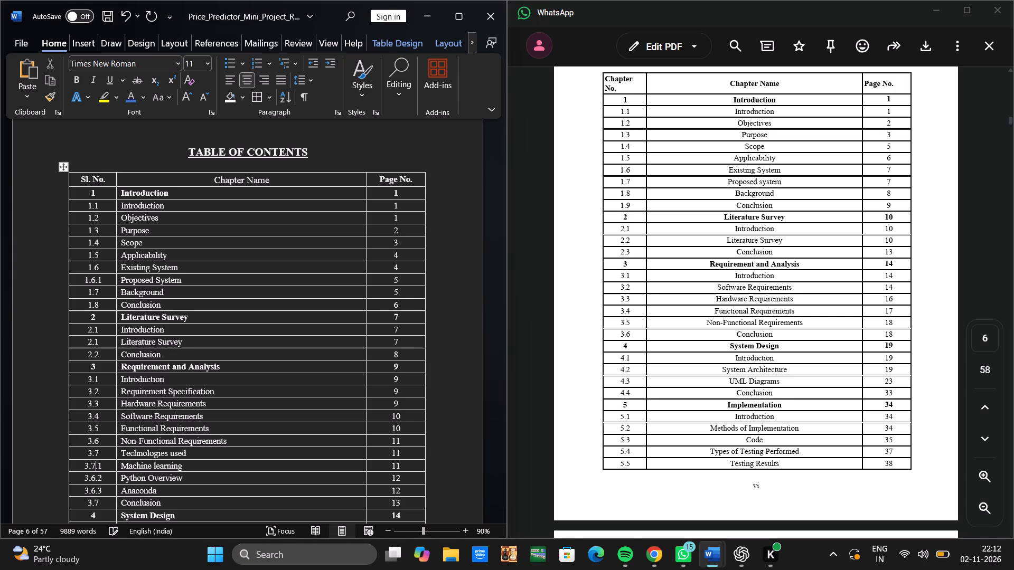
click(96, 472)
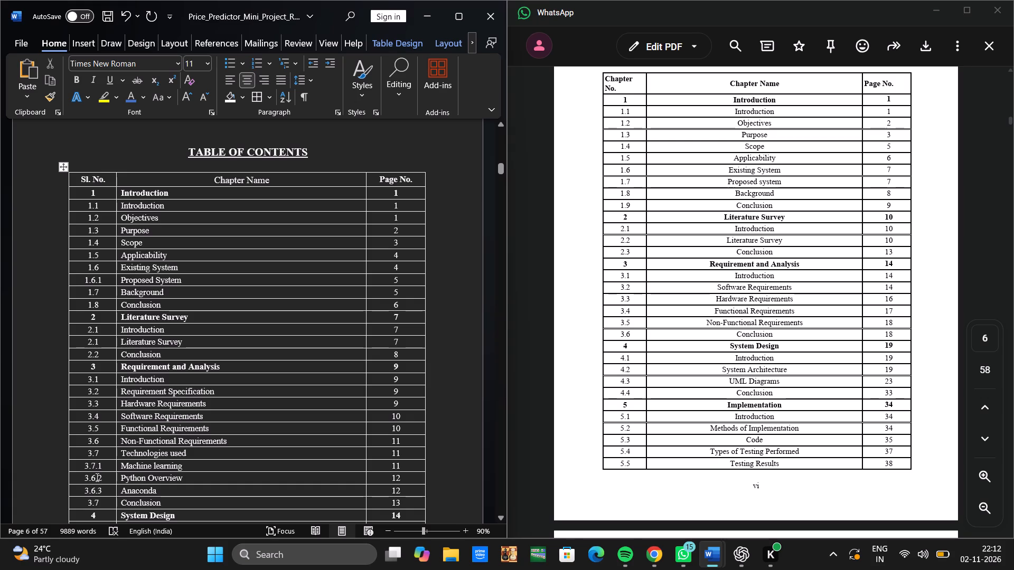
click(95, 478)
key(BackSpace)
key(7)
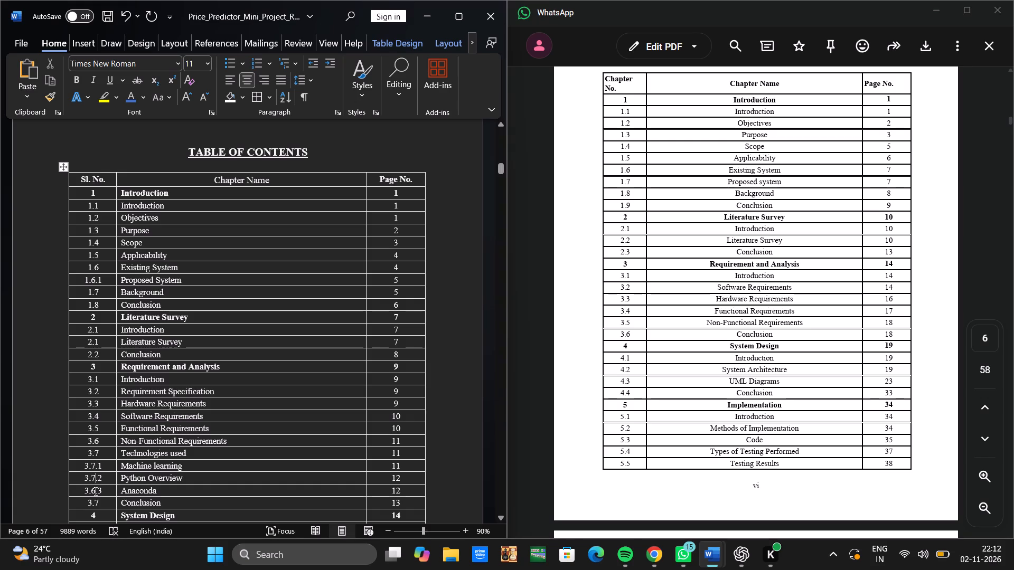
click(95, 490)
key(BackSpace)
key(7)
click(101, 503)
key(BackSpace)
key(8)
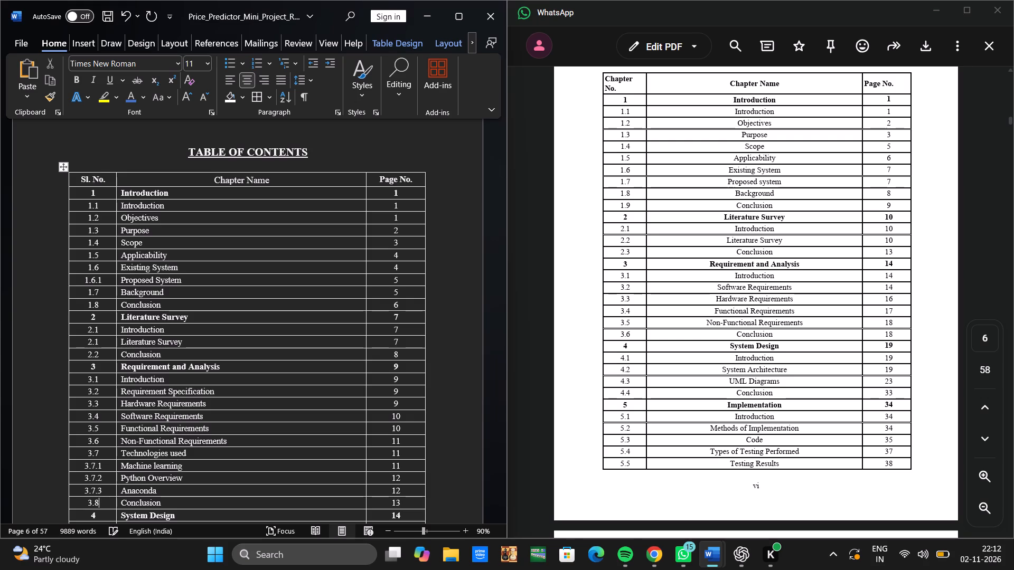
Review the remaining contents table entries from System Design to Publication against the reference PDF's contents pages.
scroll(101, 503, down, 1)
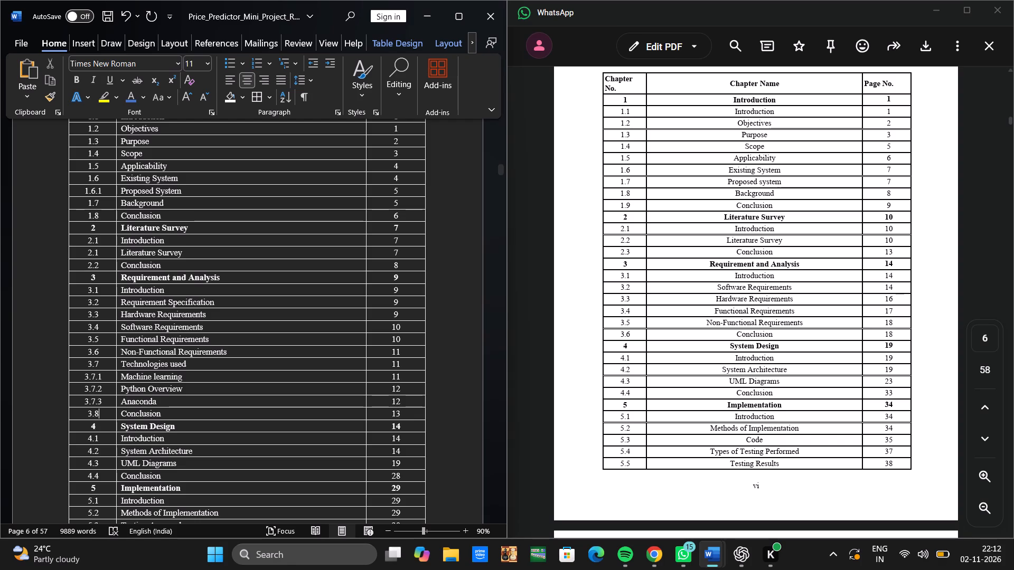
scroll(101, 503, left, 1)
scroll(101, 503, down, 1)
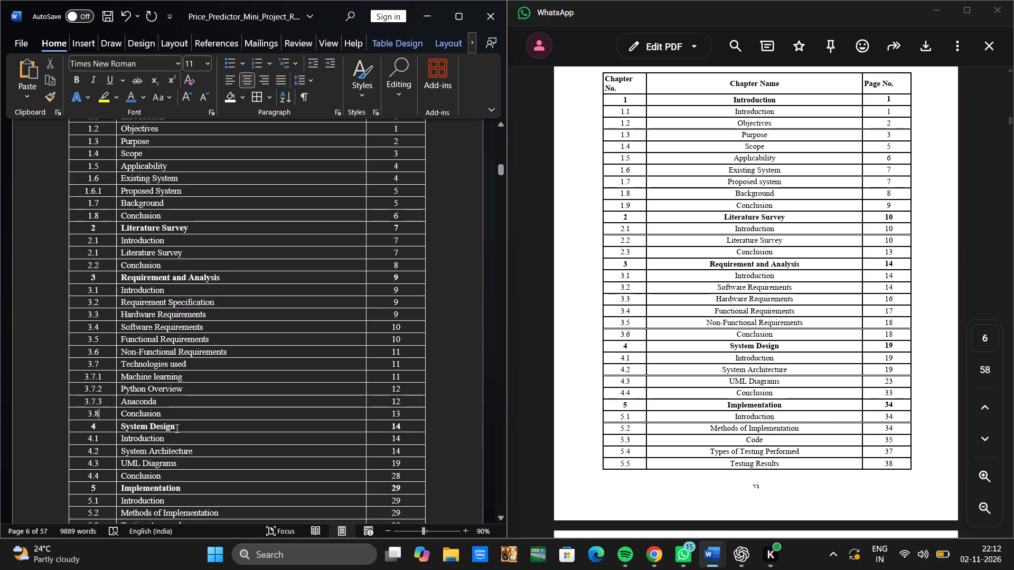
scroll(176, 428, down, 1)
scroll(285, 420, down, 1)
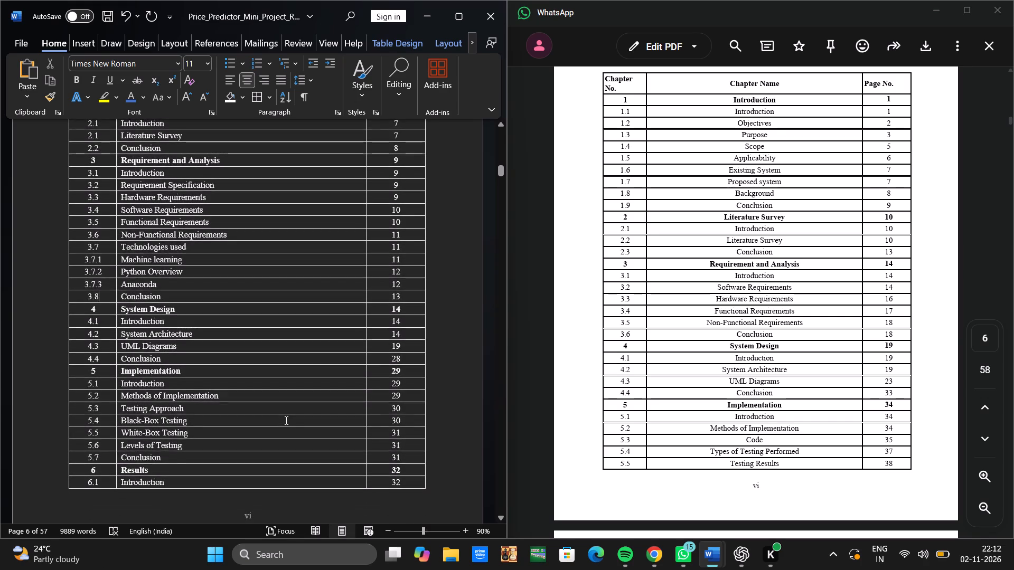
scroll(285, 420, down, 3)
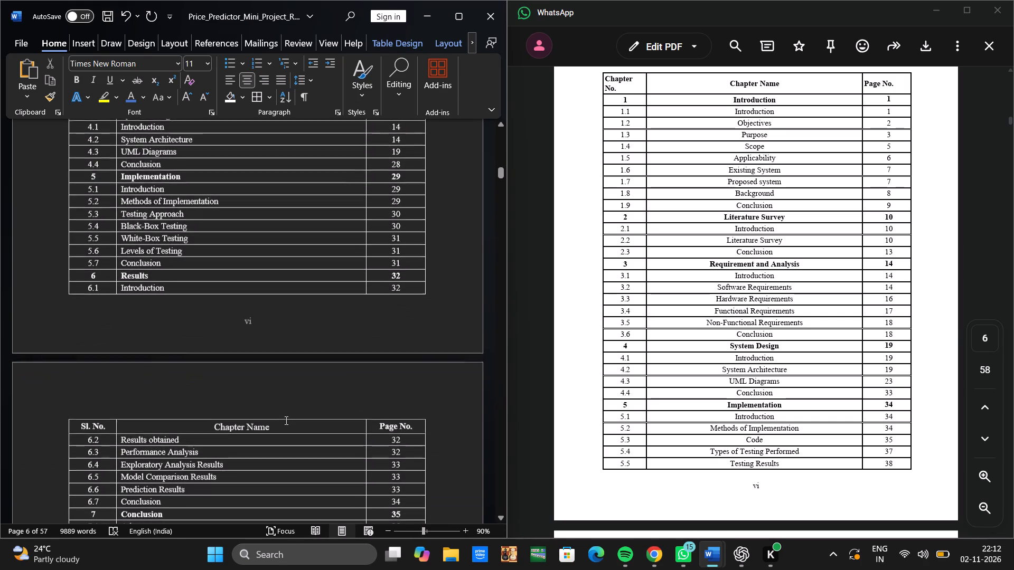
scroll(285, 420, down, 1)
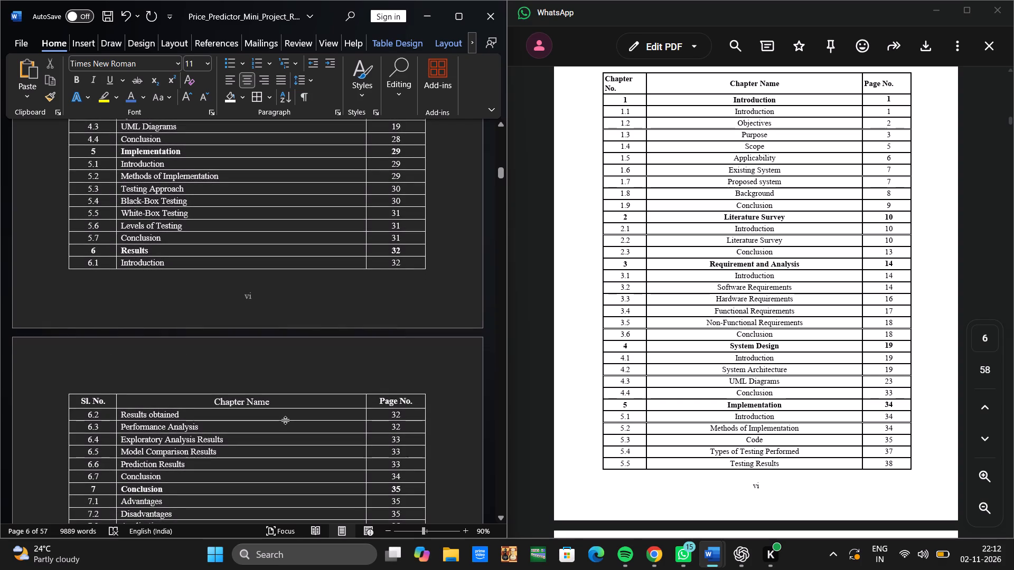
scroll(285, 420, down, 1)
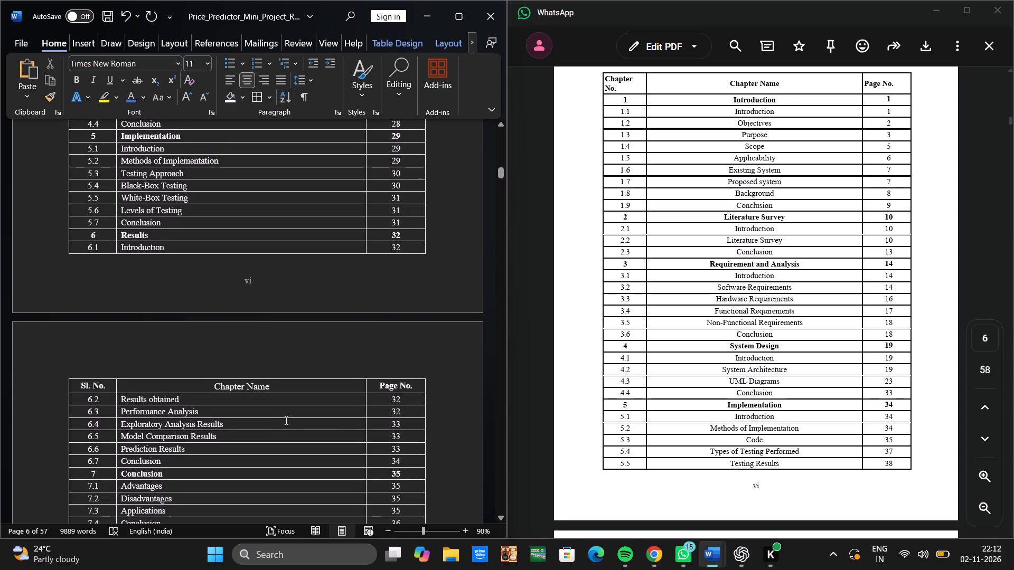
scroll(285, 420, down, 2)
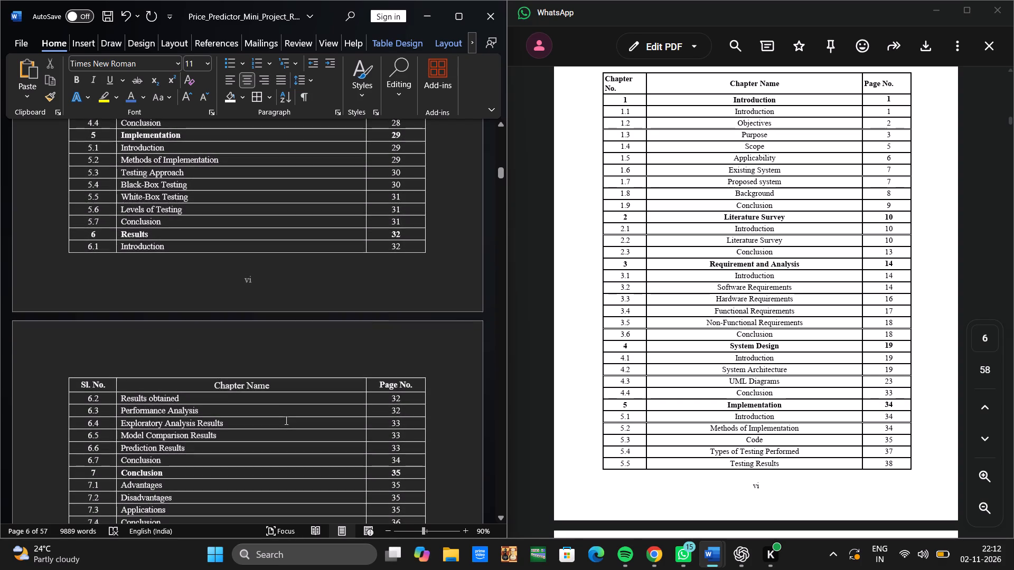
scroll(285, 420, down, 1)
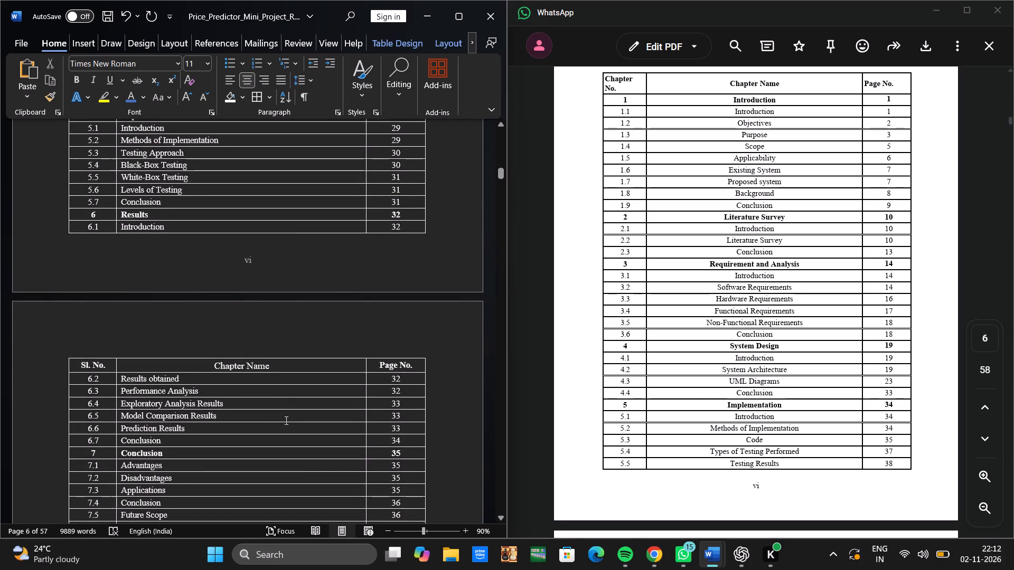
scroll(285, 420, down, 1)
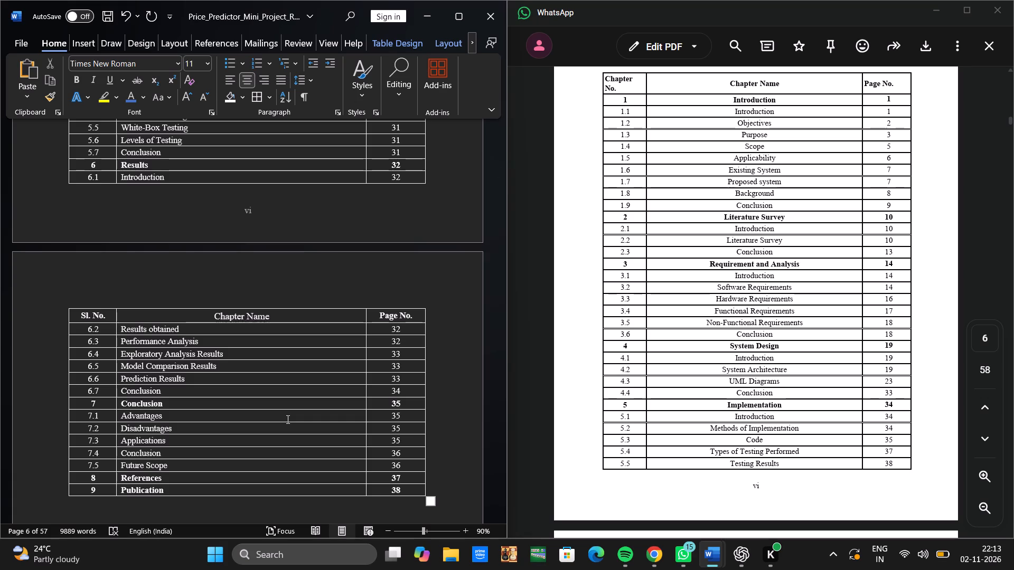
scroll(657, 378, down, 1)
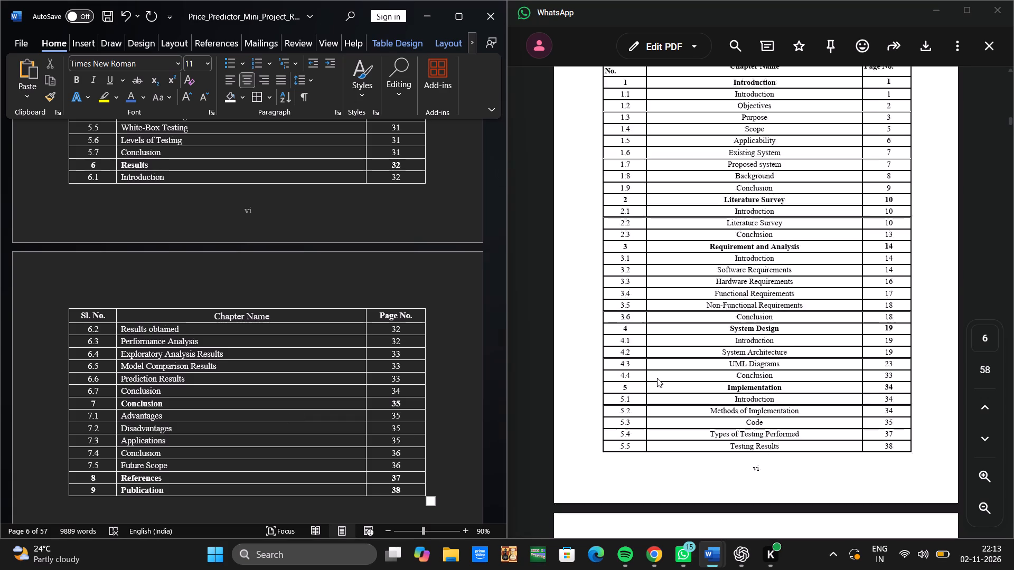
scroll(657, 378, down, 1)
scroll(657, 378, up, 1)
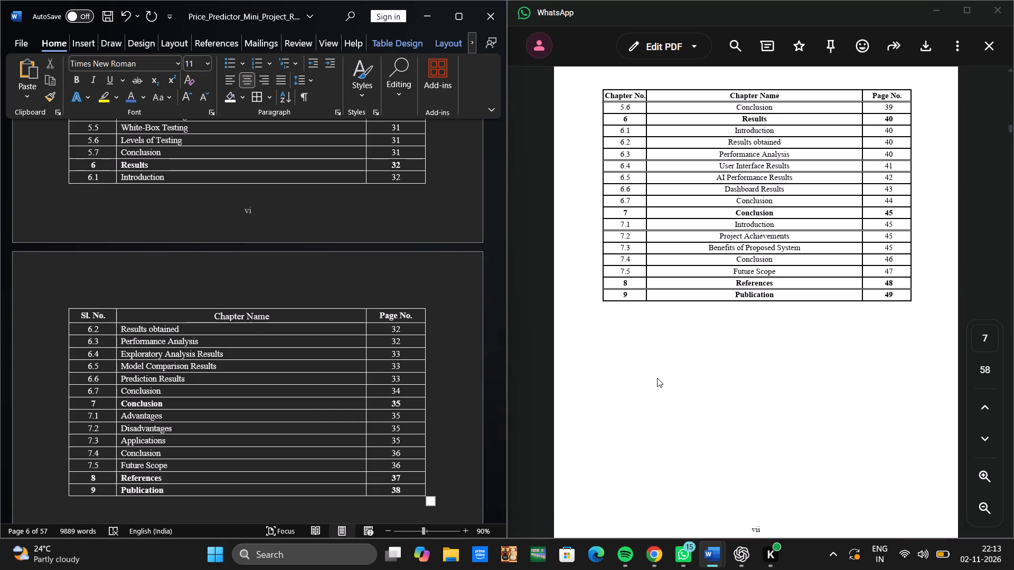
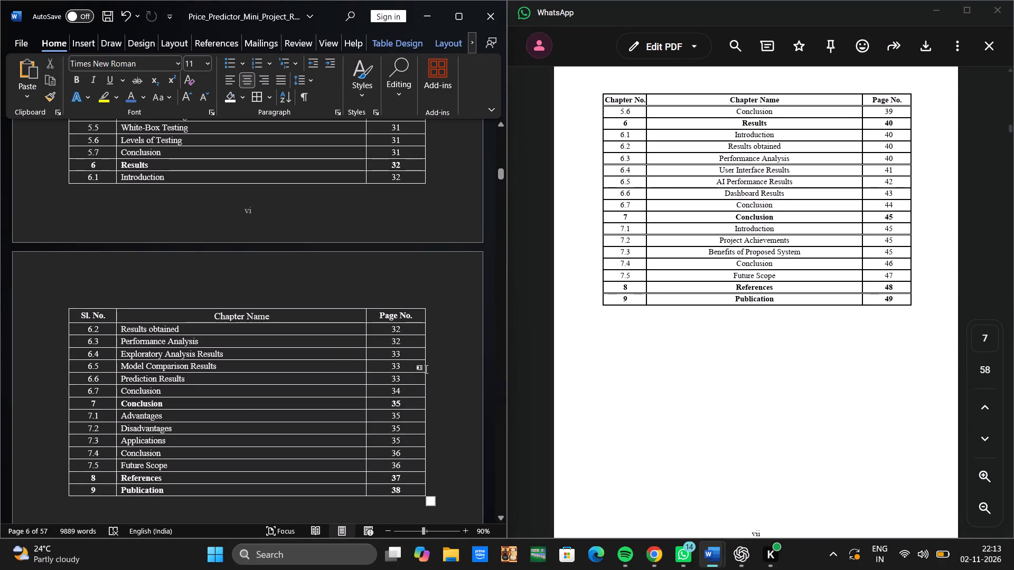
Recheck the report's contents table from Introduction through Publication and place the cursor in chapter 7's Advantages entry.
scroll(336, 357, up, 4)
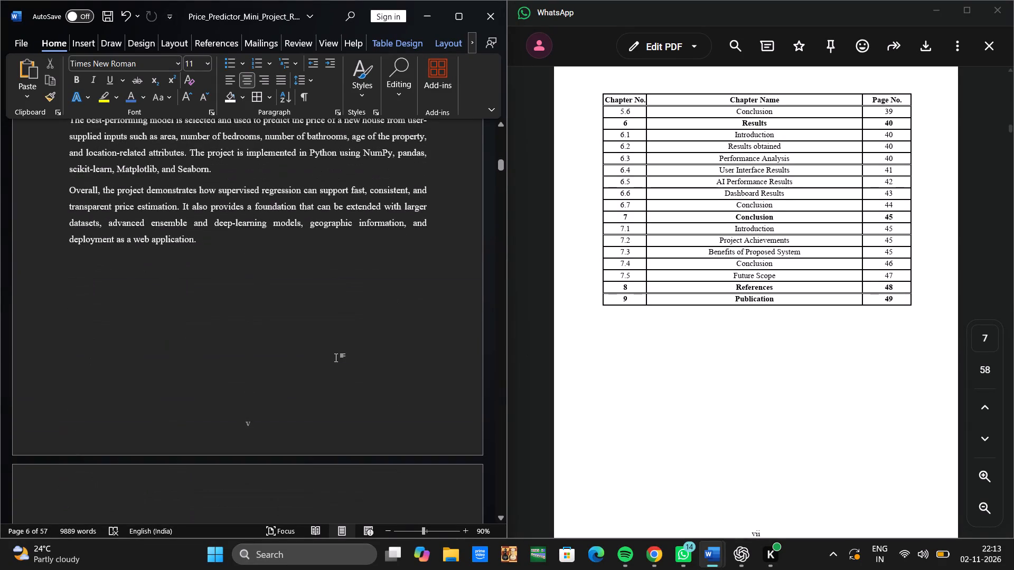
scroll(336, 357, down, 1)
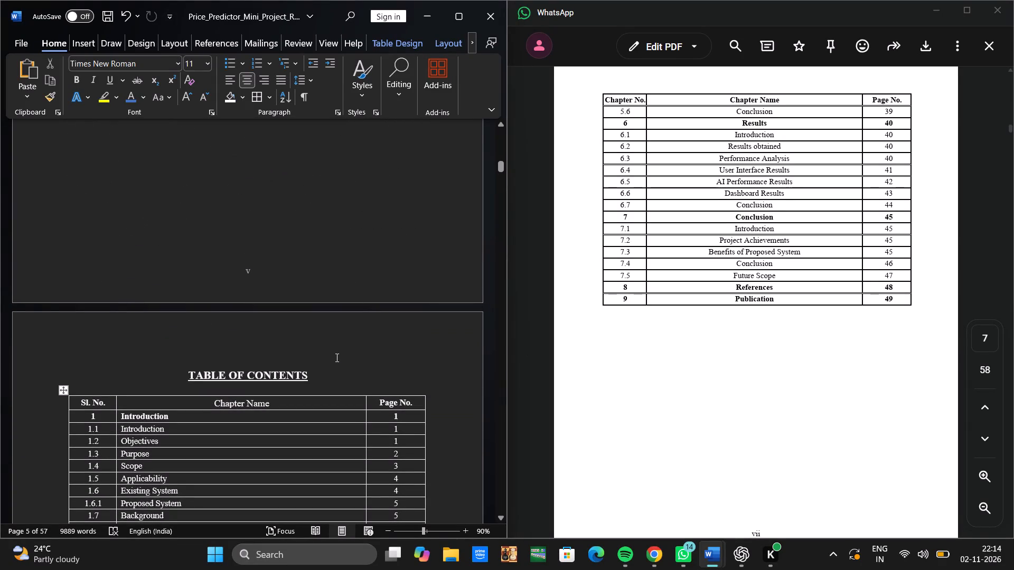
scroll(336, 357, down, 2)
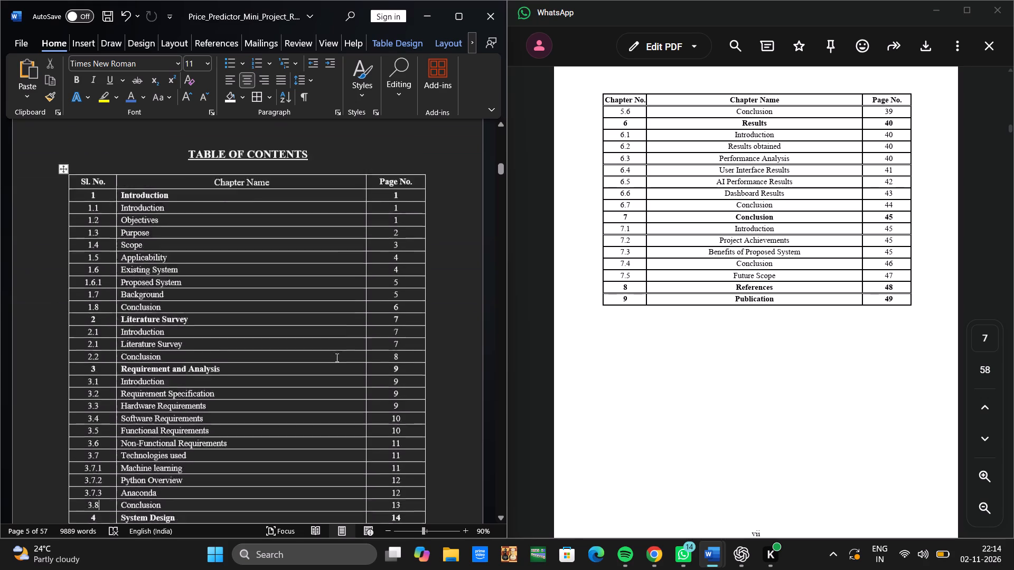
scroll(336, 357, down, 5)
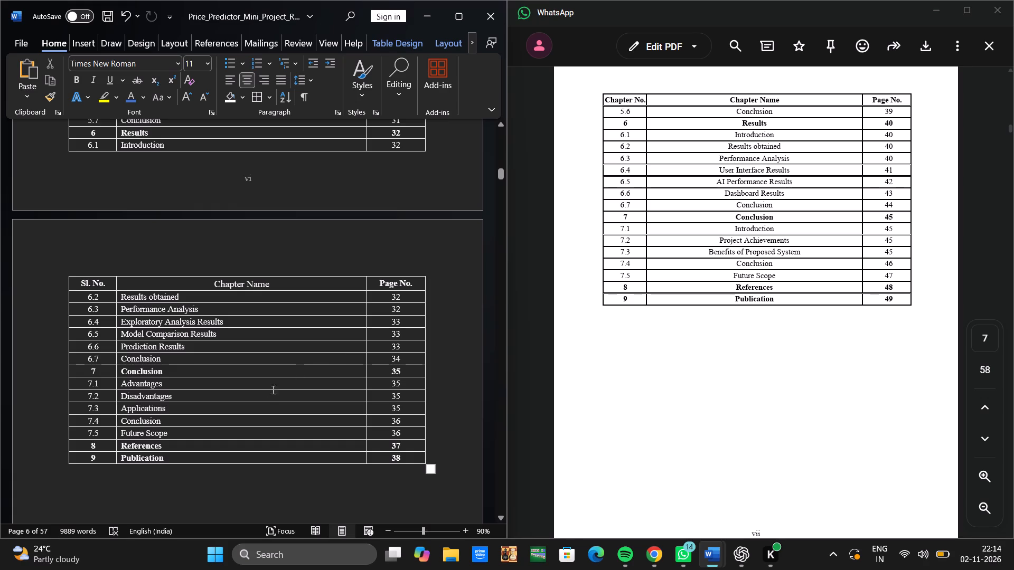
click(214, 385)
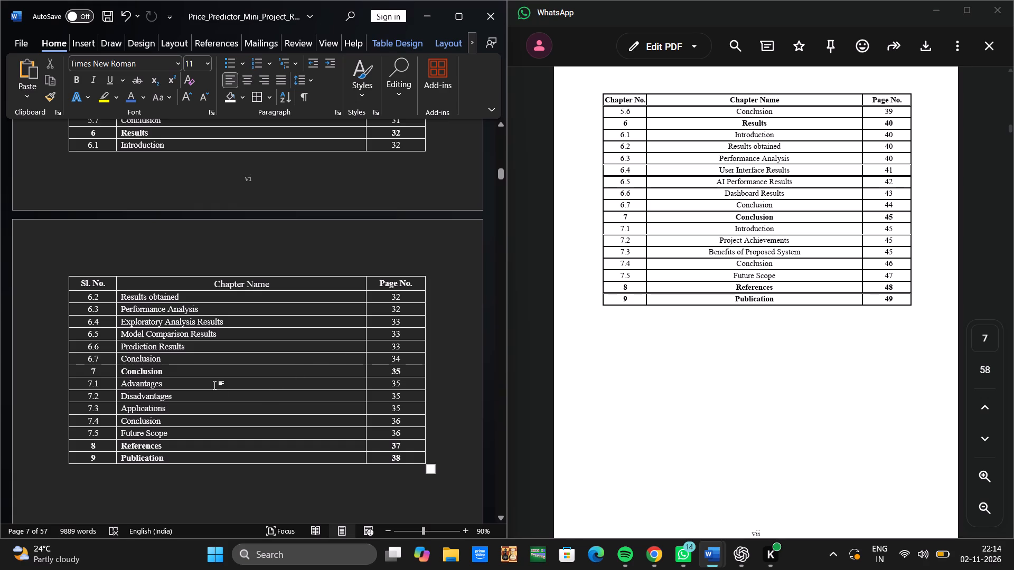
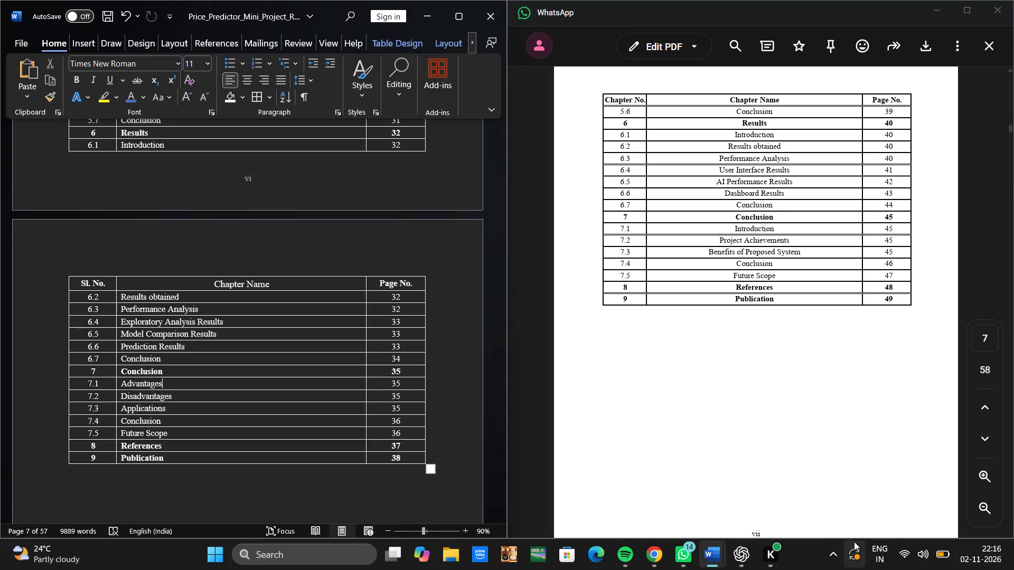
Resume the paused Spotify music playback.
click(919, 546)
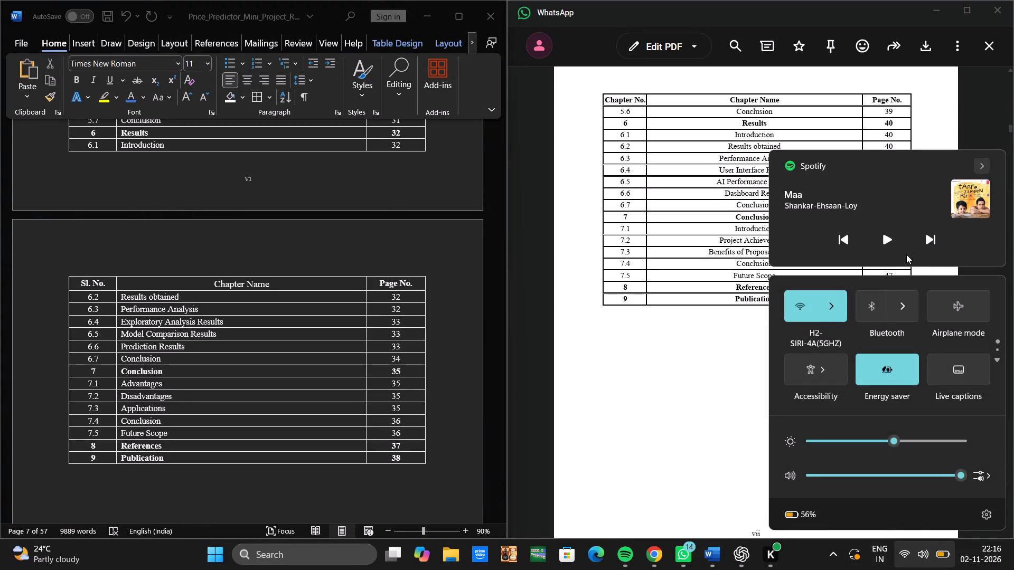
click(888, 242)
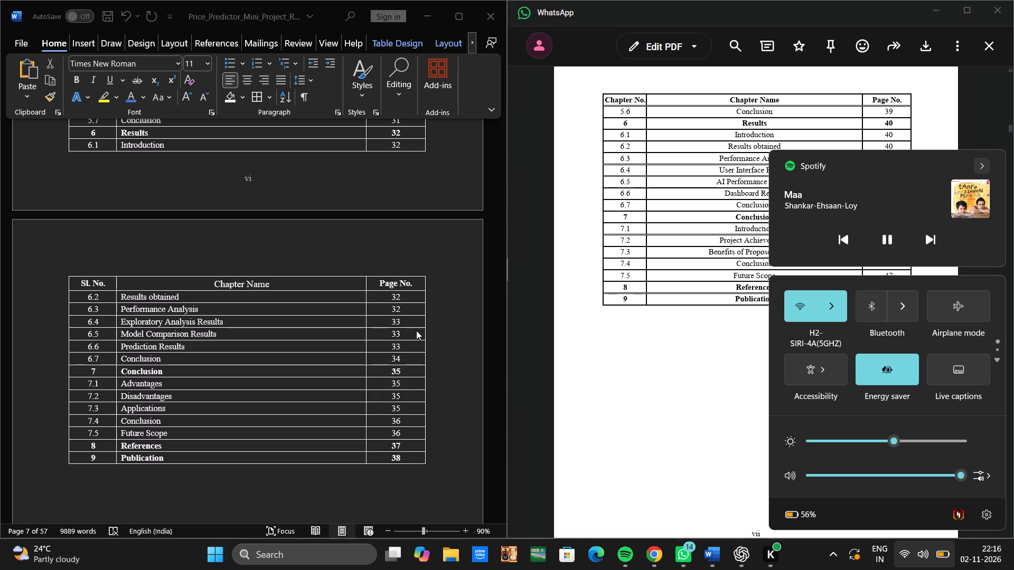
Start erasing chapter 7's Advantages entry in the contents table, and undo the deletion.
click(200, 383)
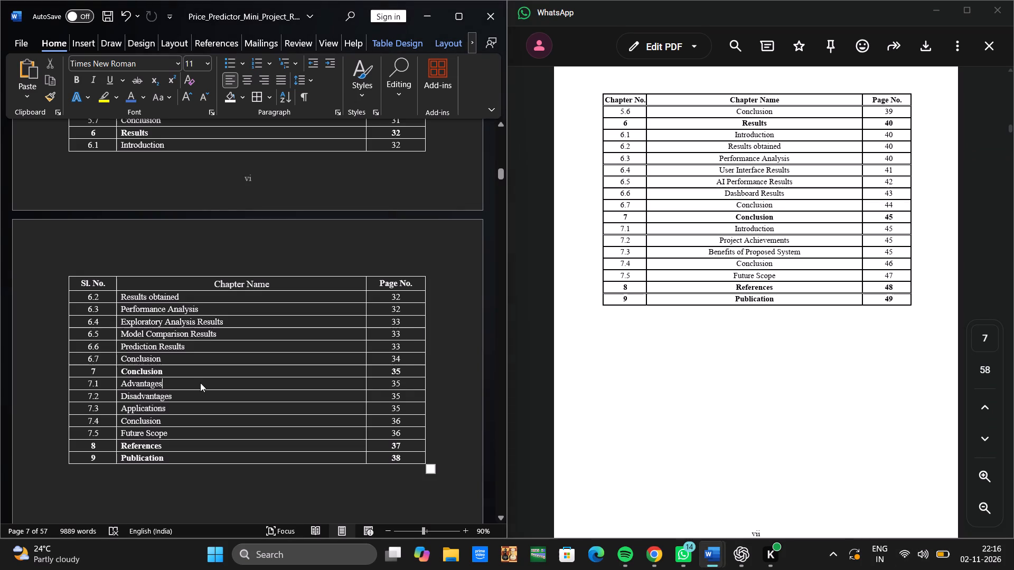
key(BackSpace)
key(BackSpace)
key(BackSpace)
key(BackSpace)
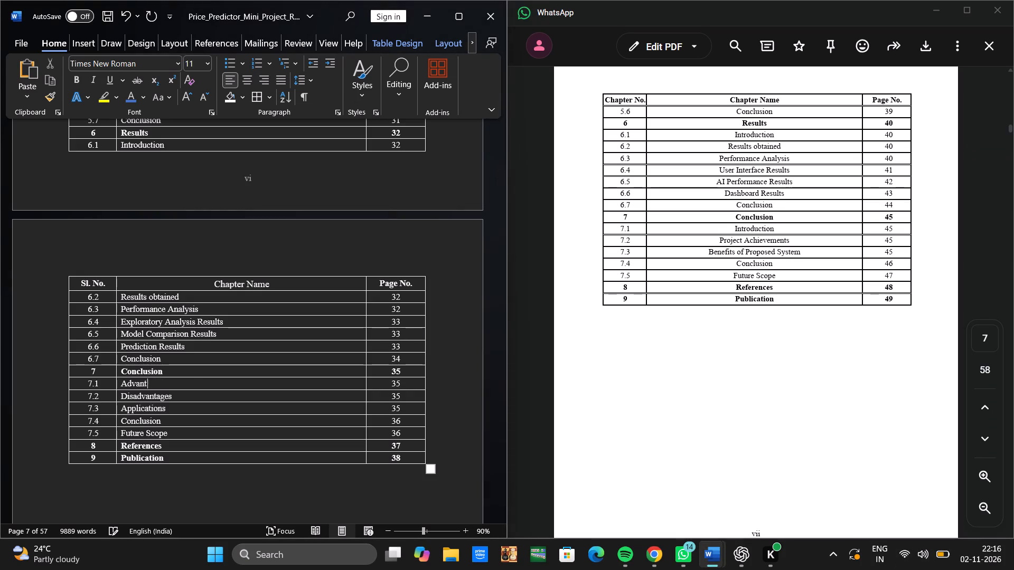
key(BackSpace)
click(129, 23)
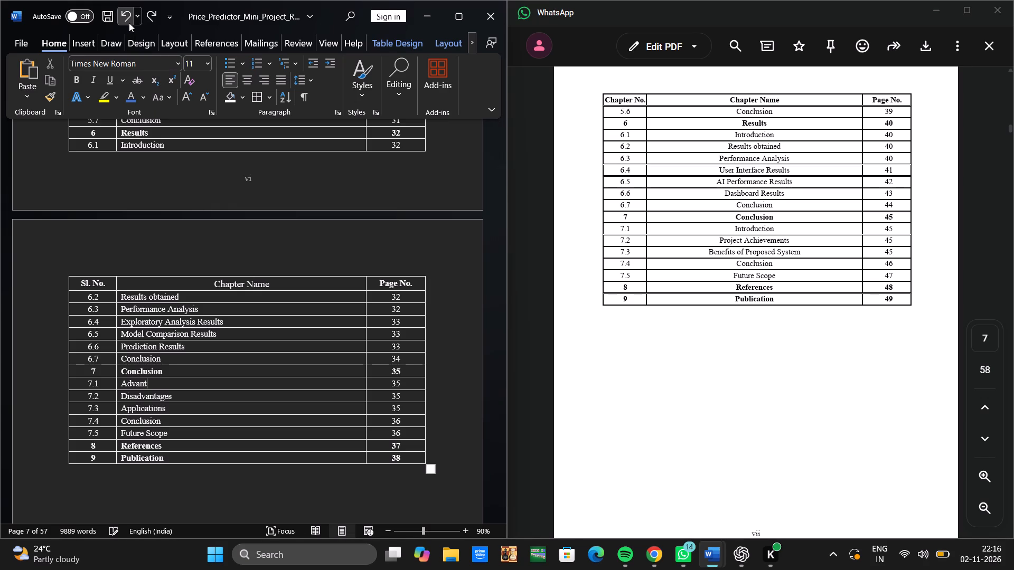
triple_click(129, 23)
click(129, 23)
scroll(462, 398, down, 4)
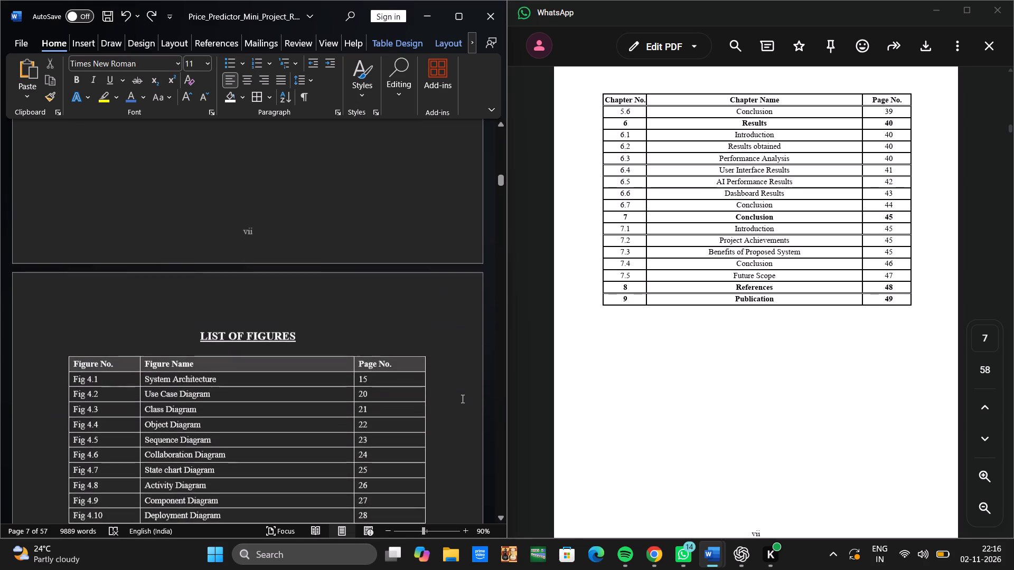
scroll(462, 398, down, 4)
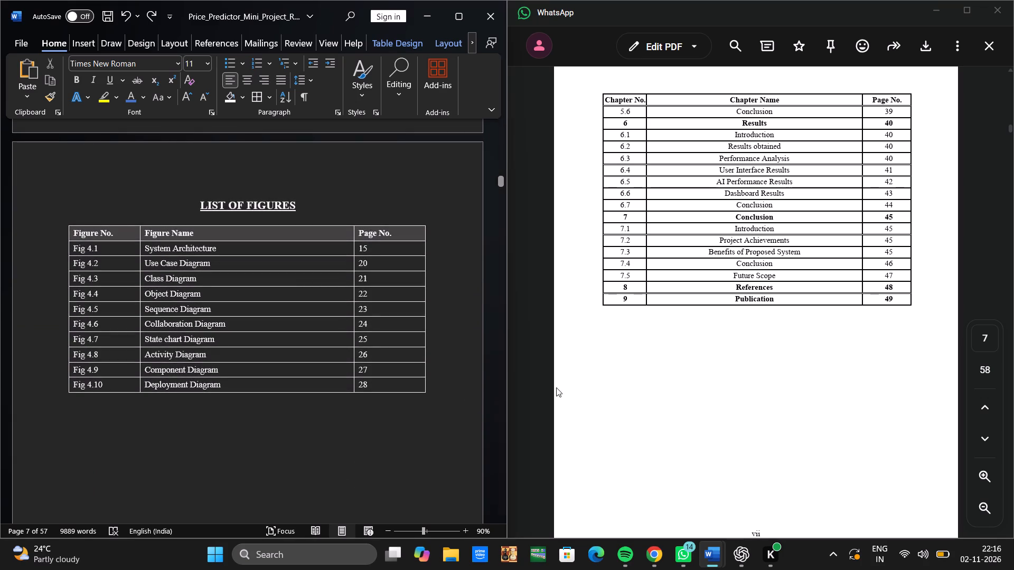
scroll(633, 398, down, 2)
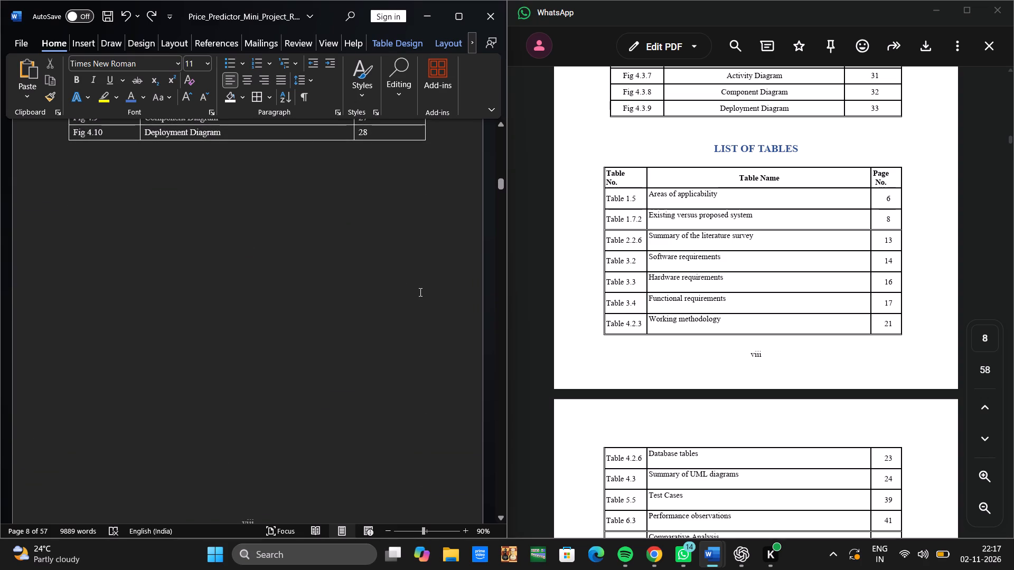
Compare the report's List of Tables and Chapter 1 Introduction pages with the same pages in the reference PDF.
scroll(419, 292, down, 4)
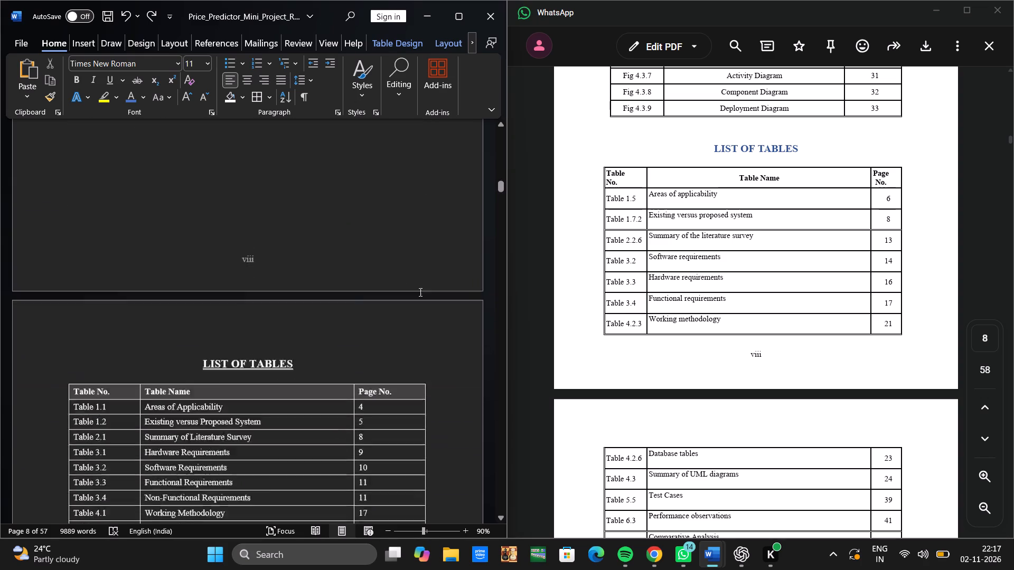
scroll(419, 292, down, 2)
scroll(830, 313, down, 1)
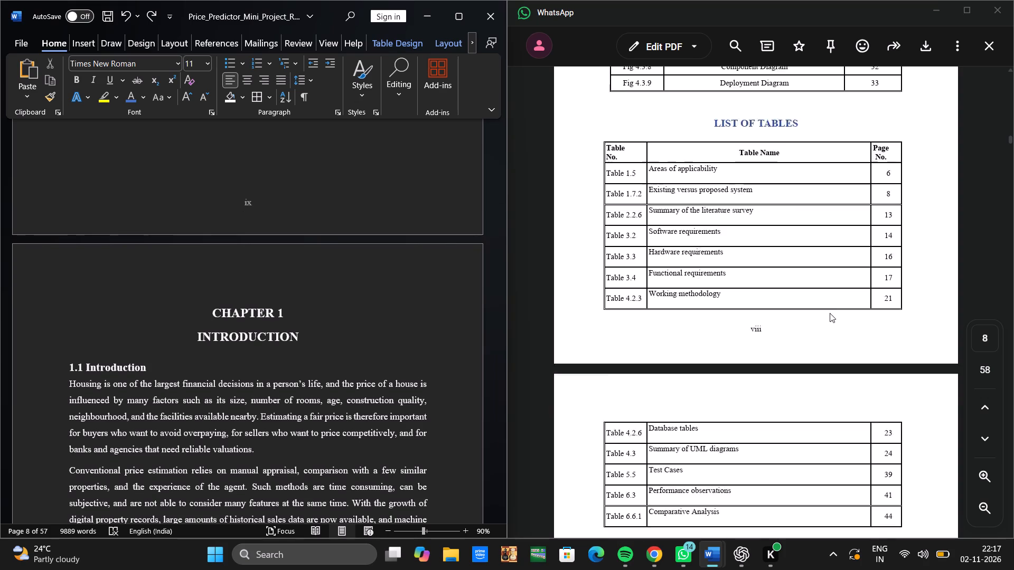
scroll(830, 313, down, 3)
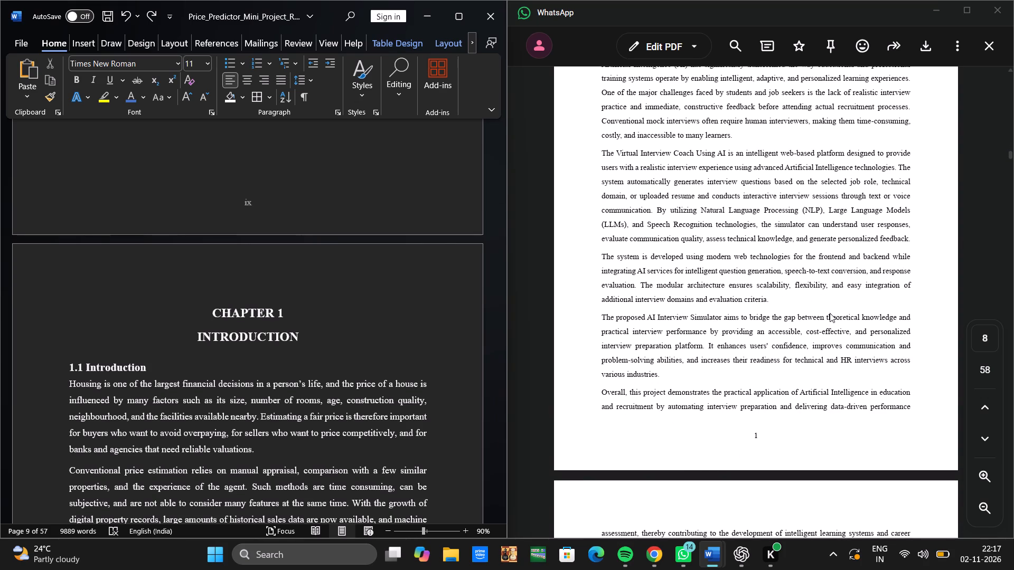
scroll(441, 414, up, 2)
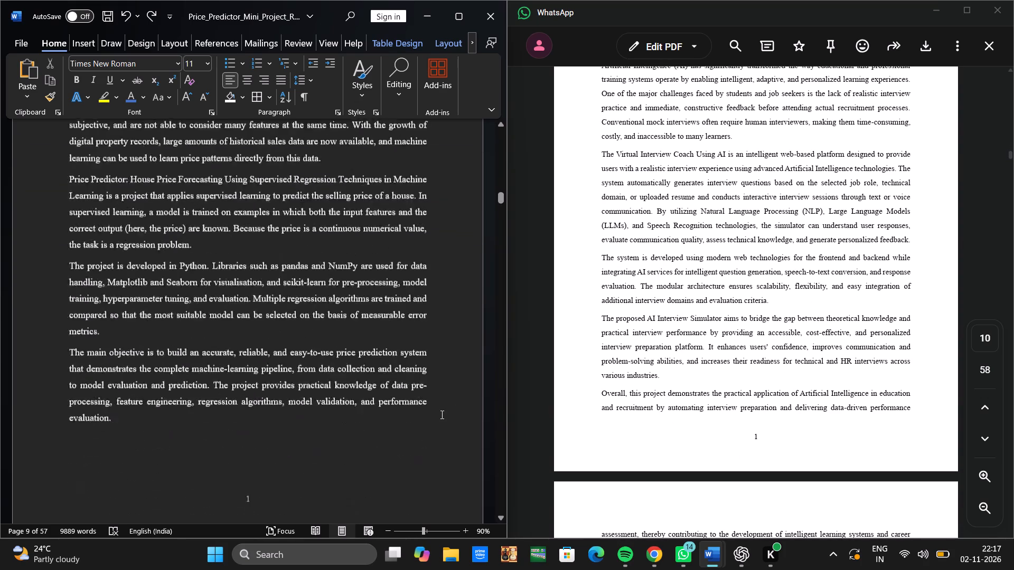
scroll(441, 414, up, 5)
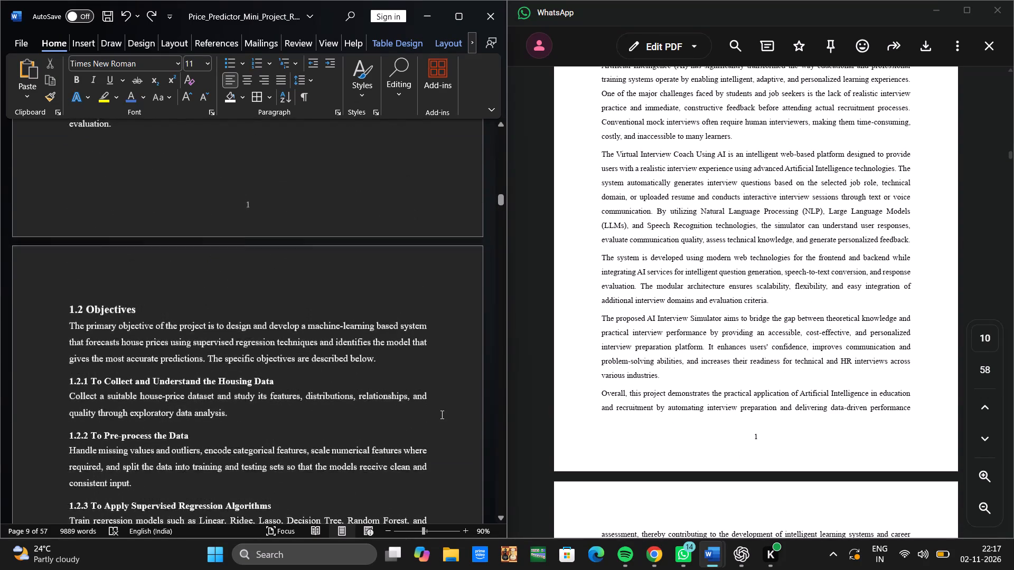
scroll(441, 414, up, 3)
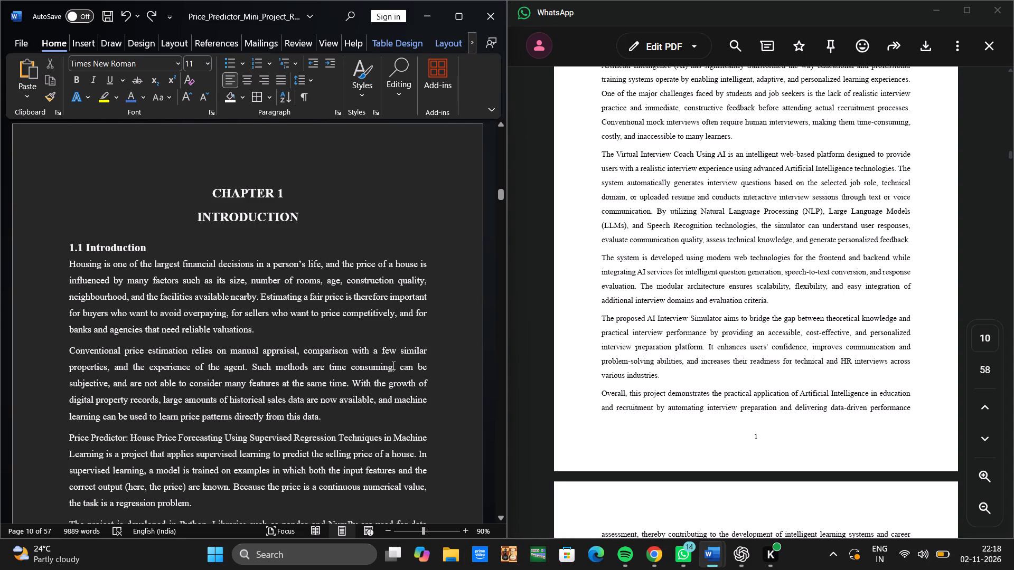
Review the report's List of Tables, List of Figures and the contents table's chapter 6 to Publication entries.
scroll(392, 365, up, 5)
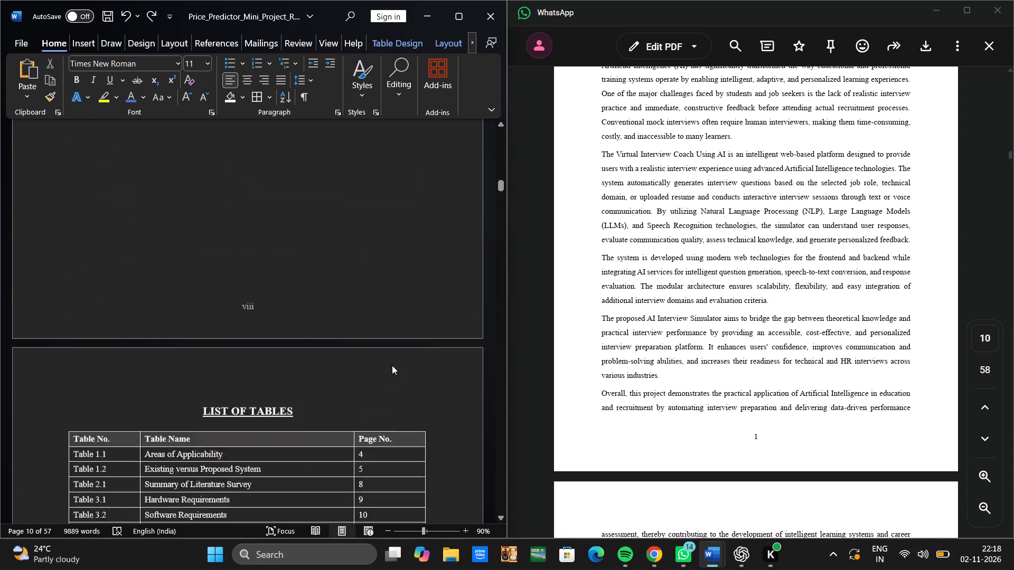
scroll(392, 365, up, 4)
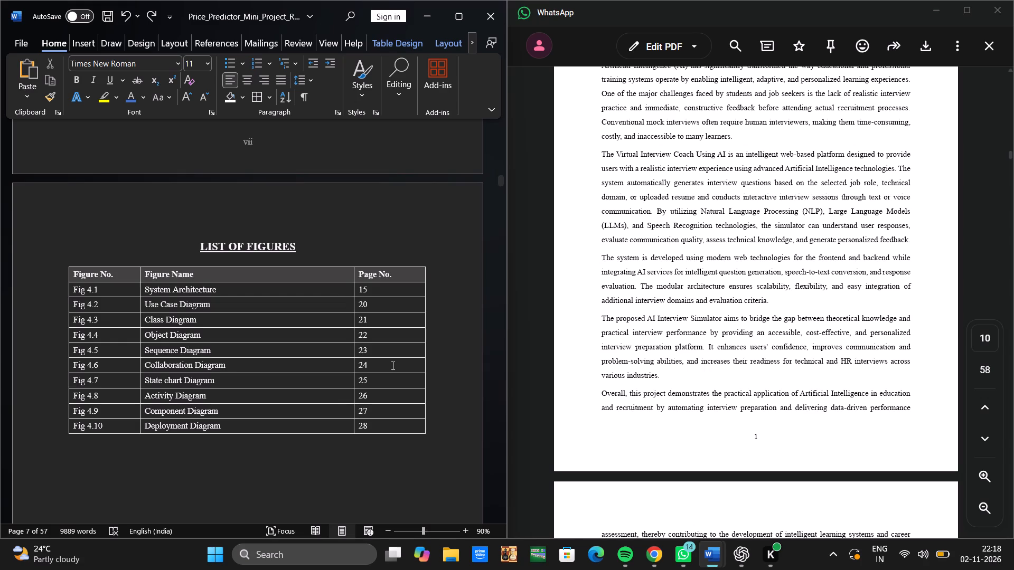
scroll(392, 365, up, 1)
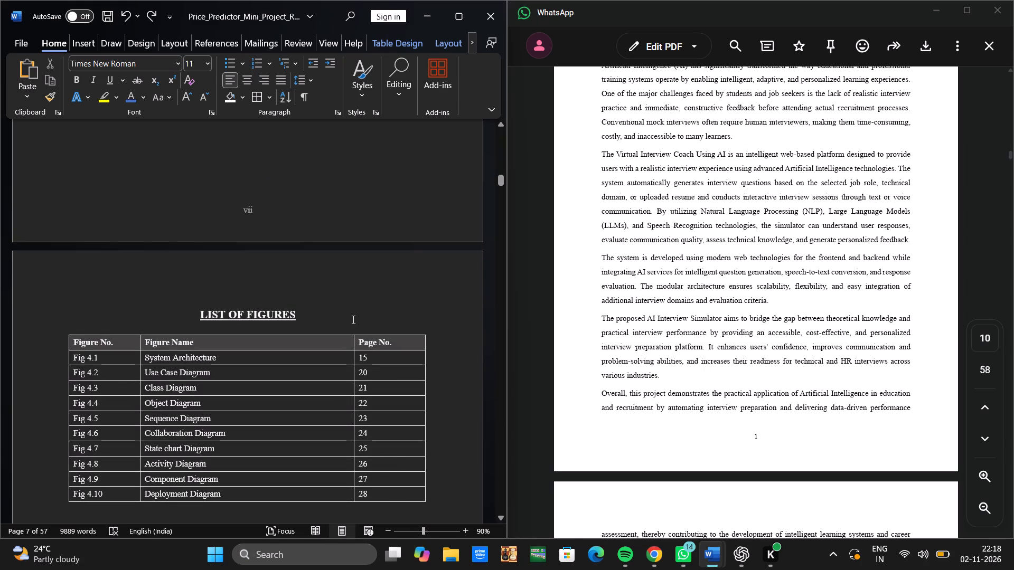
scroll(353, 321, up, 3)
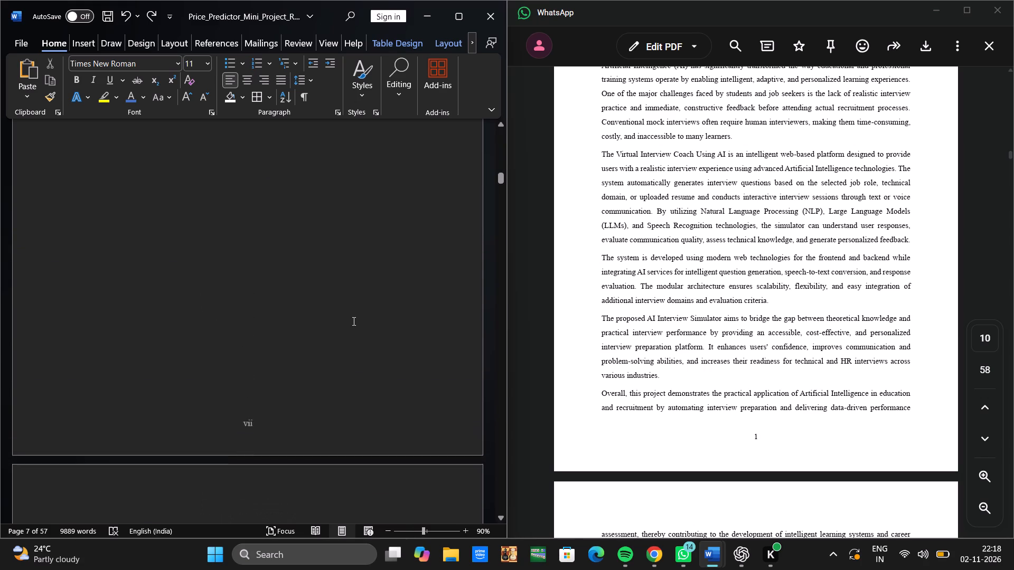
scroll(353, 321, up, 1)
scroll(380, 497, up, 2)
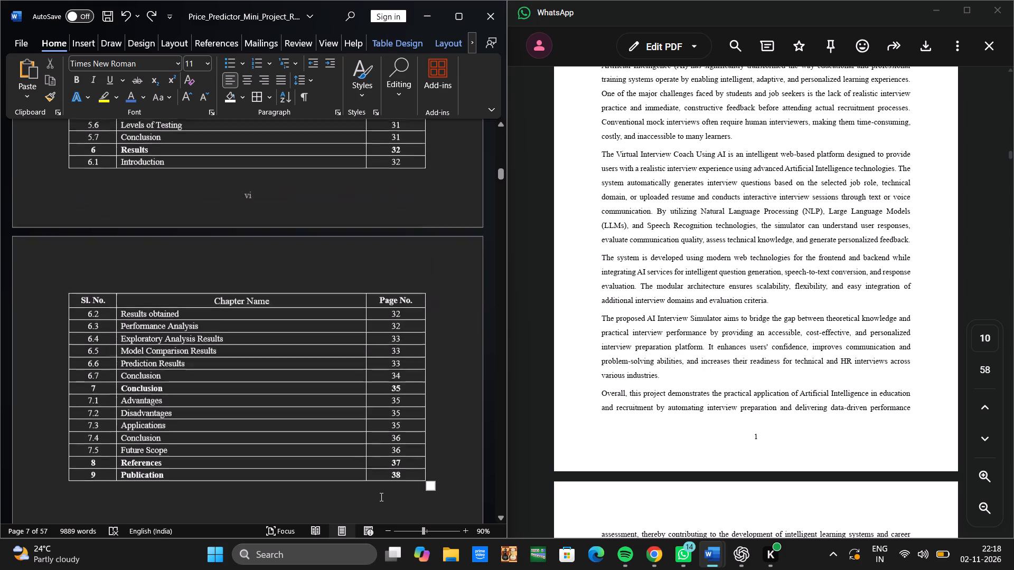
scroll(380, 497, up, 1)
scroll(380, 497, down, 2)
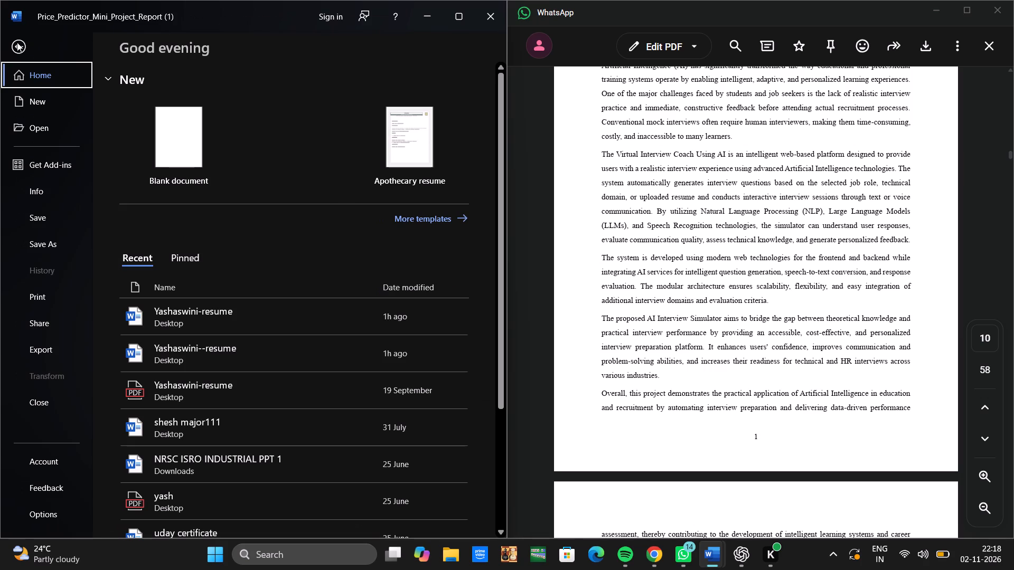
click(61, 227)
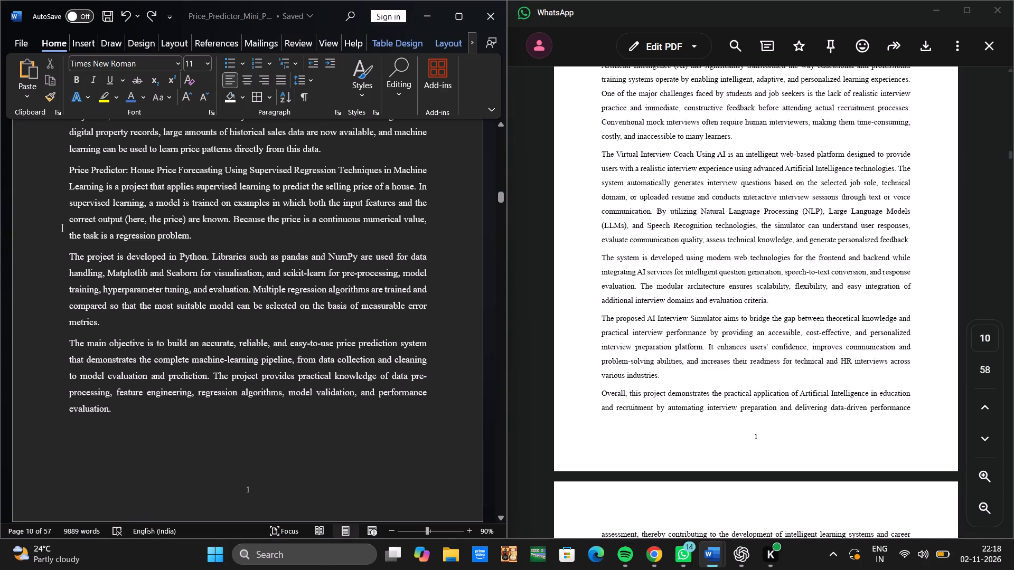
Open Save As for the Price Predictor mini project report with the Desktop folder as the destination.
click(27, 40)
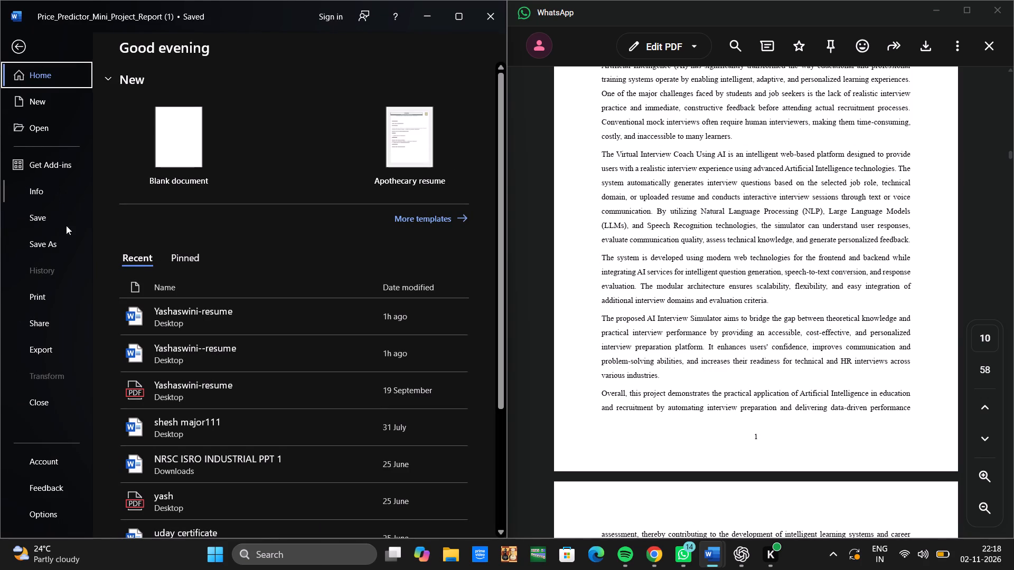
click(66, 241)
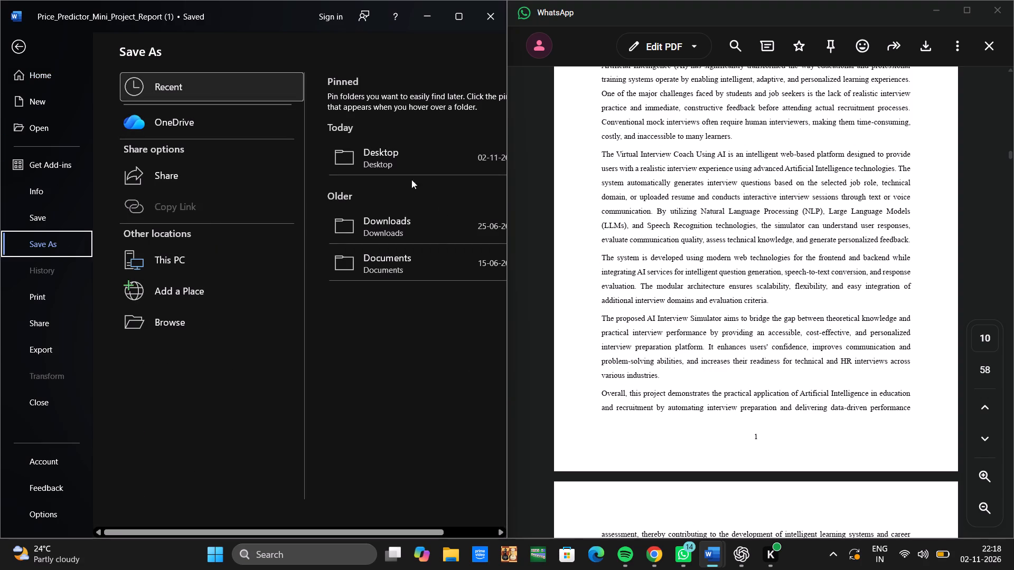
click(400, 157)
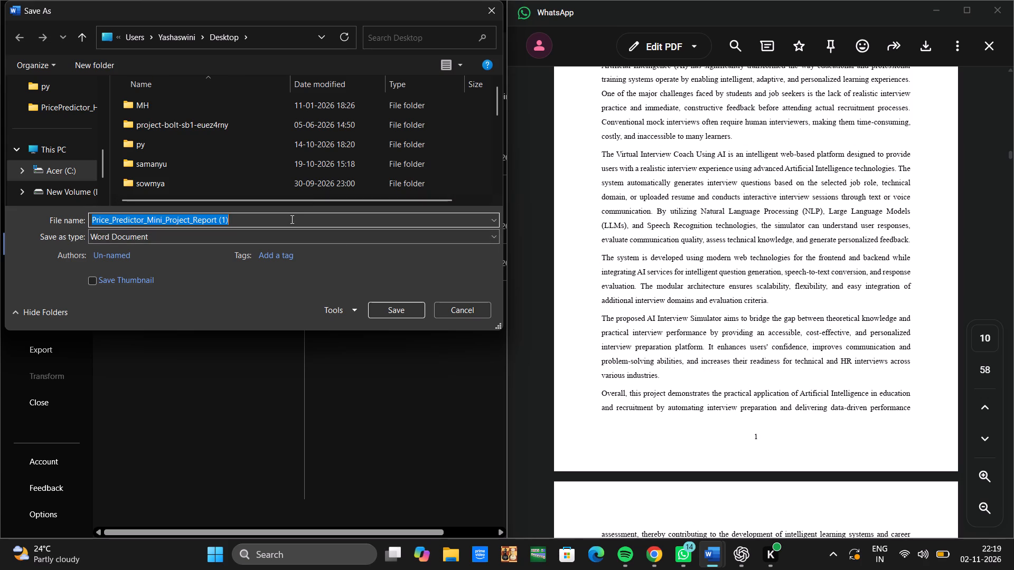
Save the report to the Desktop as a Word document named Price_Predictor_Mini_Project_Report (1).
click(403, 306)
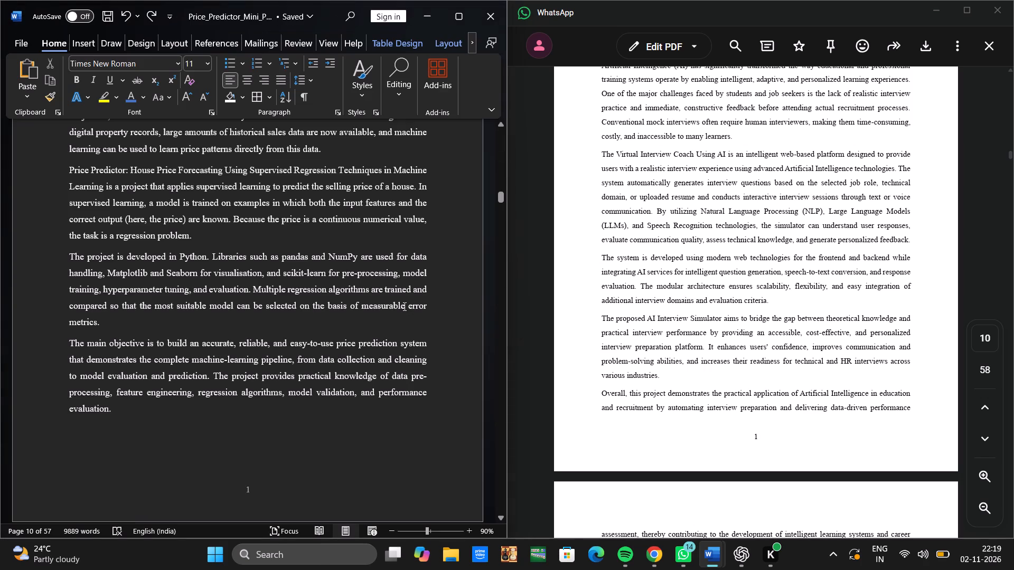
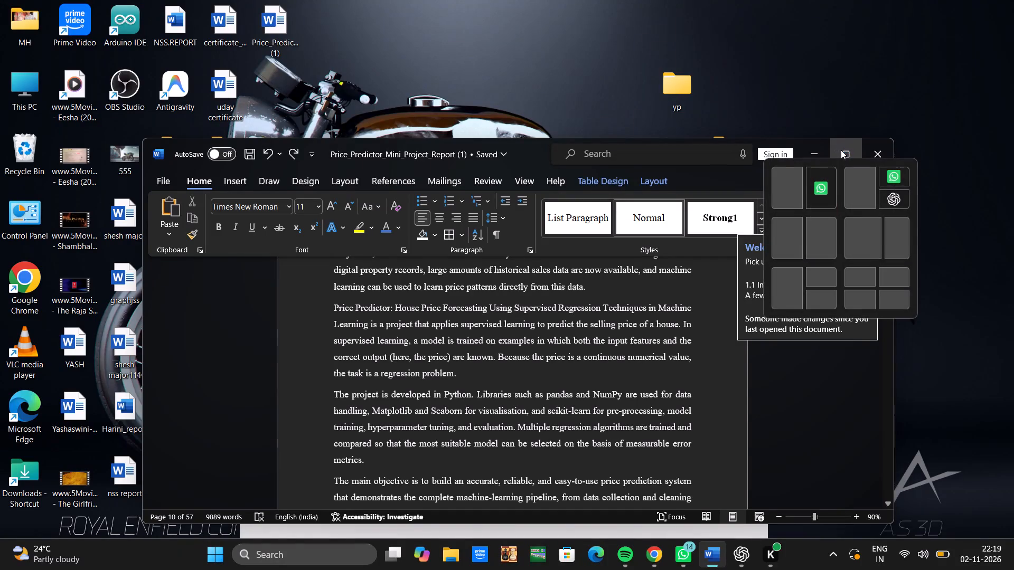
Review the report's front matter from the abstract and table of contents through the lists of figures, tables and screenshots.
click(841, 150)
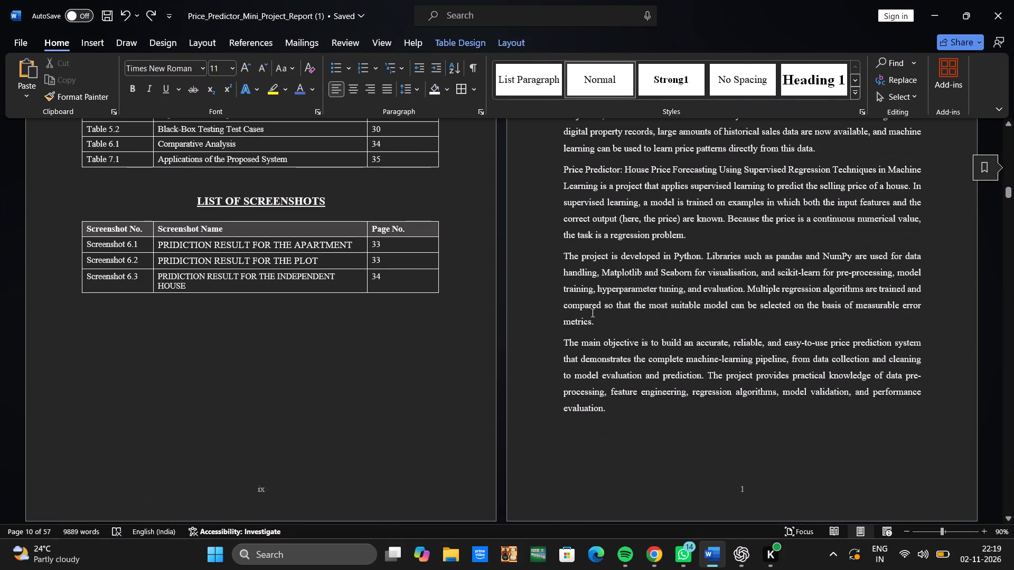
ctrl+scroll(826, 172, down, 6)
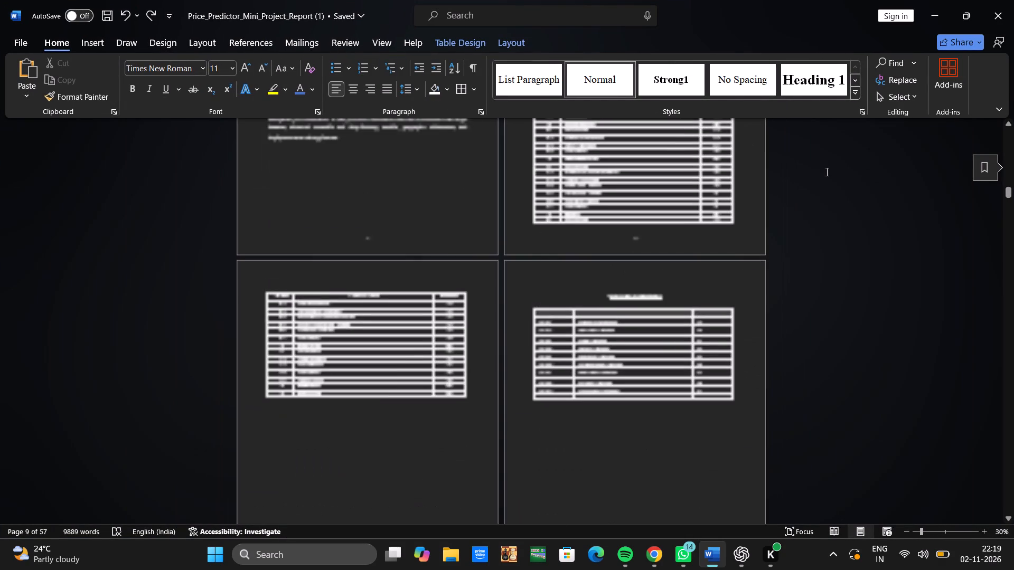
ctrl+scroll(826, 172, down, 4)
scroll(826, 172, left, 1)
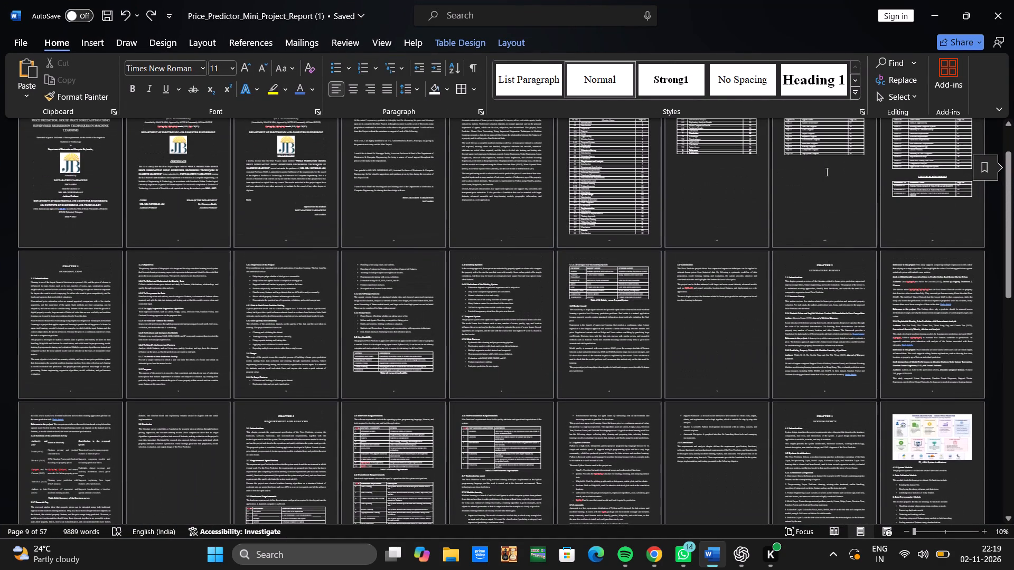
ctrl+scroll(826, 172, up, 1)
scroll(826, 172, up, 6)
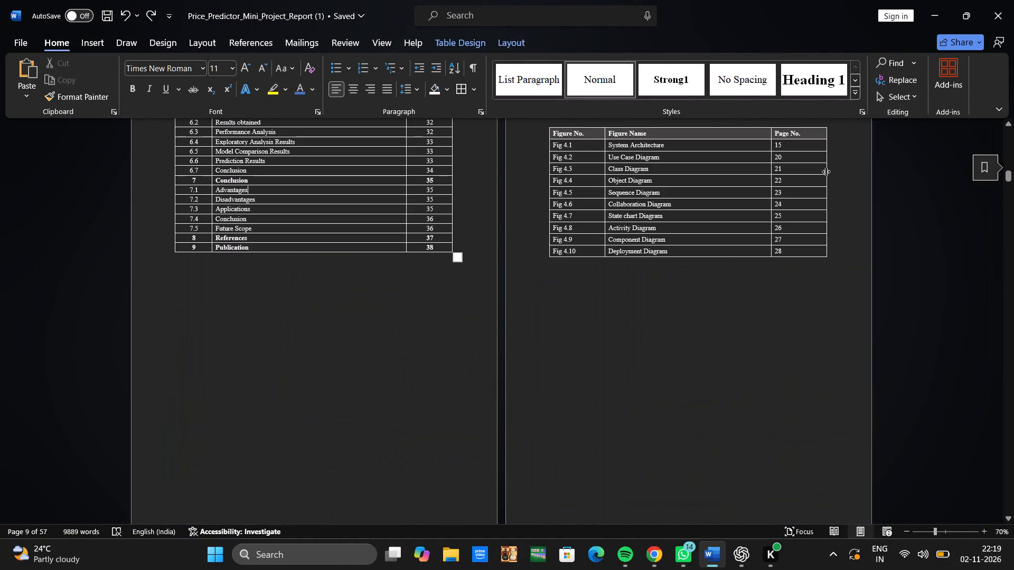
scroll(826, 172, up, 4)
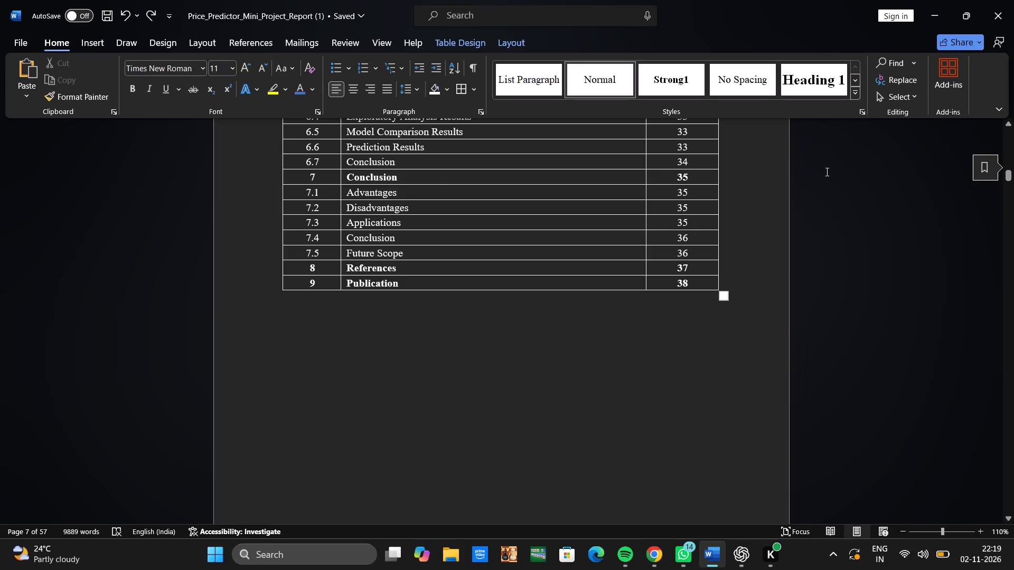
scroll(826, 172, up, 10)
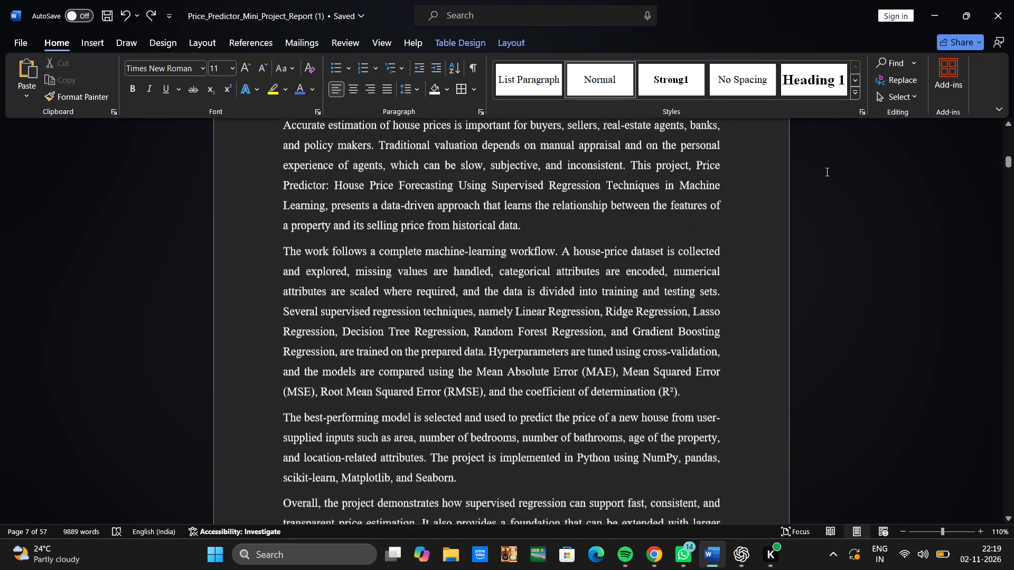
scroll(826, 172, down, 6)
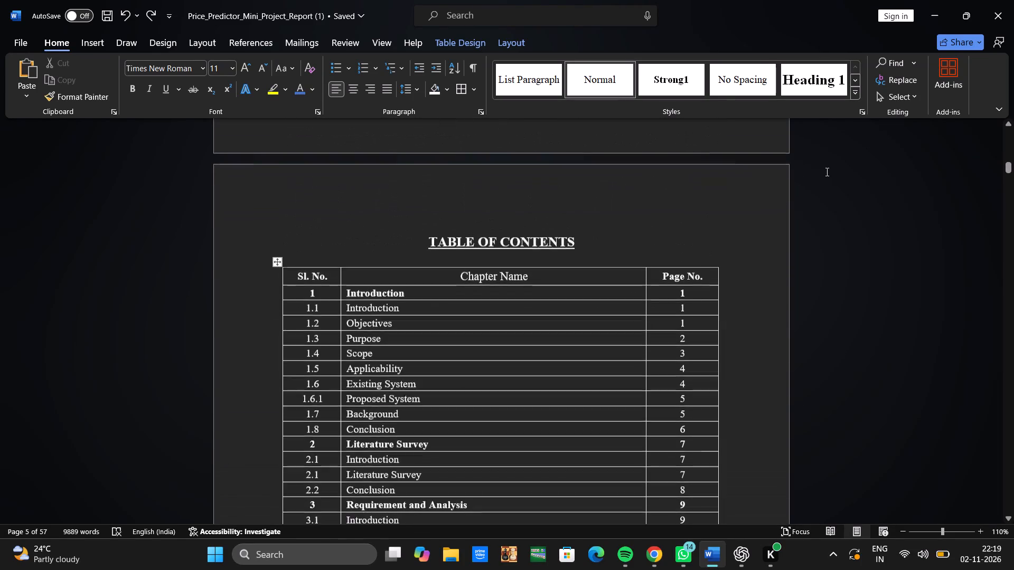
scroll(826, 172, down, 8)
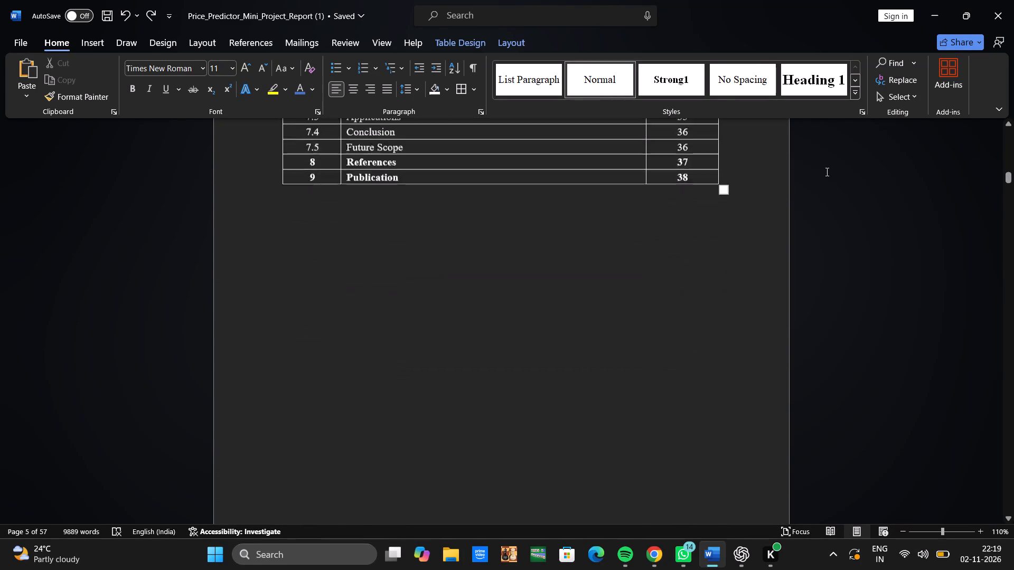
scroll(826, 172, down, 2)
scroll(826, 172, up, 13)
scroll(826, 172, down, 10)
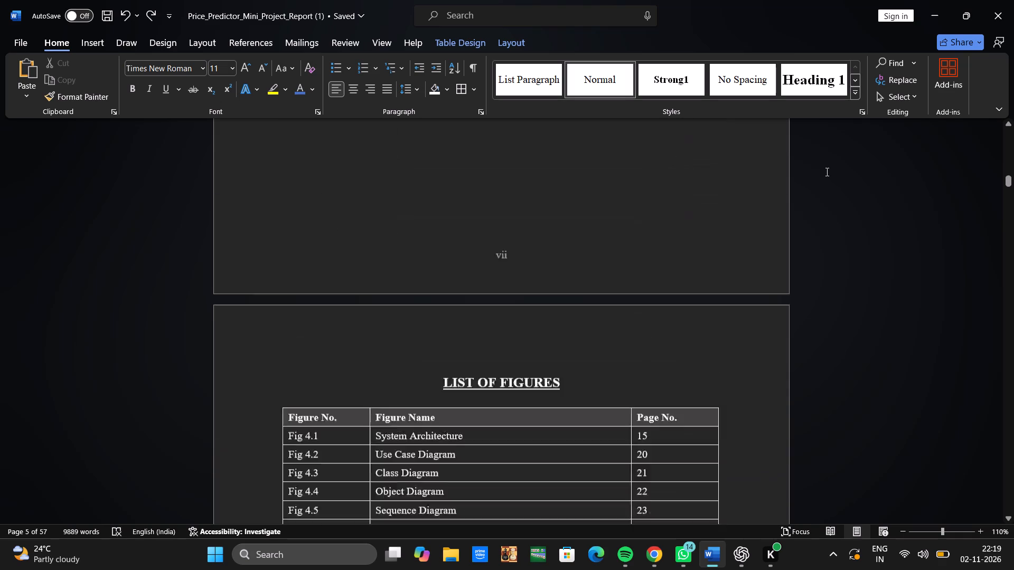
scroll(826, 172, down, 3)
scroll(826, 172, up, 1)
scroll(826, 172, down, 2)
scroll(826, 172, up, 1)
scroll(826, 172, down, 2)
scroll(826, 172, up, 2)
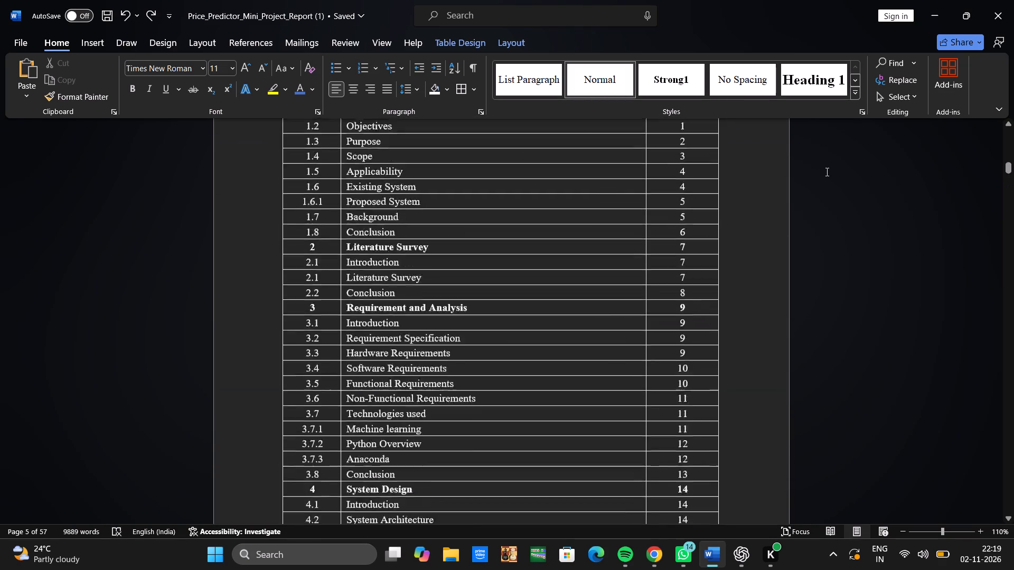
scroll(826, 172, down, 2)
scroll(826, 172, up, 1)
scroll(826, 172, down, 2)
scroll(826, 172, up, 1)
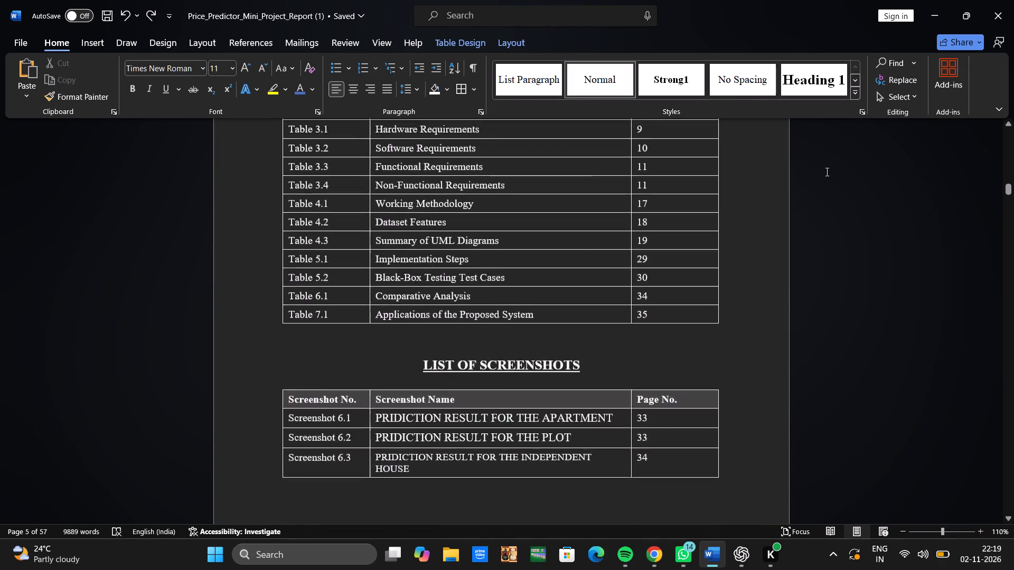
scroll(826, 172, up, 1)
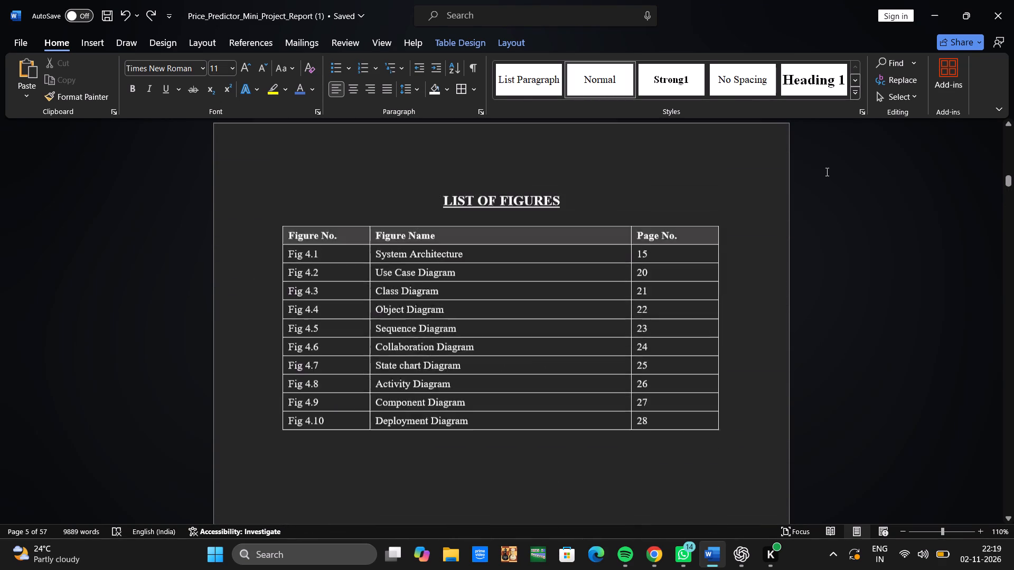
scroll(826, 172, up, 7)
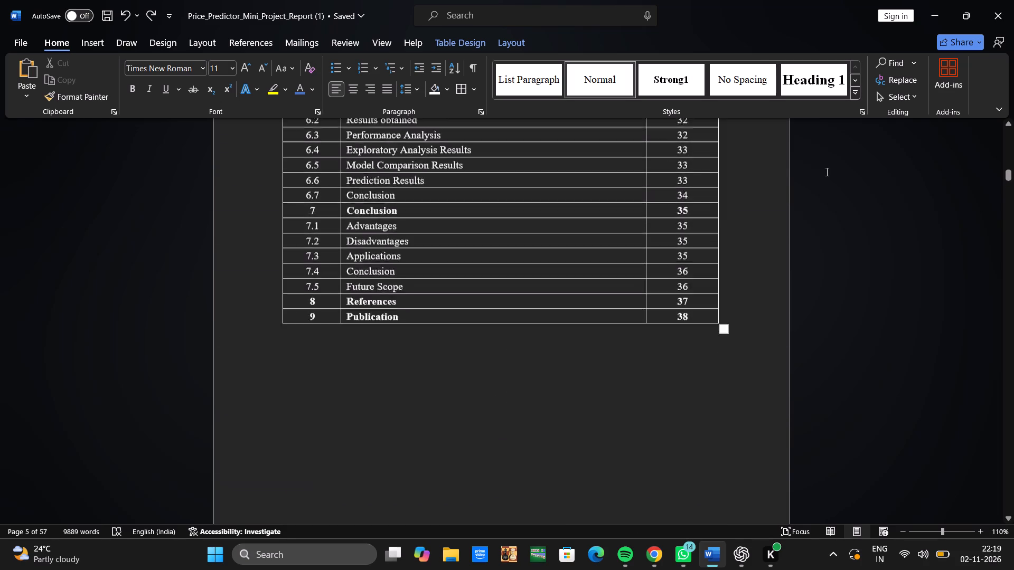
scroll(826, 172, up, 1)
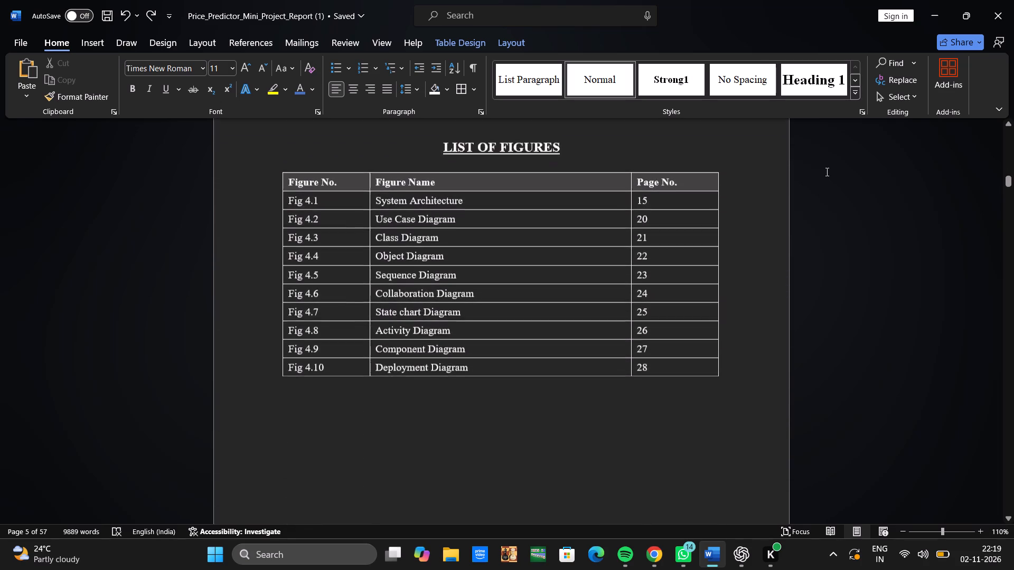
scroll(826, 172, up, 4)
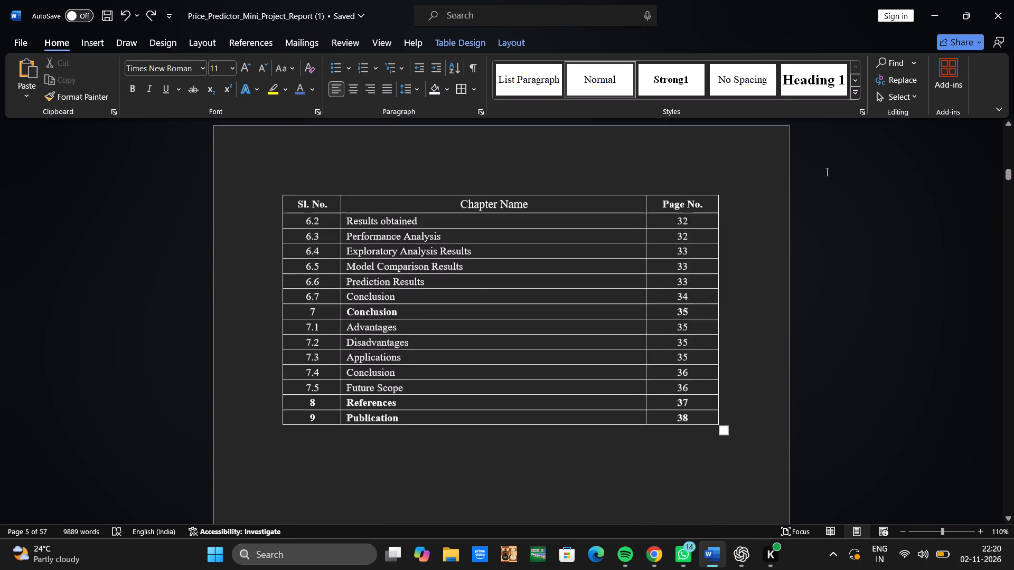
scroll(826, 172, up, 4)
scroll(826, 172, down, 1)
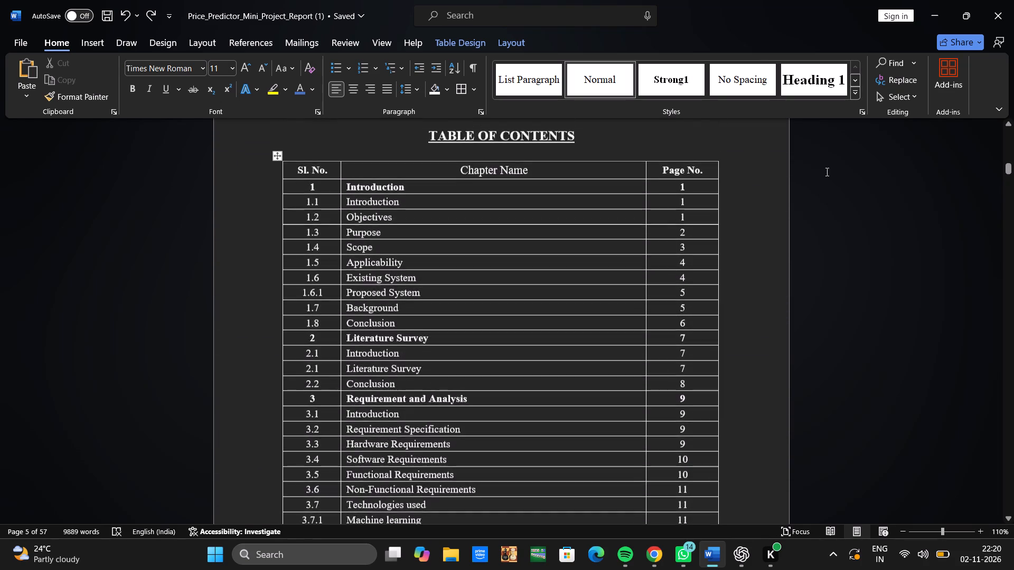
scroll(826, 172, down, 11)
scroll(826, 172, up, 1)
scroll(826, 172, down, 1)
scroll(826, 172, up, 7)
scroll(826, 172, down, 2)
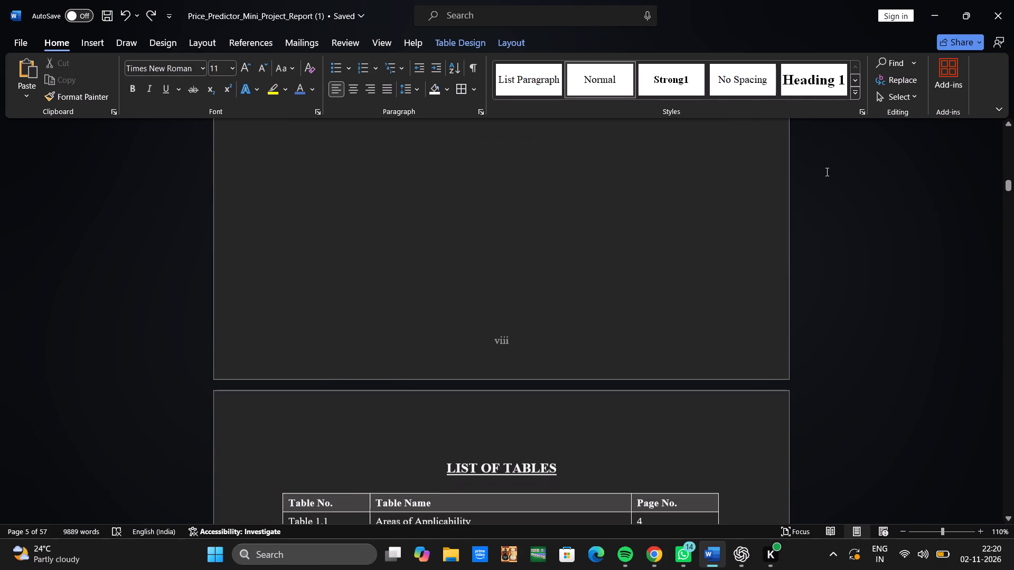
Move the List of Tables up onto the List of Figures page, with one blank line above its heading.
click(445, 458)
key(BackSpace)
key(BackSpace)
key(BackSpace)
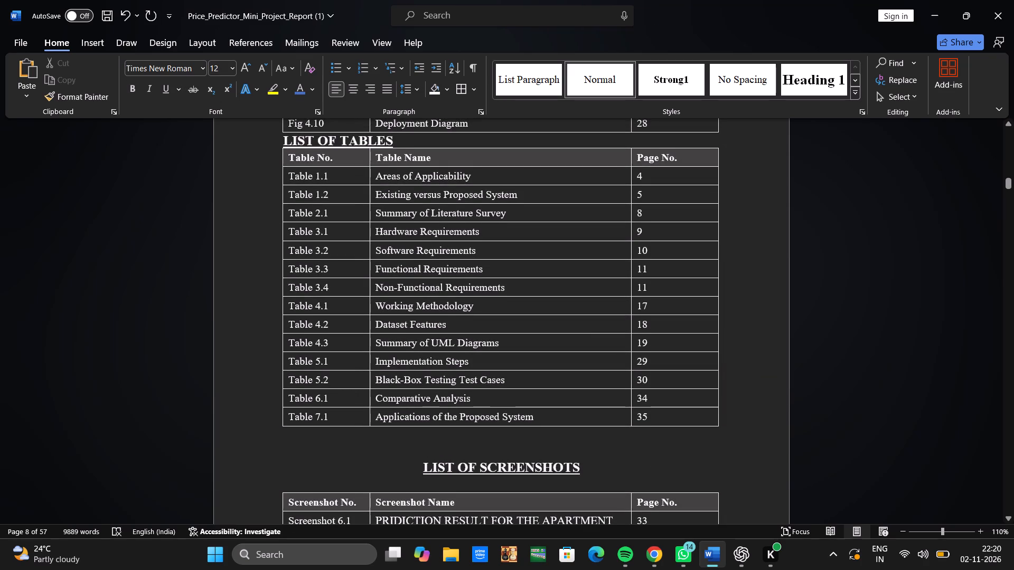
key(Return)
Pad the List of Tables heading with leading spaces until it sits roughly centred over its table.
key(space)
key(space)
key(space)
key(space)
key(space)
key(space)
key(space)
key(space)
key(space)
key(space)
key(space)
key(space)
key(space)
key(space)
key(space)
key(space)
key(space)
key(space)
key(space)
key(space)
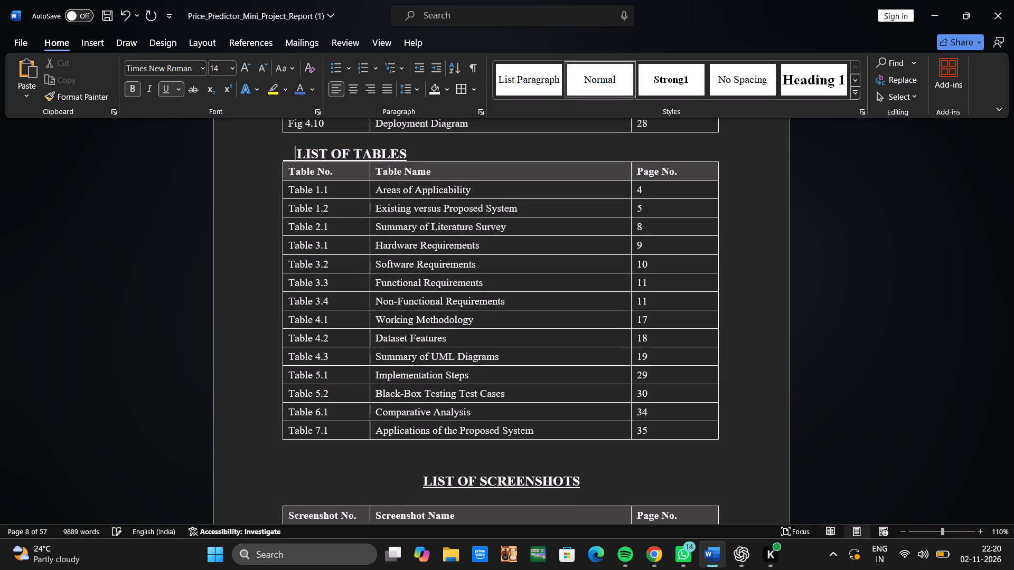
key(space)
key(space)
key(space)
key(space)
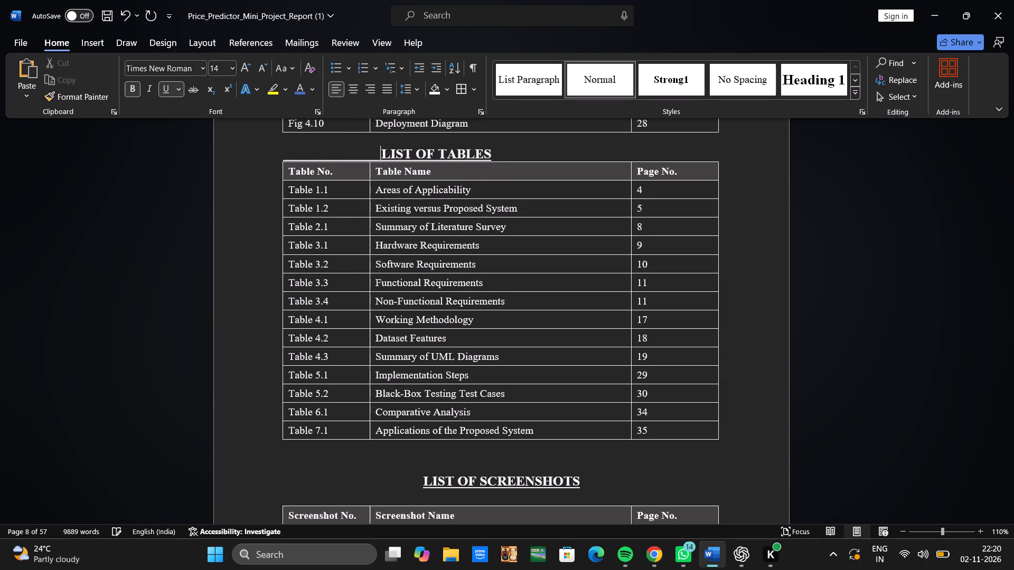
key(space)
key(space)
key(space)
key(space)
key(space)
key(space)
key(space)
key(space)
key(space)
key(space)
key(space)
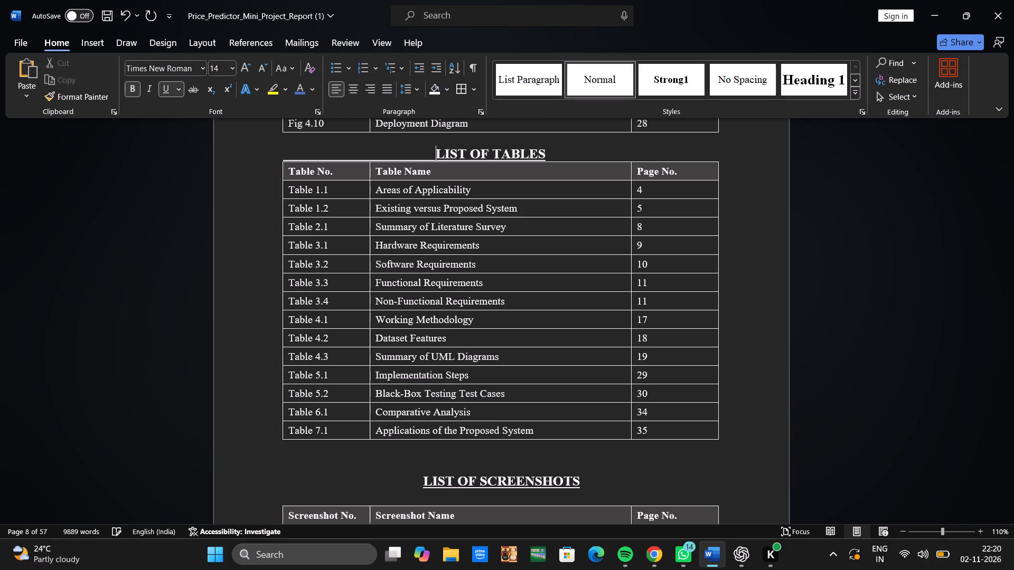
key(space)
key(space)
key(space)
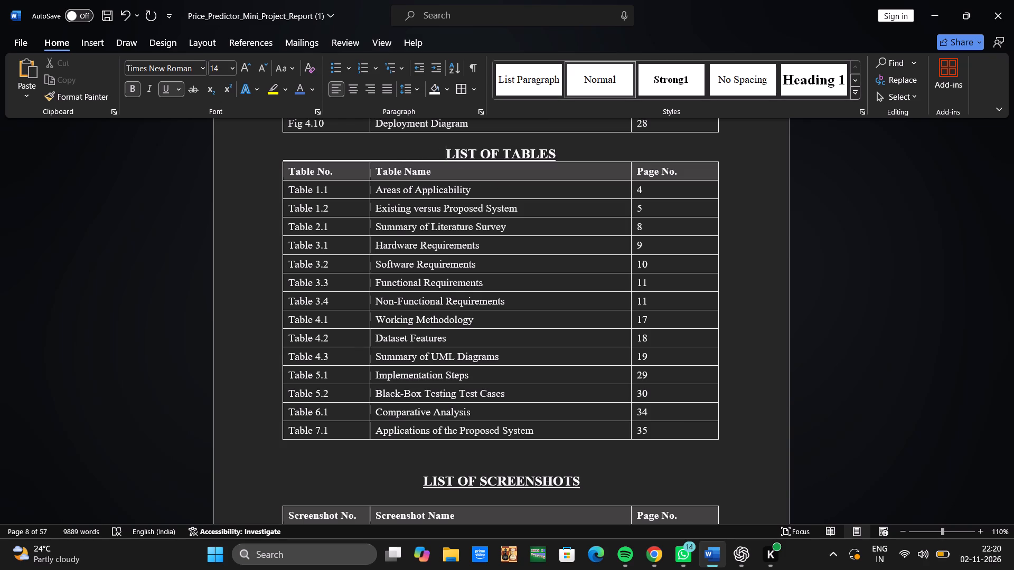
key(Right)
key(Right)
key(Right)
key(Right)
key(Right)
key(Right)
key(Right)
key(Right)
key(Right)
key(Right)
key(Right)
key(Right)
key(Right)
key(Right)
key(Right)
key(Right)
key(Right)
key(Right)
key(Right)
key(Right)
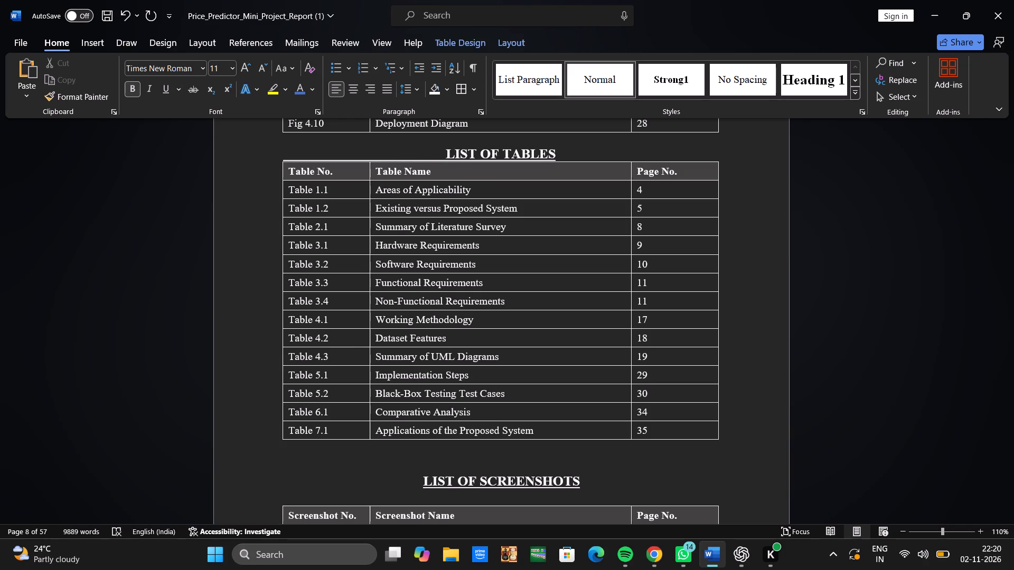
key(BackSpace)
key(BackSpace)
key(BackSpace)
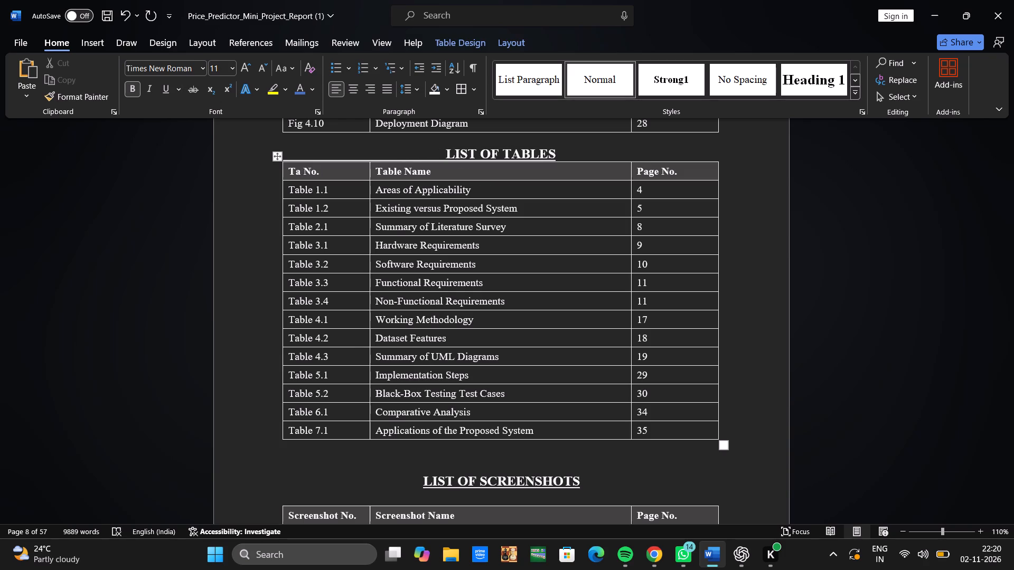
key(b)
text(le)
Add a blank line between the List of Tables heading and its table.
click(595, 151)
key(Return)
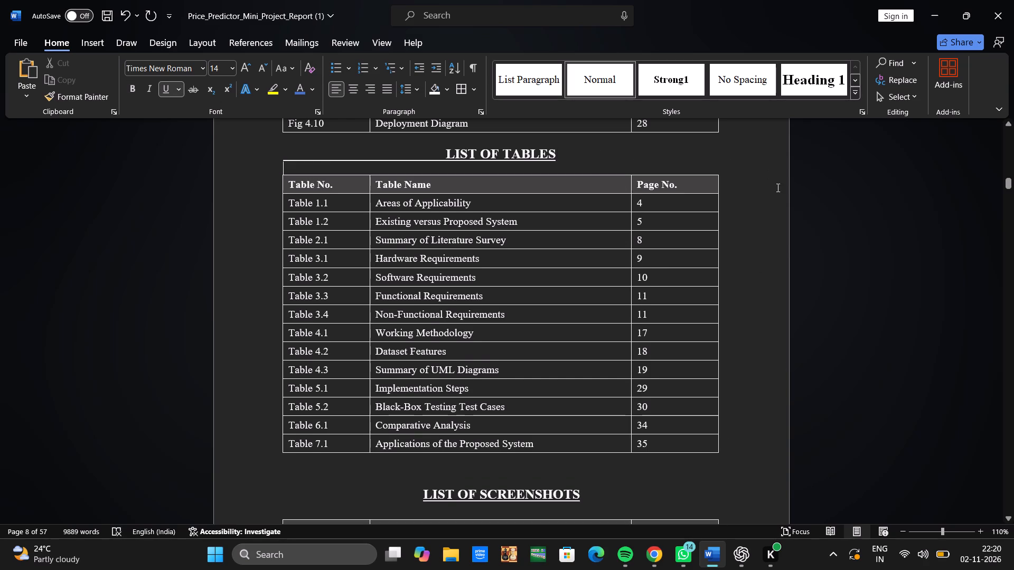
click(771, 203)
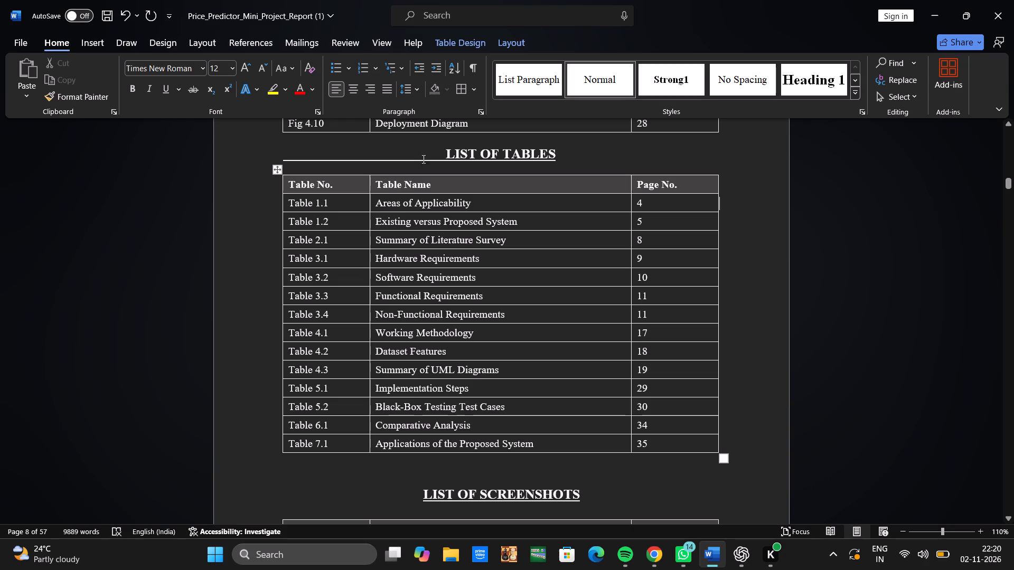
Replace the leading spaces before the List of Tables heading with five tab indents to position it near the centre.
click(428, 158)
double_click(428, 158)
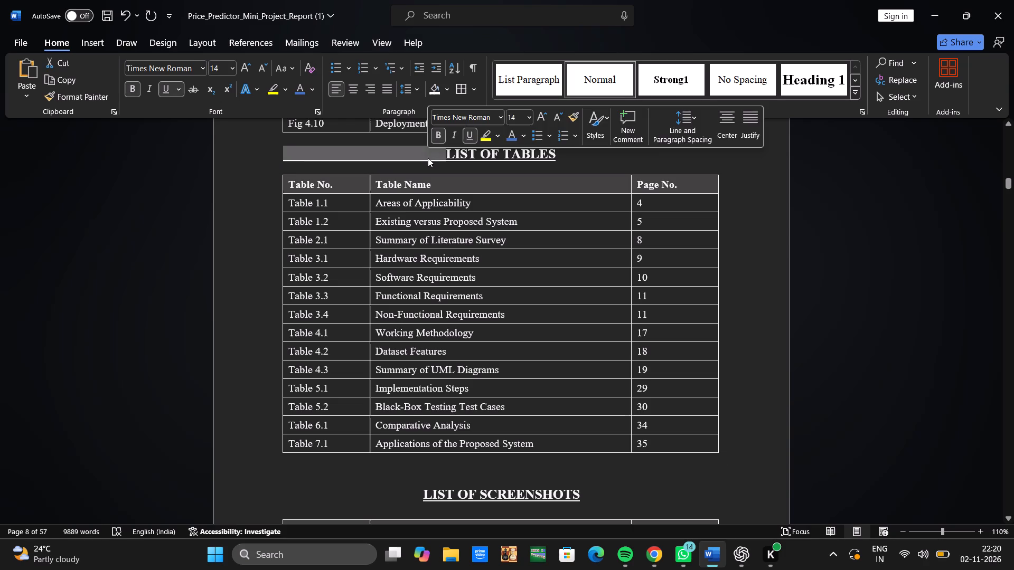
key(BackSpace)
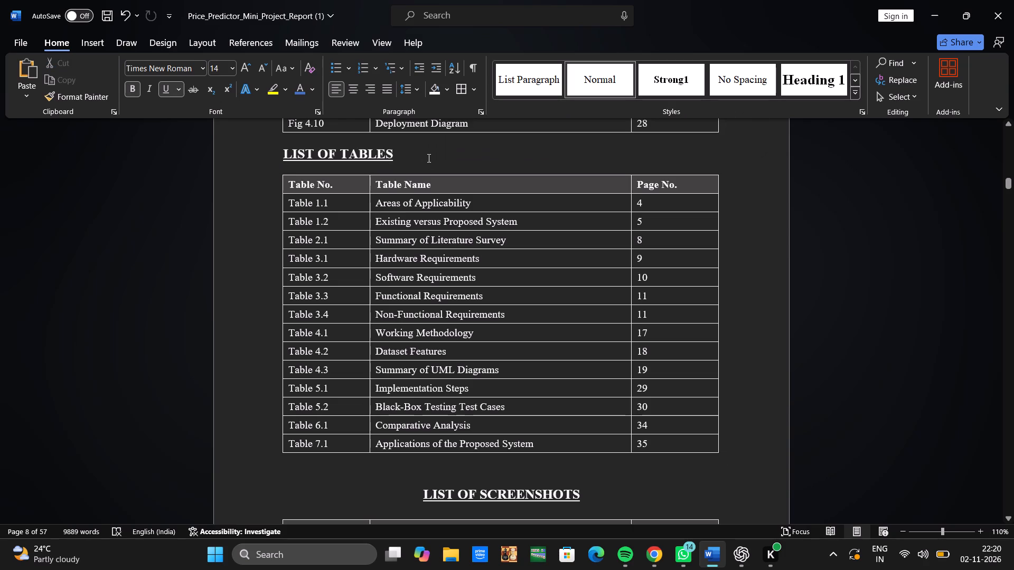
key(Tab)
key(Tab)
key(Tab)
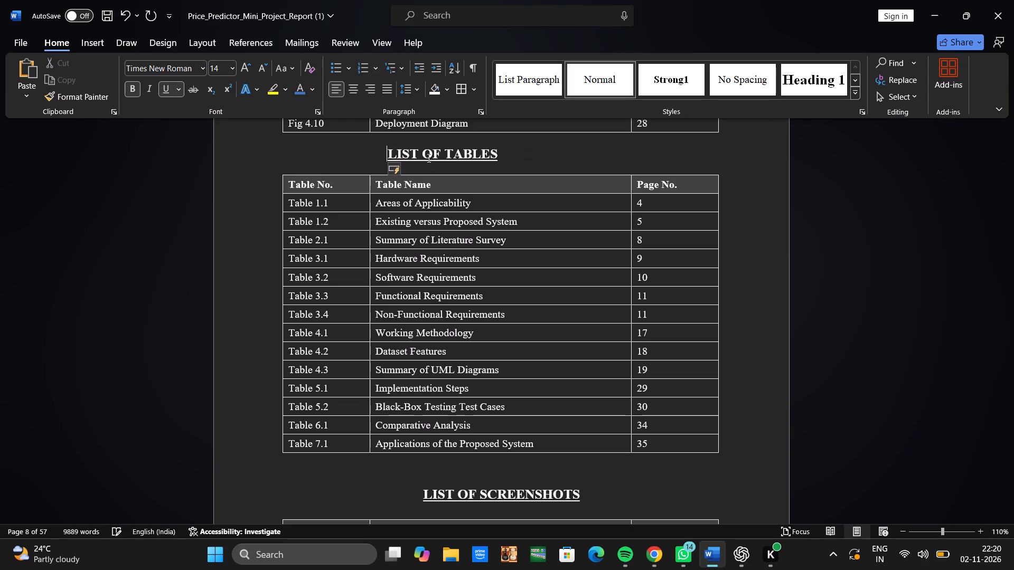
key(Tab)
key(Tab)
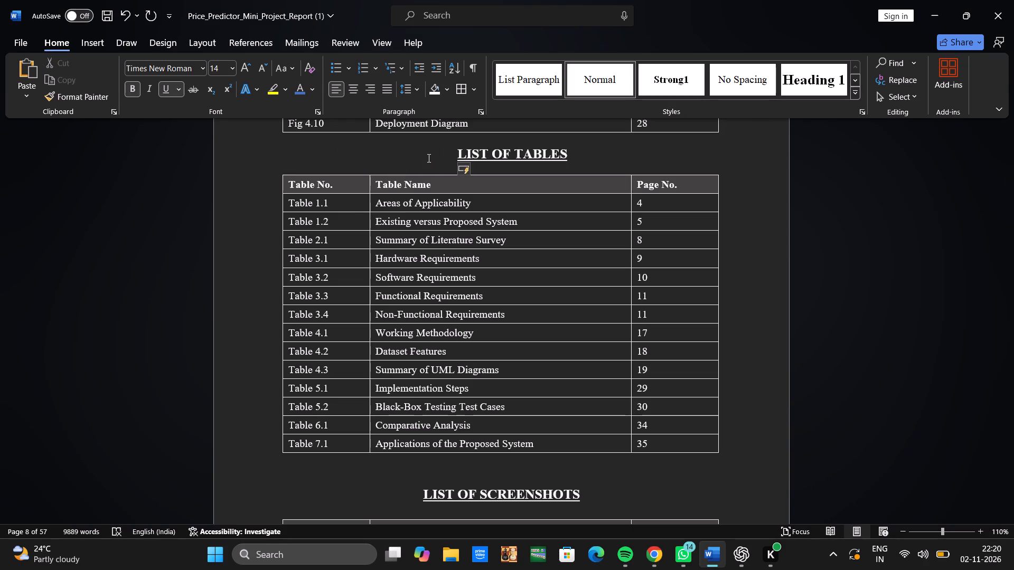
Push the List of Screenshots heading and its table onto the following page by adding three blank lines above the heading.
scroll(428, 158, down, 2)
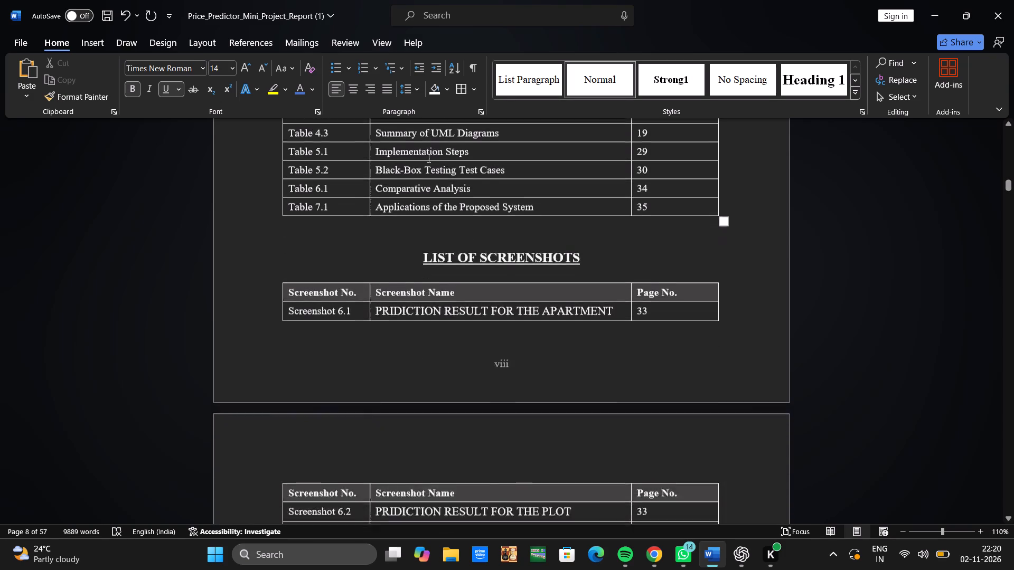
scroll(428, 158, down, 2)
scroll(428, 158, up, 2)
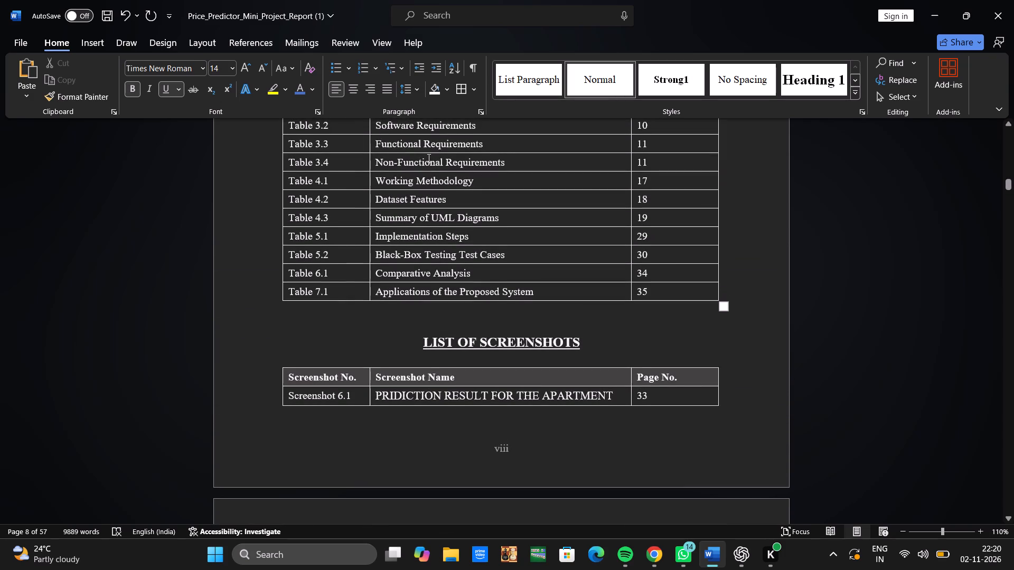
click(414, 341)
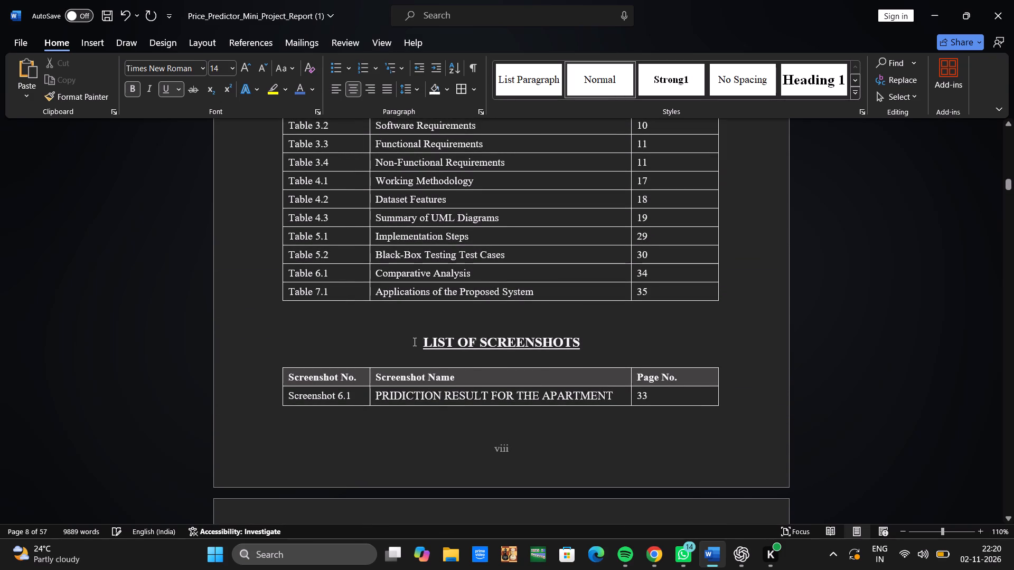
key(Return)
key(Return)
key(Return)
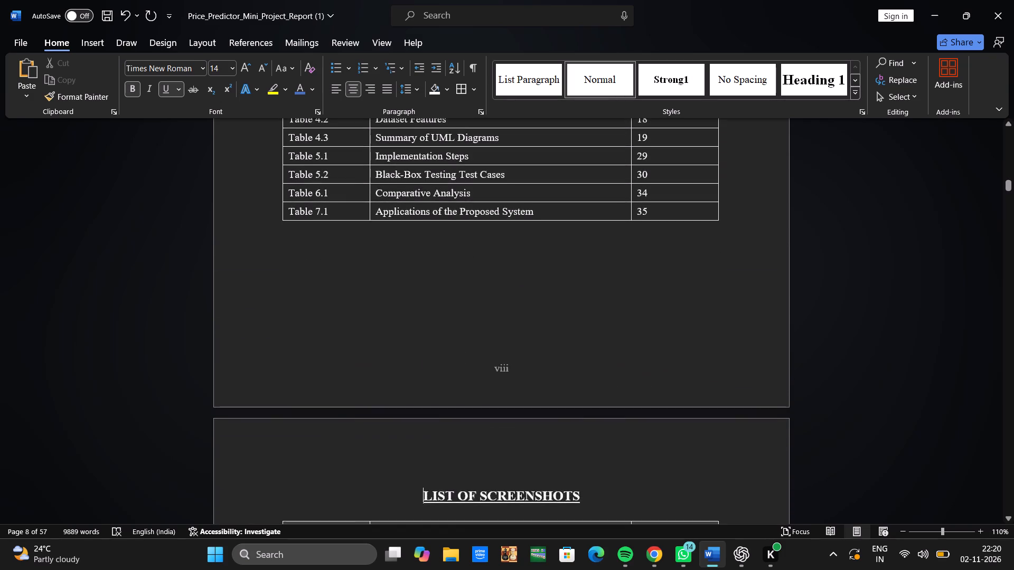
Review the page layout of the front matter, from the contents table through the lists to the start of Chapter 1.
scroll(414, 341, down, 4)
scroll(414, 341, up, 1)
scroll(414, 341, down, 1)
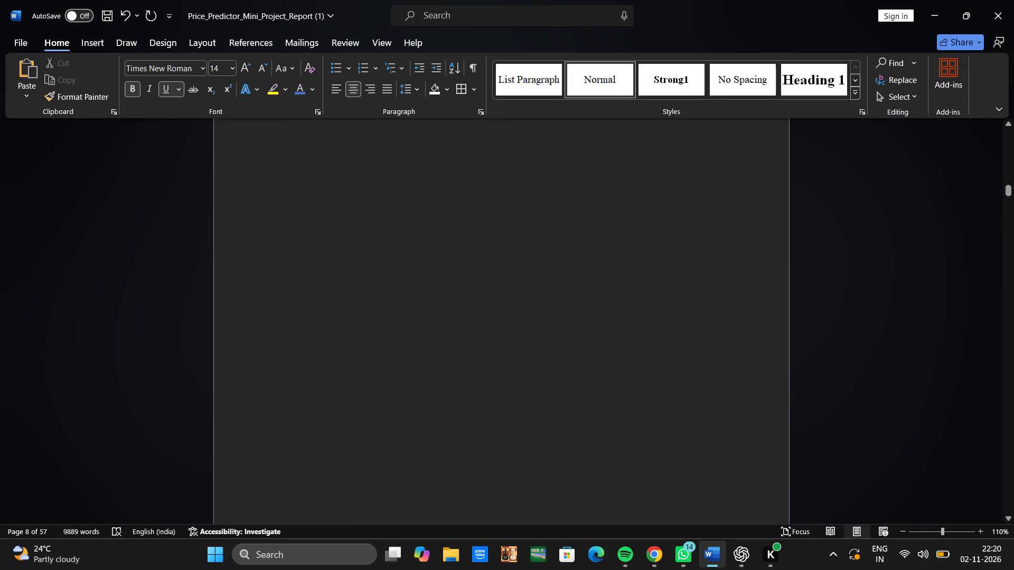
scroll(414, 341, down, 2)
scroll(414, 341, up, 2)
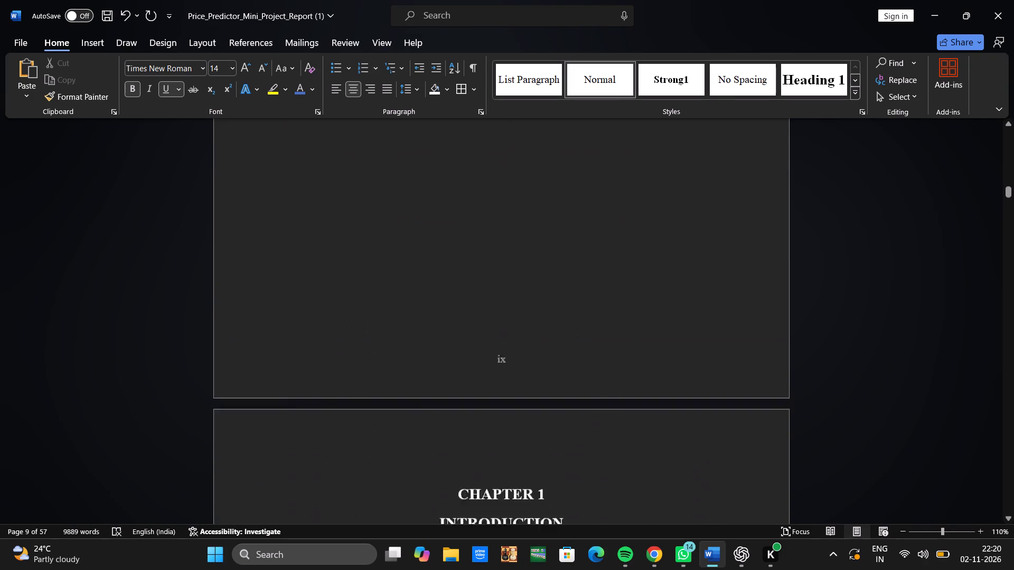
scroll(414, 341, up, 4)
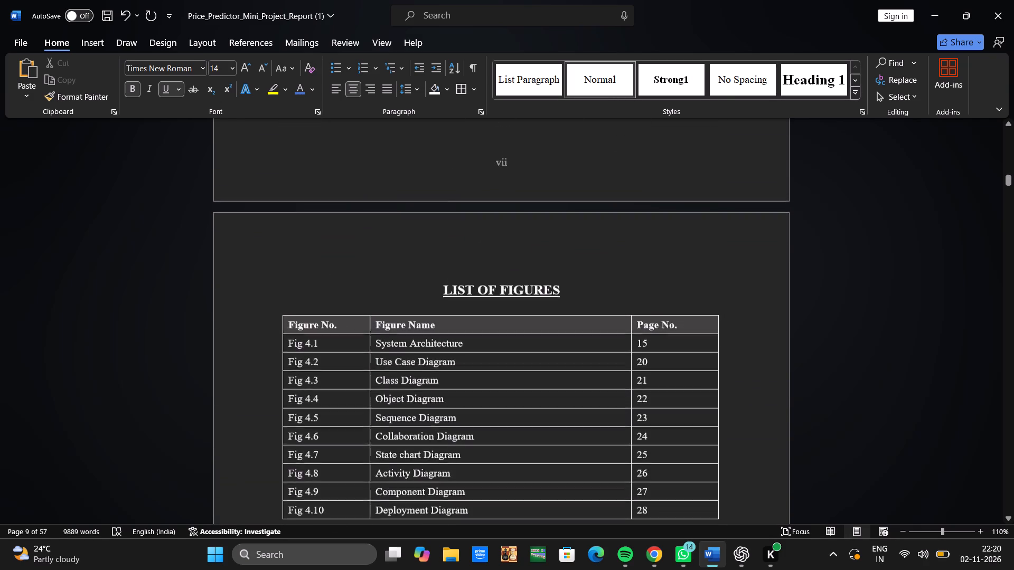
scroll(414, 341, up, 2)
scroll(414, 341, down, 2)
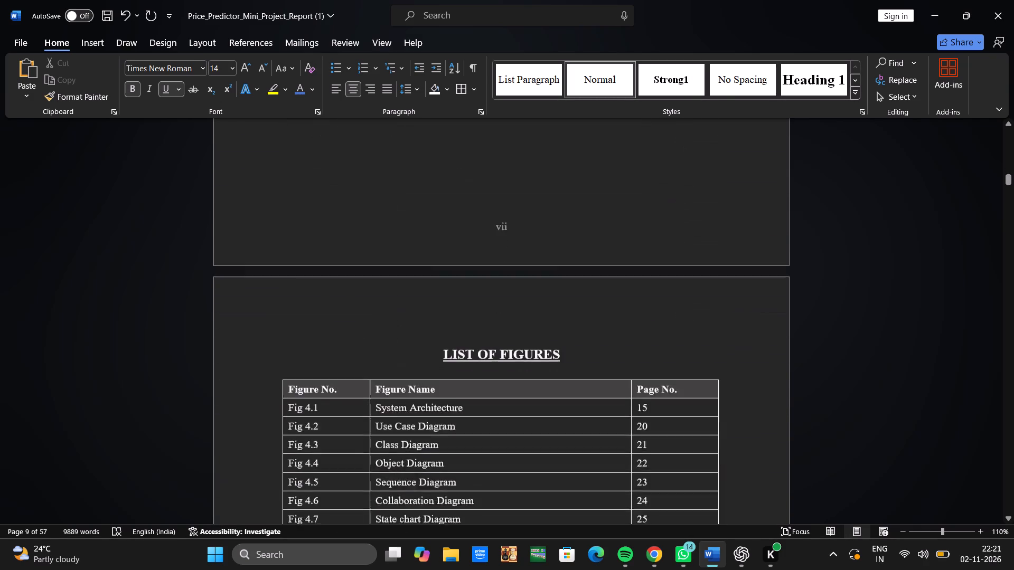
scroll(414, 341, up, 3)
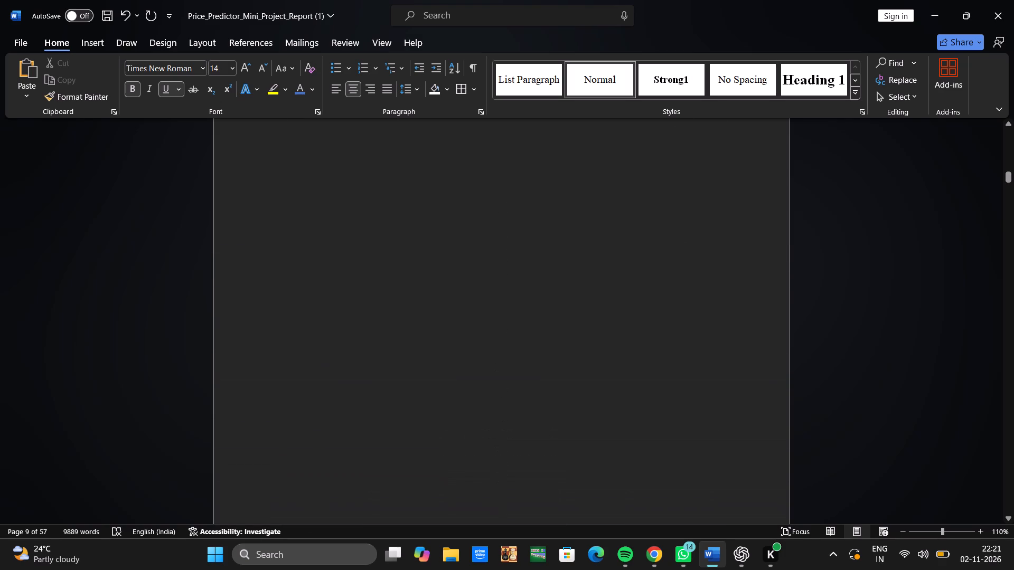
scroll(414, 341, up, 2)
scroll(414, 341, down, 5)
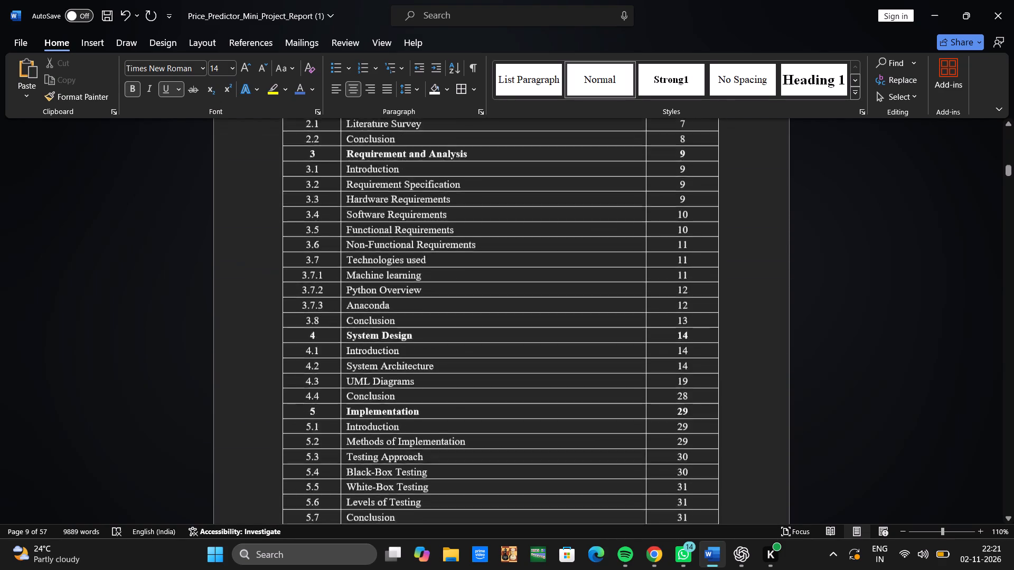
scroll(414, 341, down, 7)
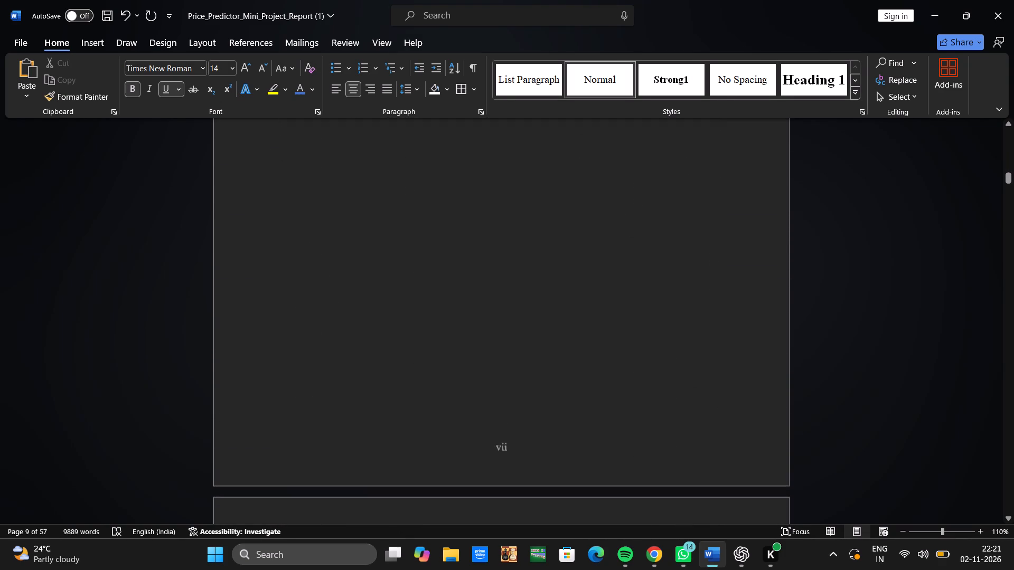
Delete the centring and page separation before the List of Figures heading, pulling it directly under the contents table.
scroll(414, 341, down, 4)
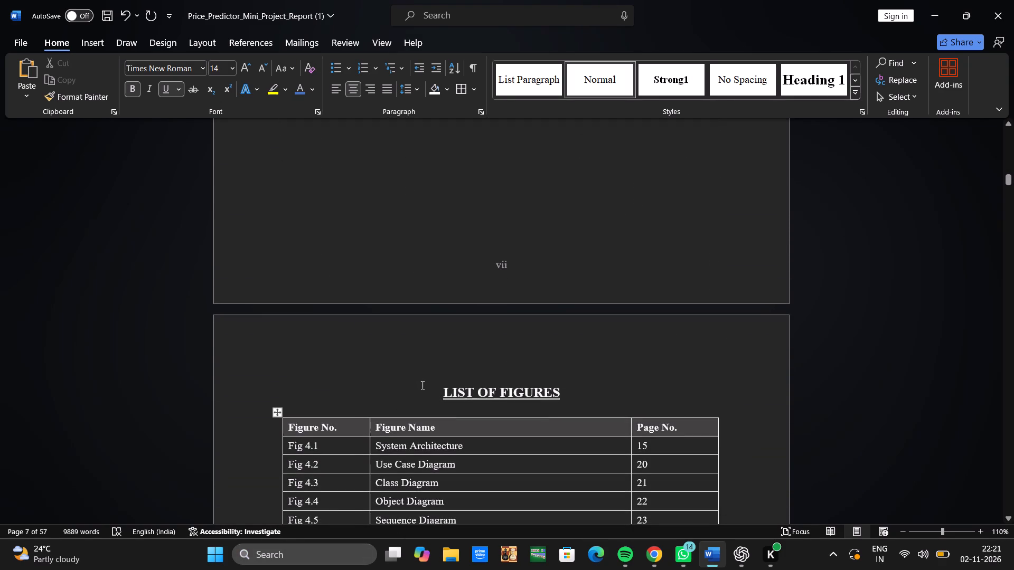
click(429, 389)
key(BackSpace)
key(BackSpace)
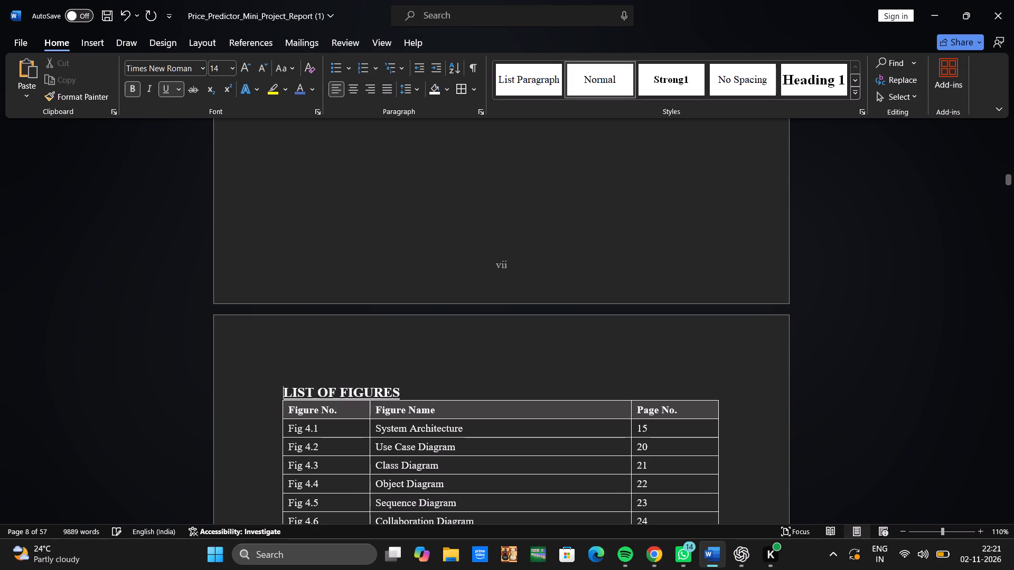
key(BackSpace)
Check how the contents table, List of Figures and List of Tables flow across the front matter pages.
scroll(429, 389, up, 7)
scroll(429, 389, right, 1)
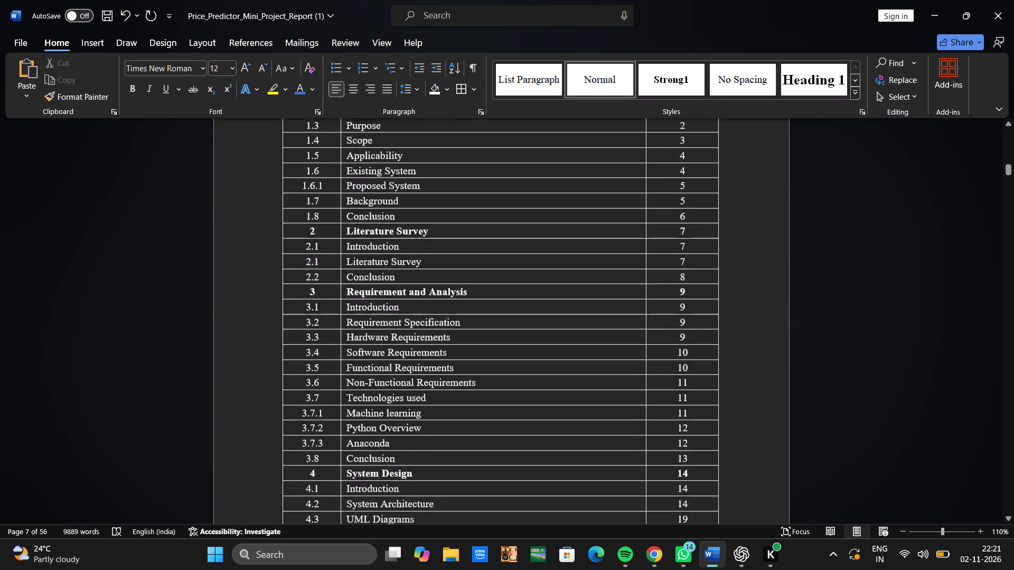
scroll(429, 389, right, 1)
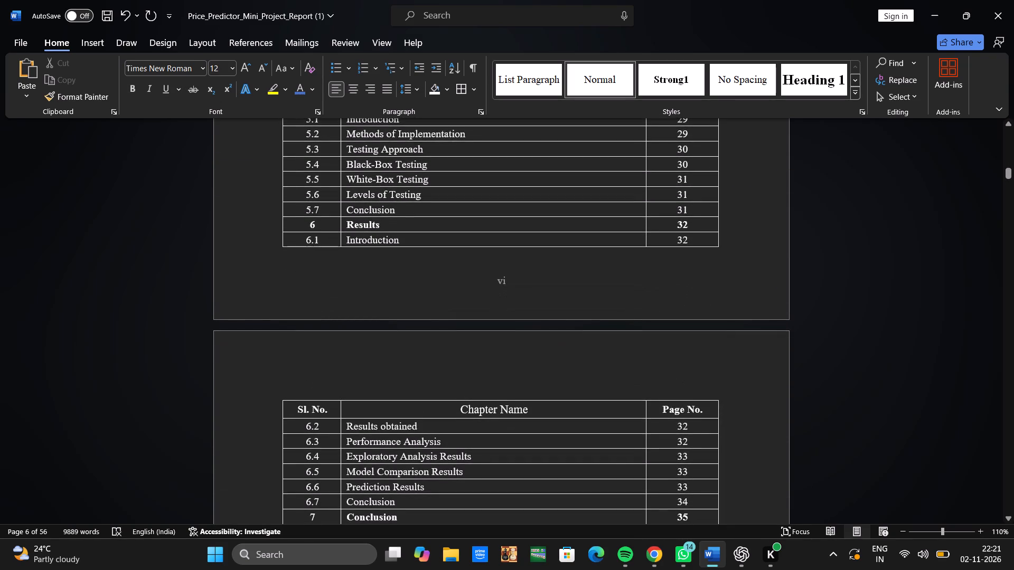
scroll(429, 389, down, 2)
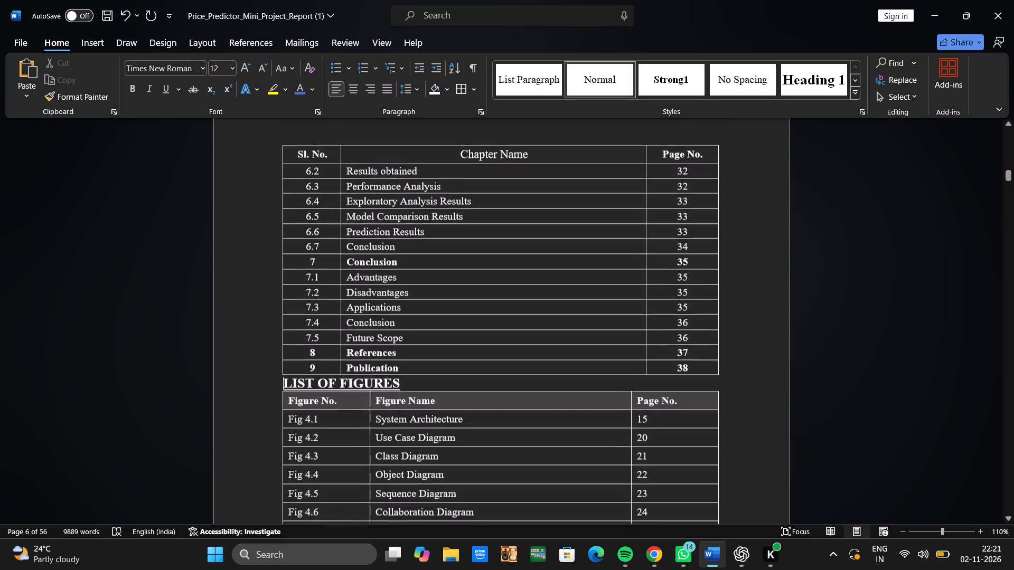
scroll(429, 389, down, 1)
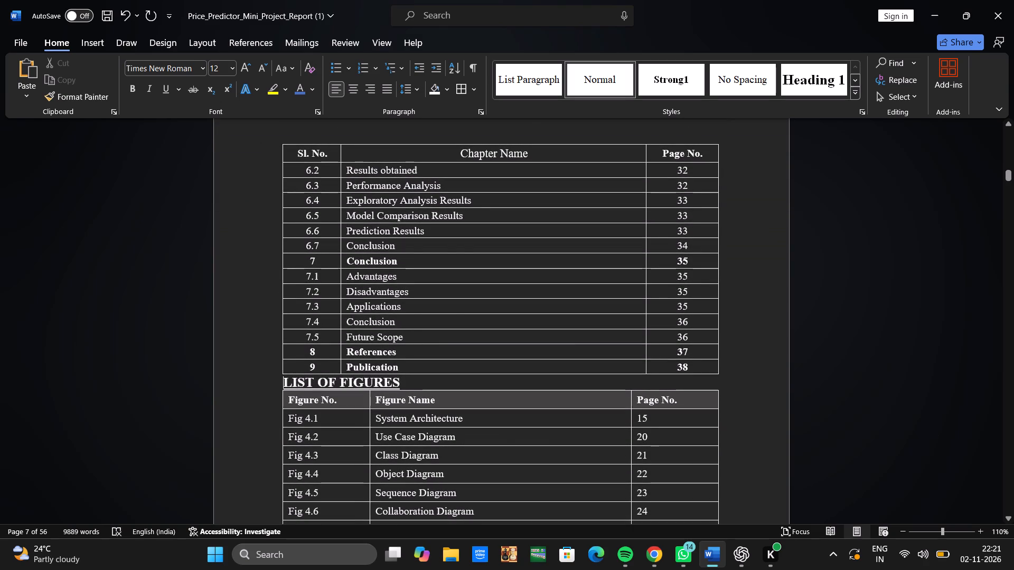
scroll(429, 389, down, 3)
scroll(429, 389, up, 1)
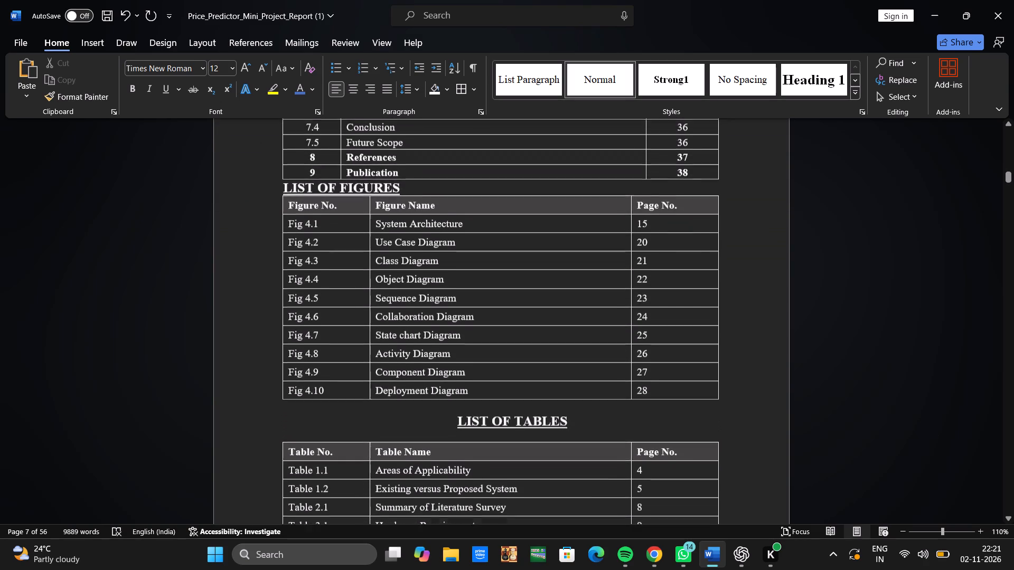
Insert 20 spaces before the List of Figures heading and break the line after them, leaving a blank line below the contents table.
scroll(429, 389, up, 1)
key(space)
key(space)
key(space)
key(space)
key(space)
key(space)
key(space)
key(space)
key(space)
key(space)
key(space)
key(space)
key(space)
key(space)
key(space)
key(space)
key(space)
key(space)
key(space)
key(space)
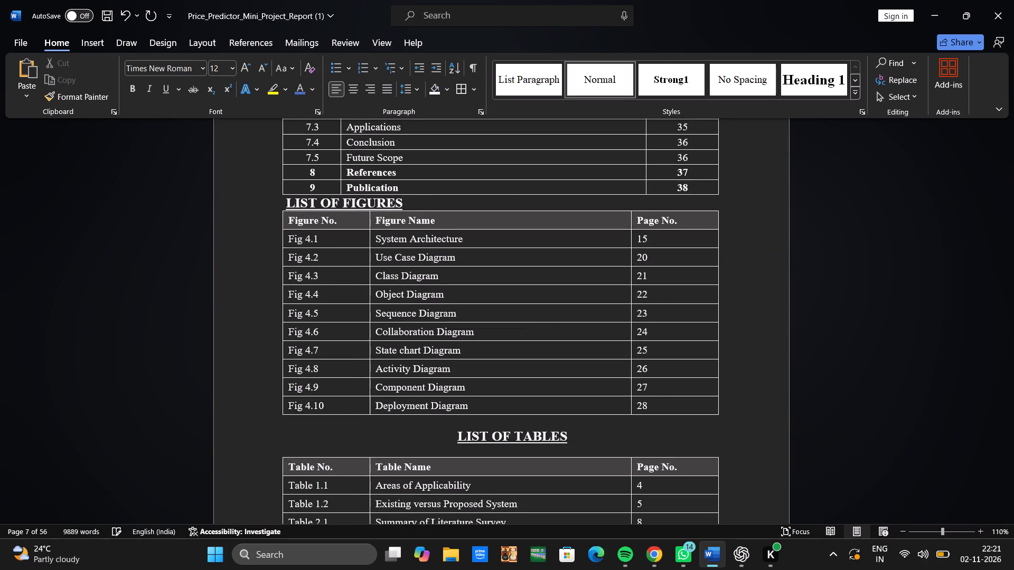
key(Return)
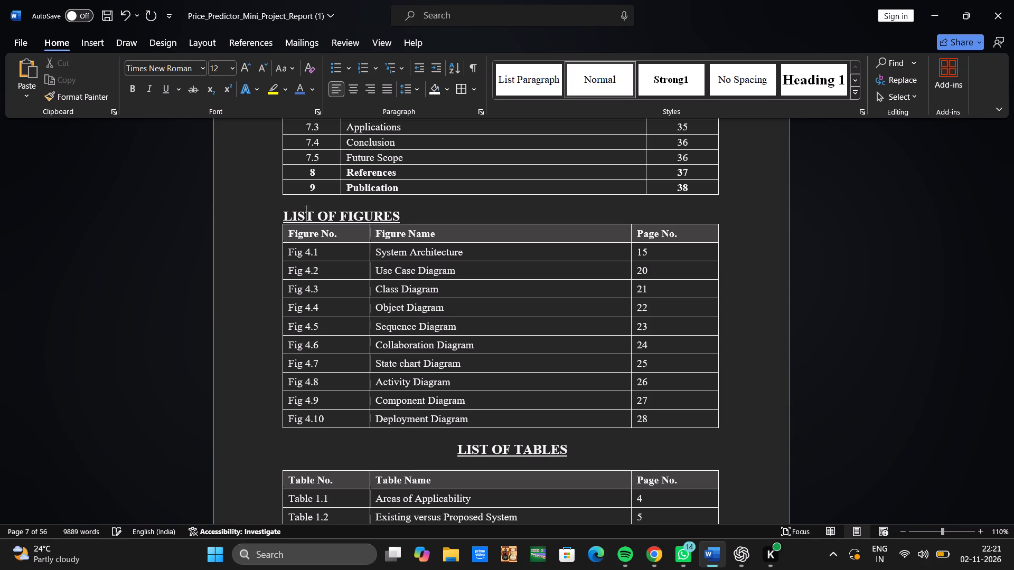
Indent the List of Figures heading with five tabs to position it near the centre above its table.
key(Tab)
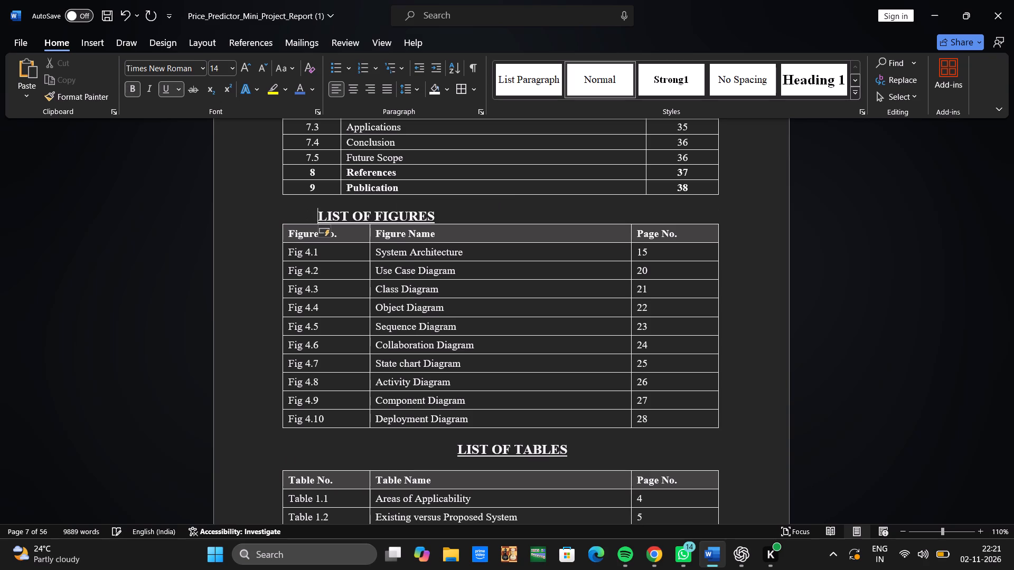
key(Tab)
key(Tab)
key(Tab)
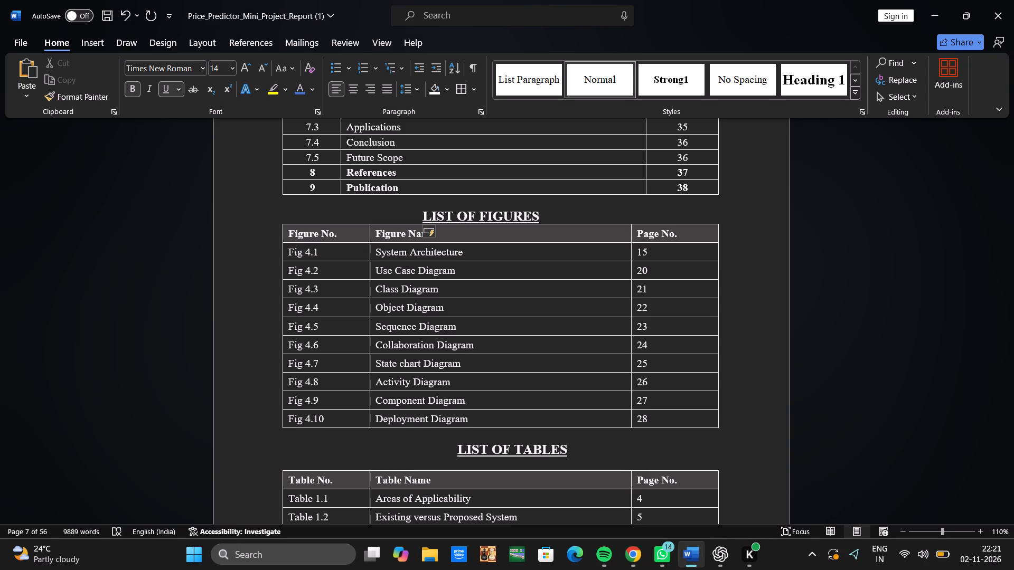
key(Tab)
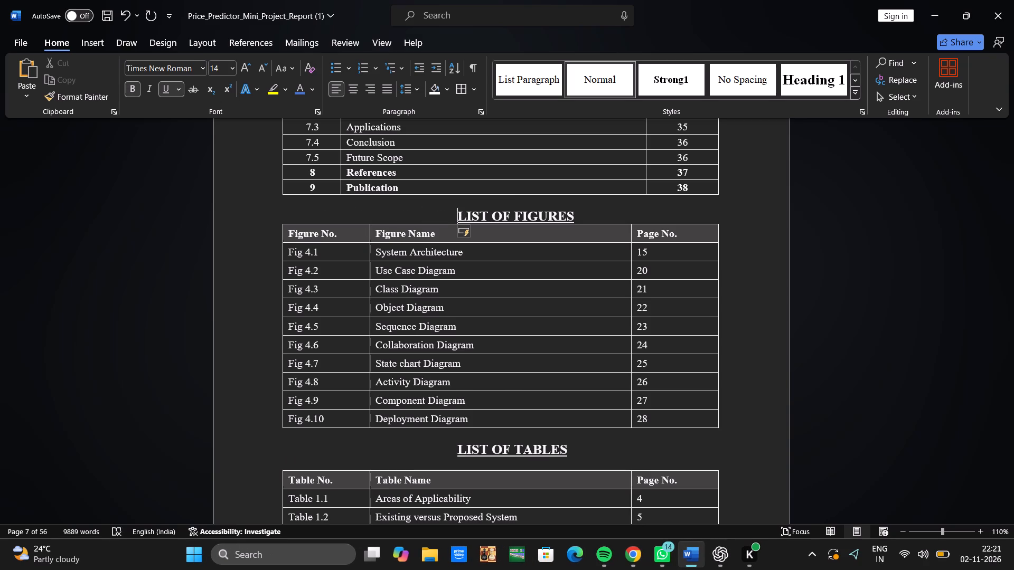
Add a blank line between the List of Figures heading and its table.
click(606, 223)
key(Return)
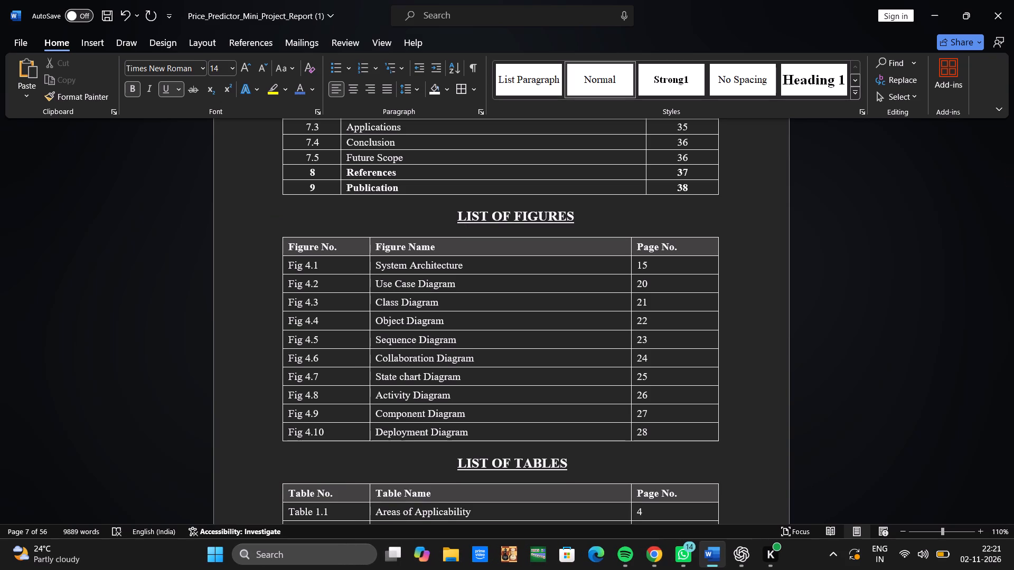
Push the List of Tables heading and its table onto the following page by adding eleven blank lines above the heading.
scroll(606, 223, down, 3)
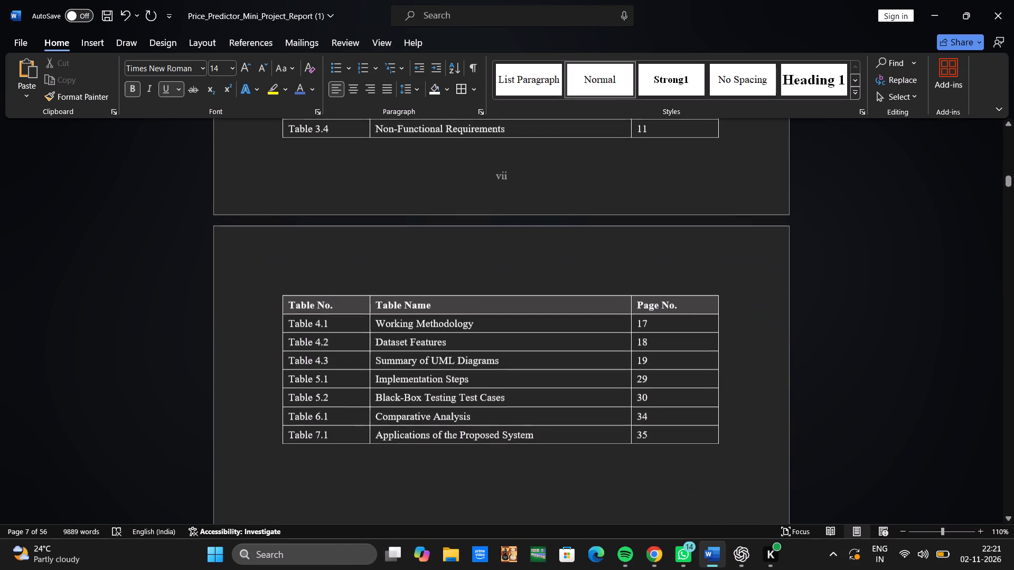
scroll(606, 223, down, 2)
scroll(606, 223, up, 1)
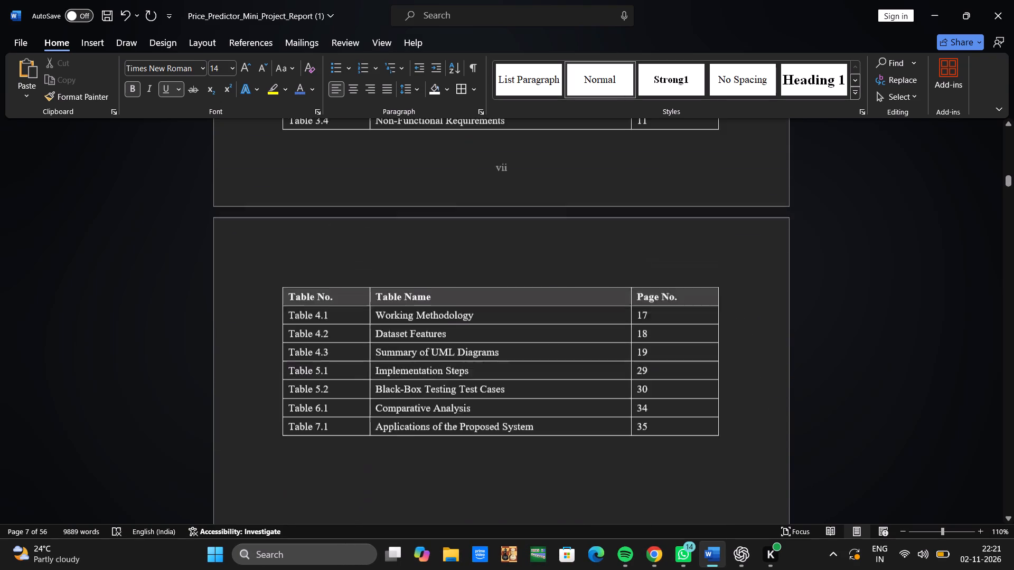
scroll(606, 223, up, 1)
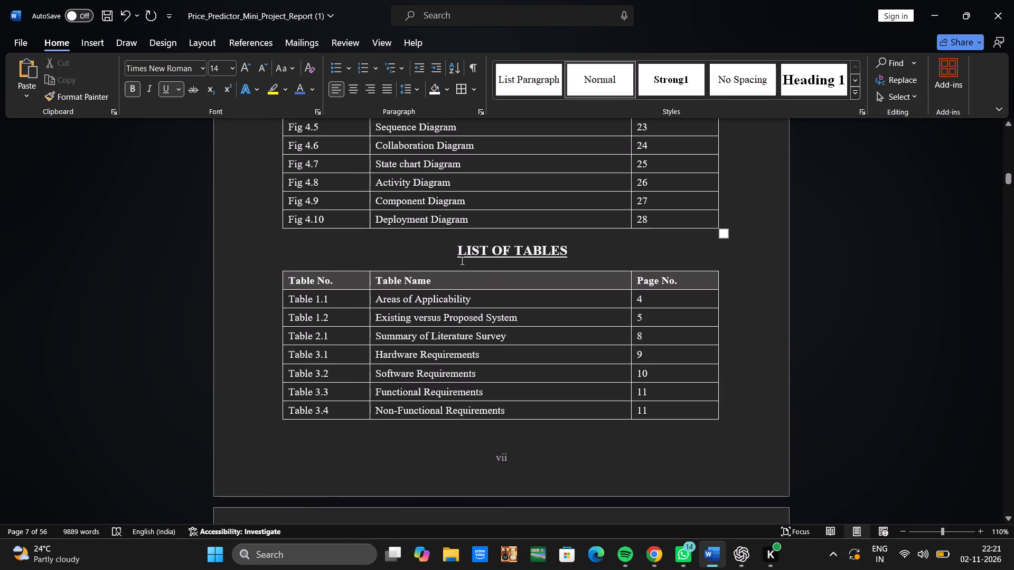
click(455, 257)
key(Return)
key(Return)
key(Return)
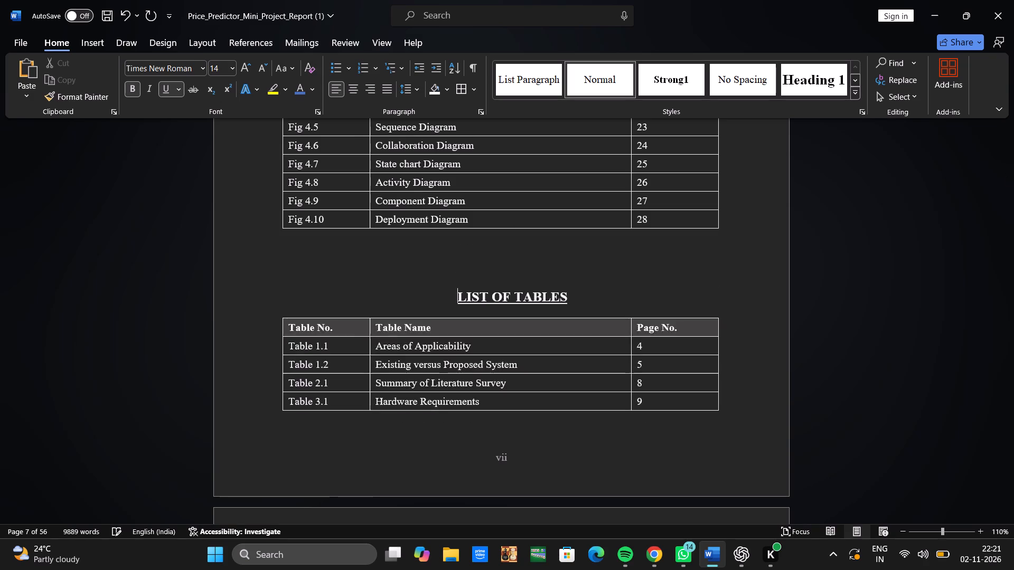
key(Return)
key(Return)
key(Return)
key(Return)
key(Return)
key(Return)
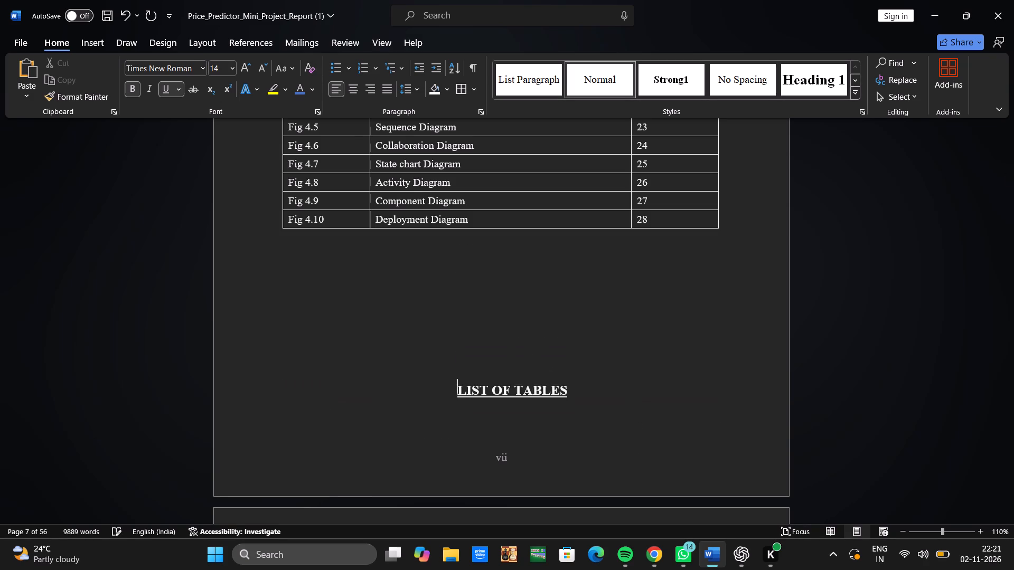
key(Return)
key(Return)
scroll(455, 257, down, 1)
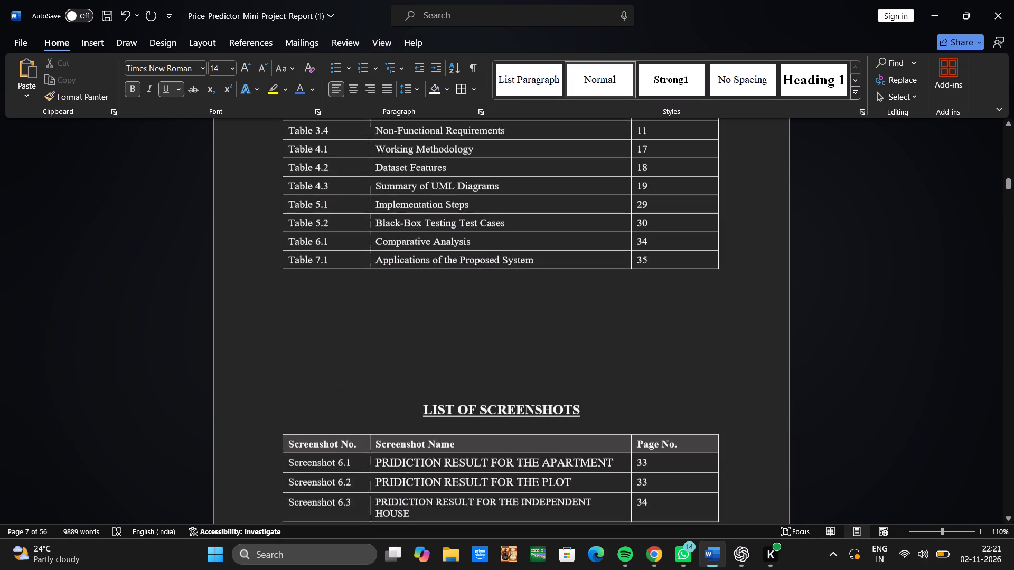
scroll(455, 257, down, 2)
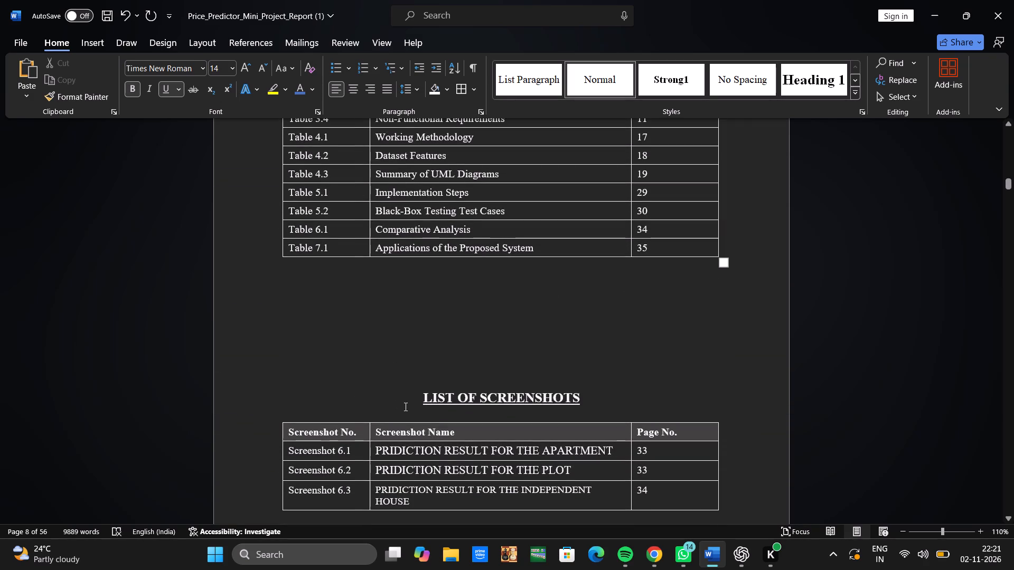
Remove the extra blank lines above the List of Screenshots heading, leaving one blank line below the List of Tables table.
click(405, 406)
key(BackSpace)
key(BackSpace)
key(BackSpace)
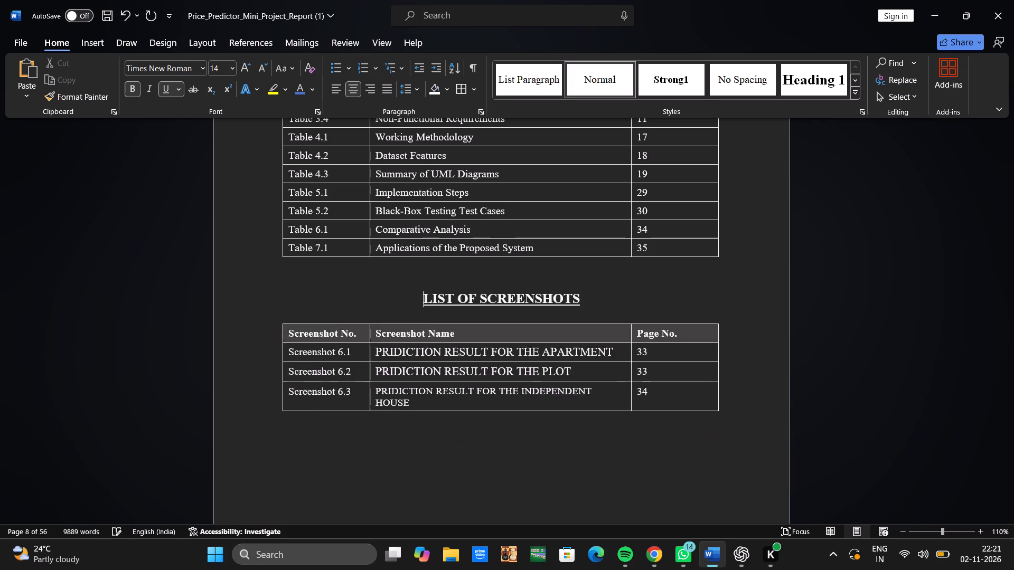
key(BackSpace)
key(Return)
Review the page layout from the contents table through the lists of figures, tables and screenshots to the start of Chapter 1.
scroll(405, 406, up, 1)
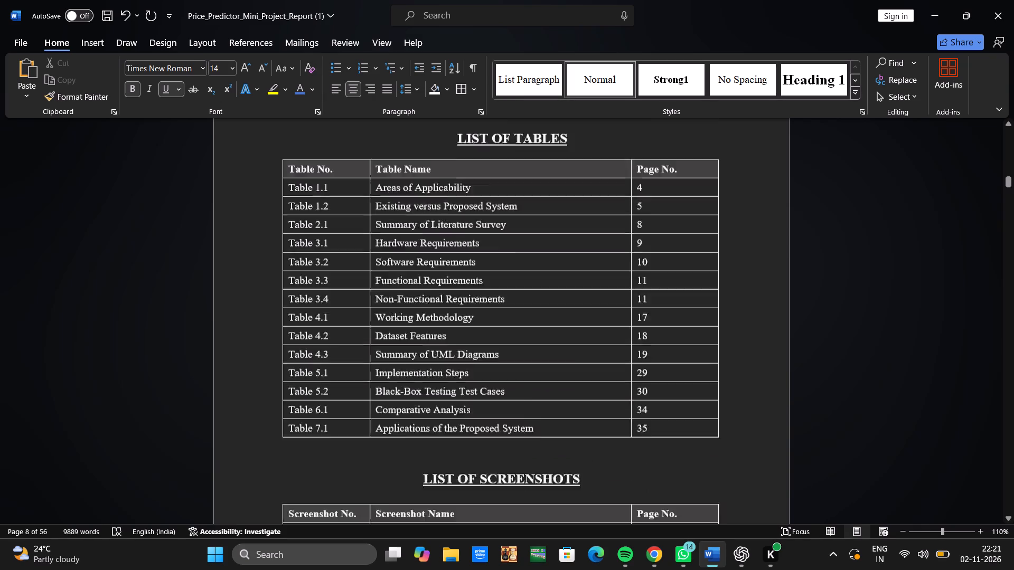
scroll(405, 406, up, 4)
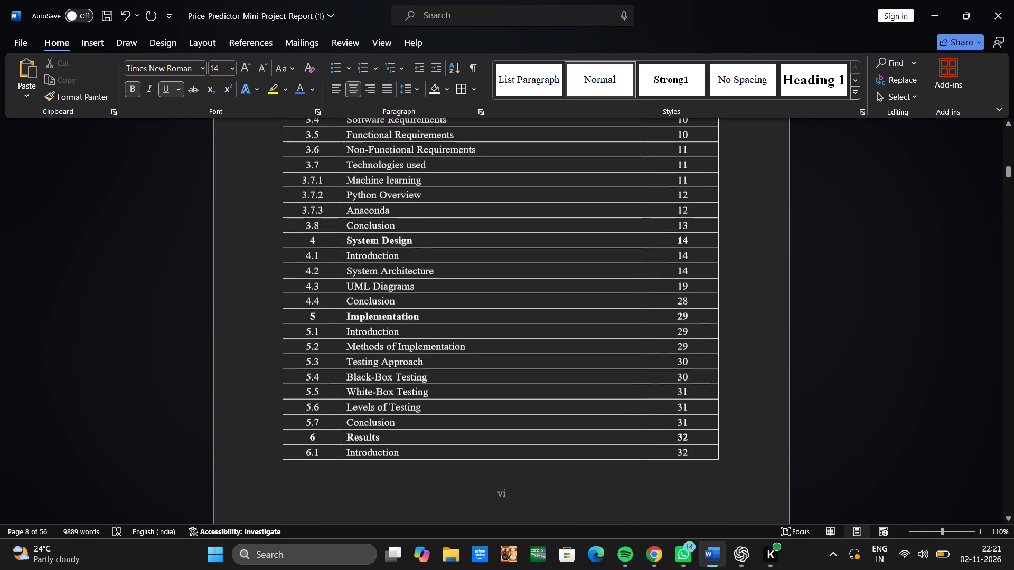
scroll(405, 406, up, 4)
scroll(405, 406, down, 1)
scroll(405, 406, up, 1)
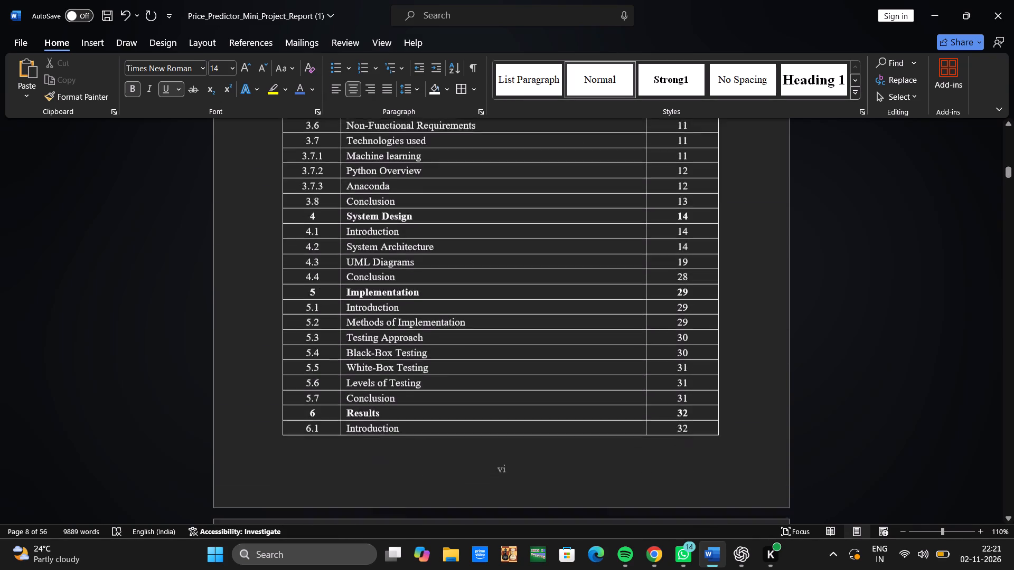
scroll(405, 406, up, 1)
scroll(405, 406, down, 3)
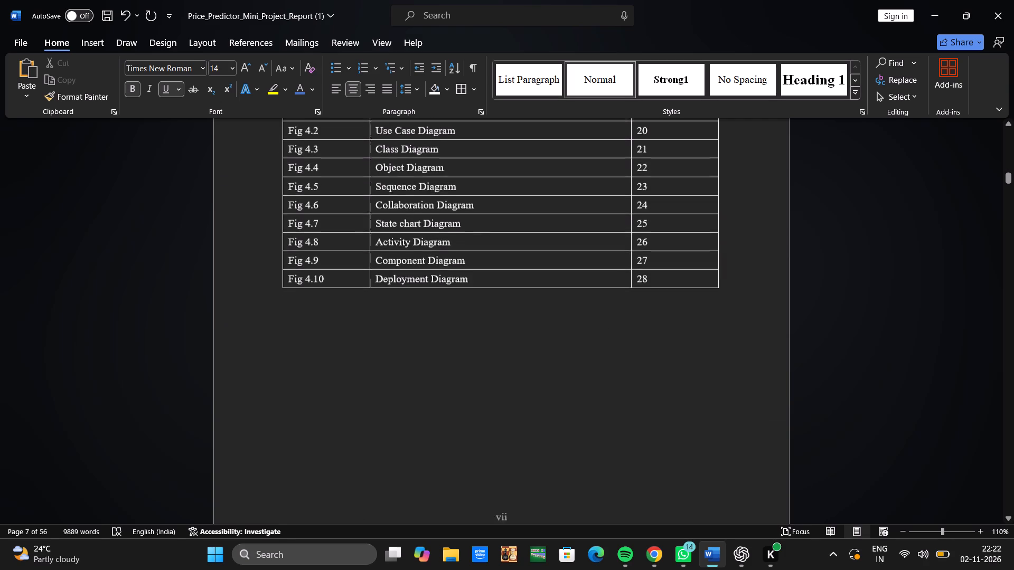
scroll(405, 406, down, 4)
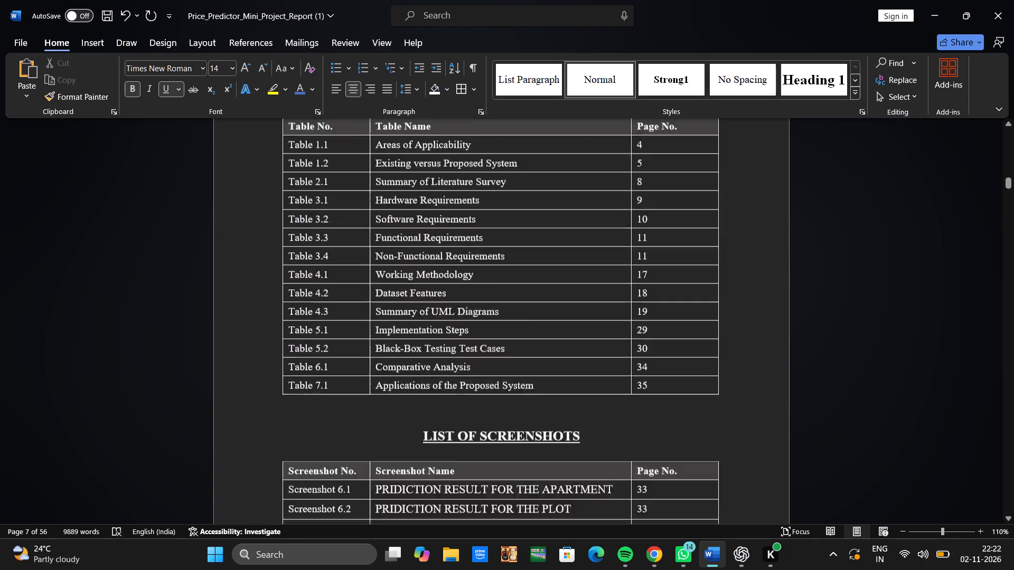
scroll(405, 406, down, 3)
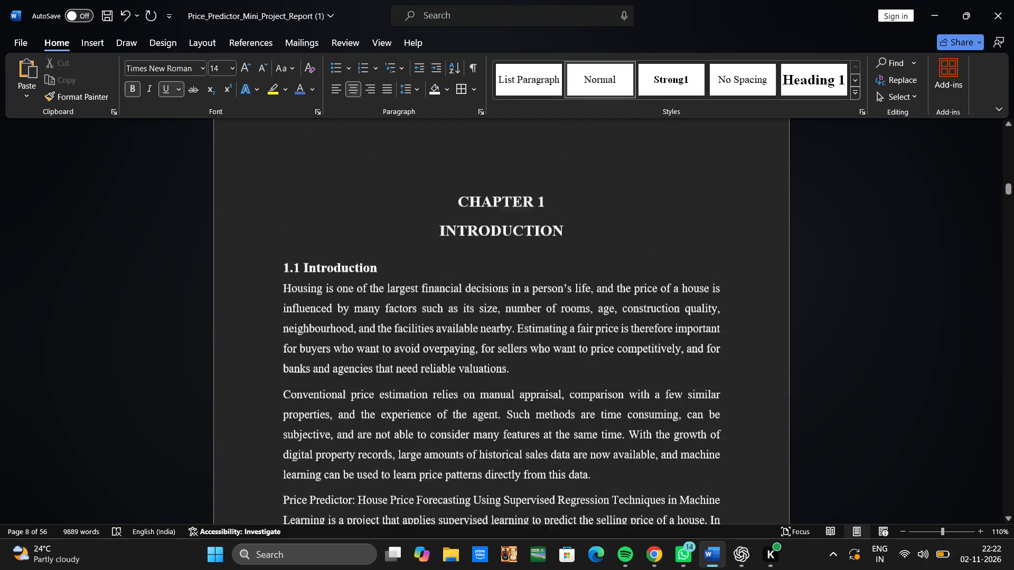
scroll(405, 406, down, 1)
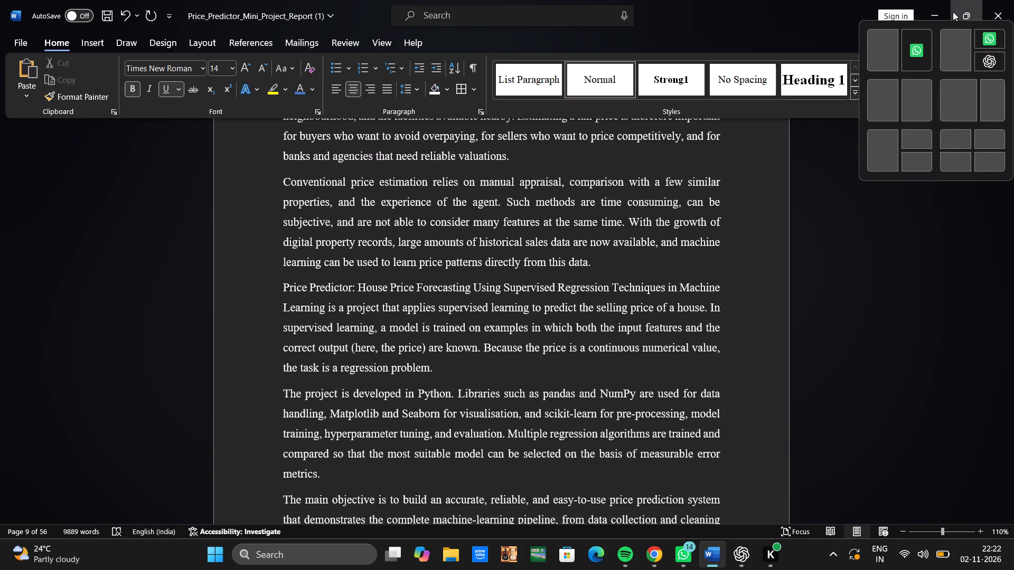
Snap the report window to the left half of the screen, without pairing another window beside it.
click(888, 89)
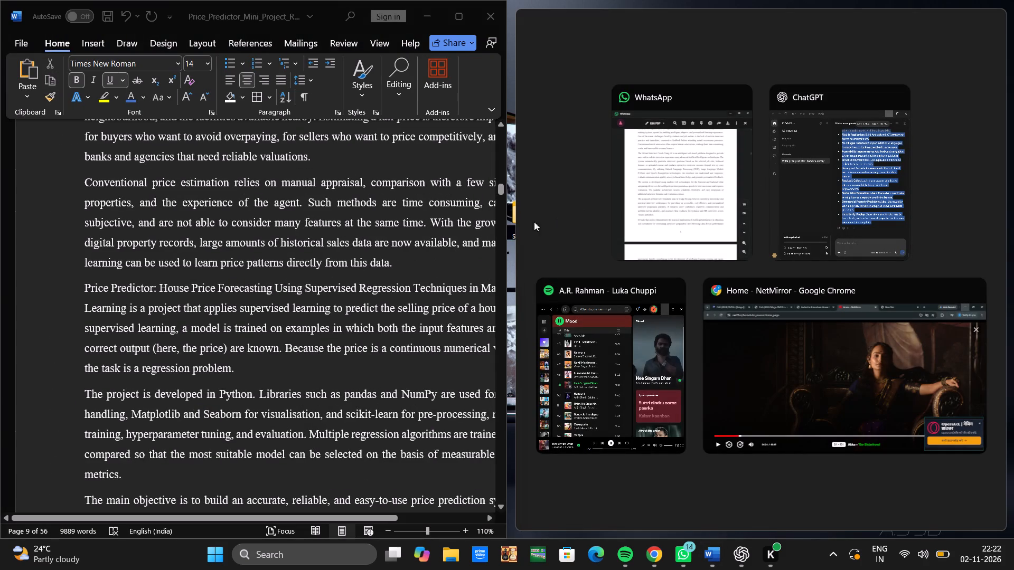
ctrl+scroll(327, 203, down, 4)
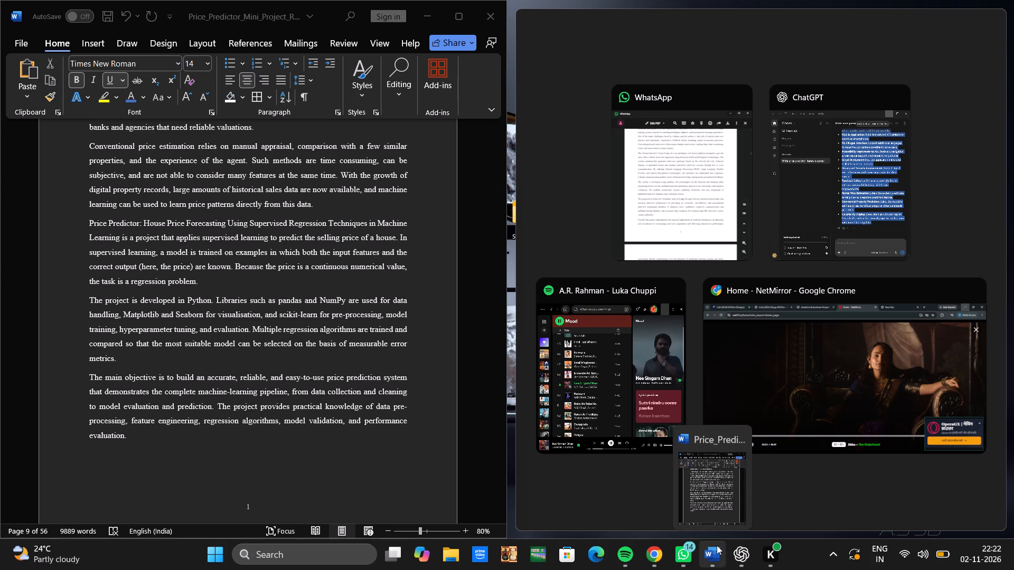
click(709, 510)
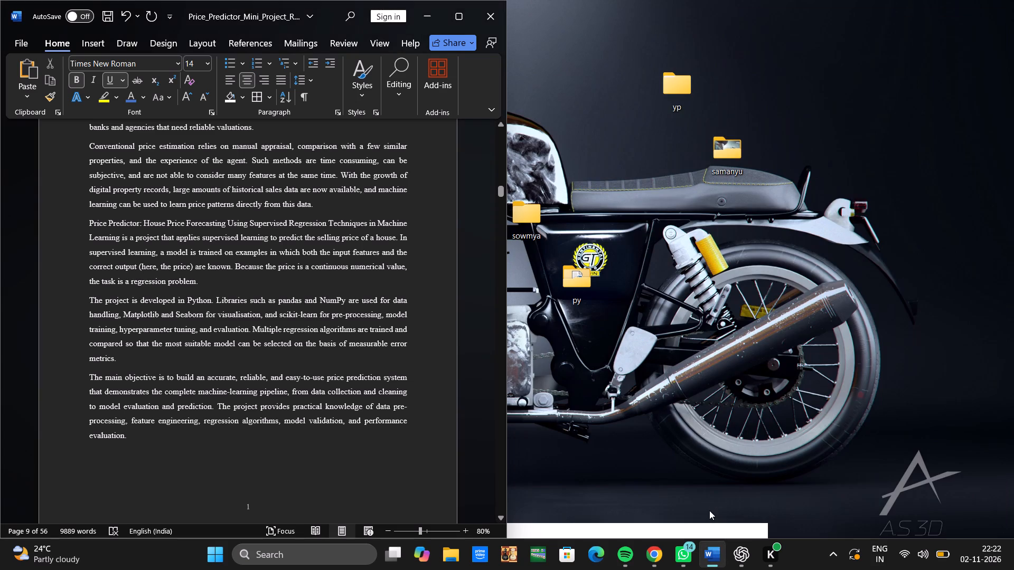
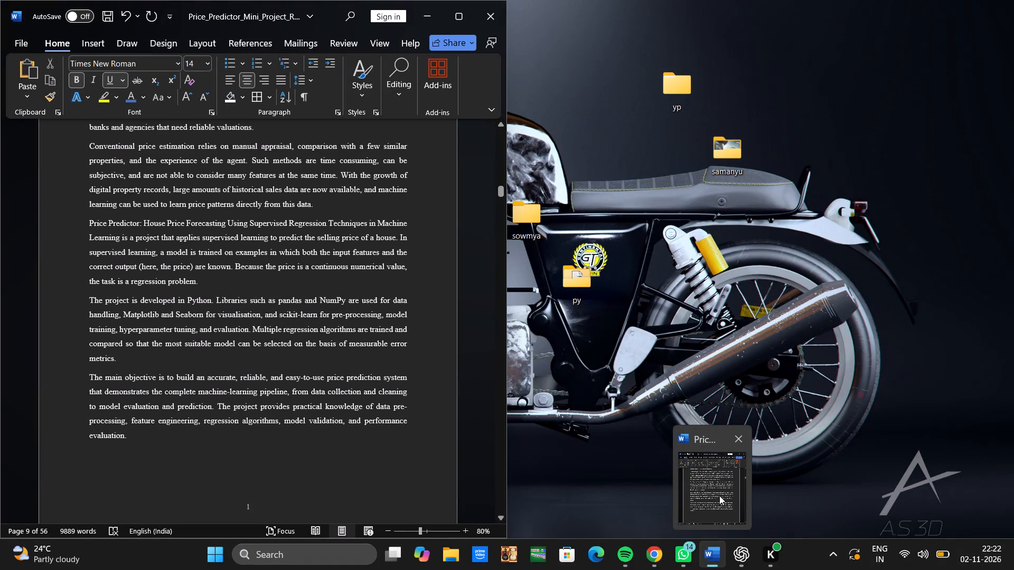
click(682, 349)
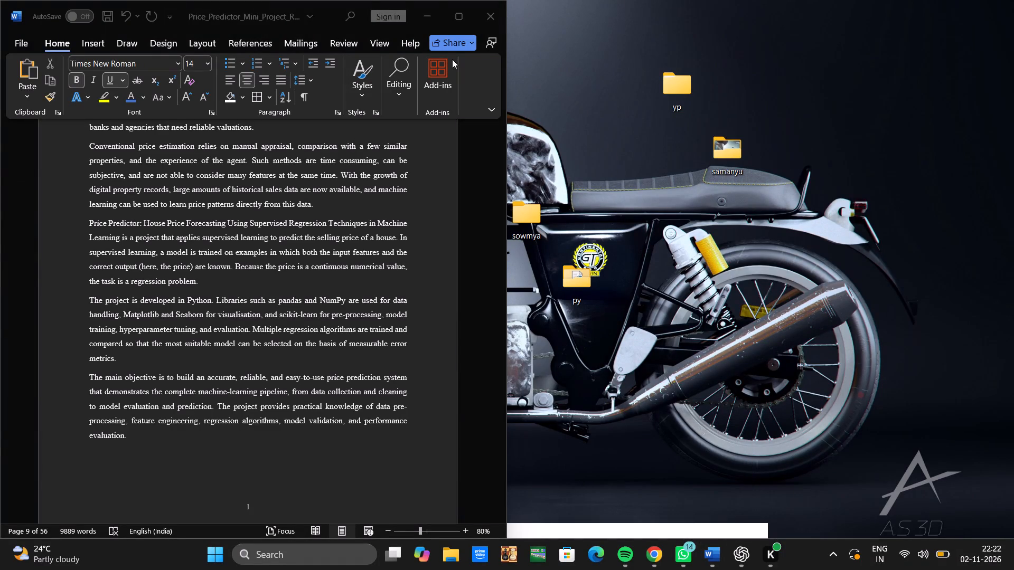
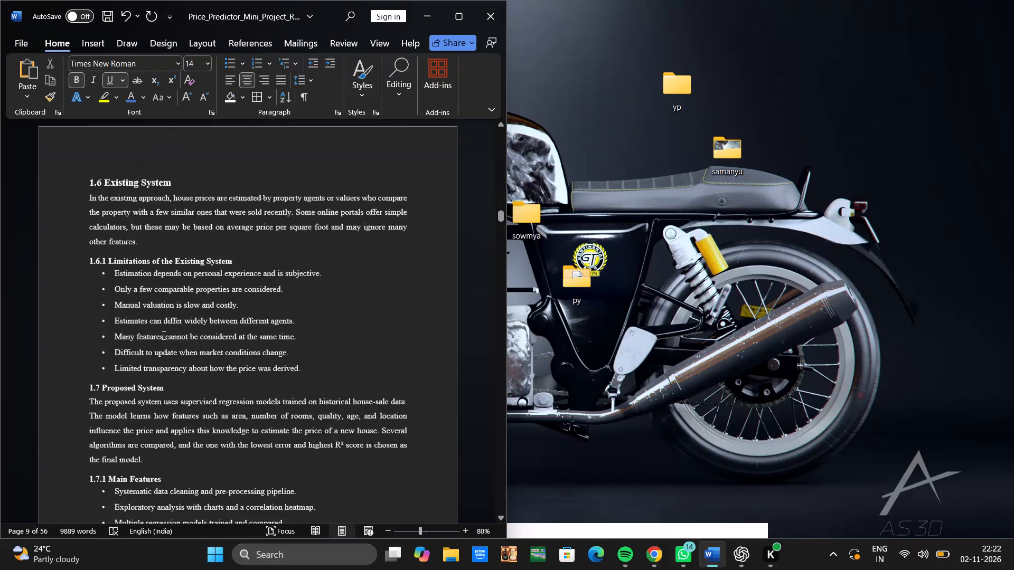
Review the layout of the Chapter 1 and Chapter 2 pages, from the Existing System section through the literature survey.
scroll(163, 335, up, 2)
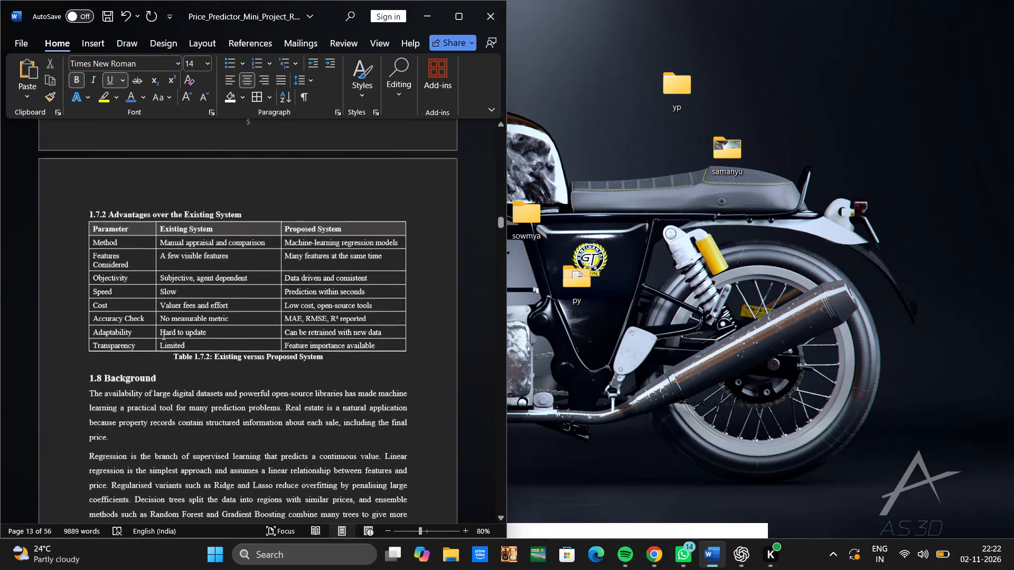
scroll(163, 335, up, 1)
scroll(163, 335, down, 2)
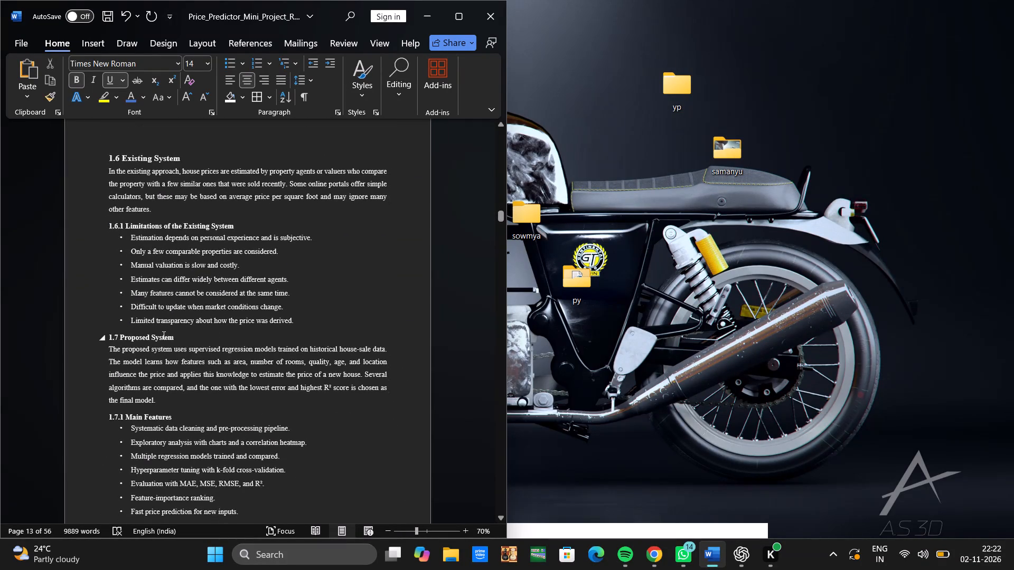
ctrl+scroll(163, 335, up, 1)
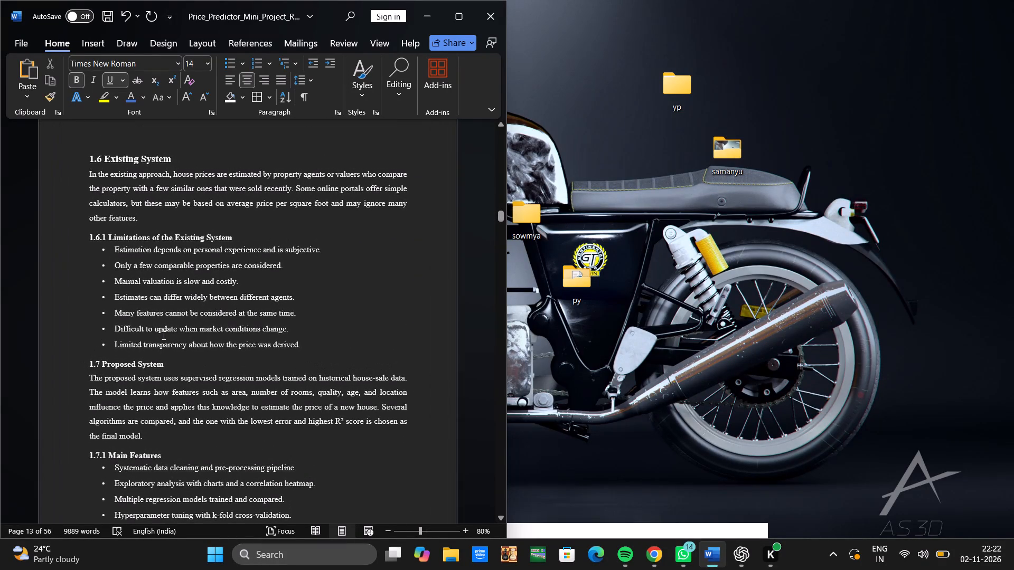
scroll(163, 335, down, 4)
scroll(163, 335, up, 3)
scroll(163, 335, down, 3)
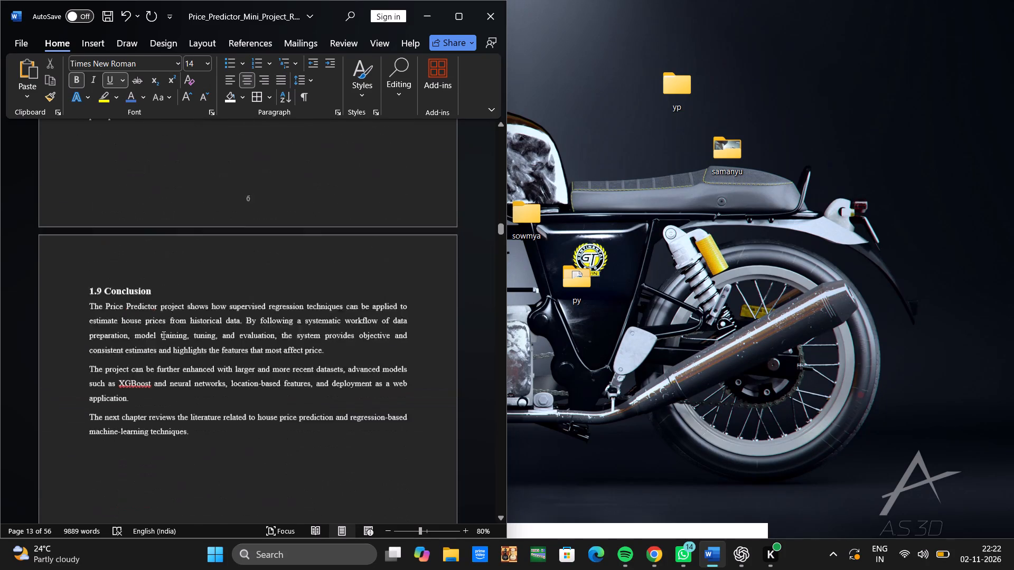
scroll(163, 335, down, 7)
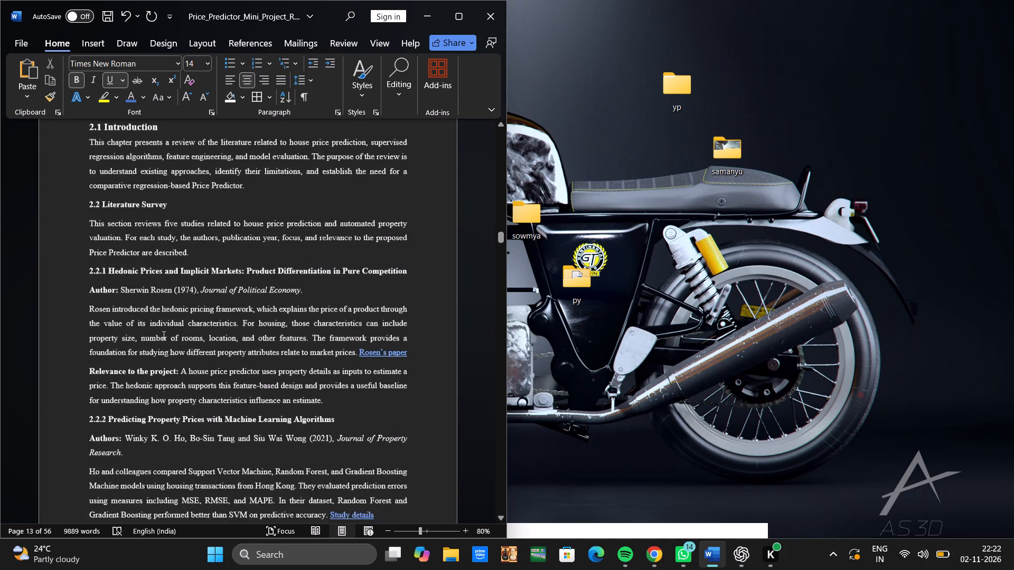
scroll(163, 335, down, 3)
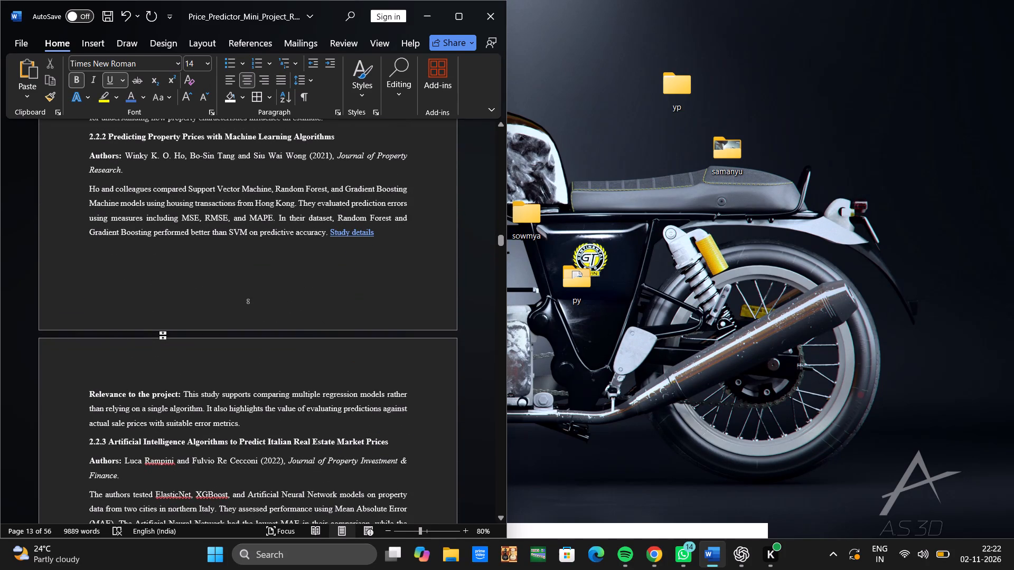
ctrl+scroll(163, 335, up, 1)
scroll(163, 335, down, 2)
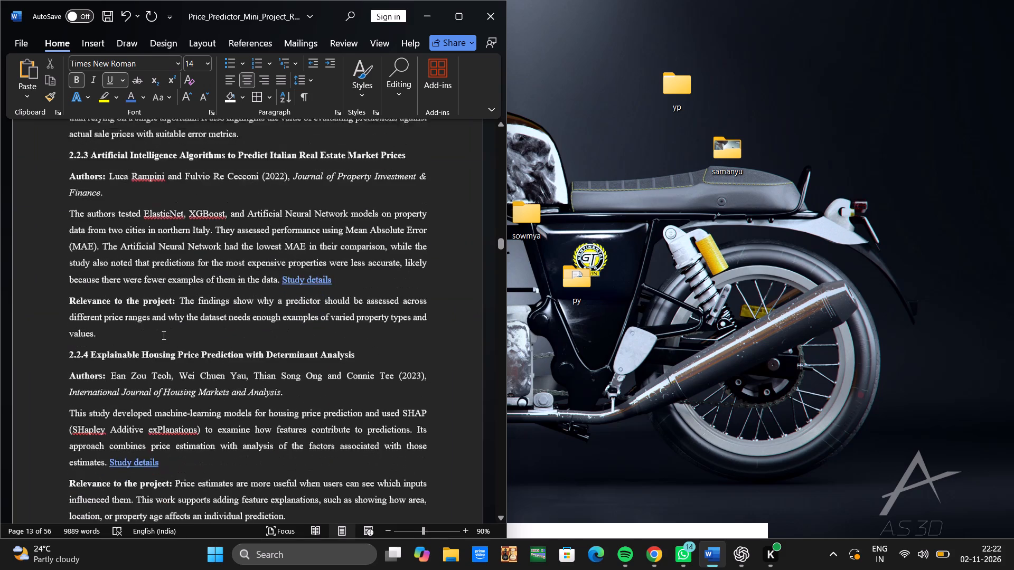
scroll(163, 335, down, 4)
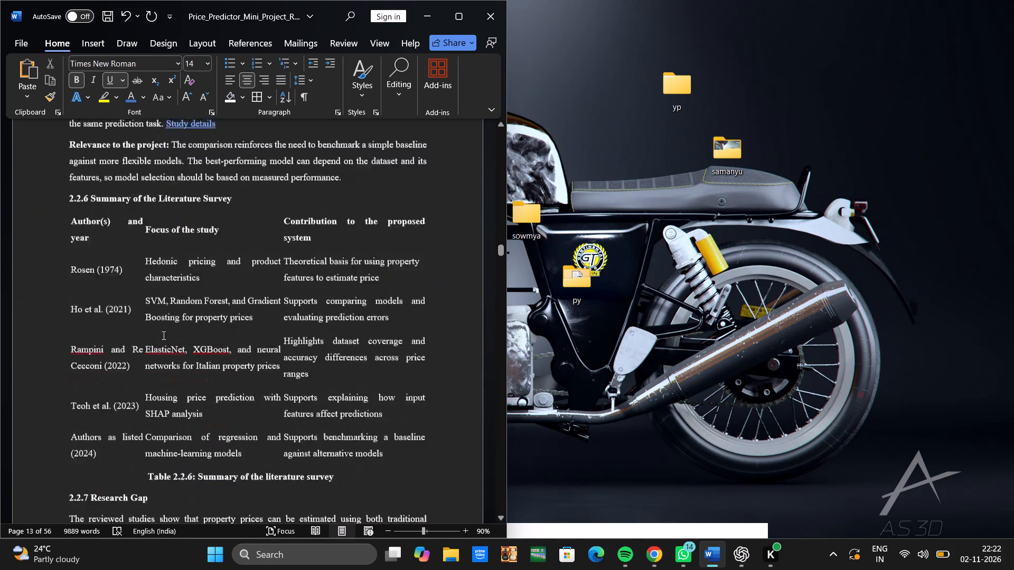
Apply All Borders to the whole literature survey summary table in section 2.2.6, leaving its caption out.
scroll(163, 335, down, 3)
scroll(163, 335, left, 1)
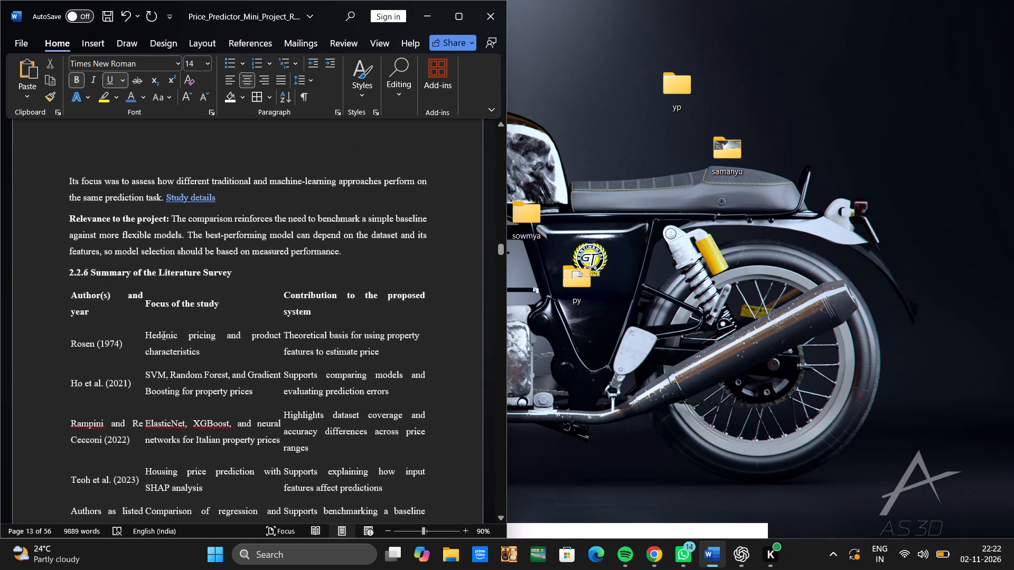
scroll(163, 335, left, 1)
scroll(163, 335, up, 2)
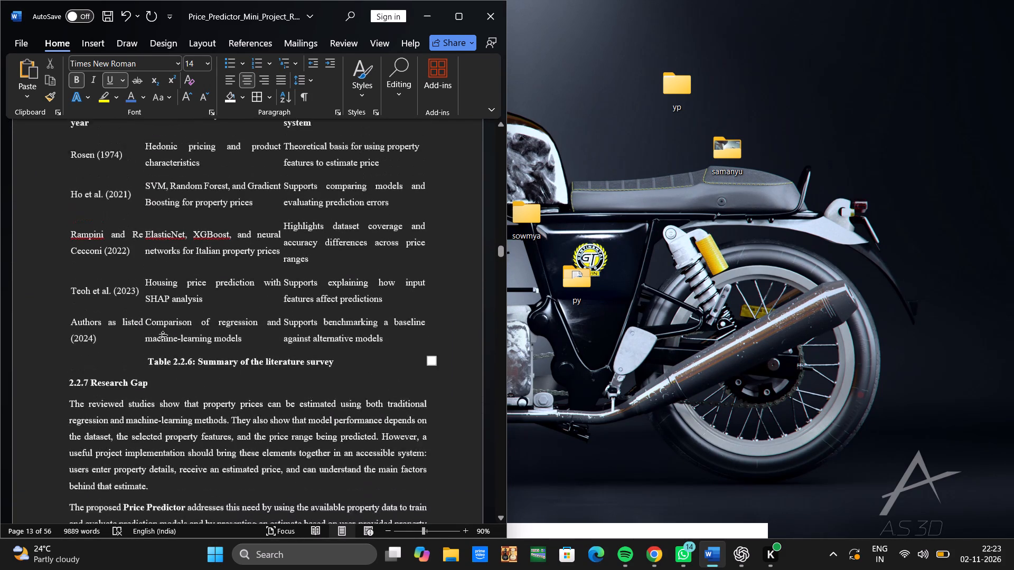
scroll(163, 335, up, 3)
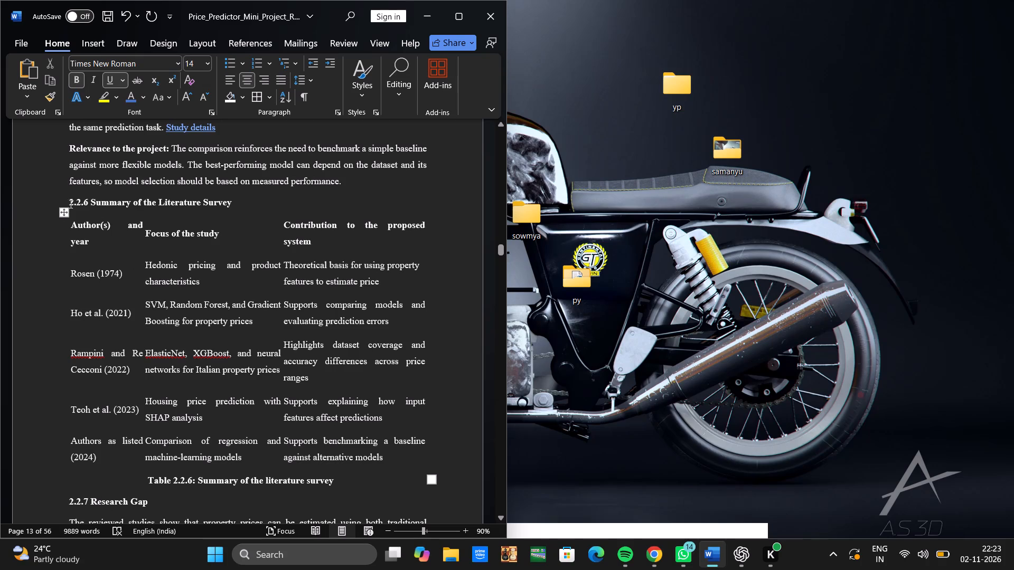
click(70, 222)
drag(70, 222, 434, 489)
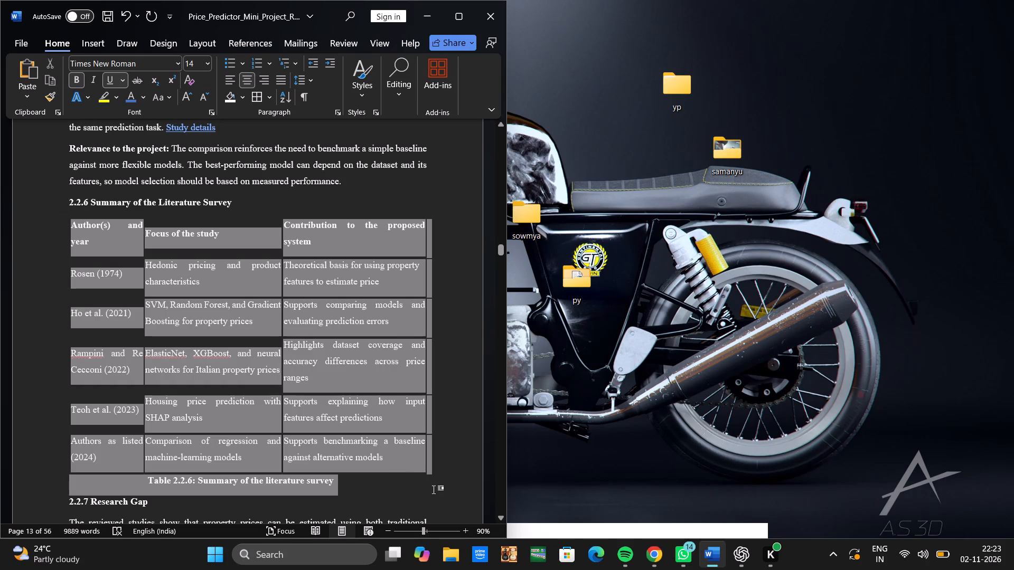
drag(434, 489, 418, 474)
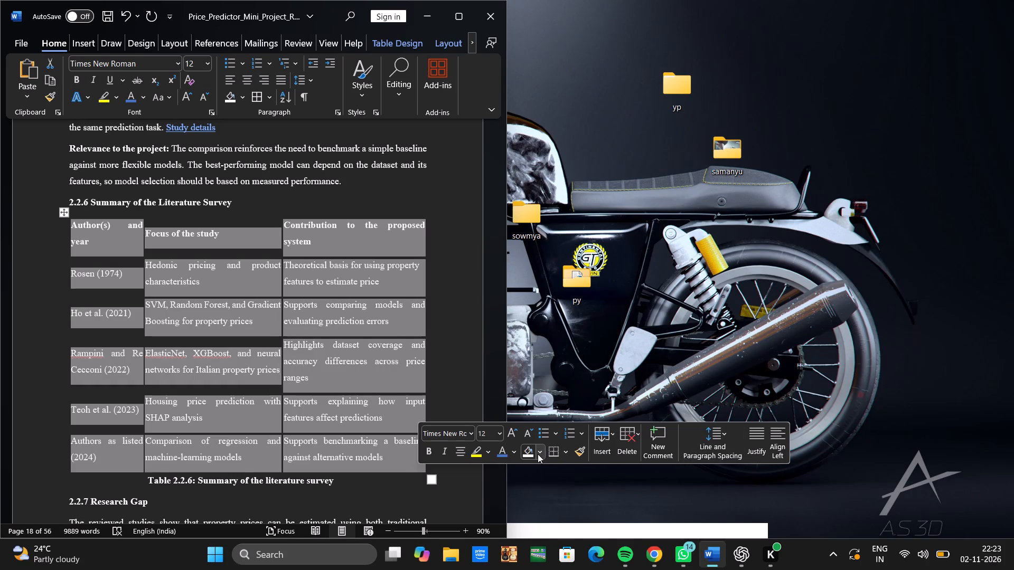
click(565, 449)
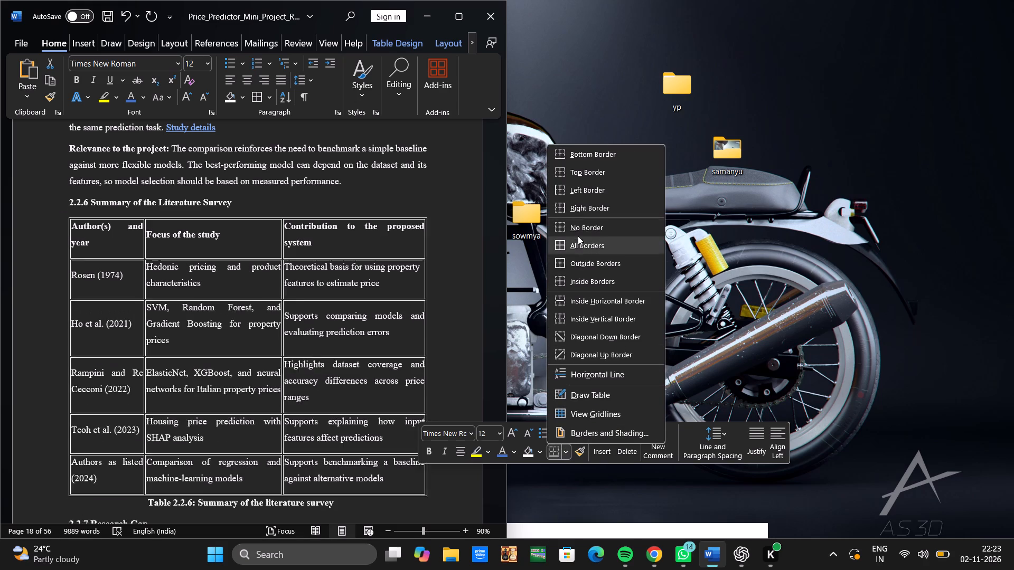
click(580, 242)
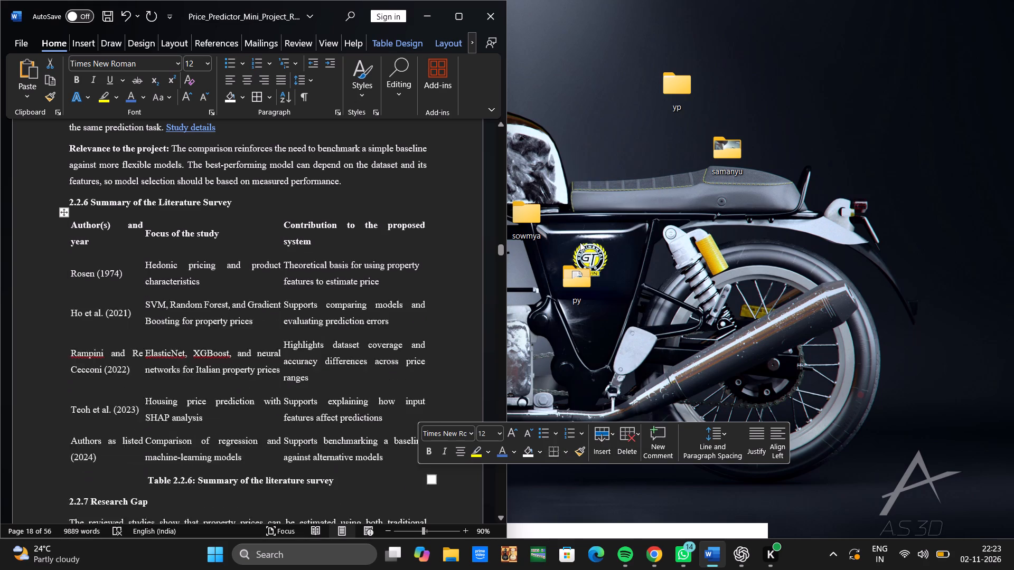
click(463, 227)
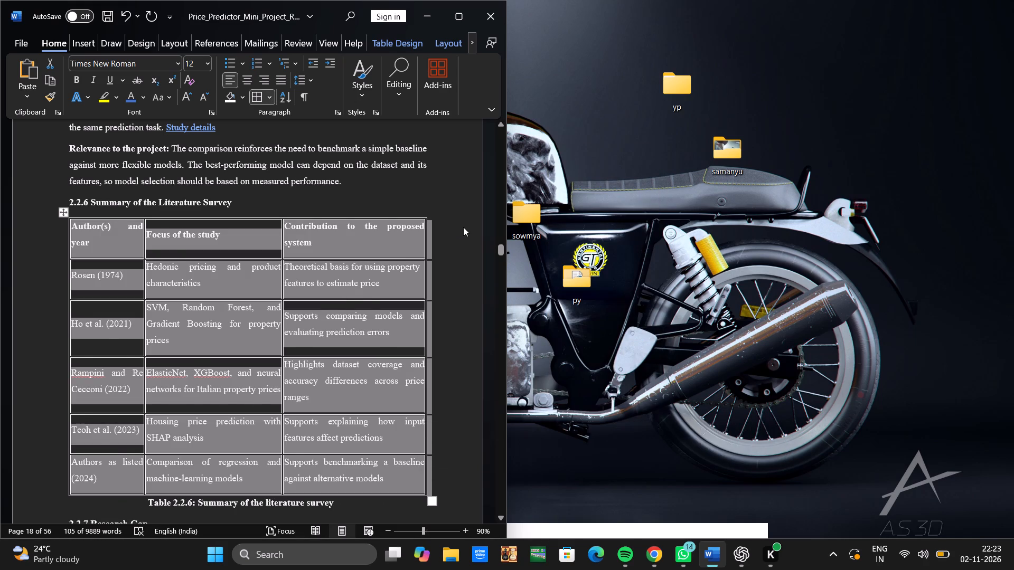
Review the page layout, tables and UML diagrams from Chapter 3 through the backend implementation section of Chapter 5.
scroll(463, 227, down, 8)
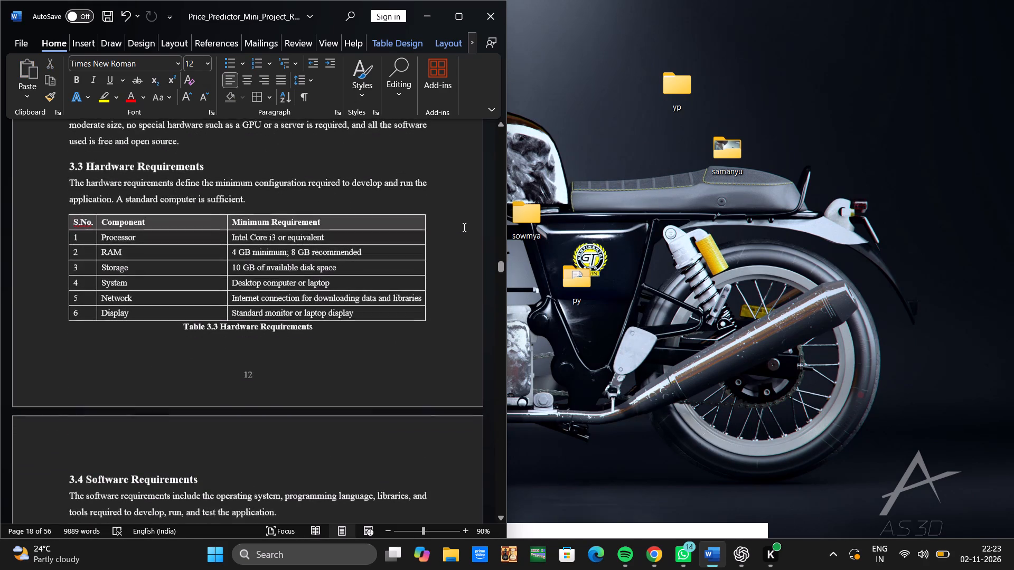
scroll(463, 227, down, 10)
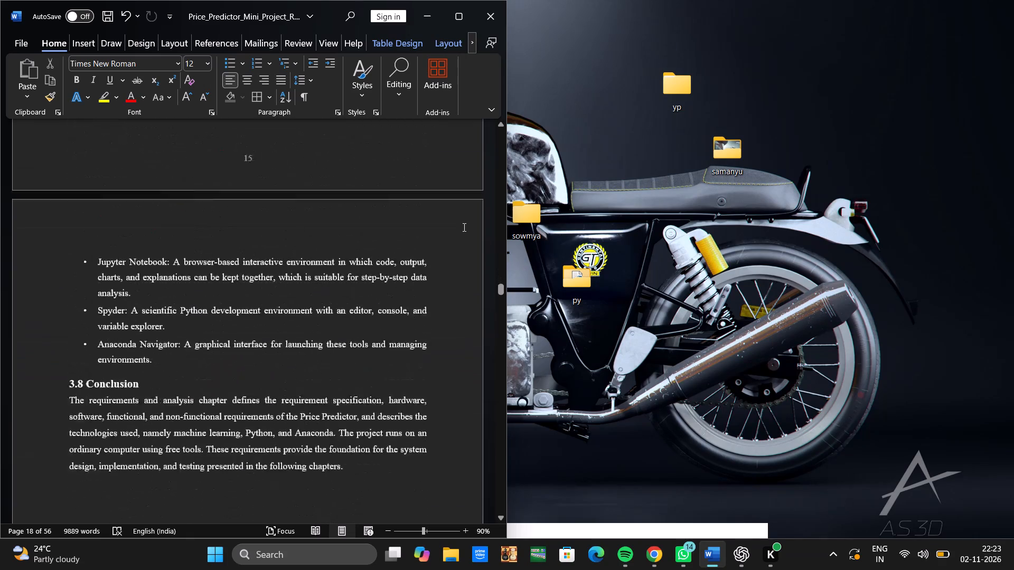
scroll(463, 227, down, 10)
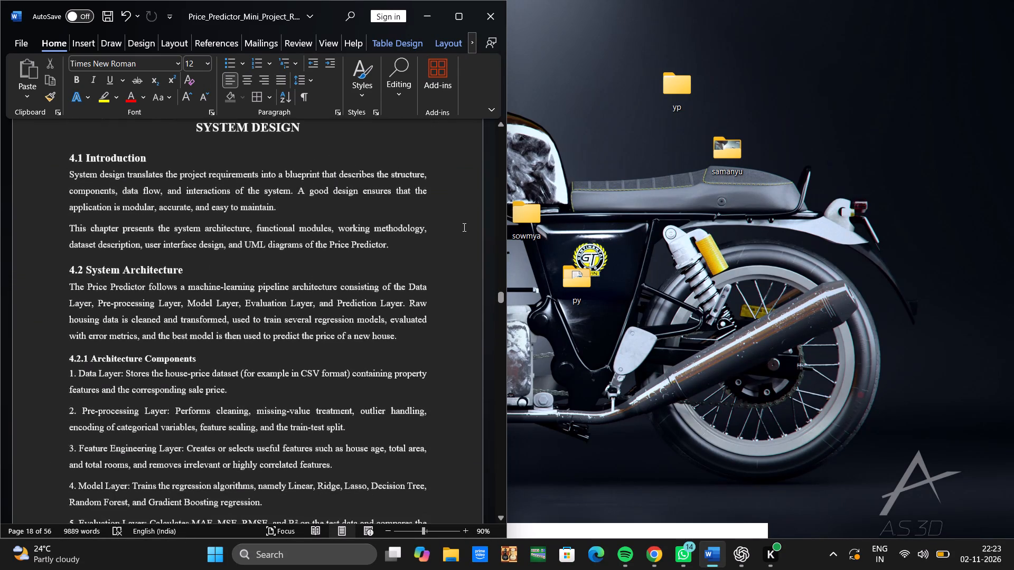
scroll(463, 227, down, 9)
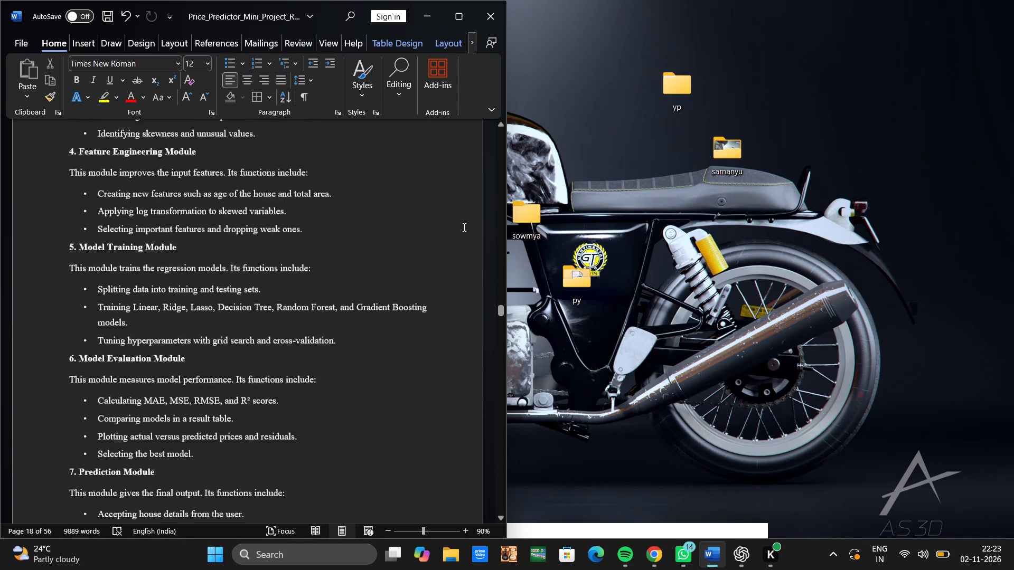
scroll(463, 227, down, 4)
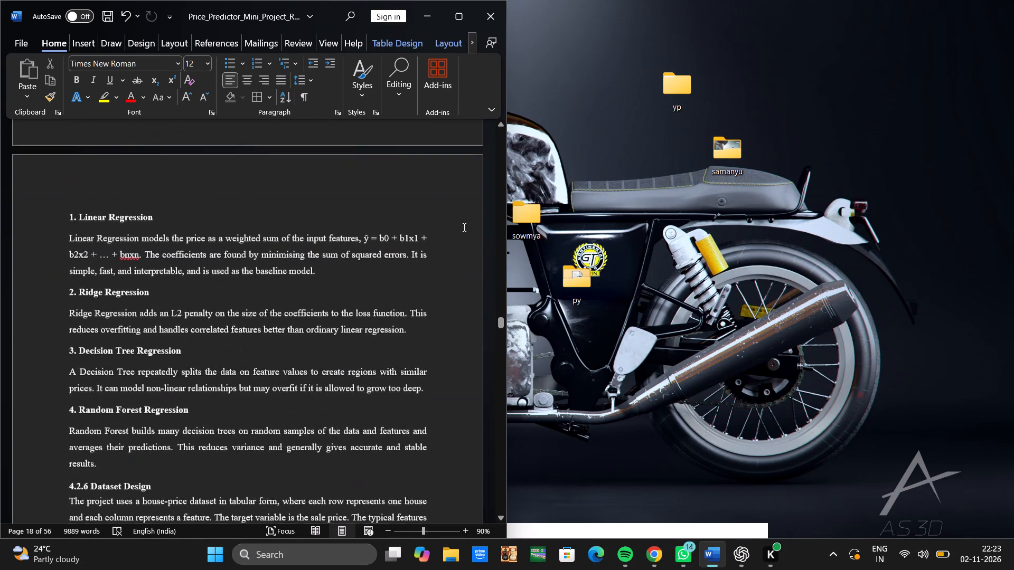
scroll(463, 227, down, 4)
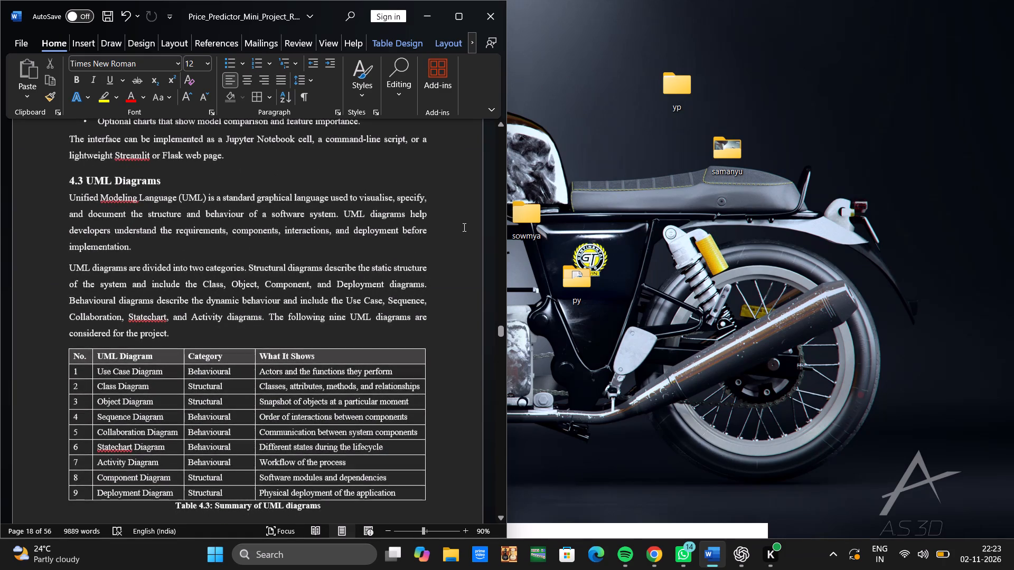
scroll(463, 227, down, 4)
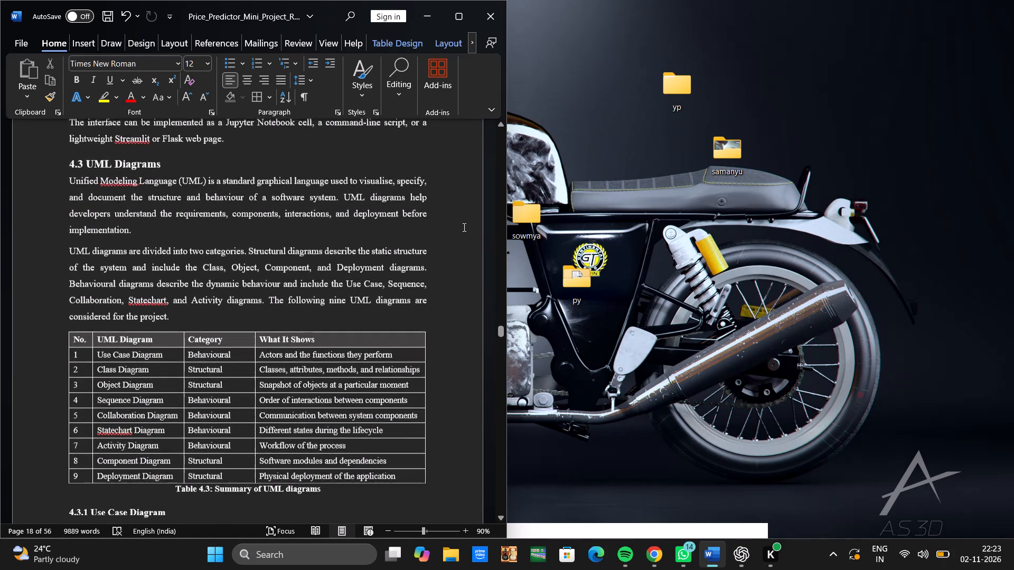
scroll(463, 227, down, 2)
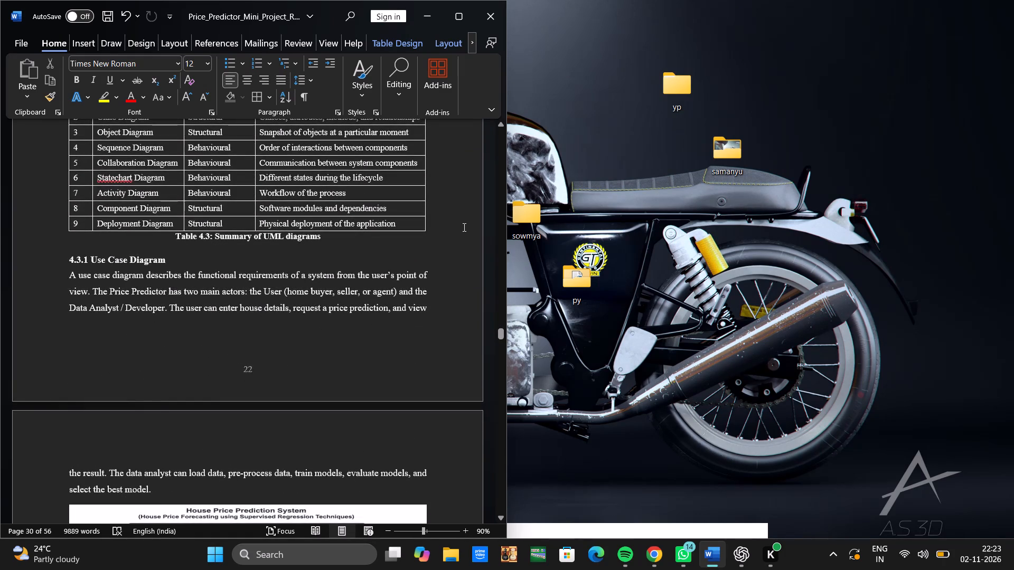
scroll(463, 227, down, 2)
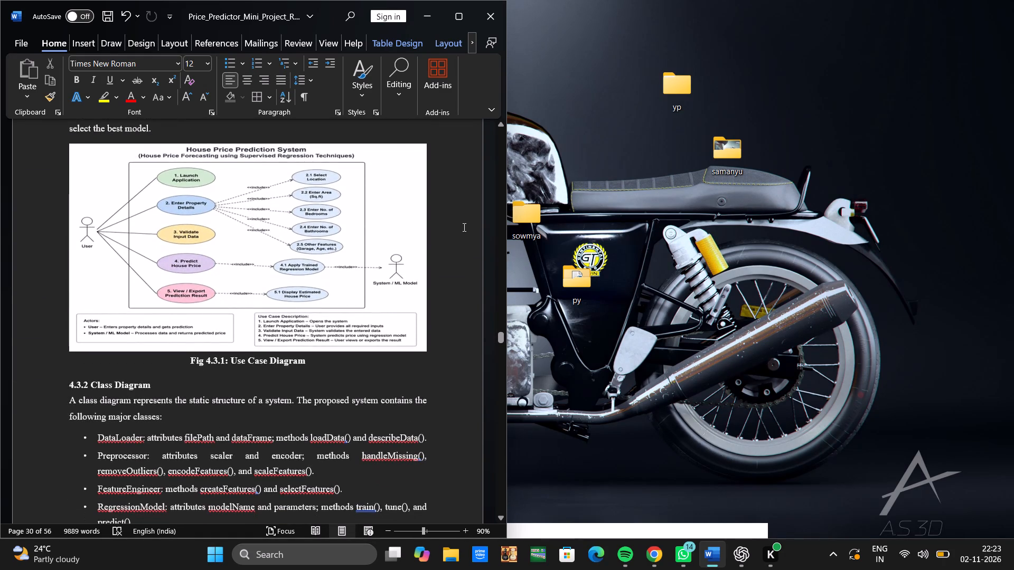
scroll(463, 227, down, 4)
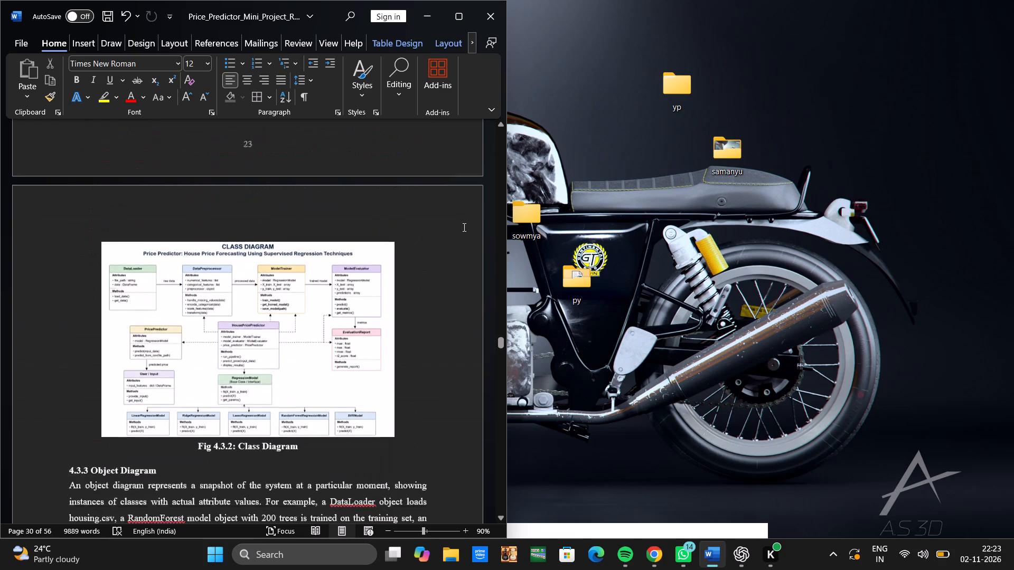
scroll(463, 227, down, 5)
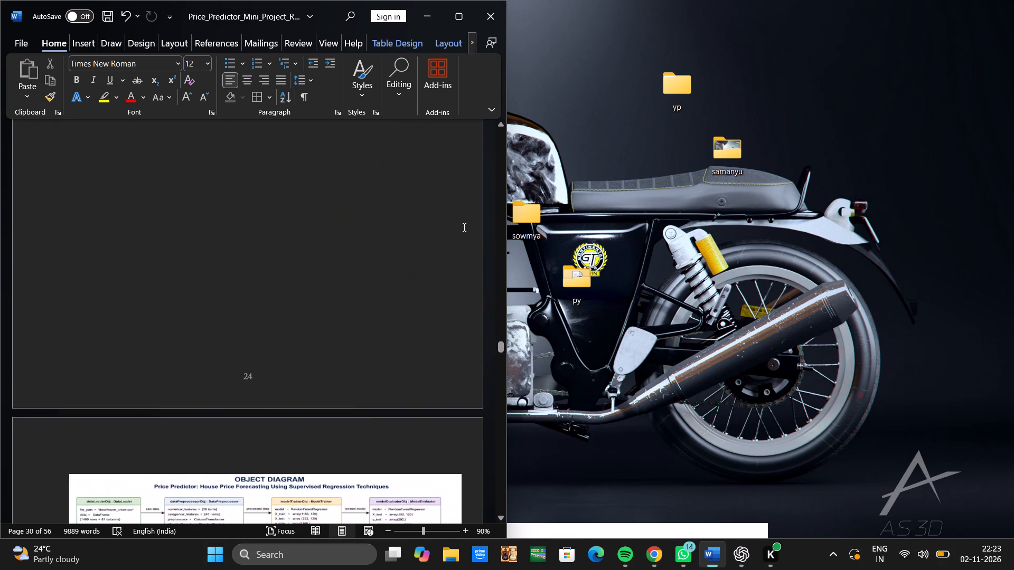
scroll(463, 227, down, 6)
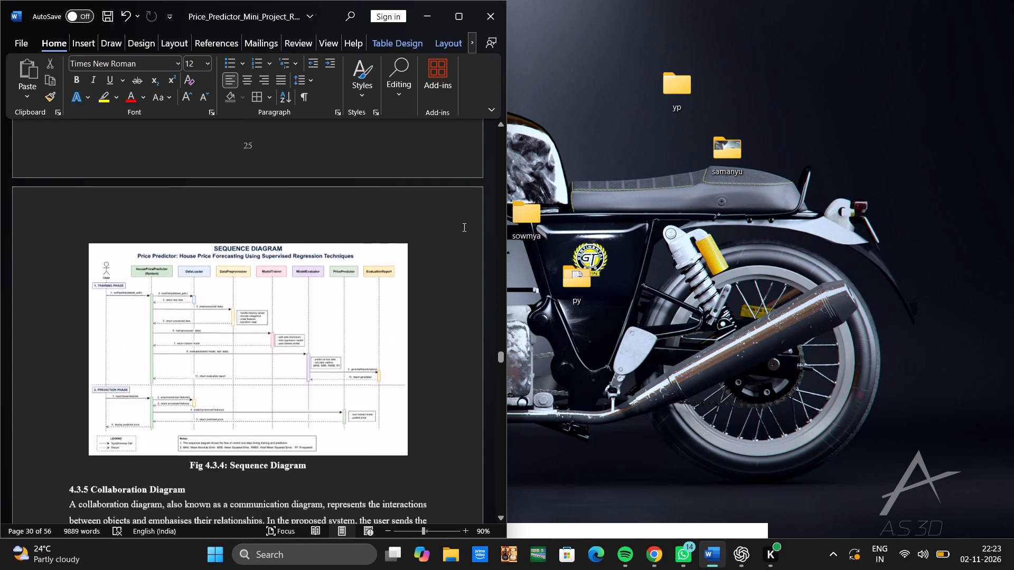
scroll(463, 227, down, 3)
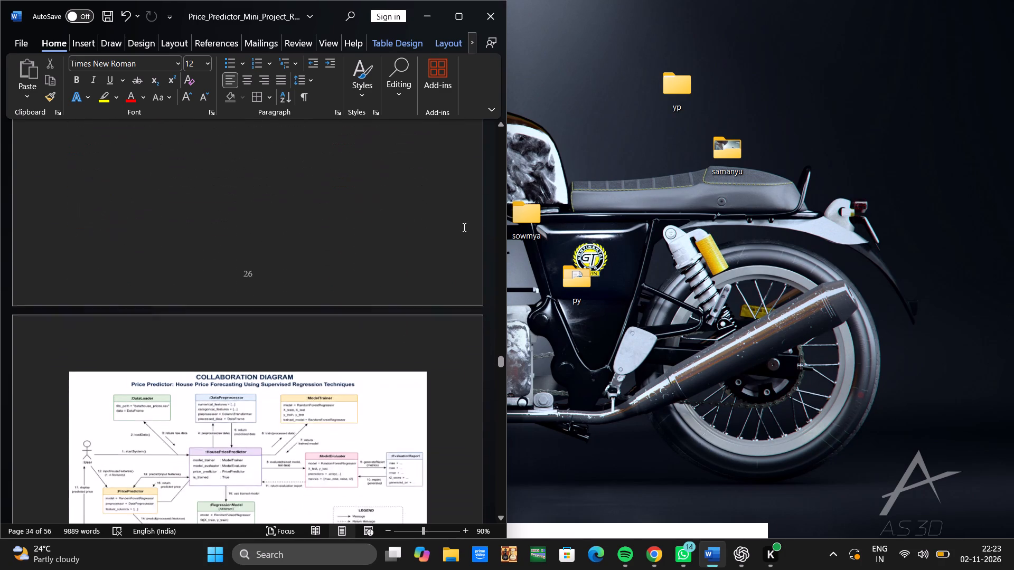
scroll(463, 227, down, 4)
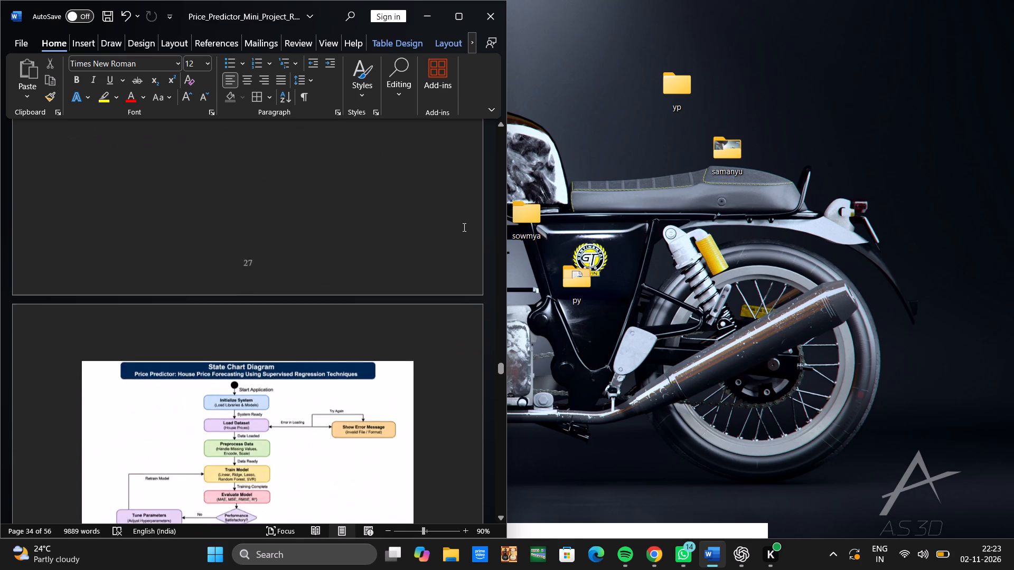
scroll(463, 227, down, 3)
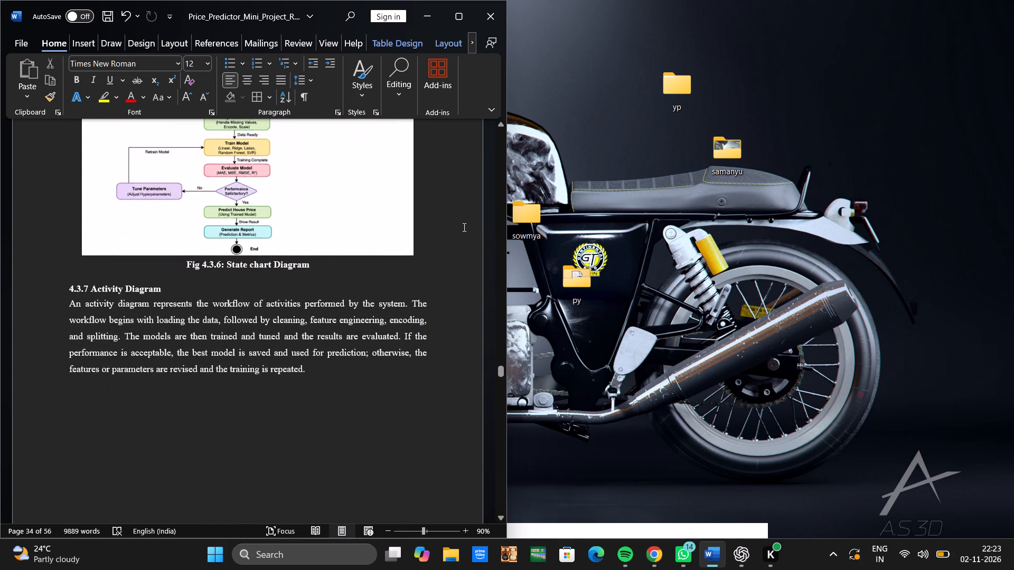
scroll(463, 227, down, 6)
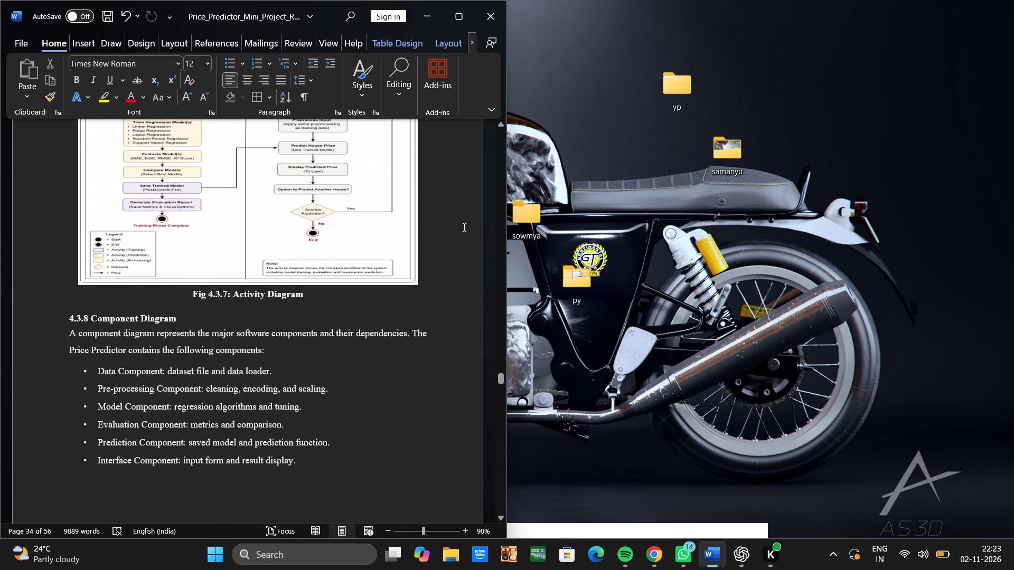
scroll(463, 227, down, 6)
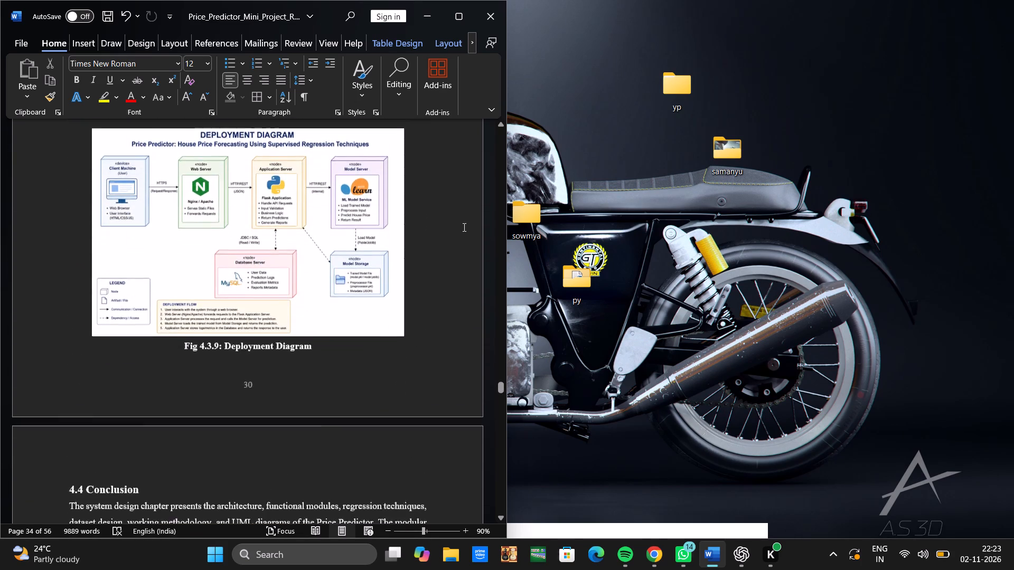
scroll(463, 227, down, 5)
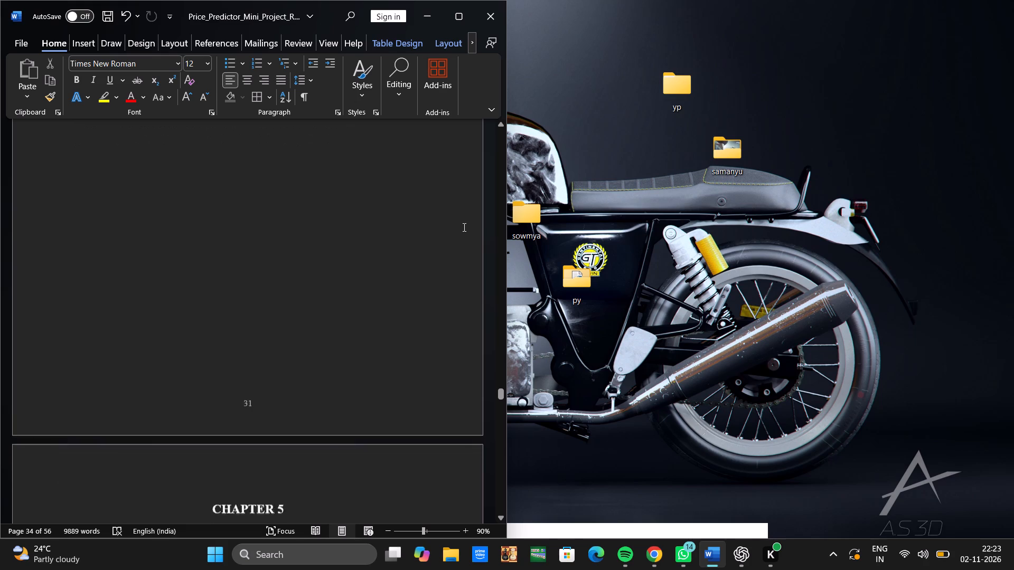
scroll(463, 227, down, 5)
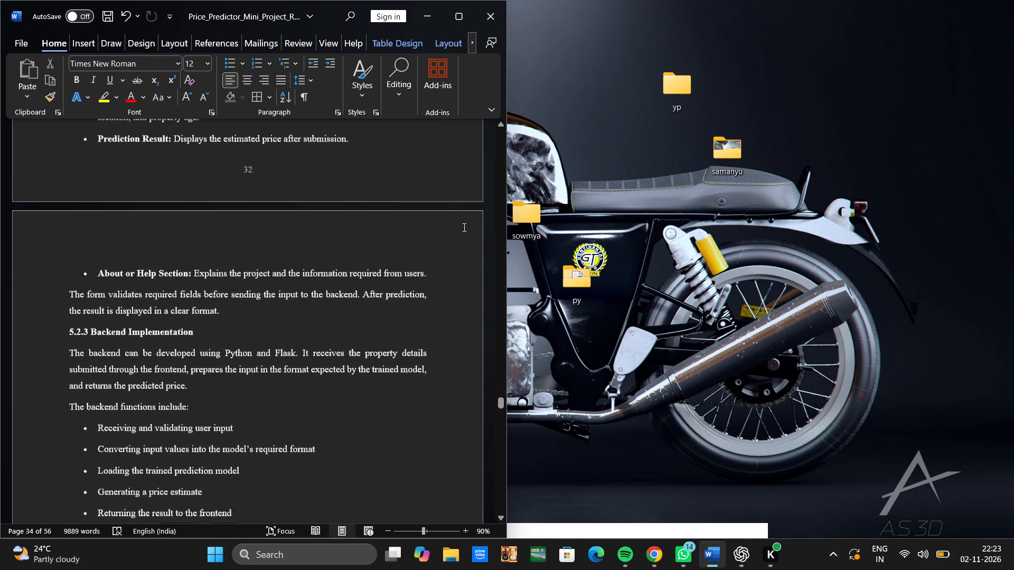
Review the page layout of Chapter 5 from the backend implementation section to the start of the 5.3 sample backend code.
scroll(463, 227, down, 5)
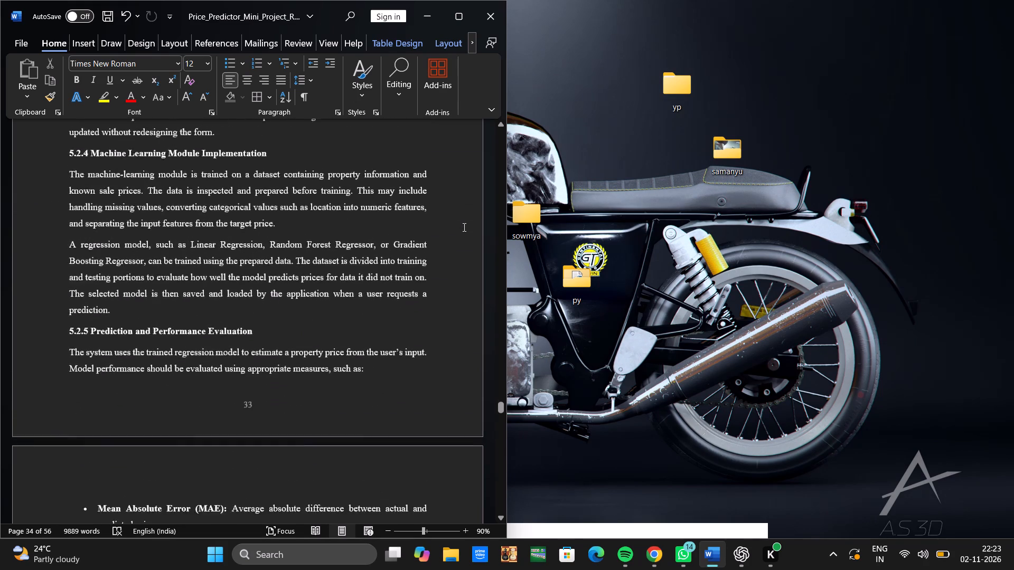
scroll(463, 227, down, 3)
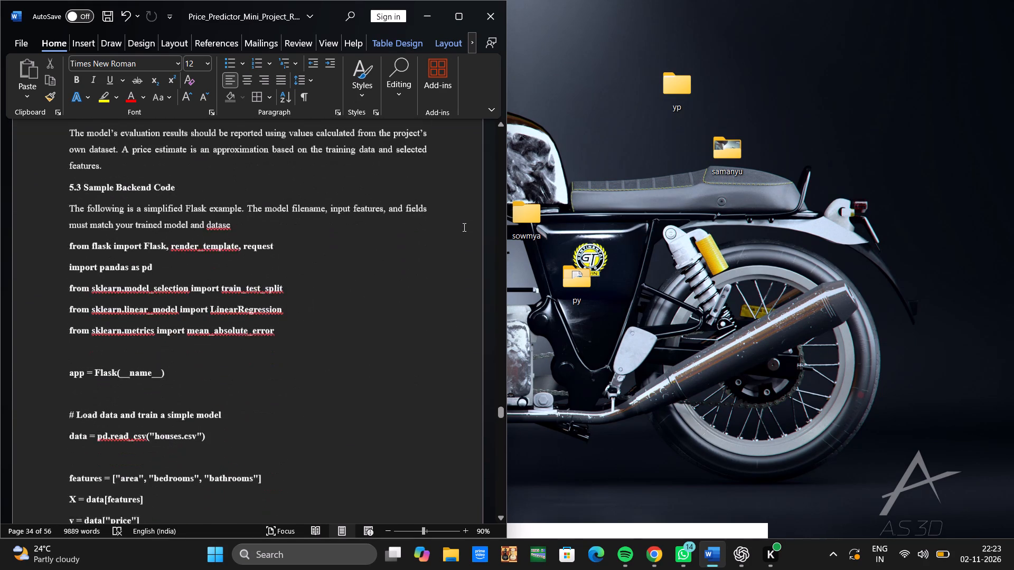
scroll(463, 227, down, 3)
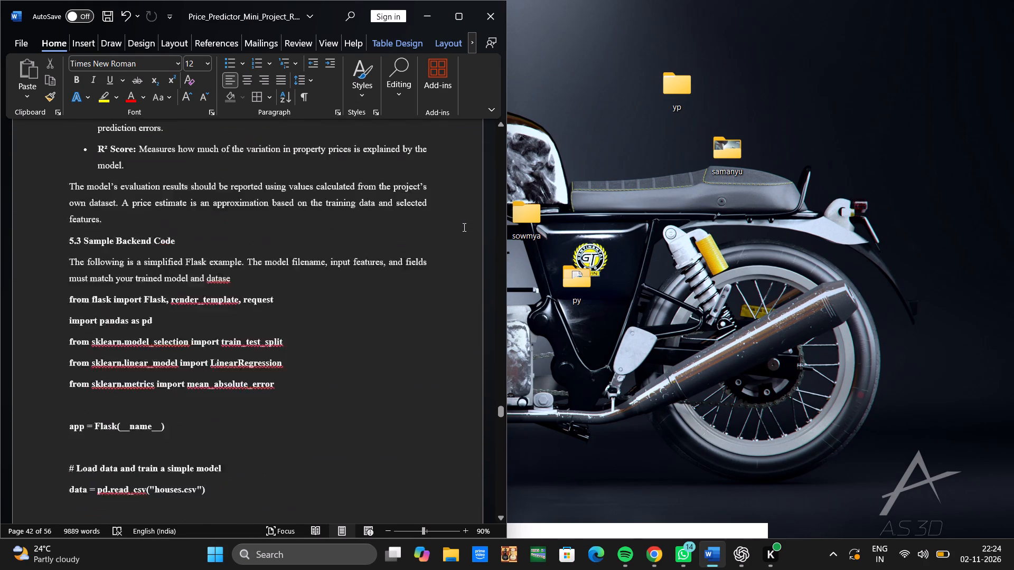
scroll(463, 227, down, 7)
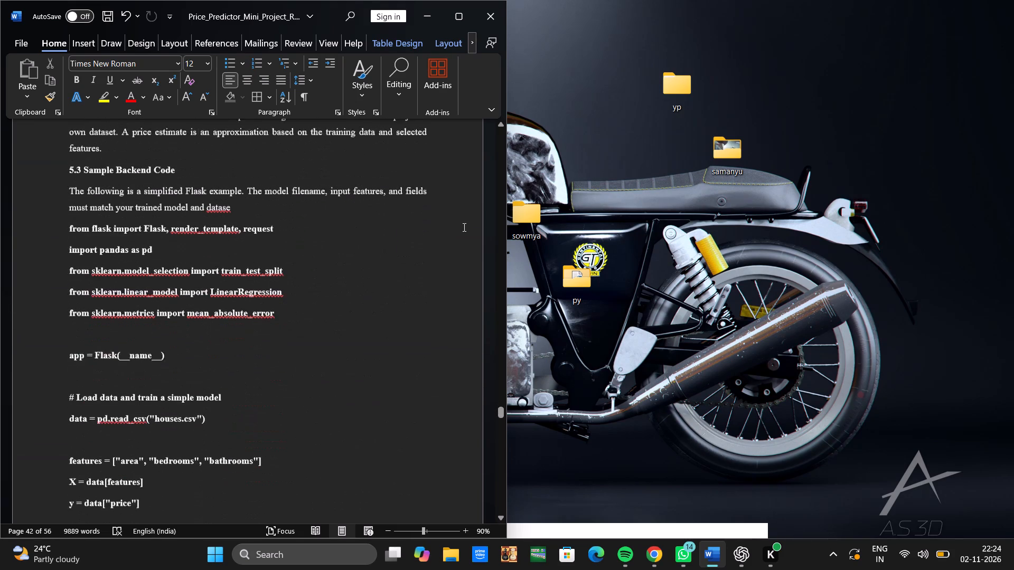
scroll(463, 227, down, 1)
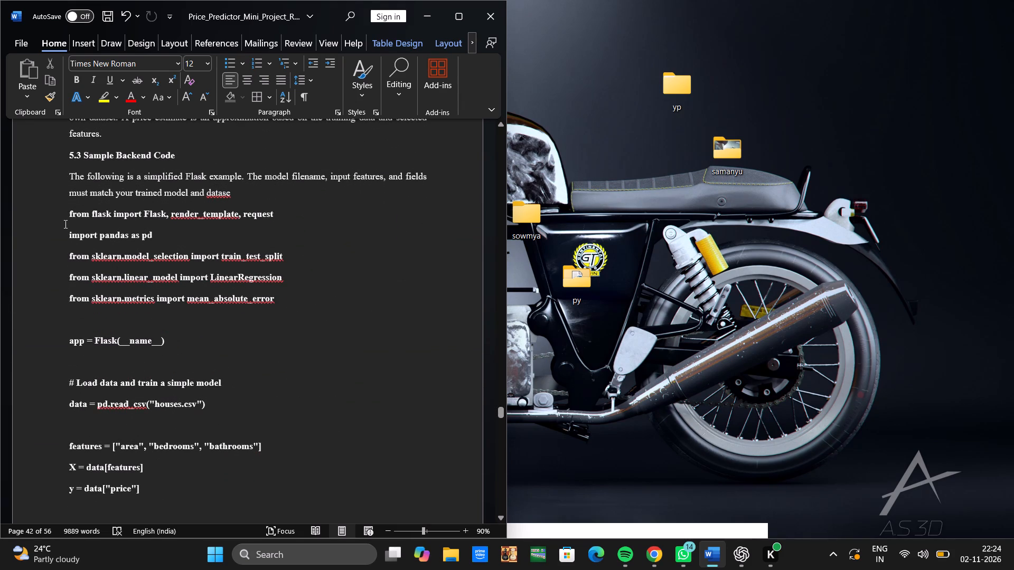
Set the line spacing of the whole 5.3 sample code, from the Flask import line through app.run(debug=True), to 1.0.
click(72, 216)
drag(72, 216, 264, 521)
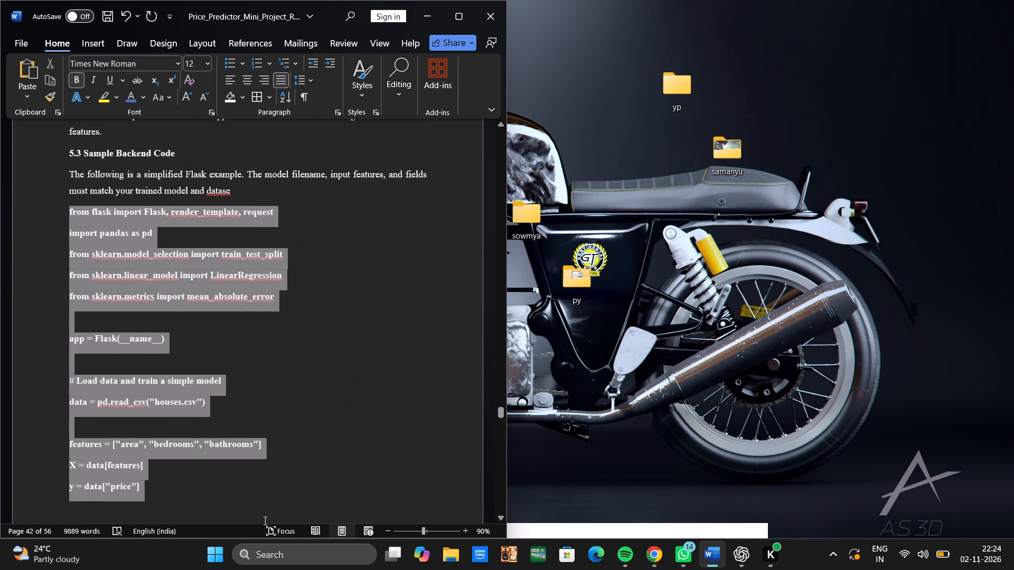
drag(264, 521, 273, 541)
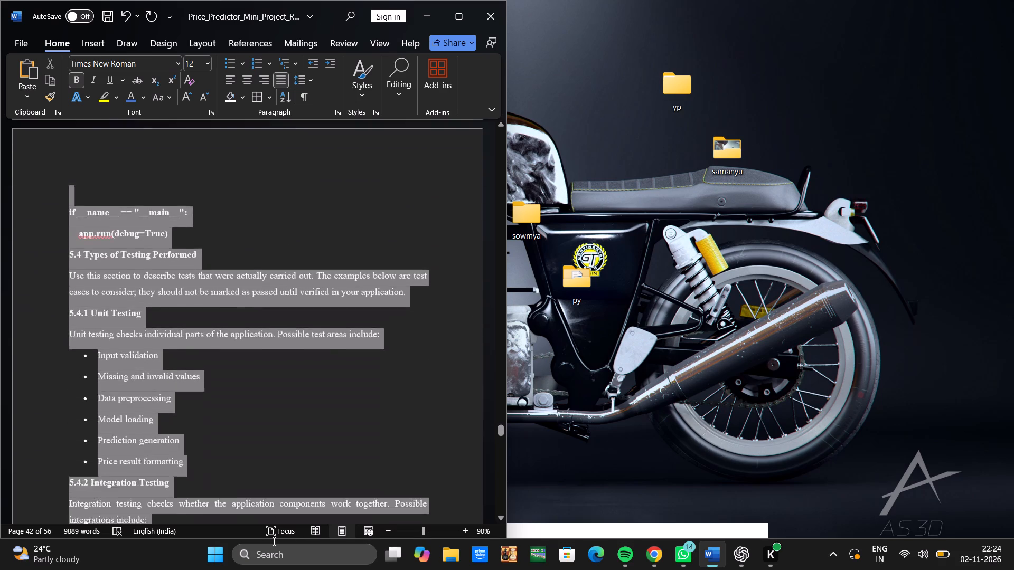
drag(273, 541, 221, 115)
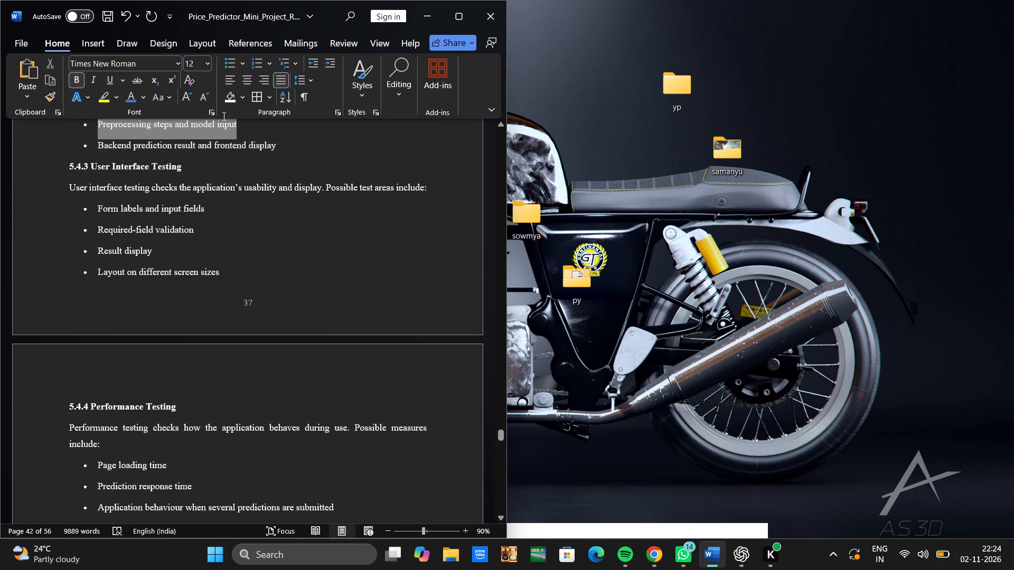
drag(221, 115, 310, 258)
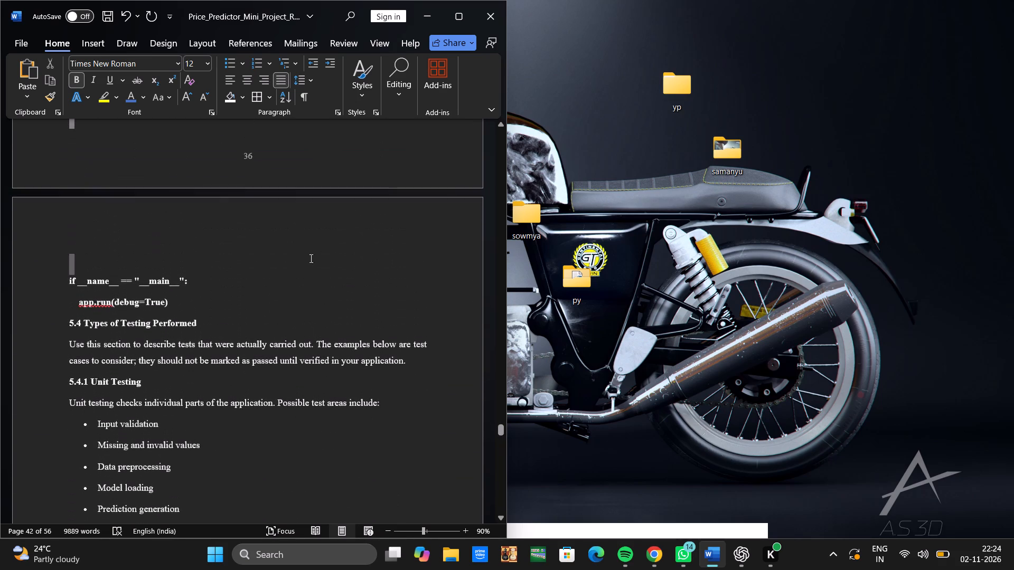
drag(310, 258, 326, 301)
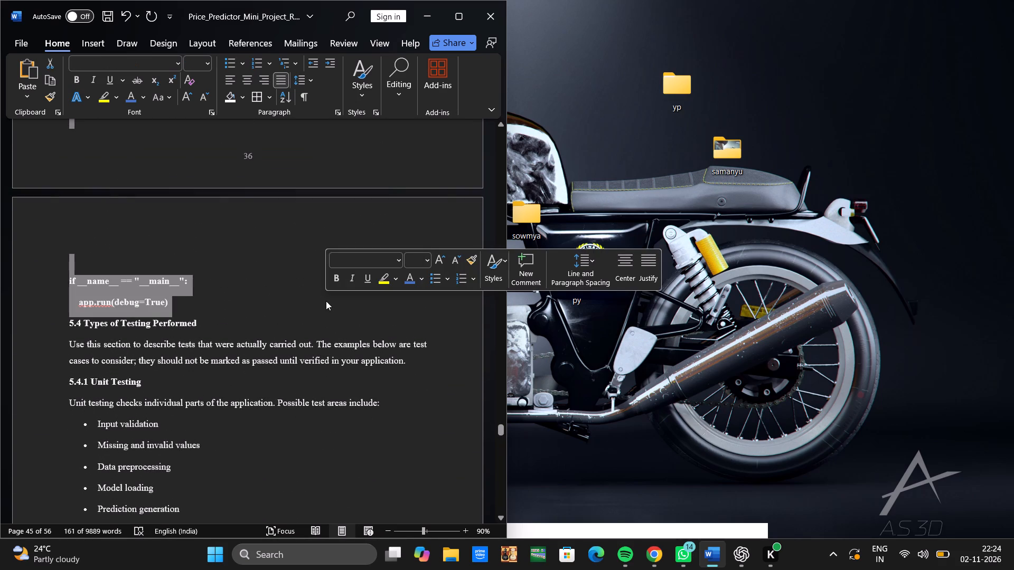
click(427, 262)
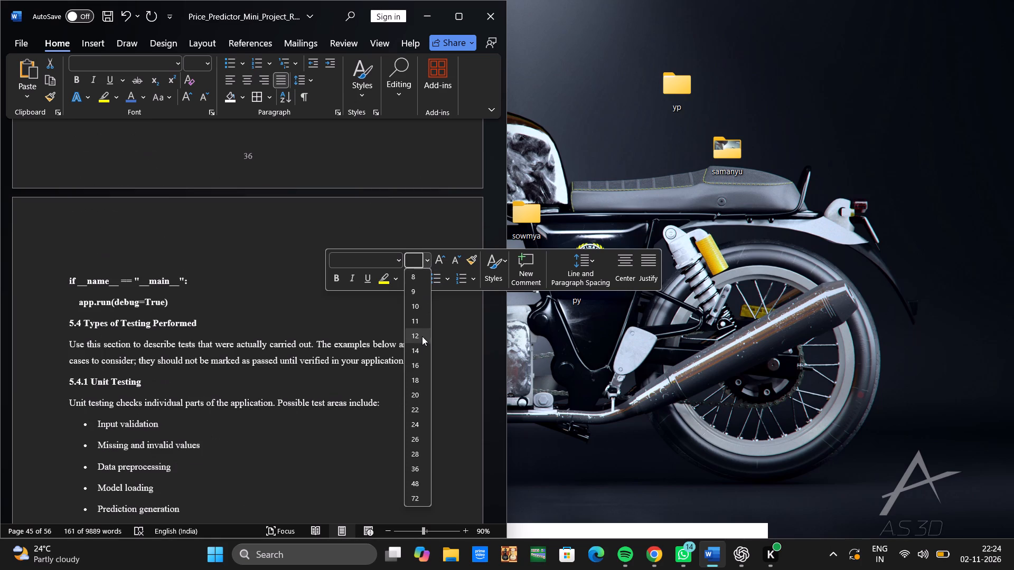
click(419, 329)
scroll(273, 308, up, 3)
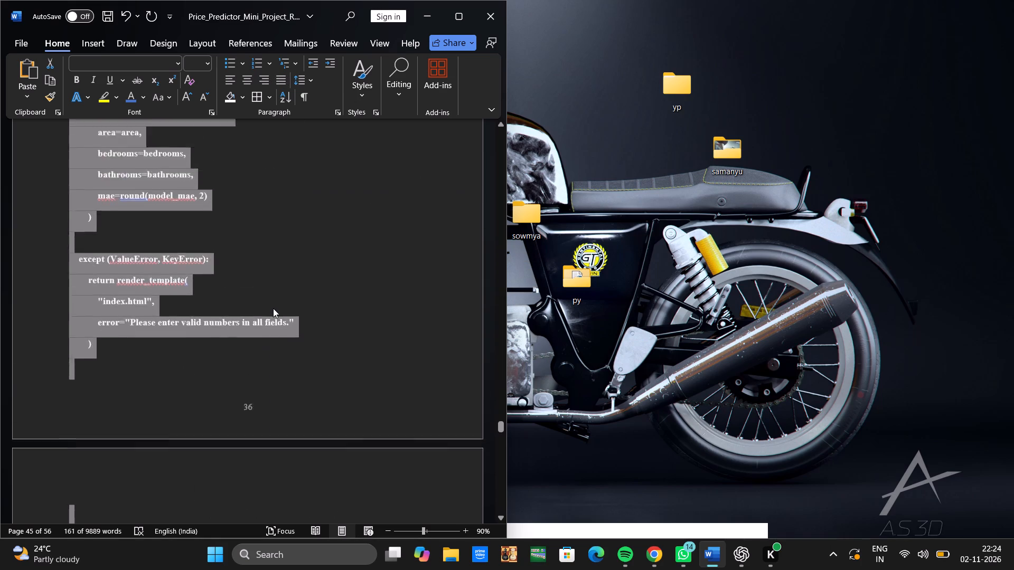
scroll(273, 308, up, 7)
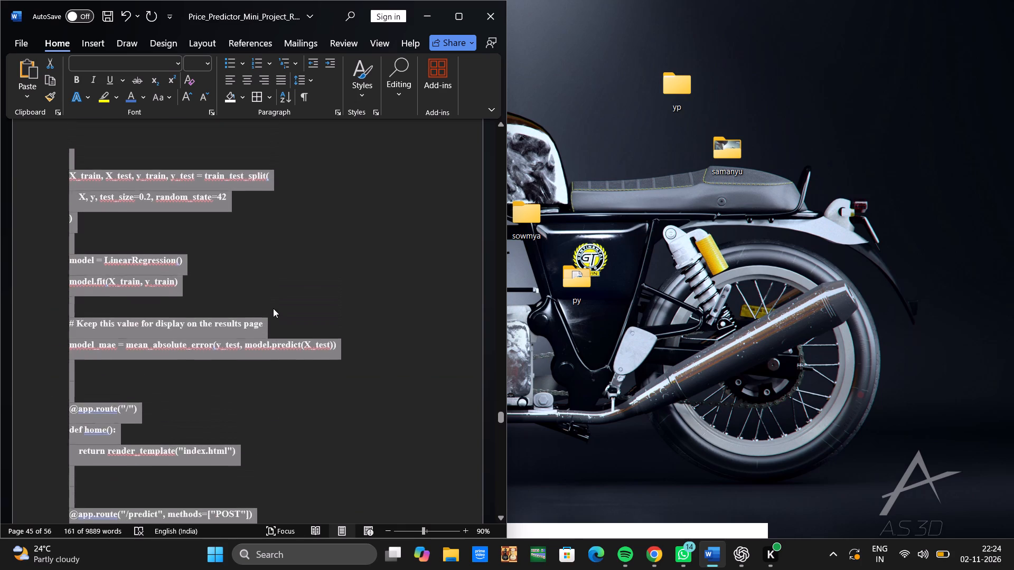
scroll(273, 308, up, 3)
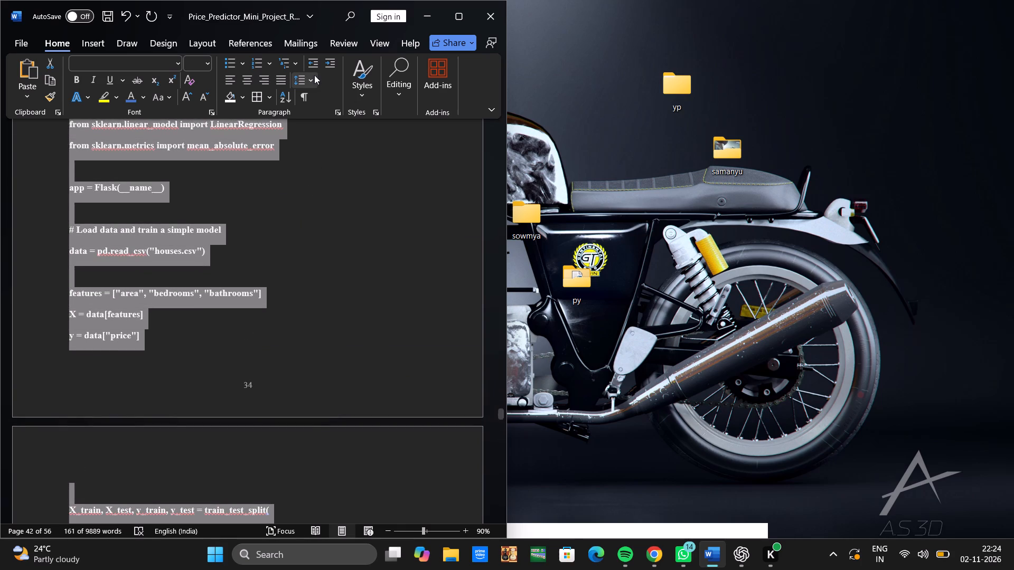
click(314, 78)
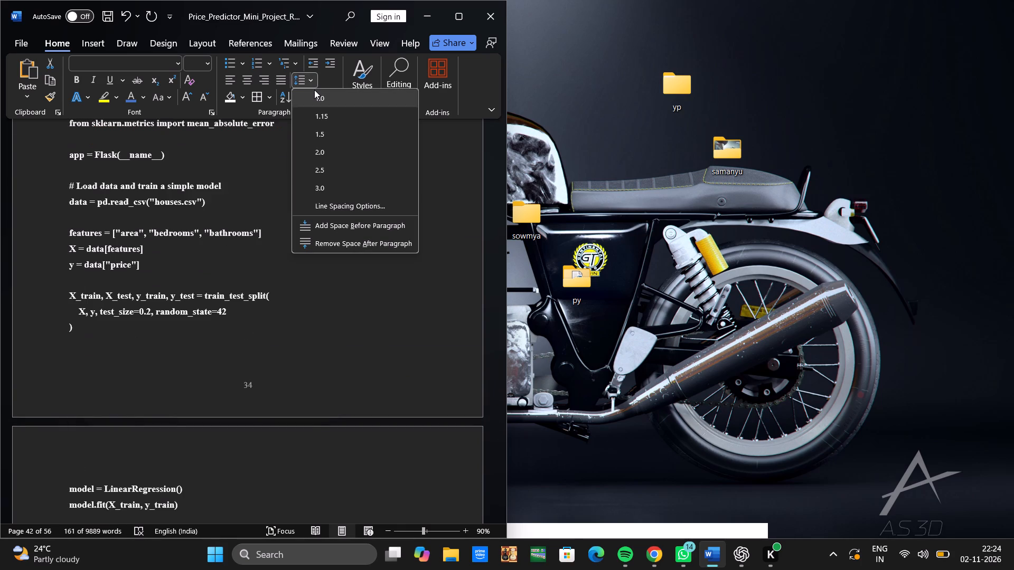
click(314, 90)
Check the line spacing and page breaks of the sample backend code throughout section 5.3.
scroll(311, 271, up, 1)
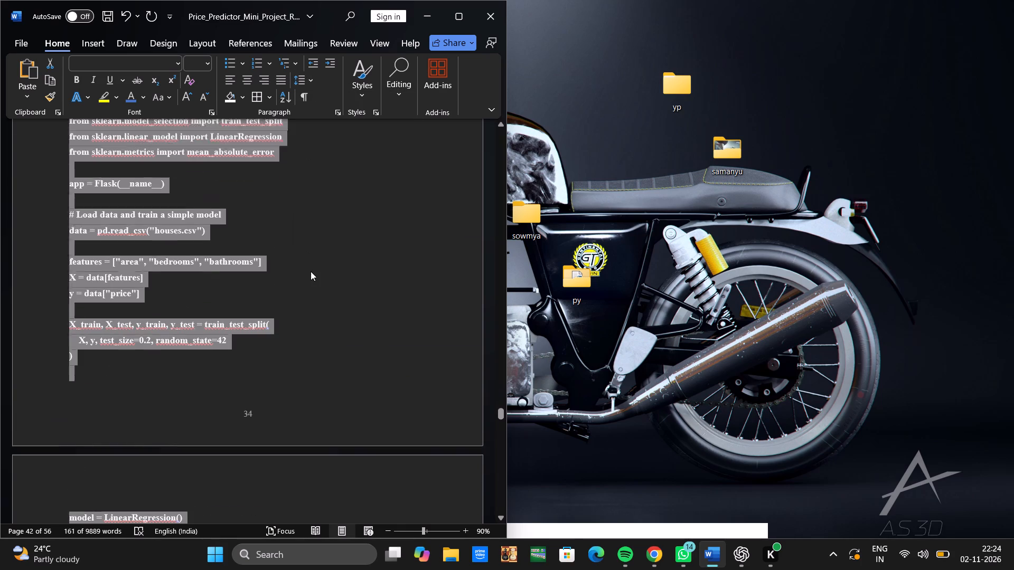
scroll(311, 271, up, 2)
scroll(311, 271, down, 4)
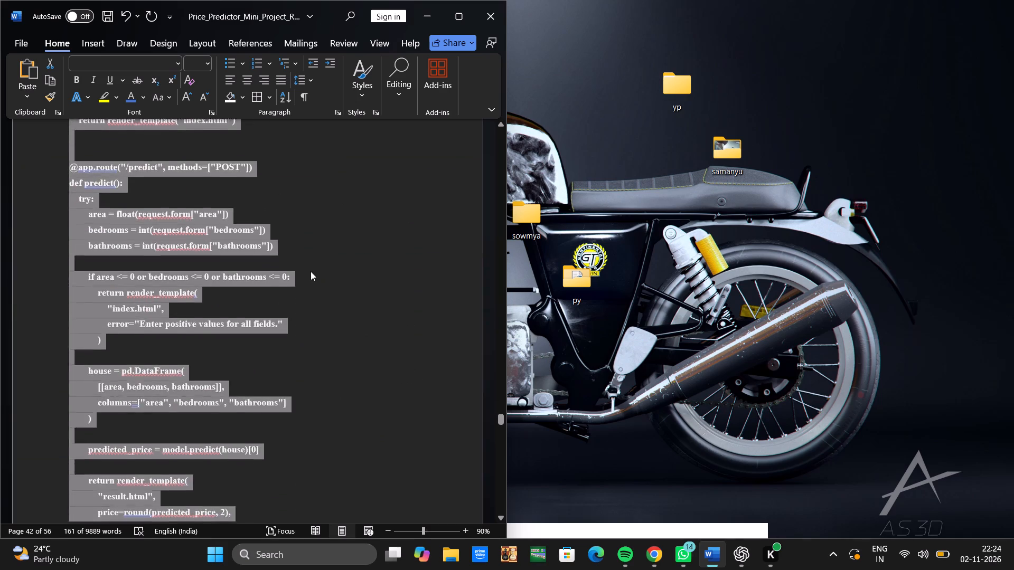
scroll(311, 271, down, 5)
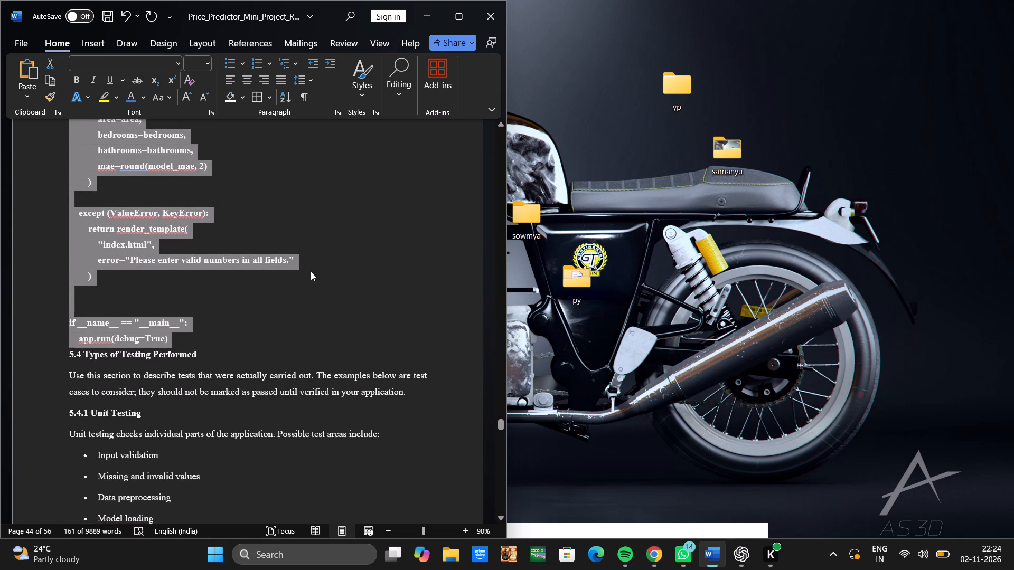
scroll(311, 271, up, 4)
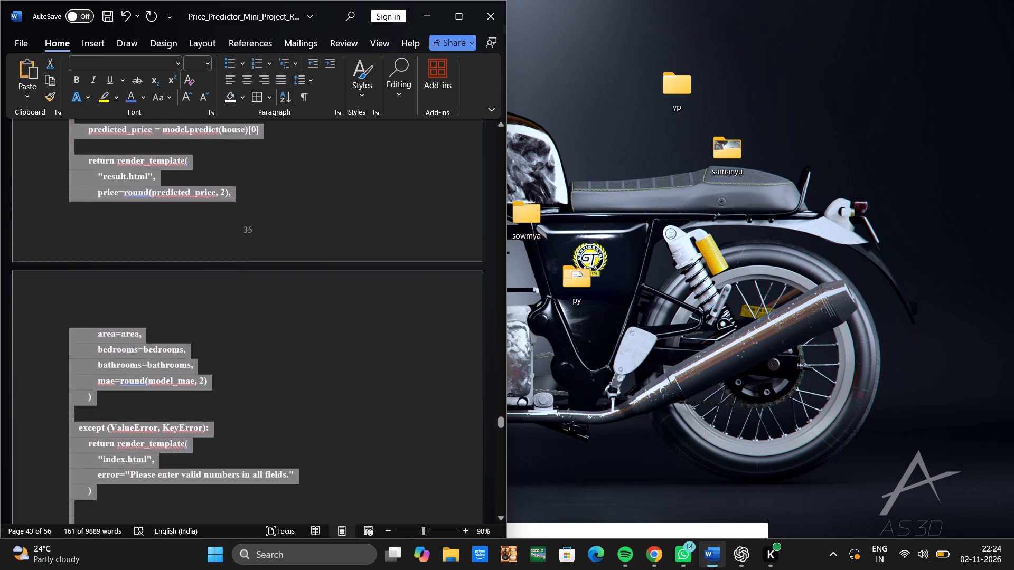
scroll(311, 271, up, 4)
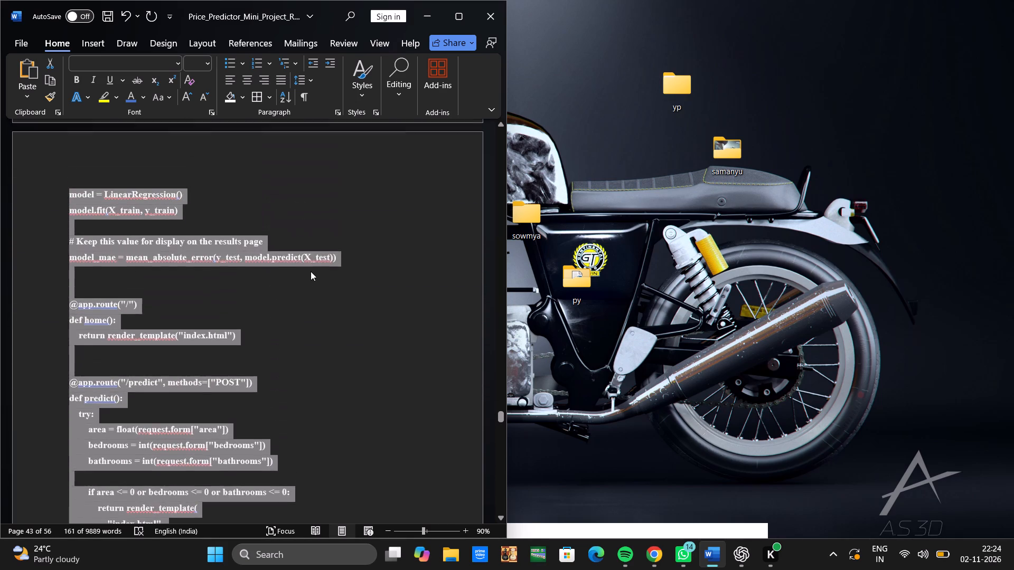
scroll(311, 271, up, 4)
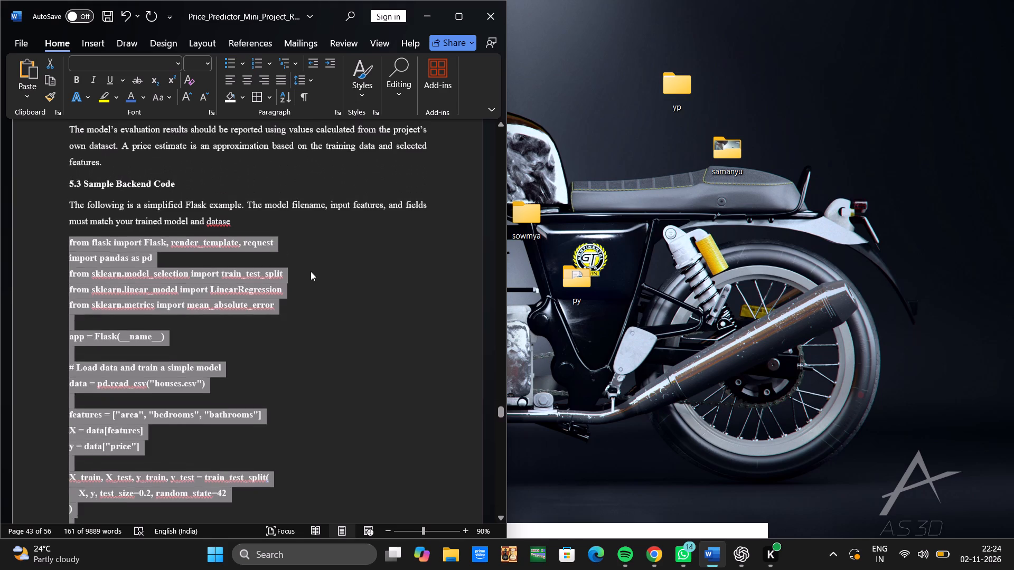
scroll(311, 271, up, 2)
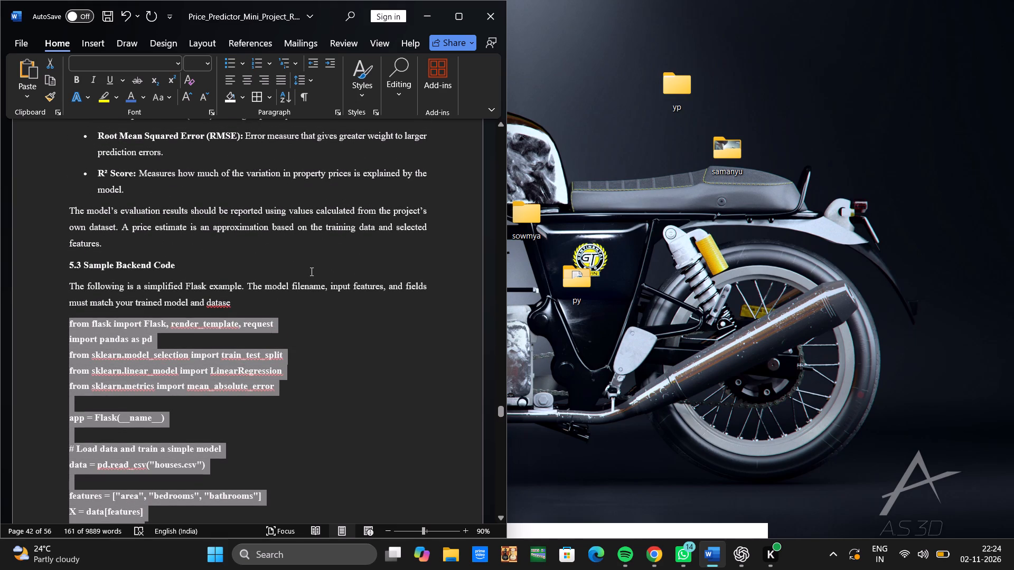
Set the line spacing to 1.0 from the 5.4 Types of Testing Performed heading through the last bullet of 5.4.5 Security Testing.
scroll(311, 271, down, 8)
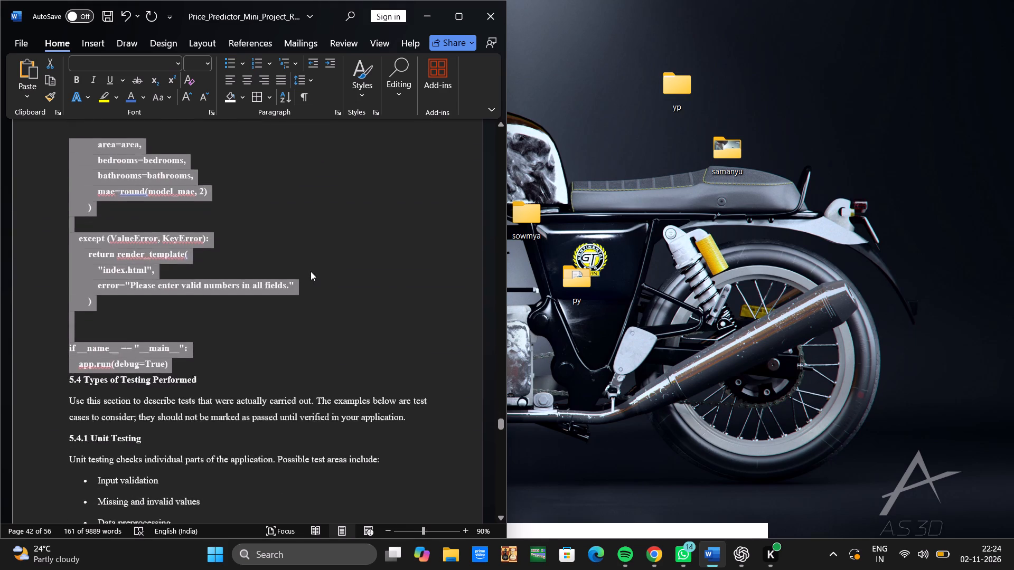
scroll(311, 271, down, 1)
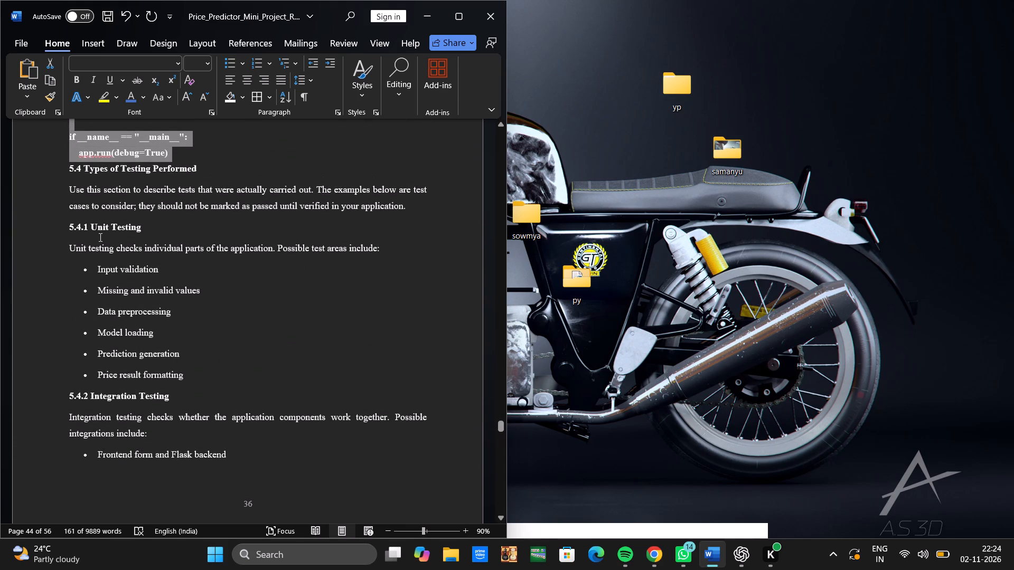
click(69, 172)
drag(69, 172, 305, 518)
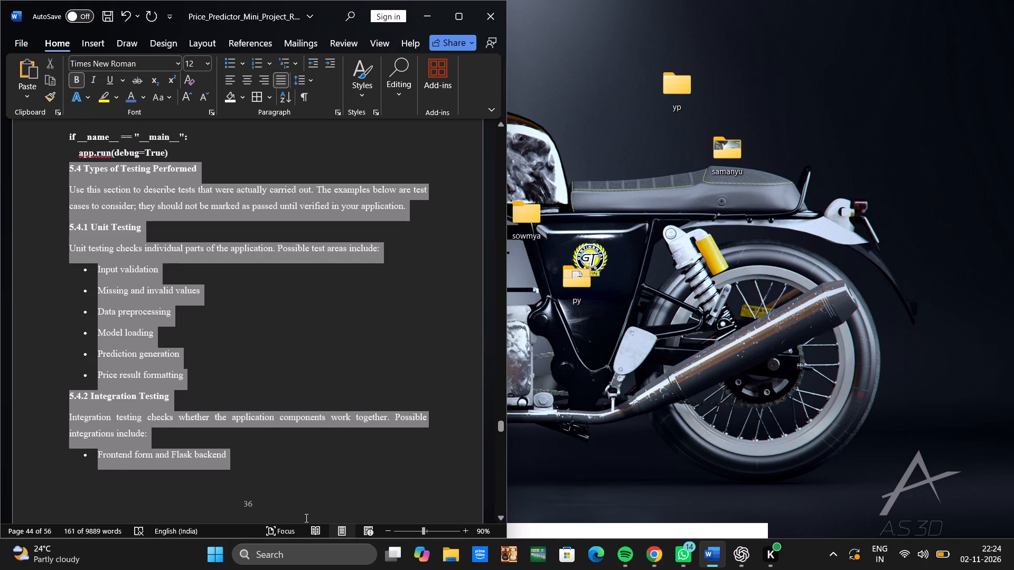
drag(305, 518, 342, 277)
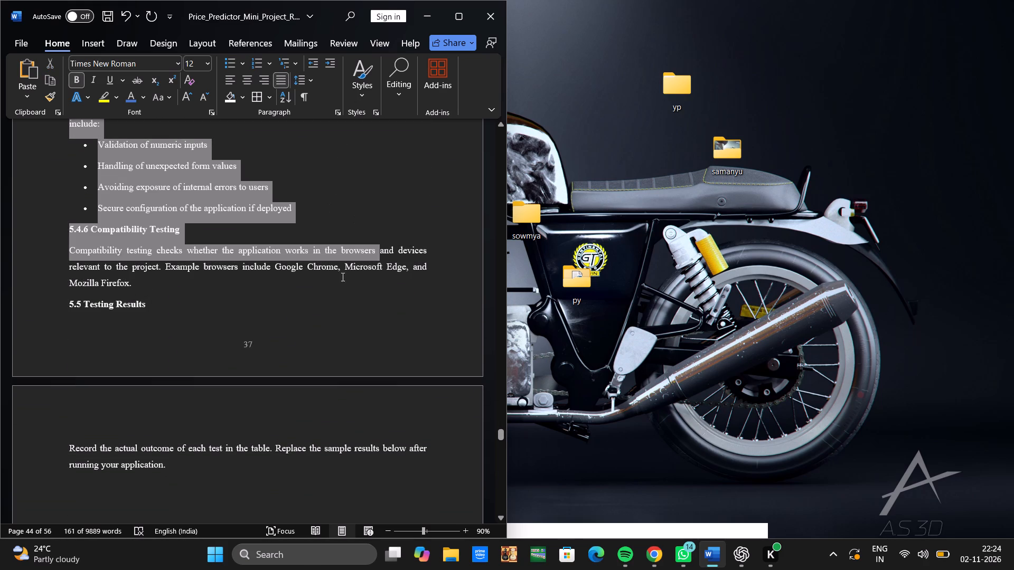
drag(342, 277, 316, 208)
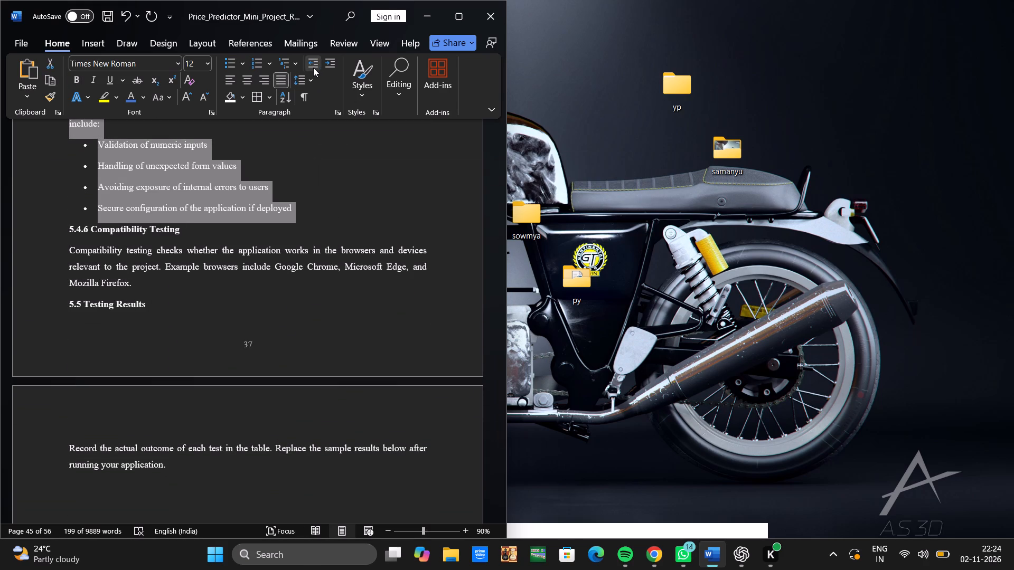
click(314, 75)
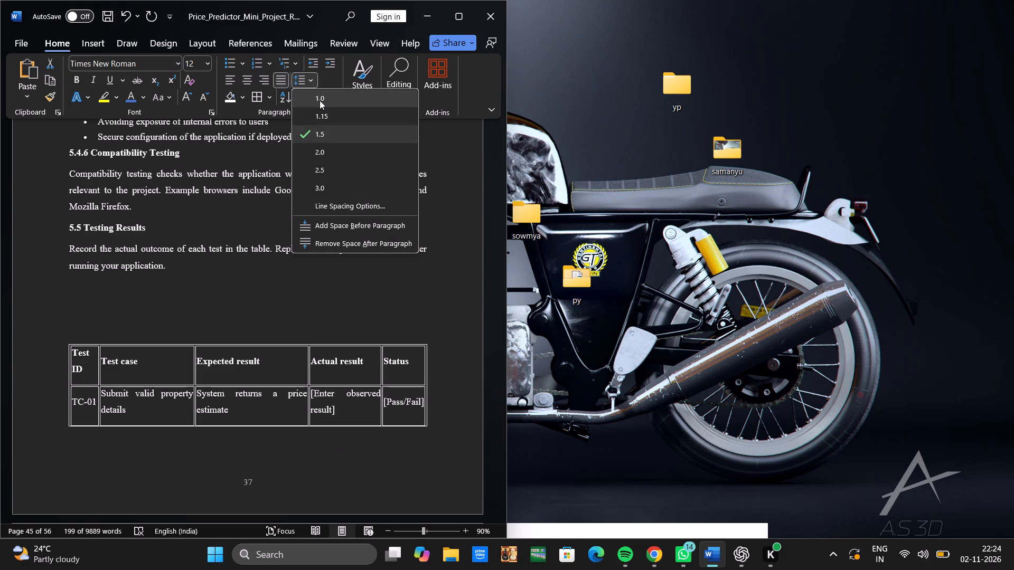
click(320, 100)
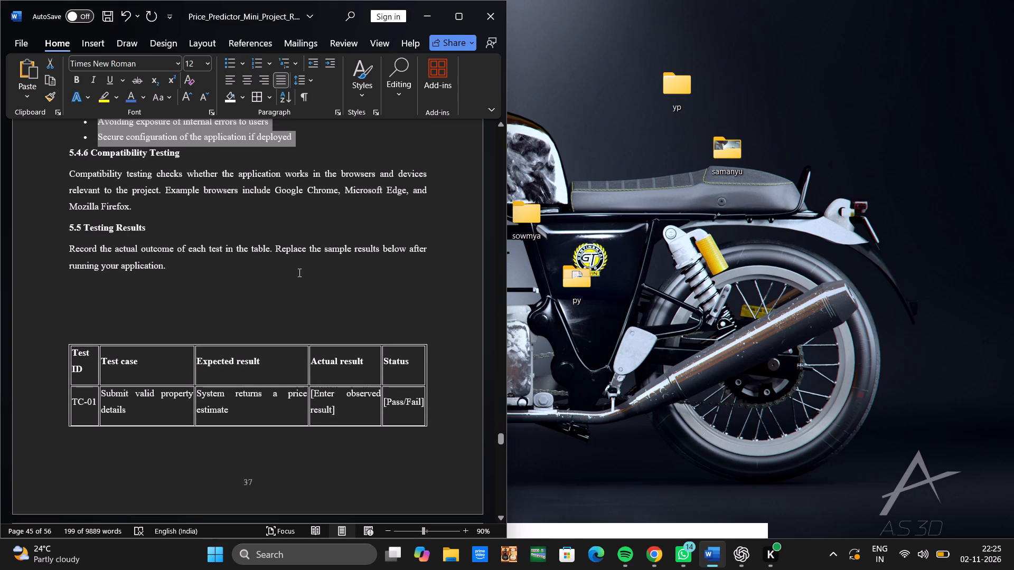
Check the spacing and page breaks from section 5.4 through the 5.5 test case table to the start of Chapter 6.
scroll(298, 272, up, 4)
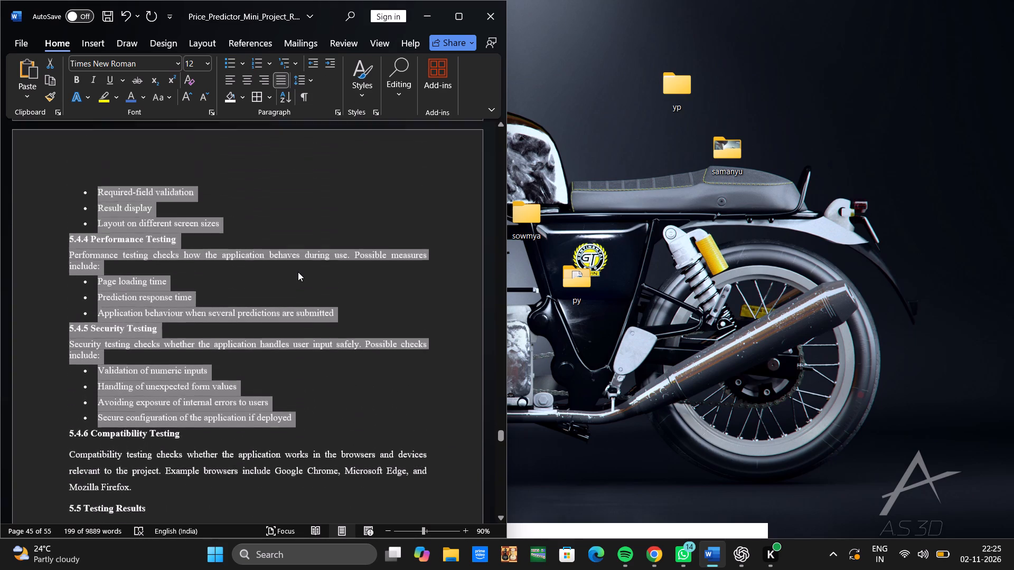
scroll(298, 272, up, 5)
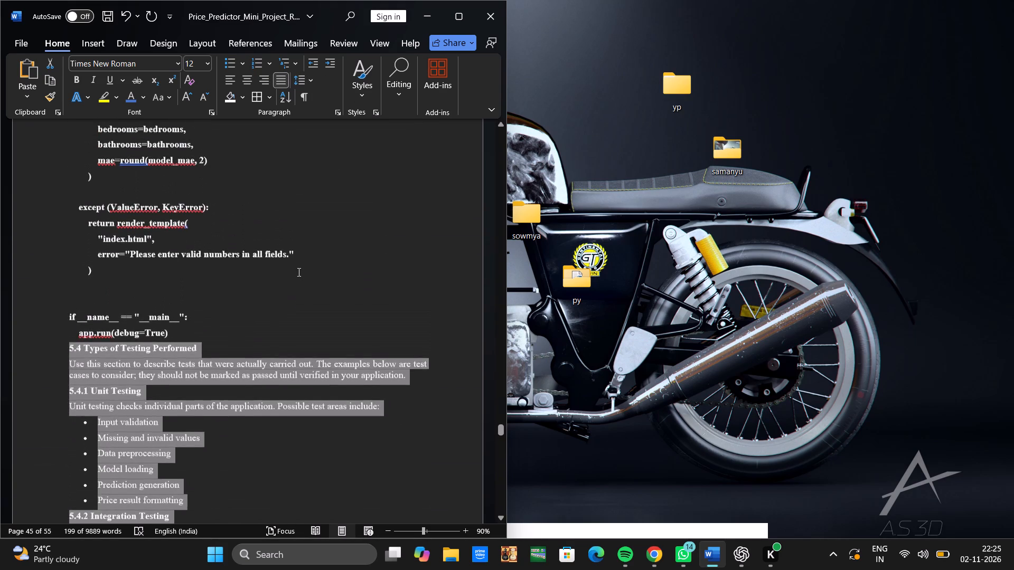
scroll(298, 272, up, 1)
scroll(298, 272, down, 3)
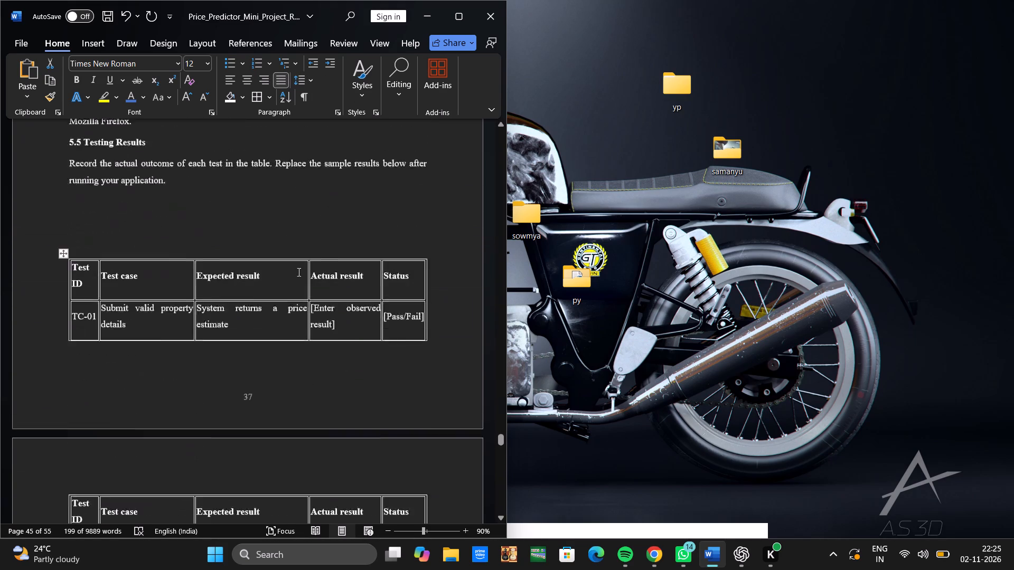
scroll(298, 272, down, 3)
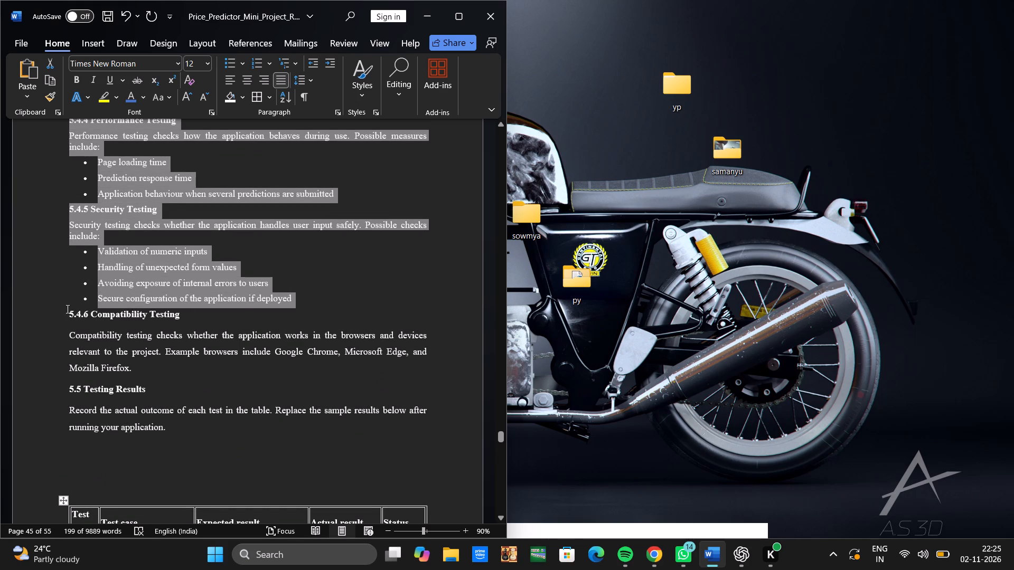
scroll(70, 311, down, 2)
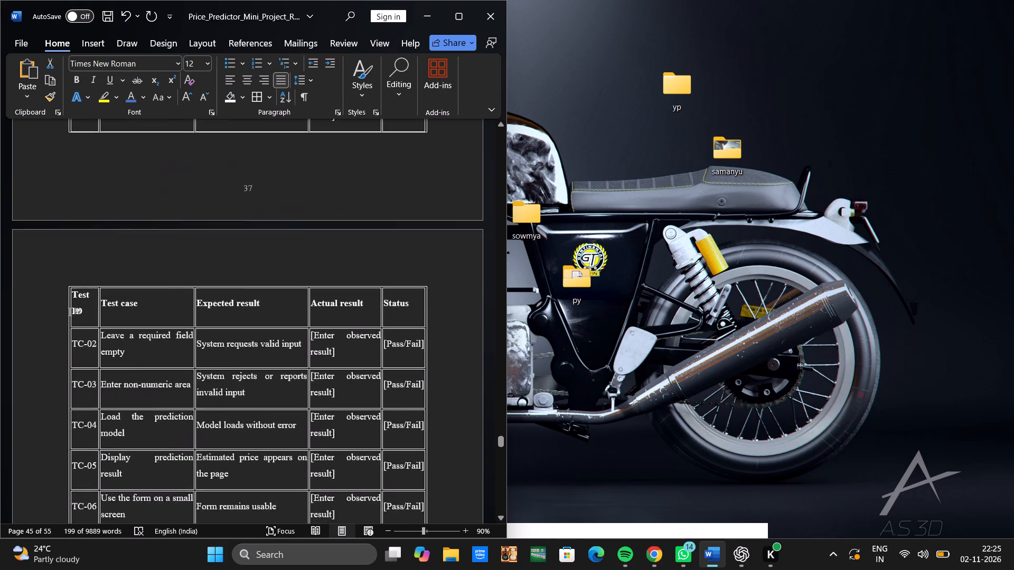
scroll(70, 311, down, 4)
scroll(70, 311, up, 5)
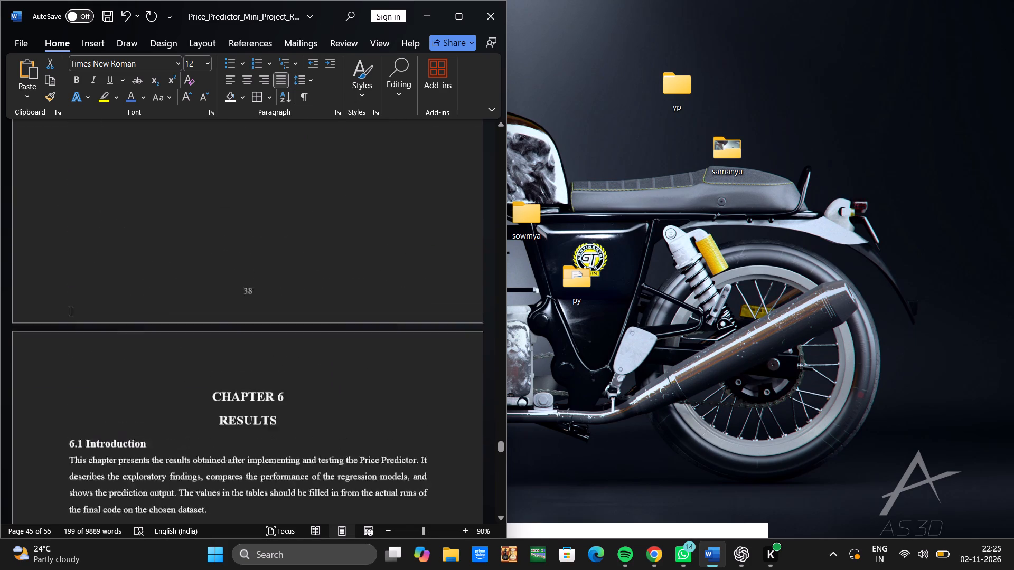
Insert eleven blank lines above the 5.5 Testing Results heading to push it onto the next page.
scroll(70, 311, up, 2)
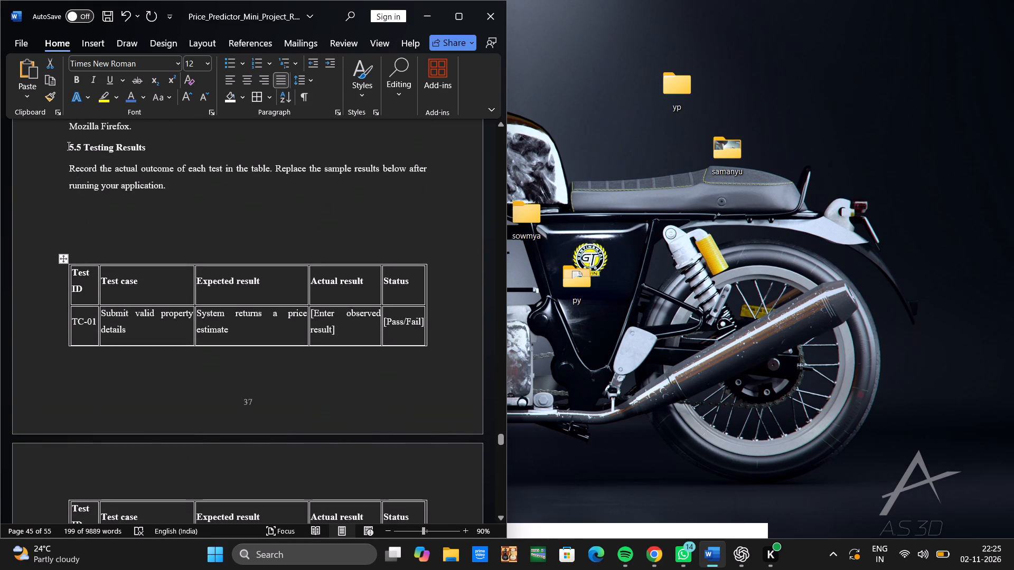
click(68, 145)
key(Return)
key(Return)
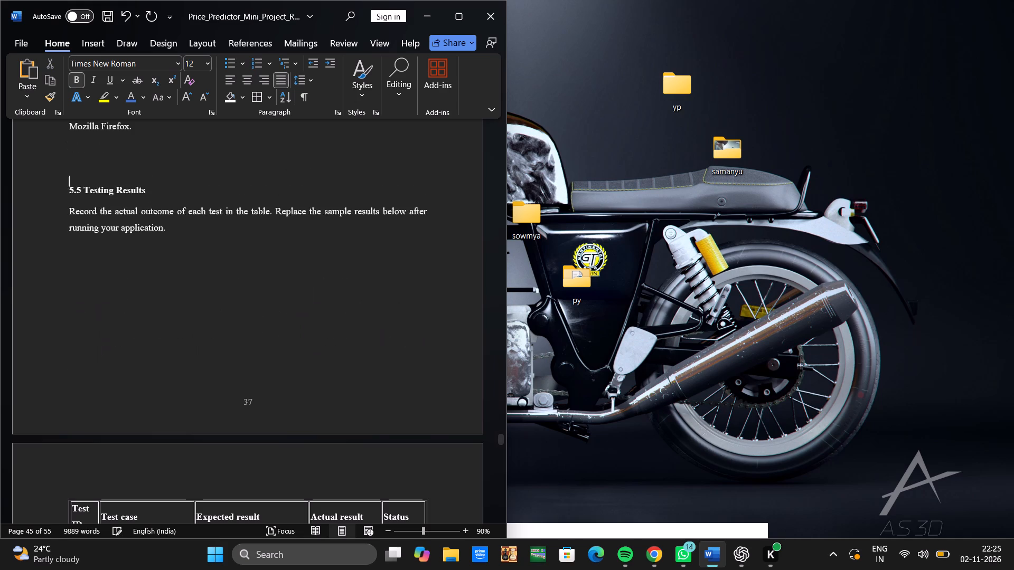
key(Return)
key(Return)
key(Return)
key(Return)
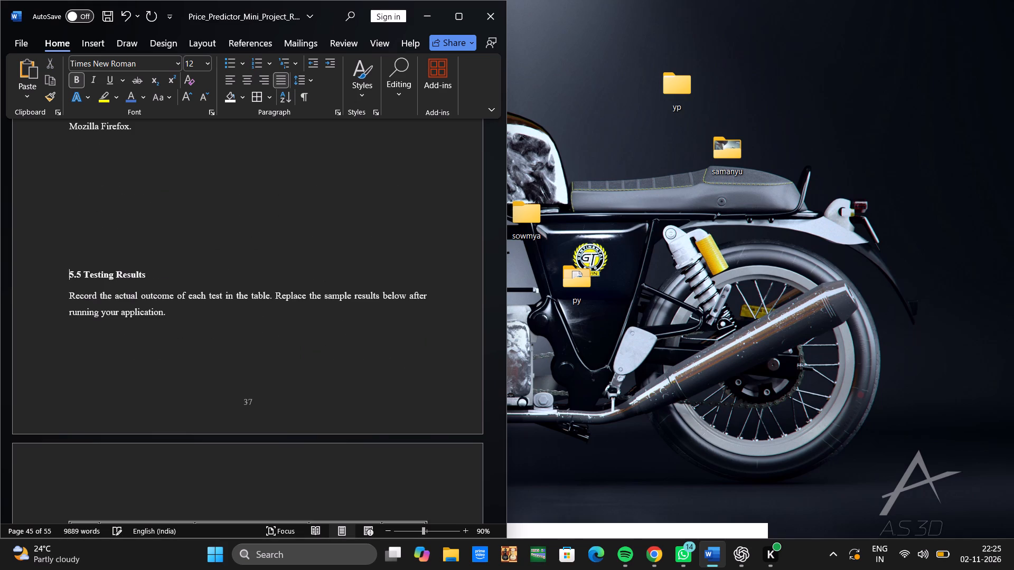
key(Return)
key(Return)
key(Return)
key(Return)
key(Return)
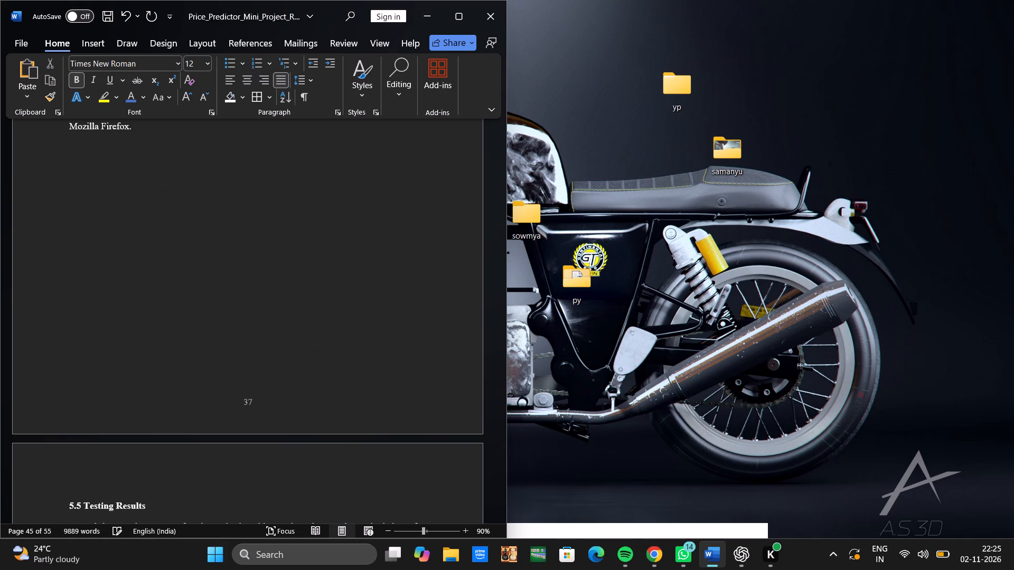
scroll(68, 145, down, 5)
scroll(68, 145, up, 4)
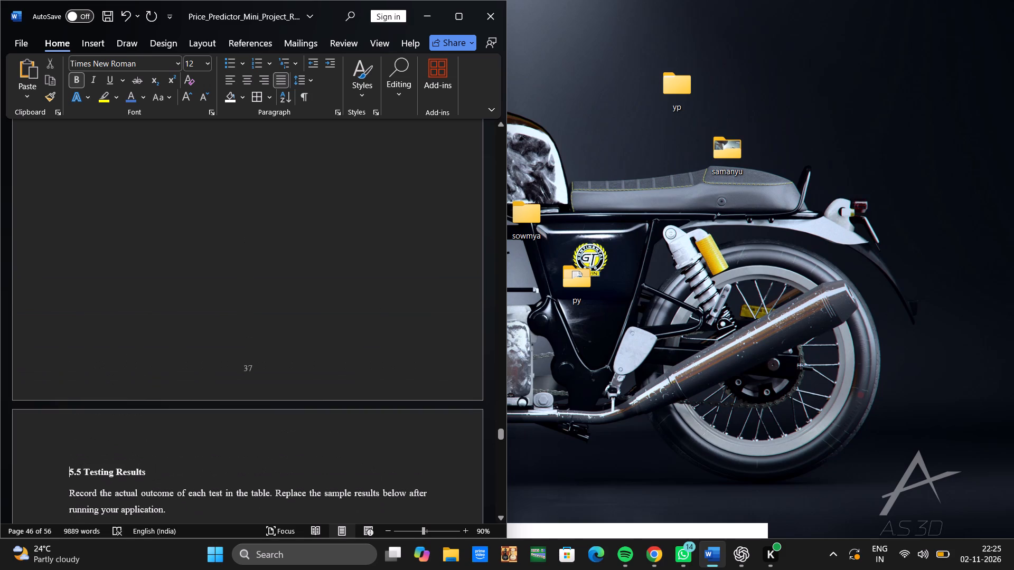
Remove the extra blank lines above the 5.5 Testing Results heading, leaving a single one after the compatibility testing paragraph.
key(BackSpace)
key(BackSpace)
key(BackSpace)
key(BackSpace)
key(BackSpace)
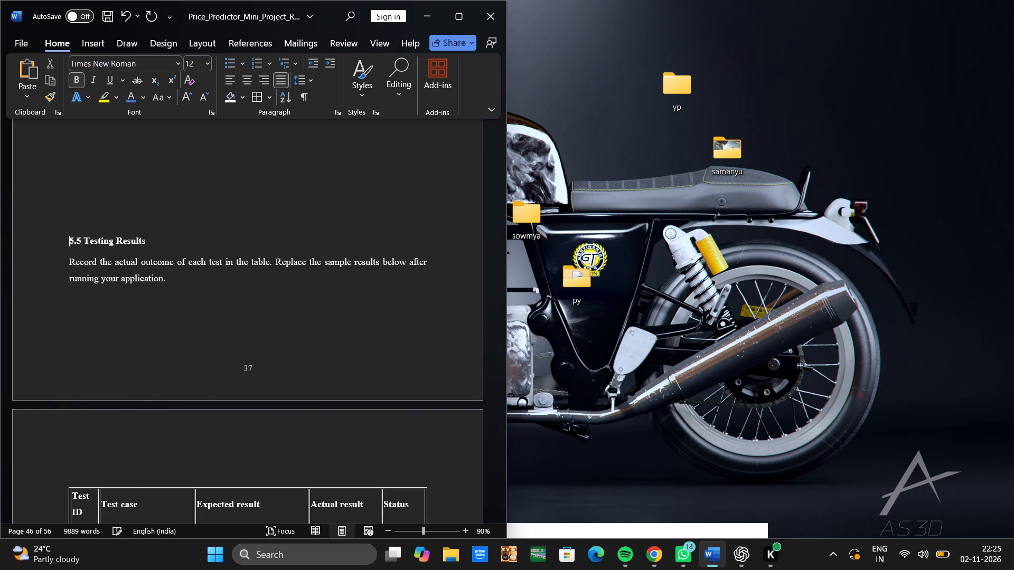
key(BackSpace)
key(BackSpace)
key(BackSpace)
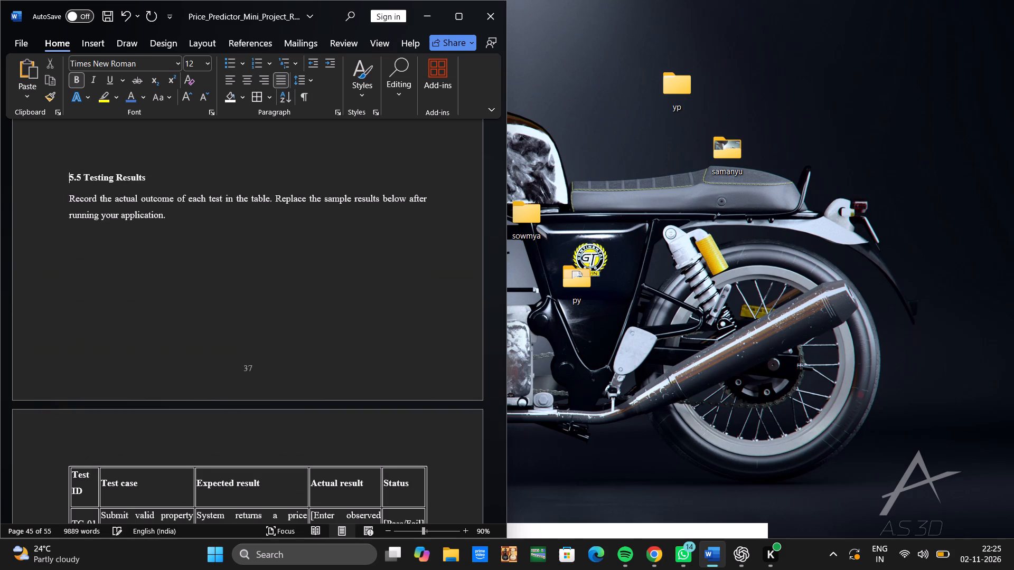
key(BackSpace)
scroll(68, 145, up, 1)
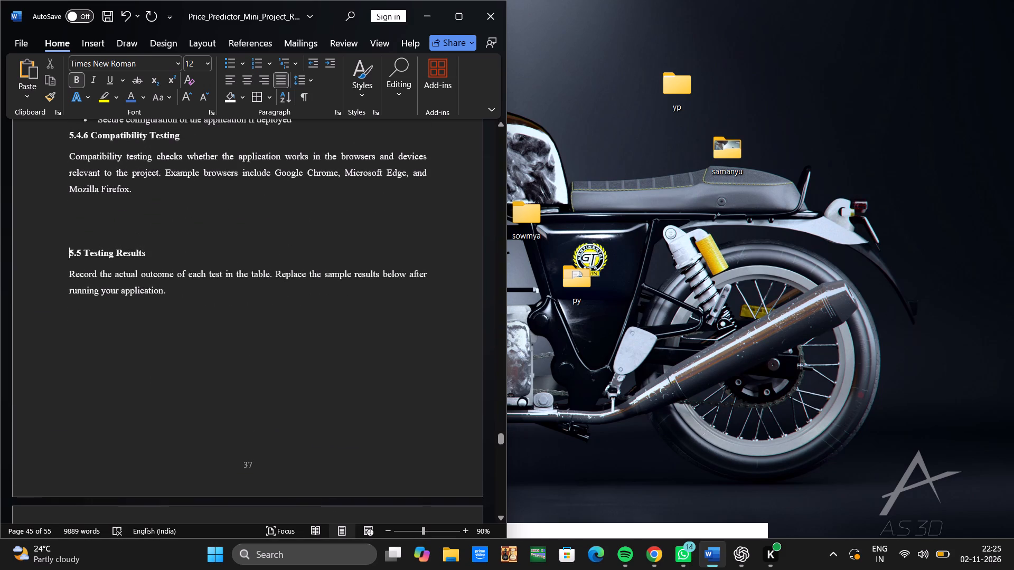
key(BackSpace)
key(Return)
key(BackSpace)
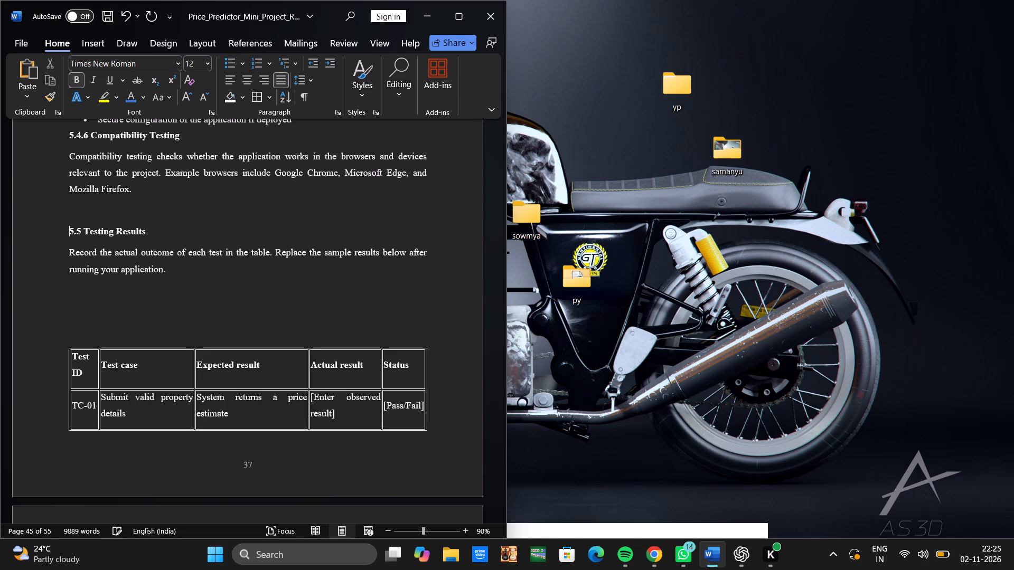
Add a blank line after the 5.5 Testing Results introductory paragraph to move the whole test case table onto the next page.
click(176, 283)
key(Return)
scroll(176, 283, down, 2)
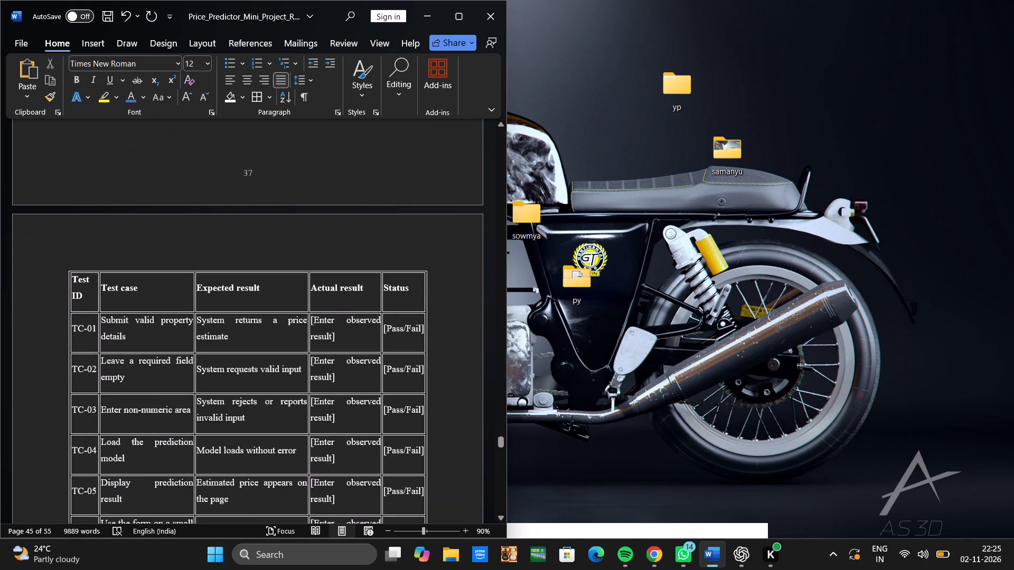
Review the layout and spacing from the end of Chapter 5 through Chapter 6, including its prediction screenshots and comparative analysis table.
scroll(176, 283, down, 4)
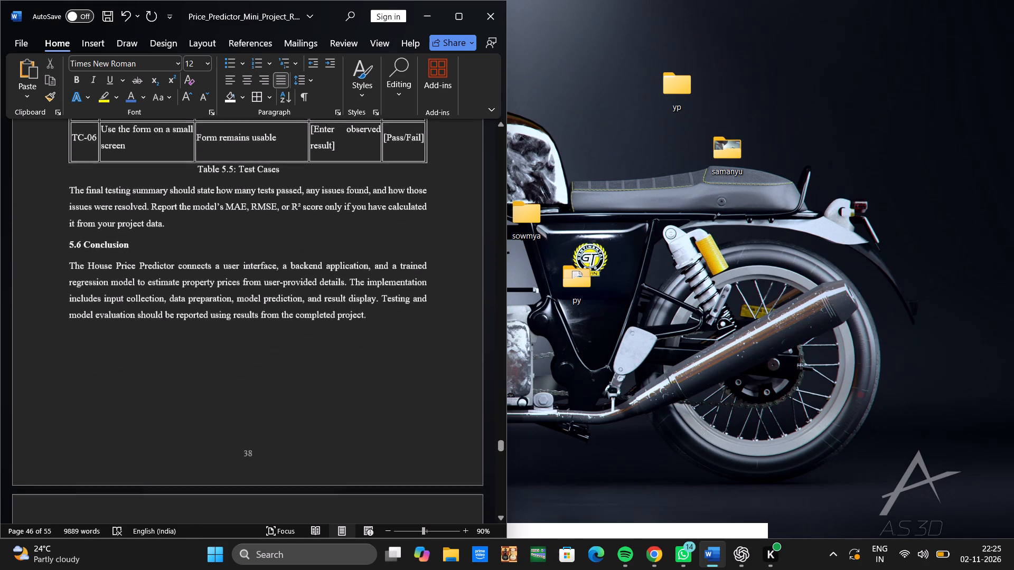
scroll(176, 283, down, 4)
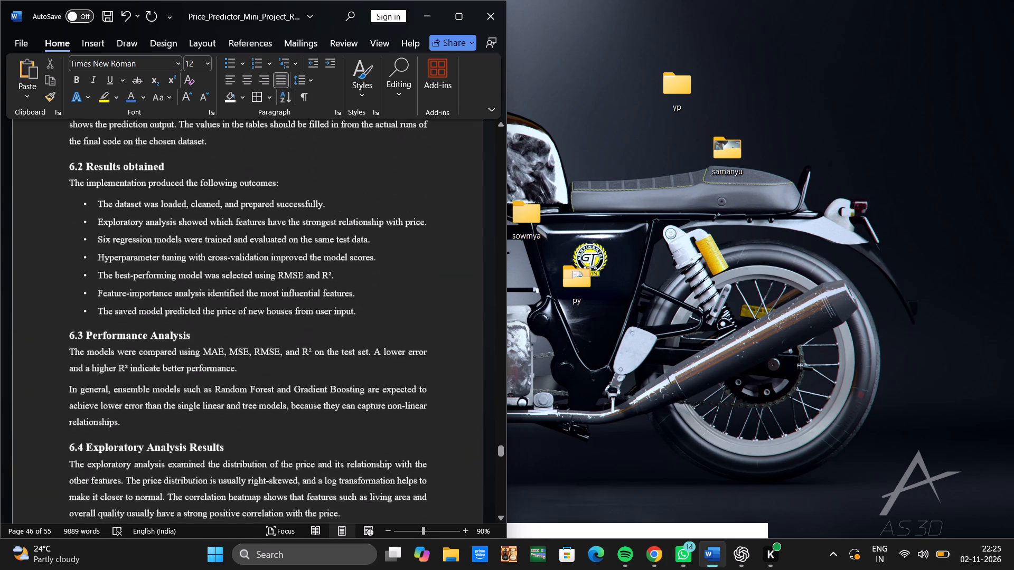
scroll(176, 283, down, 3)
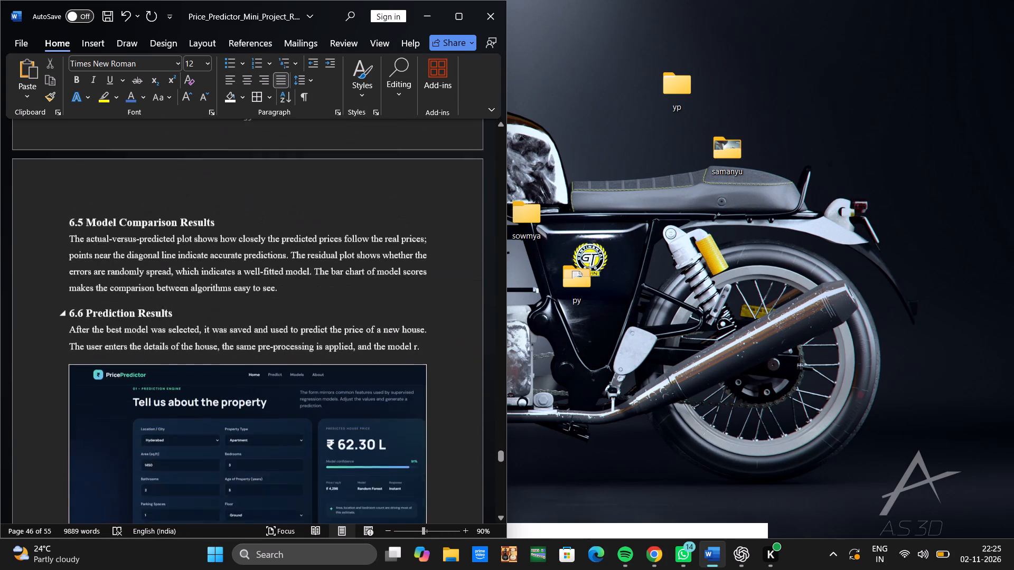
scroll(176, 283, down, 4)
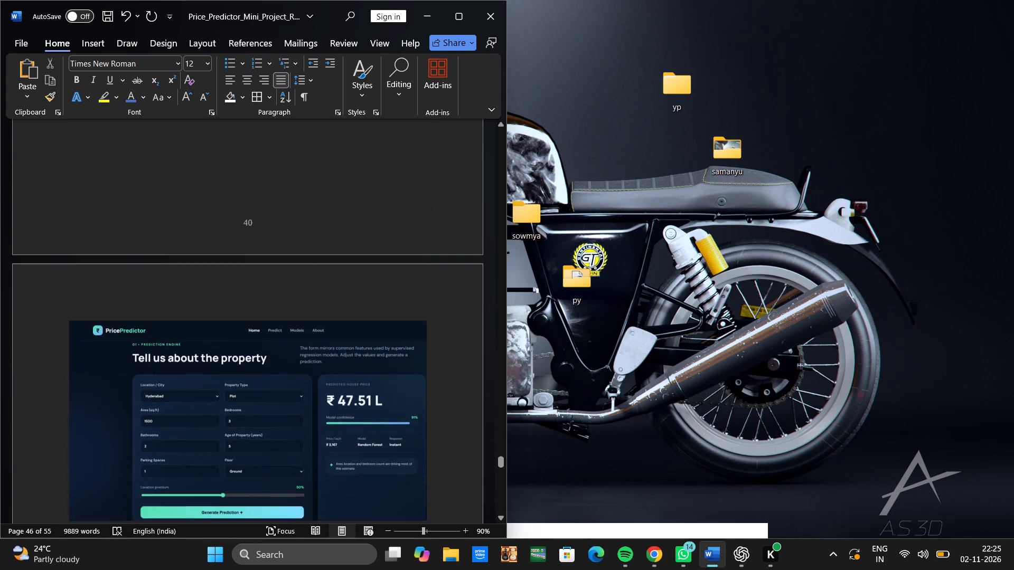
scroll(176, 283, down, 4)
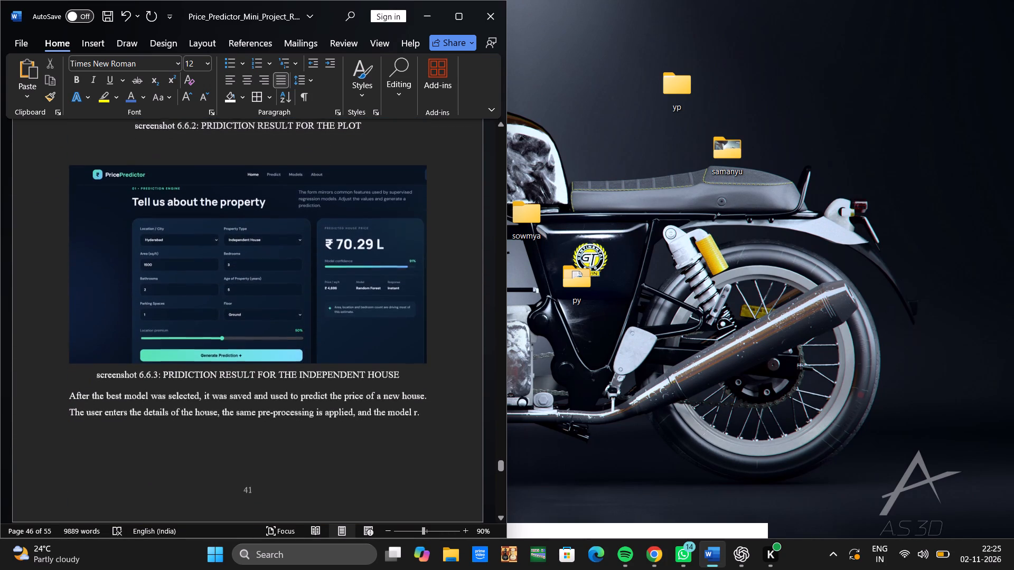
scroll(176, 283, down, 4)
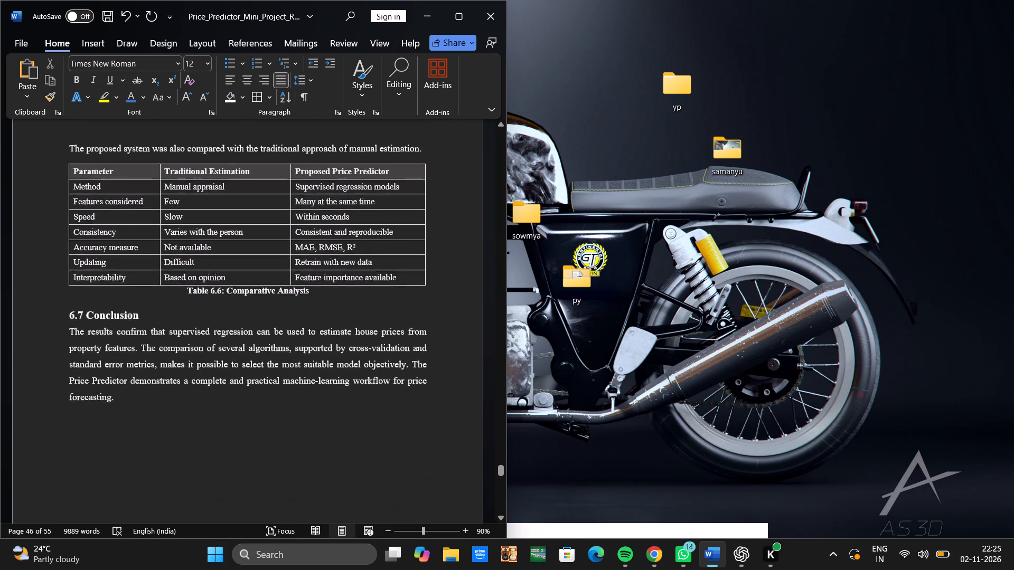
Review the formatting and page breaks of Chapter 7 and the pages after it, through the Chapter 9 publication abstract.
scroll(176, 283, down, 5)
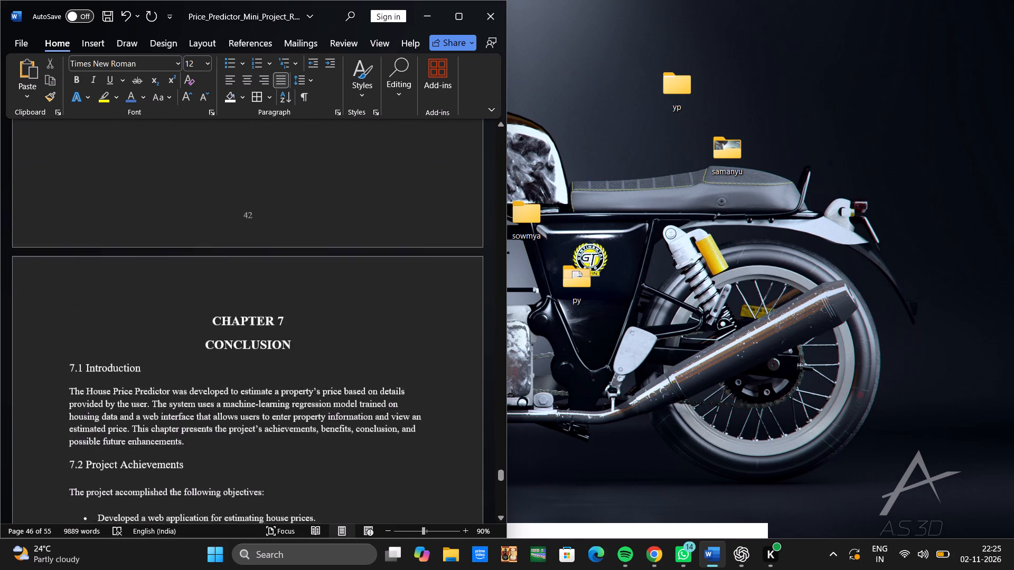
scroll(176, 283, down, 7)
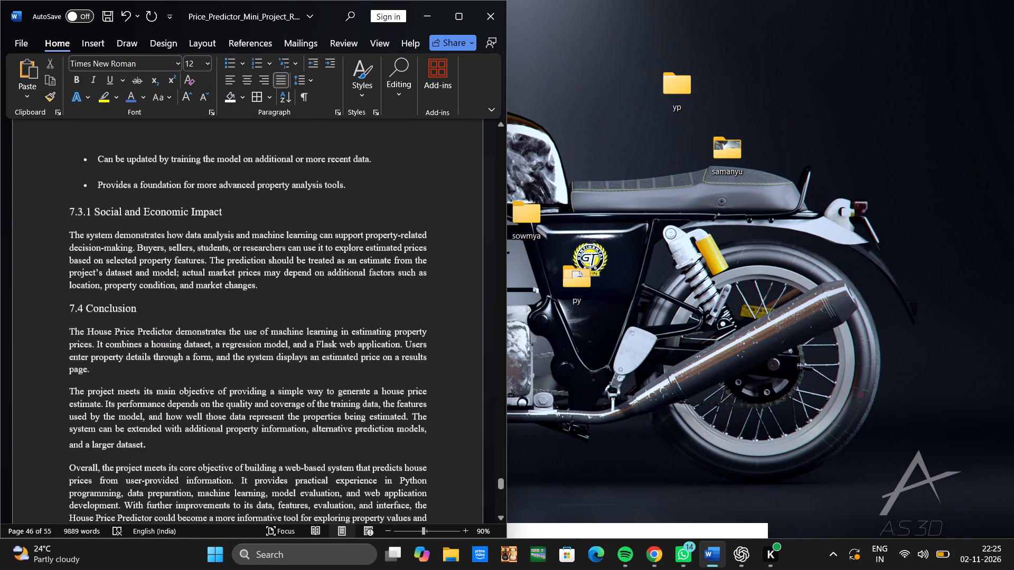
scroll(176, 283, down, 2)
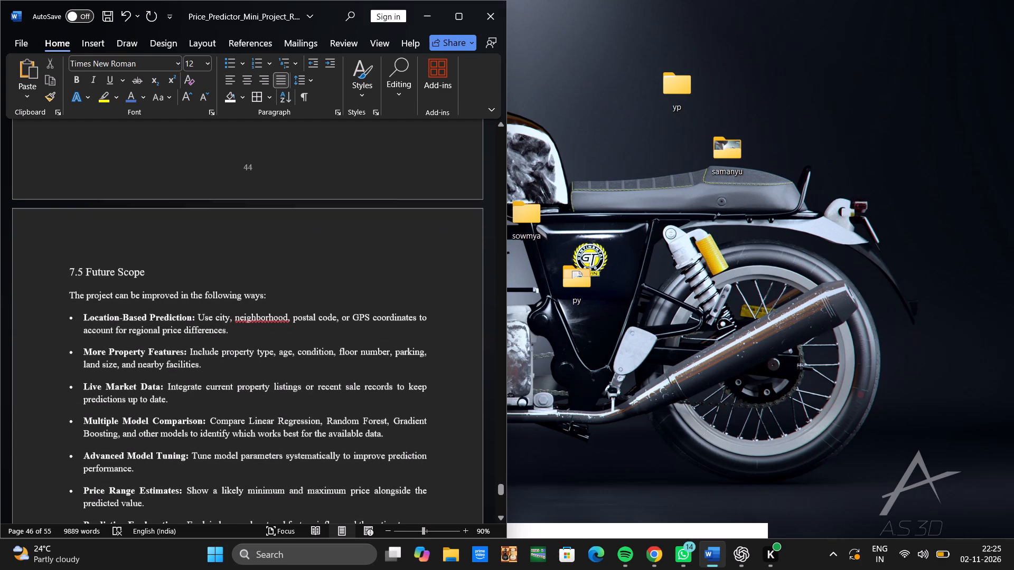
scroll(176, 283, down, 1)
scroll(176, 283, up, 6)
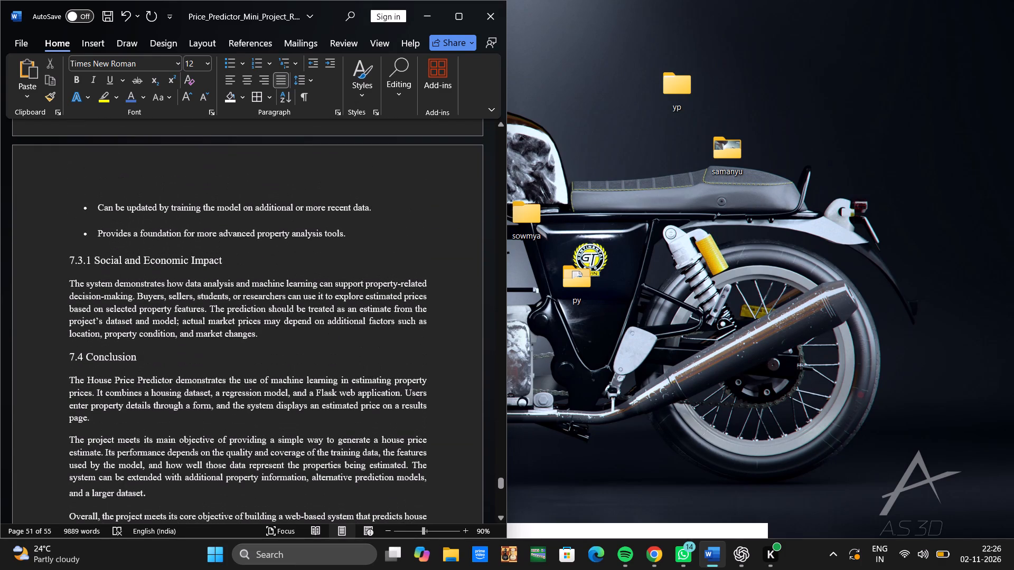
scroll(176, 283, up, 2)
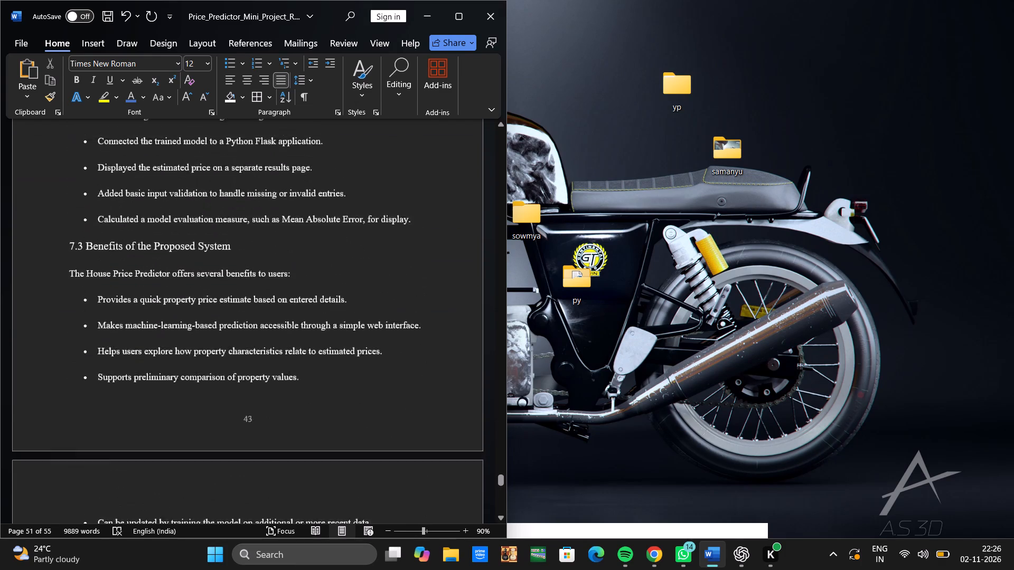
scroll(176, 283, up, 2)
scroll(176, 283, down, 5)
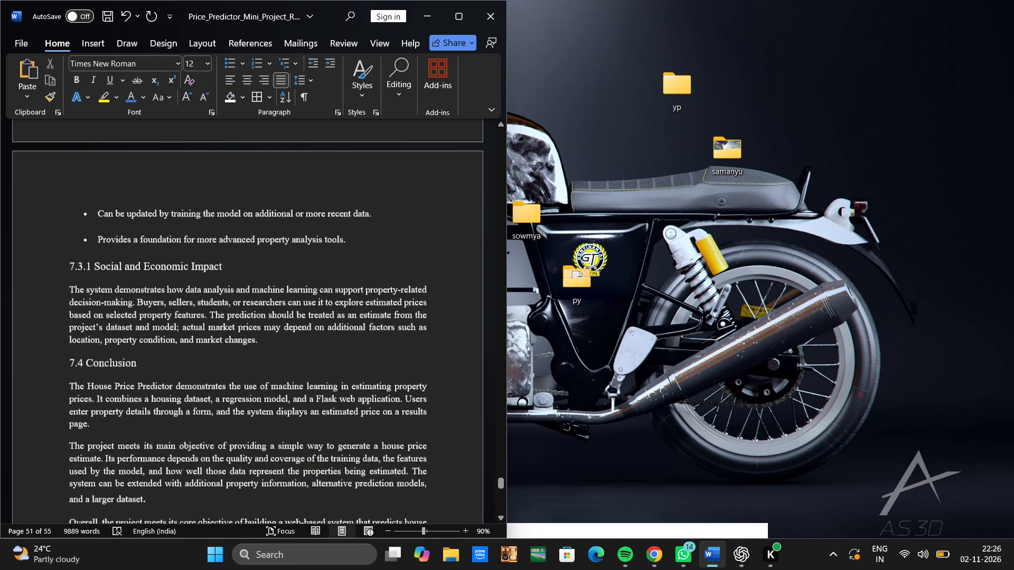
scroll(176, 283, down, 6)
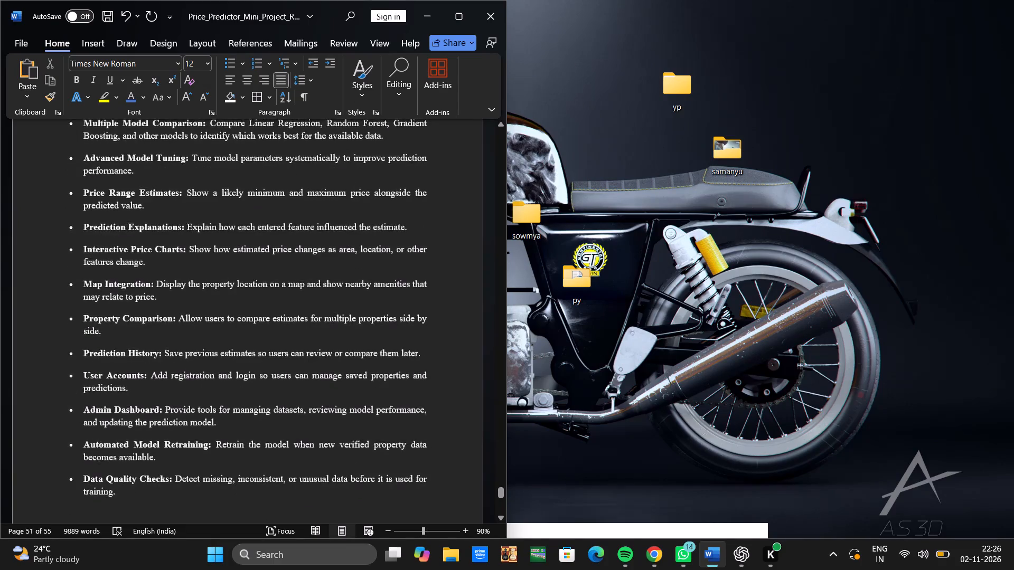
scroll(176, 283, down, 7)
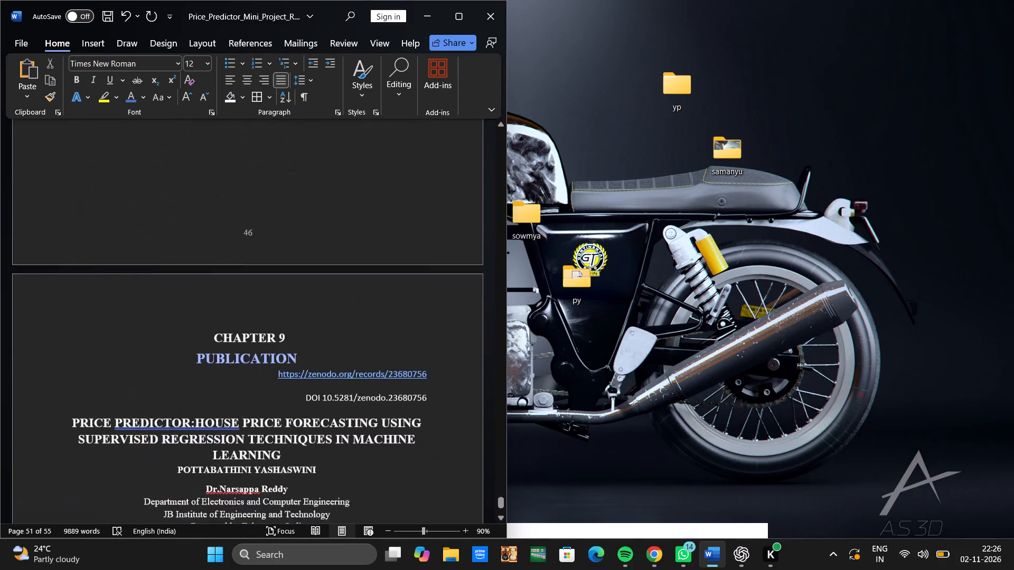
scroll(176, 283, down, 4)
scroll(176, 283, up, 10)
scroll(176, 283, down, 2)
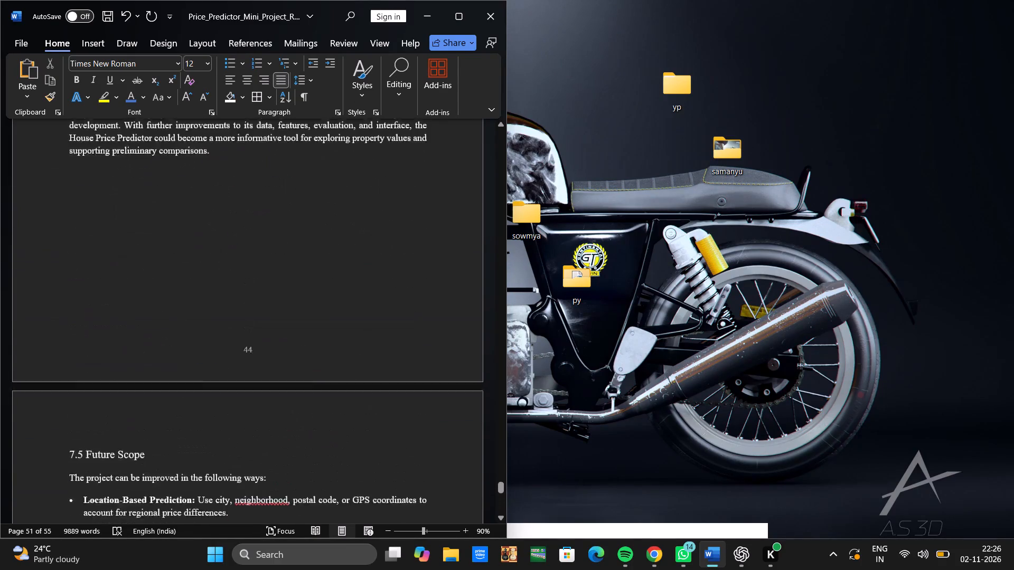
scroll(176, 283, down, 9)
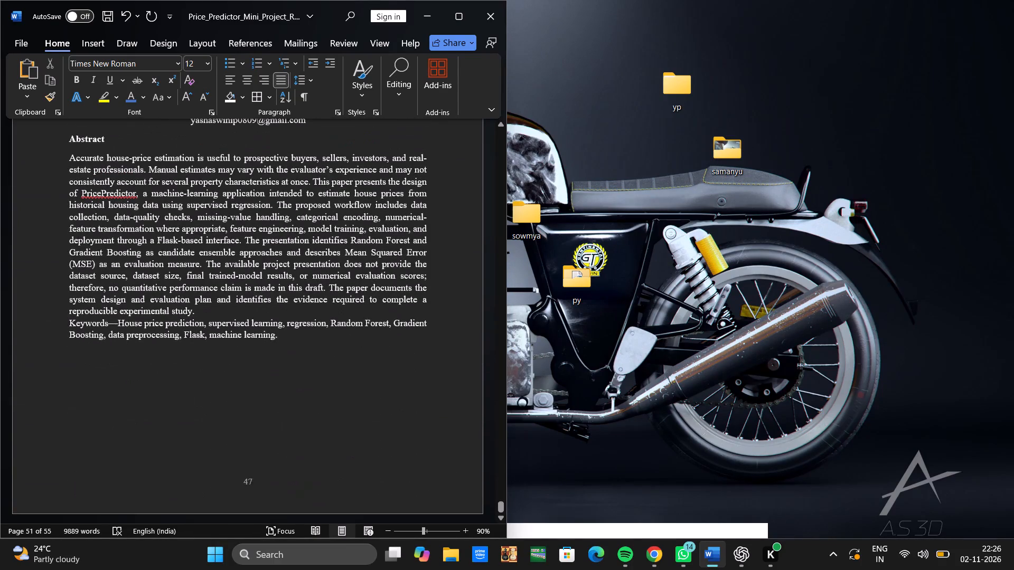
scroll(165, 474, up, 2)
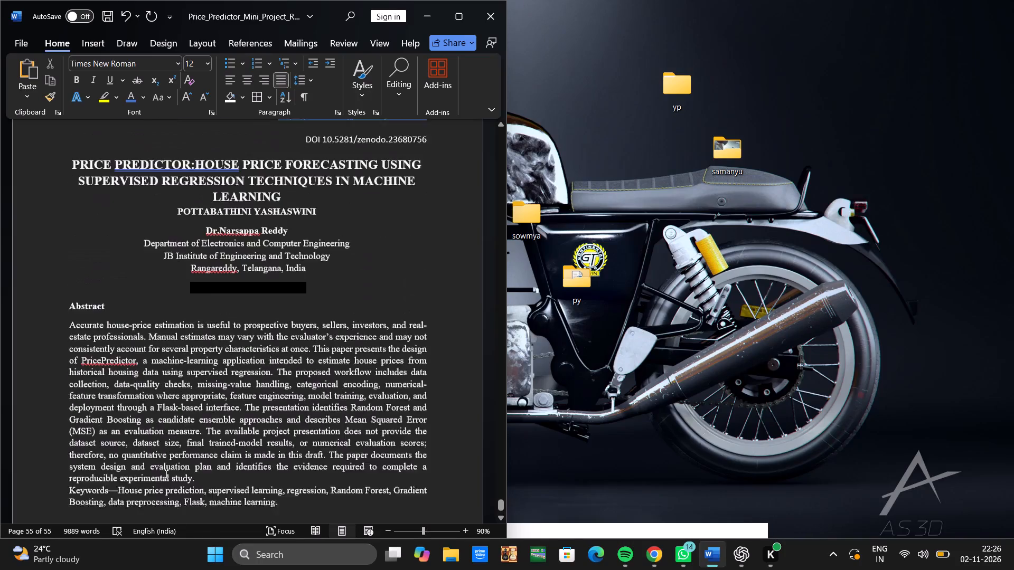
Recheck the page breaks and spacing from the publication abstract back through the Chapter 8 references to the start of Chapter 7.
scroll(165, 474, up, 5)
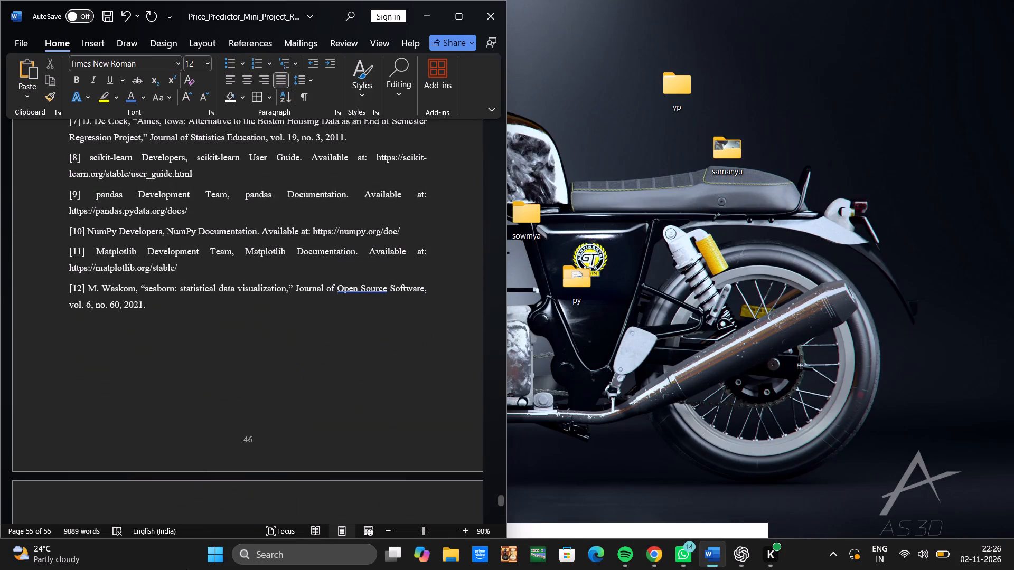
scroll(202, 370, up, 3)
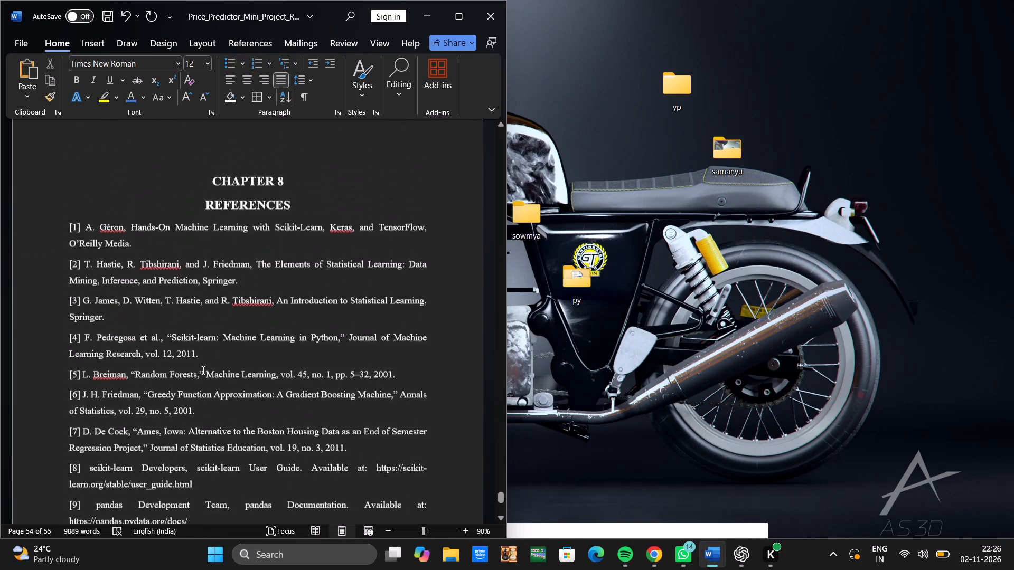
scroll(202, 370, up, 4)
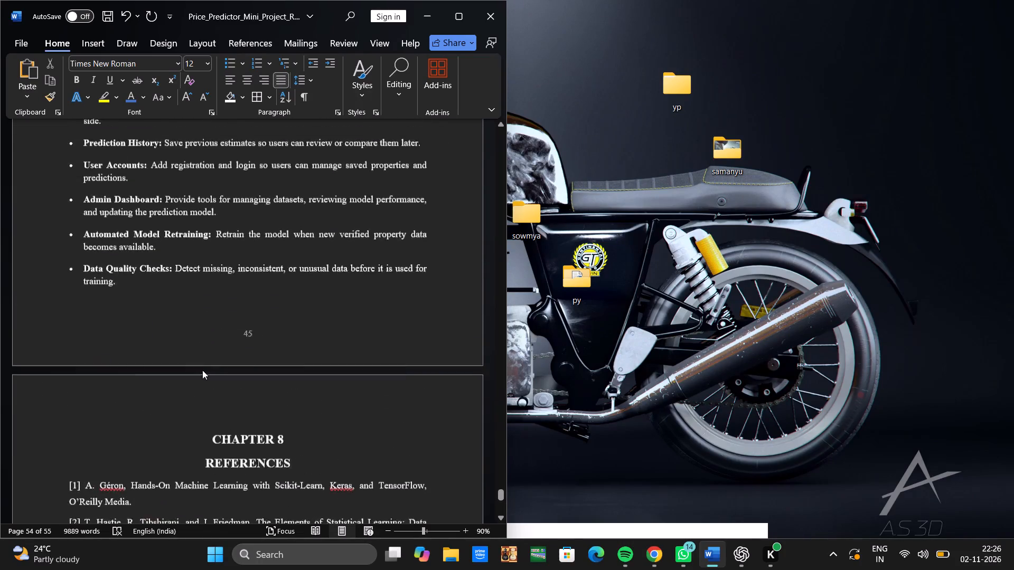
scroll(202, 370, up, 5)
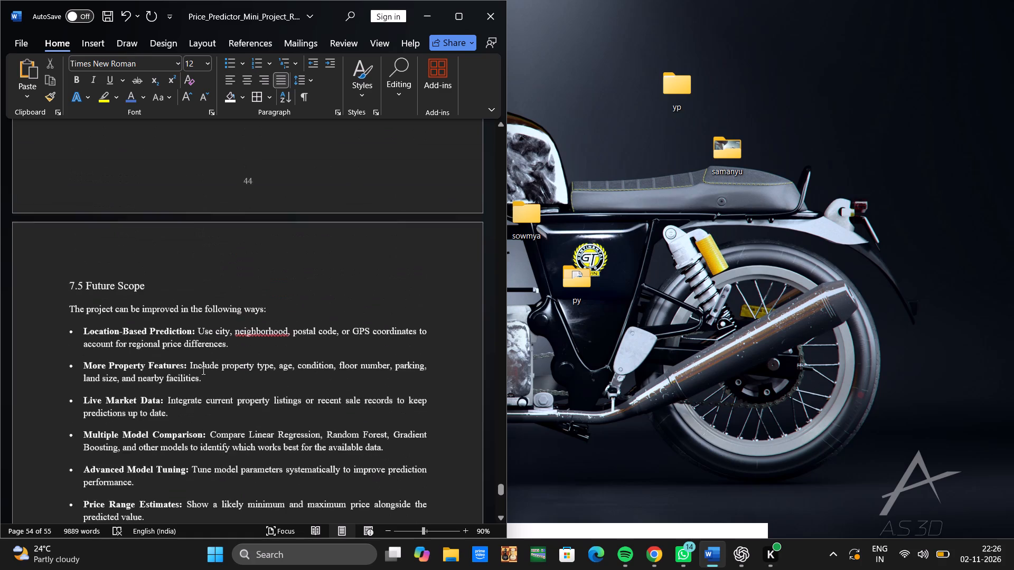
scroll(202, 370, up, 2)
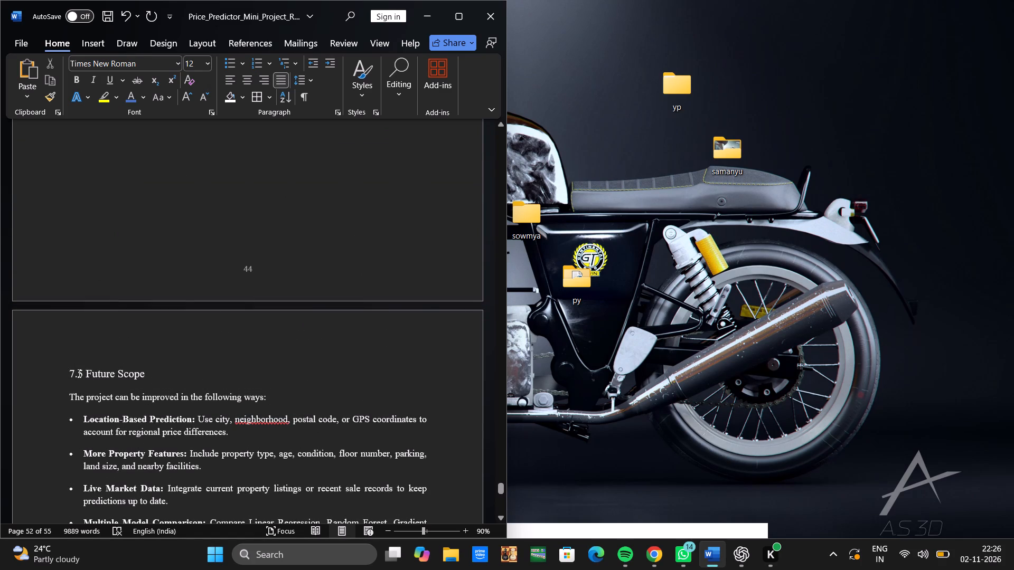
scroll(78, 373, right, 2)
scroll(240, 297, up, 2)
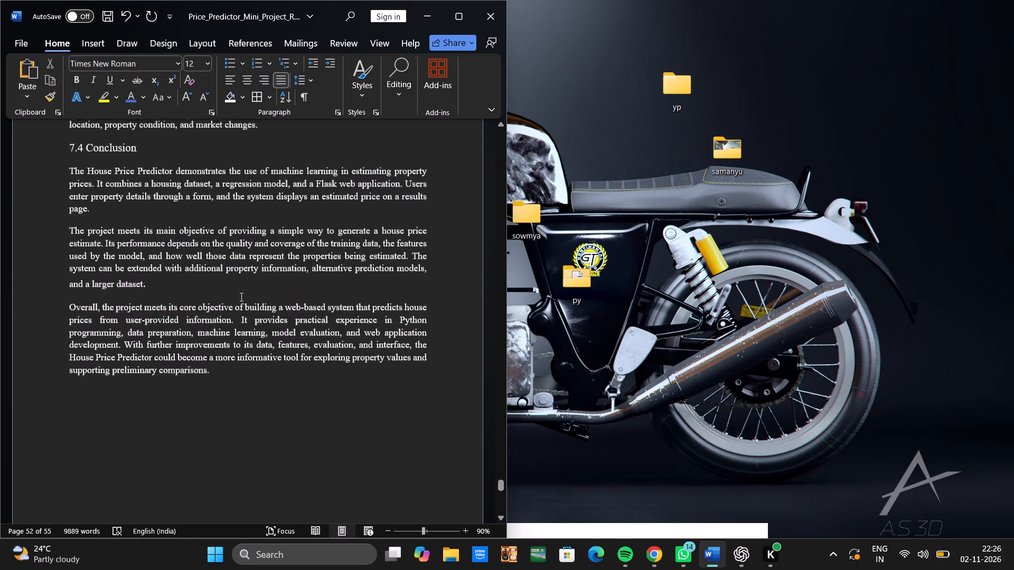
scroll(240, 297, up, 5)
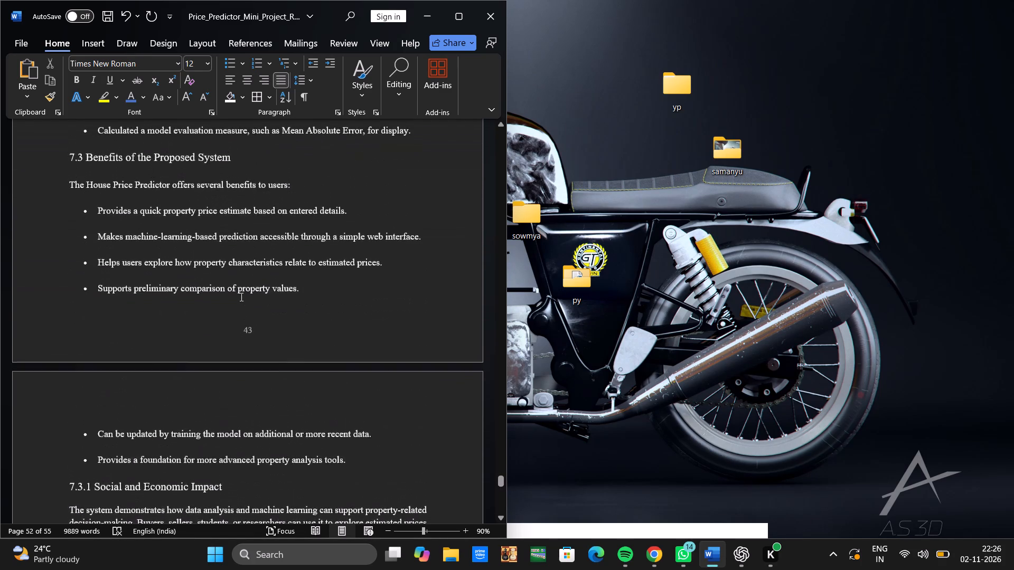
scroll(240, 297, up, 5)
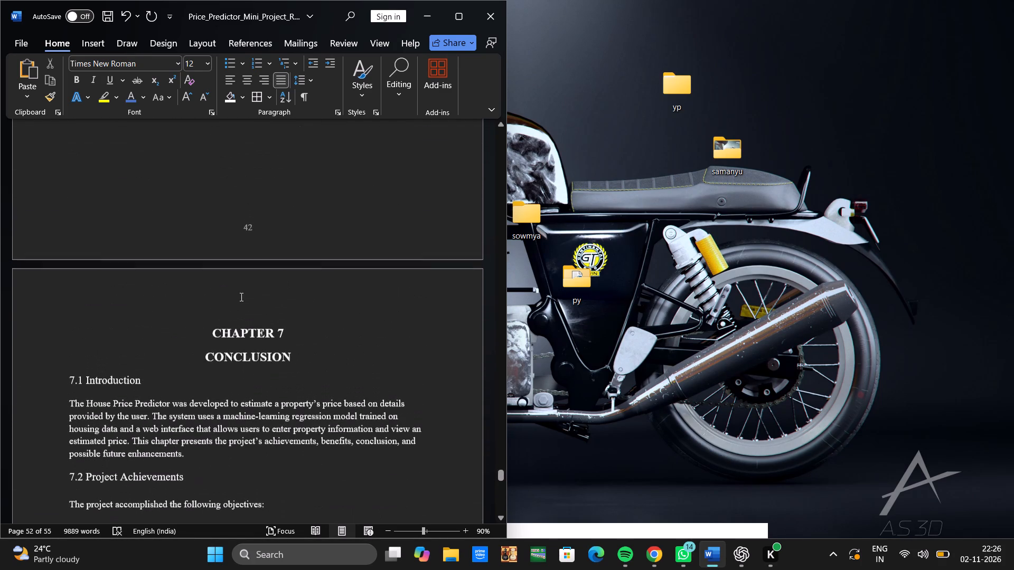
scroll(240, 297, up, 1)
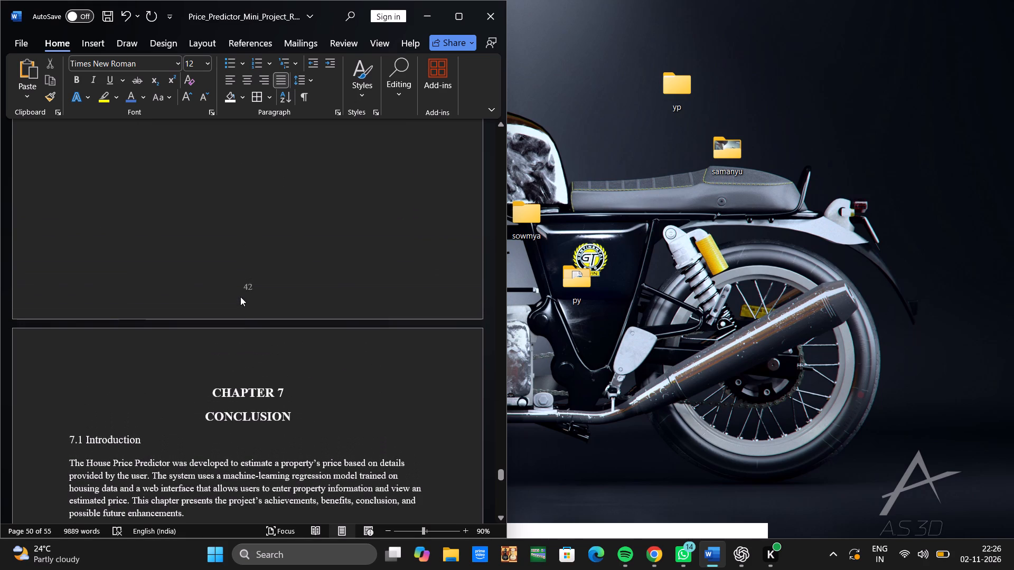
Recheck the Chapter 6 layout from the 6.7 Conclusion back through the comparison table and prediction screenshots to the chapter title.
scroll(258, 393, up, 4)
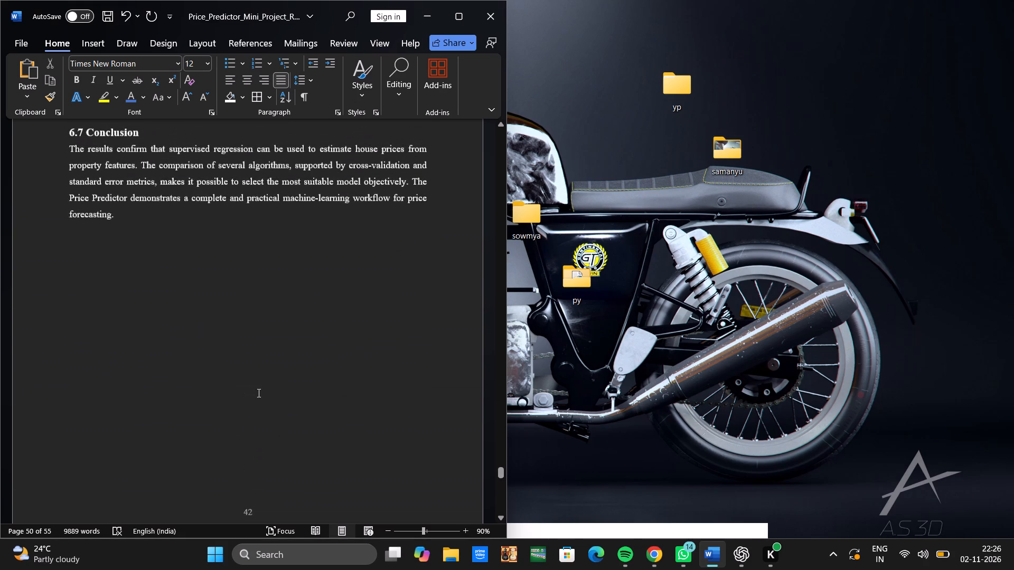
scroll(258, 393, up, 6)
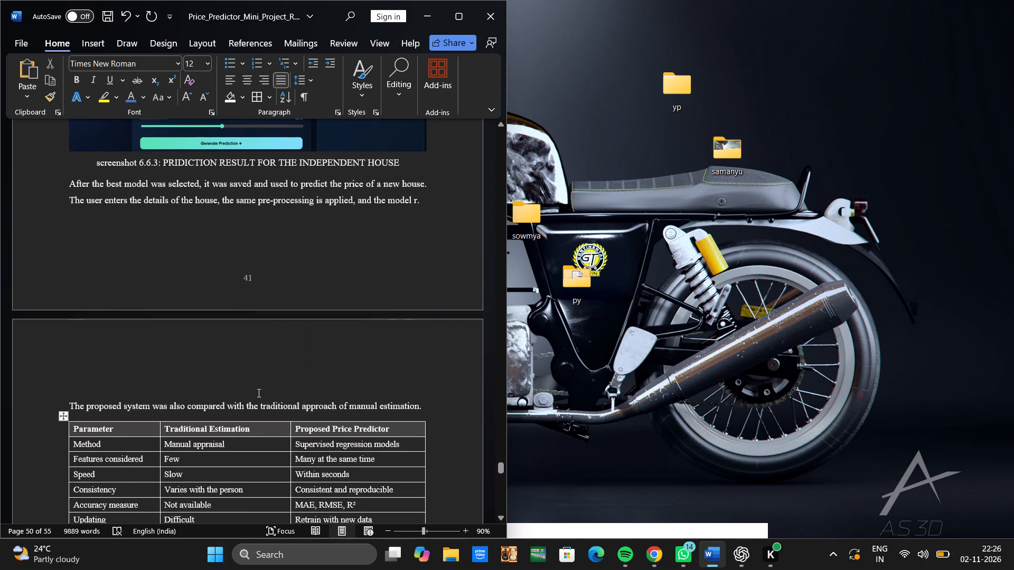
scroll(258, 393, up, 3)
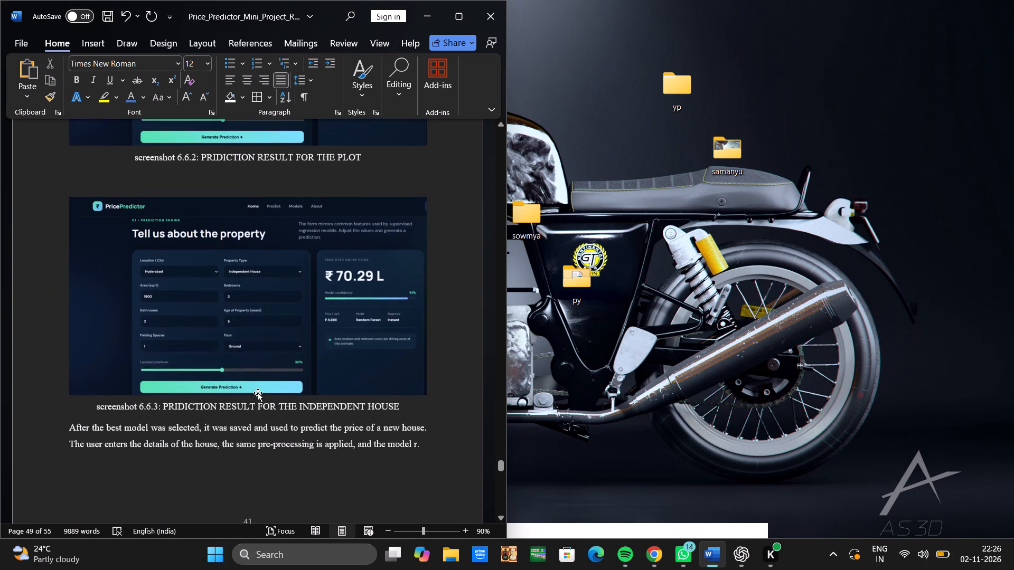
scroll(258, 393, up, 8)
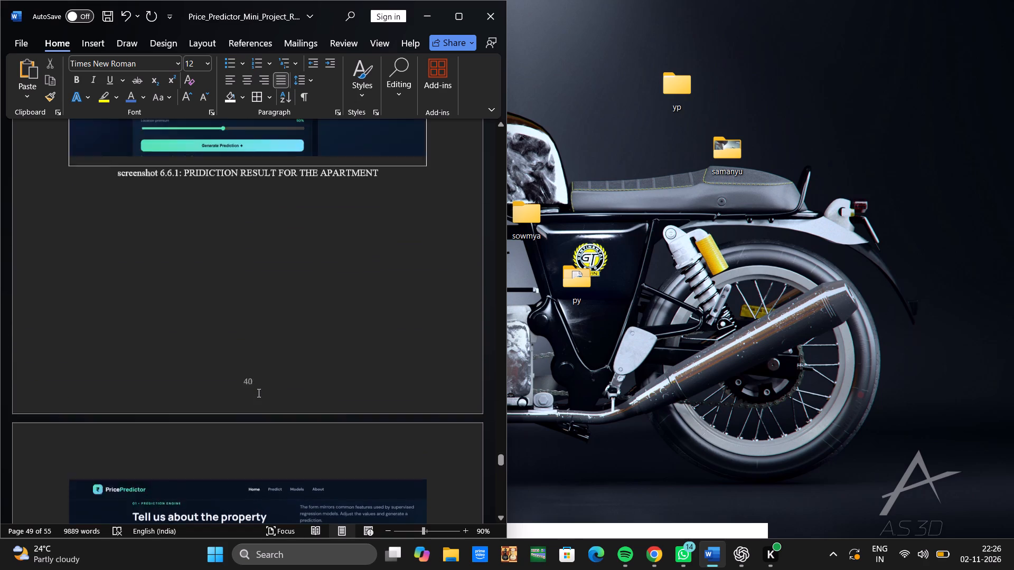
scroll(258, 393, up, 6)
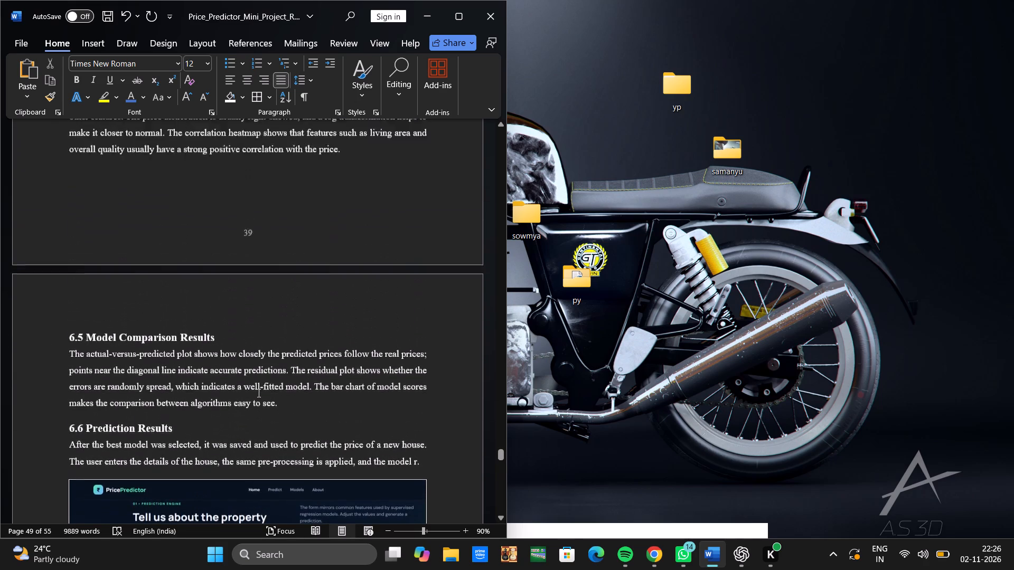
scroll(258, 393, up, 6)
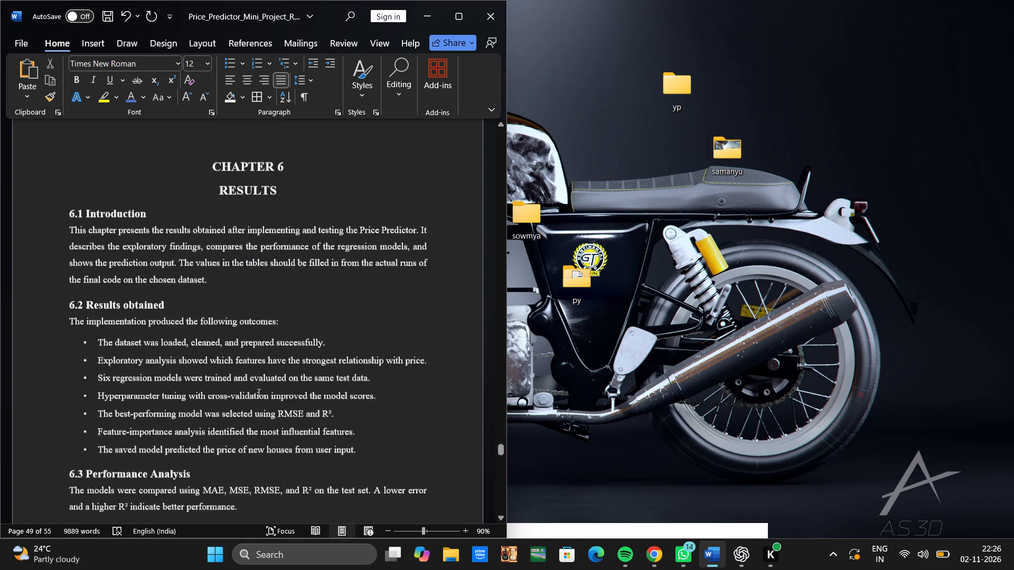
scroll(258, 393, up, 2)
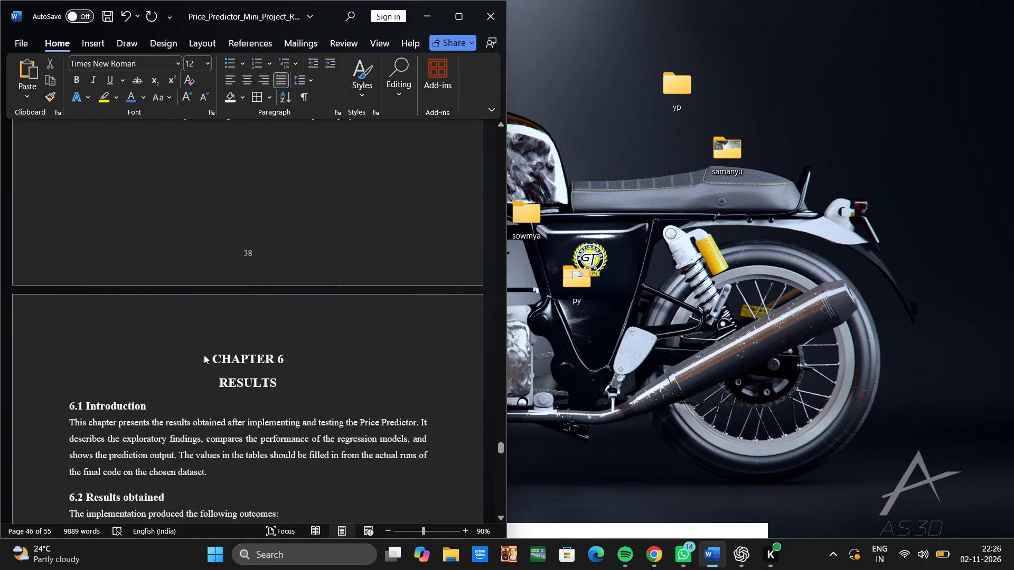
Set the line spacing of the CHAPTER 6 and RESULTS title lines to 1.0.
click(208, 355)
drag(208, 355, 217, 358)
drag(217, 358, 287, 393)
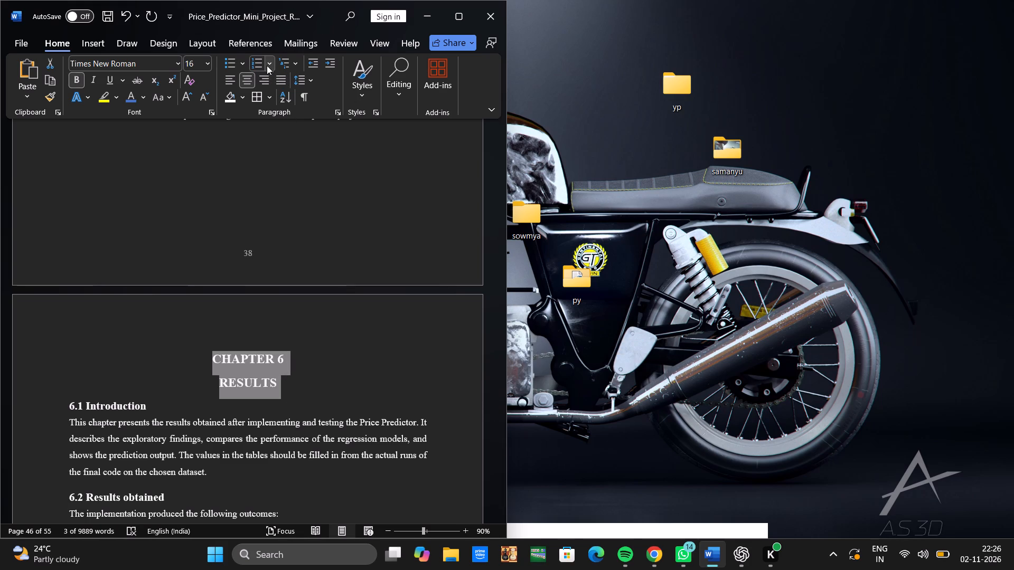
click(297, 78)
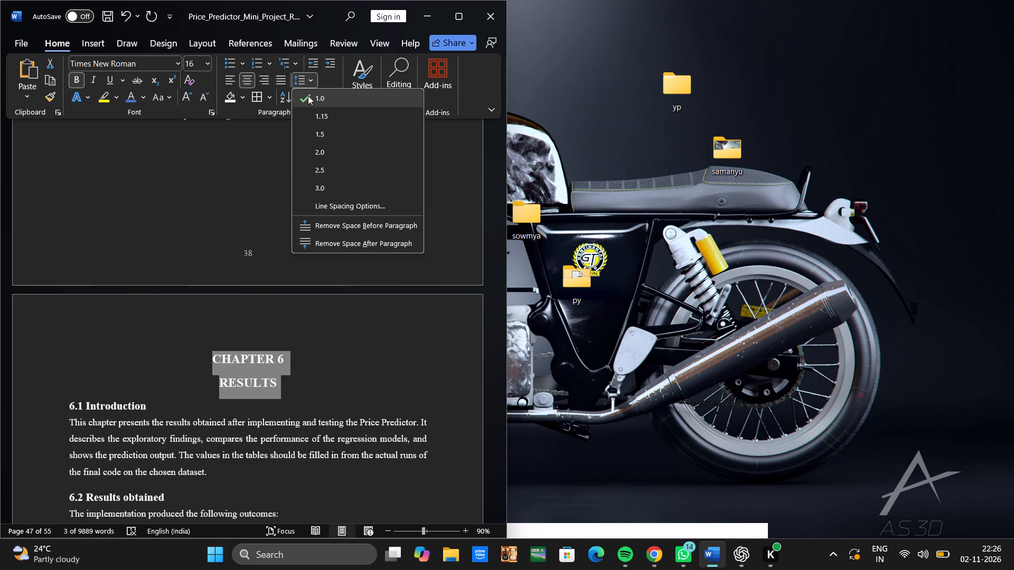
click(308, 96)
Recheck the Chapter 5 layout from the test case table back through the backend code to the chapter title.
scroll(283, 301, up, 6)
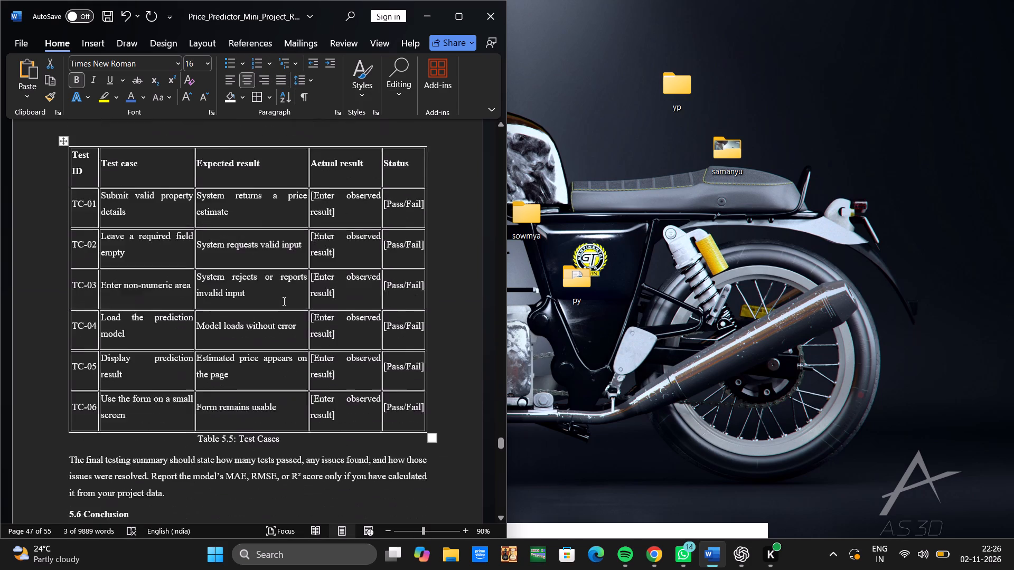
scroll(283, 301, up, 7)
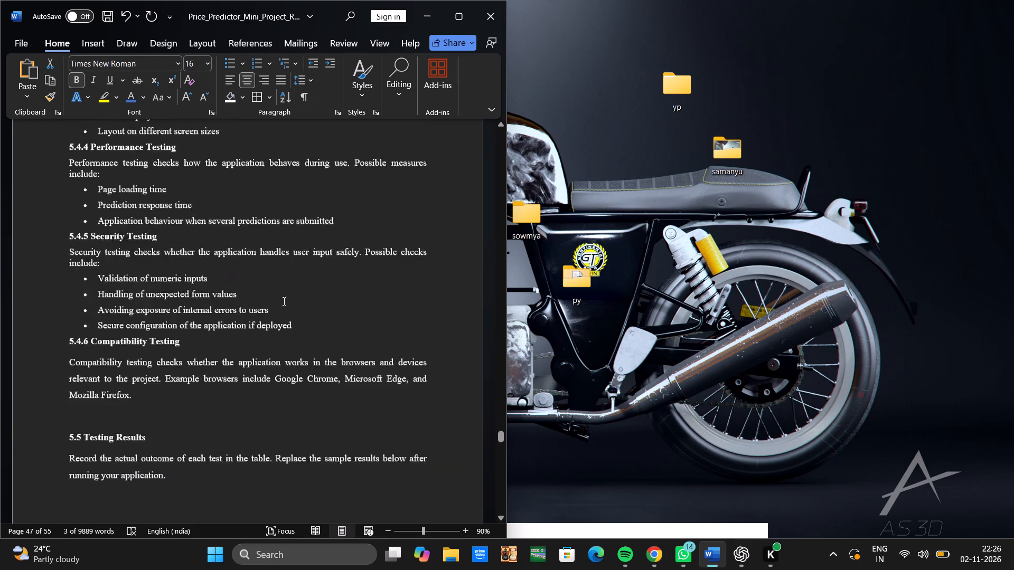
scroll(283, 301, up, 7)
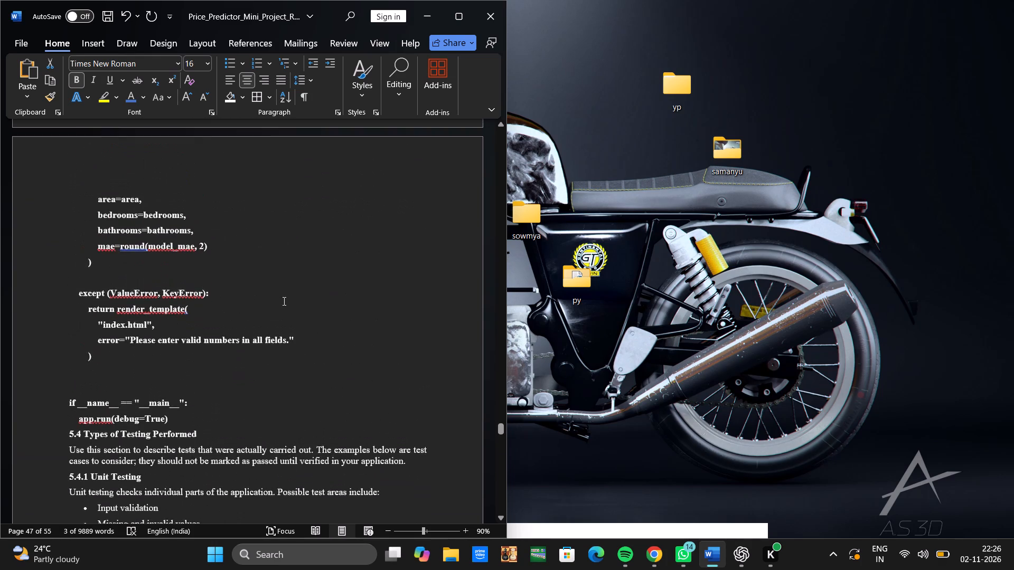
scroll(283, 301, up, 7)
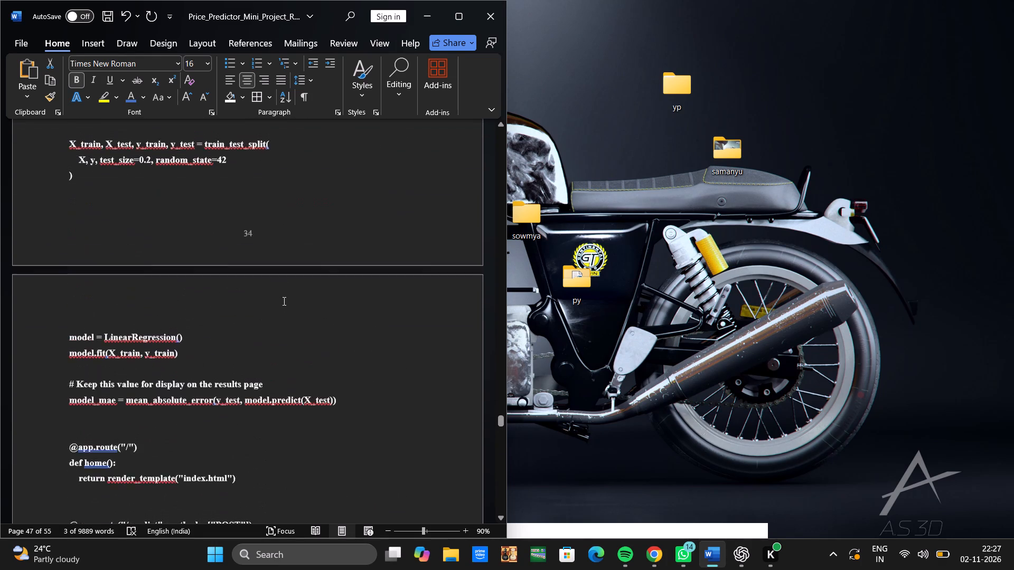
scroll(283, 301, up, 6)
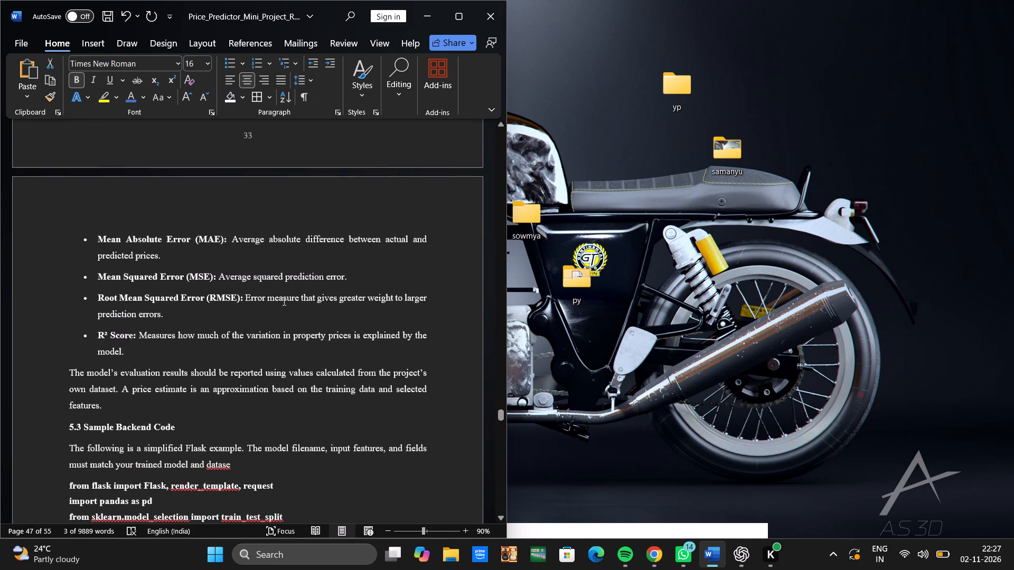
scroll(283, 301, up, 8)
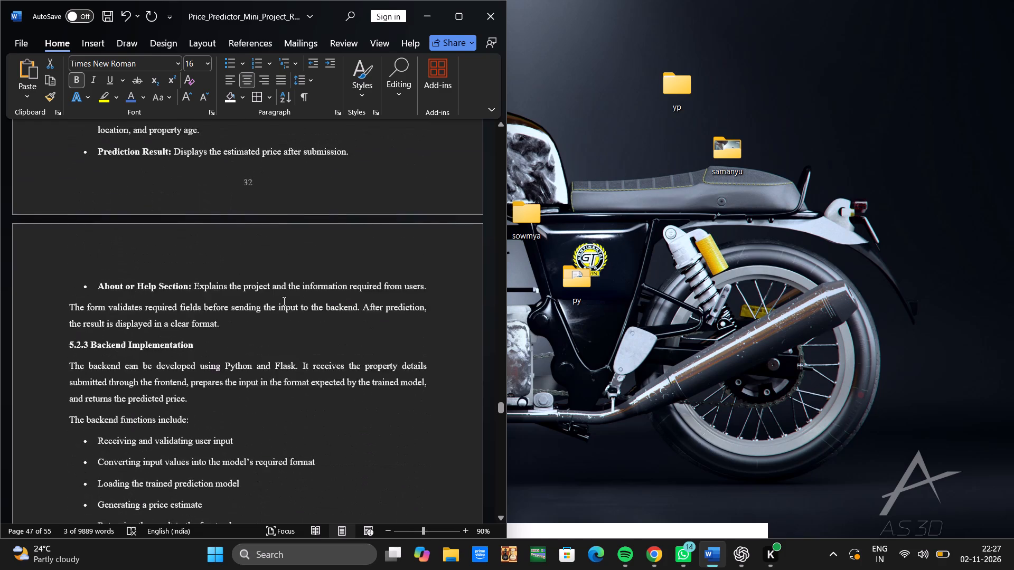
scroll(283, 301, up, 5)
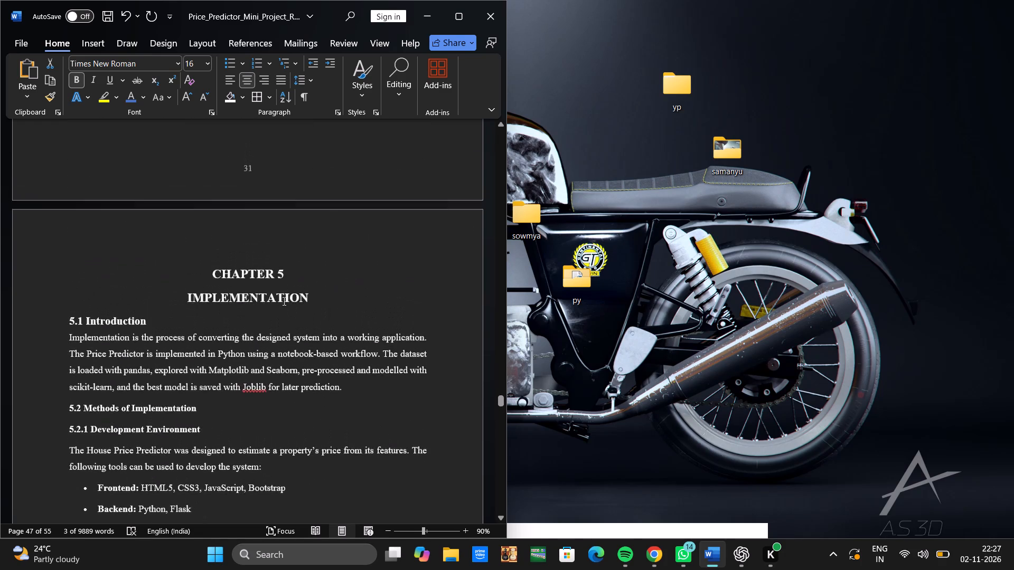
scroll(283, 301, up, 1)
Check the line spacing of the CHAPTER 5 and IMPLEMENTATION title lines.
click(215, 300)
drag(215, 300, 258, 317)
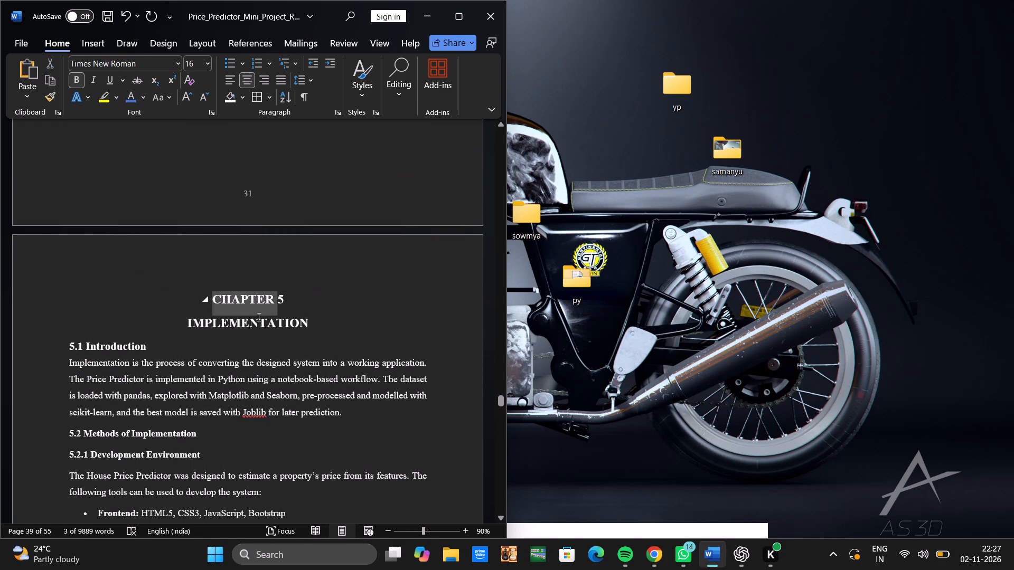
drag(258, 317, 337, 333)
click(306, 79)
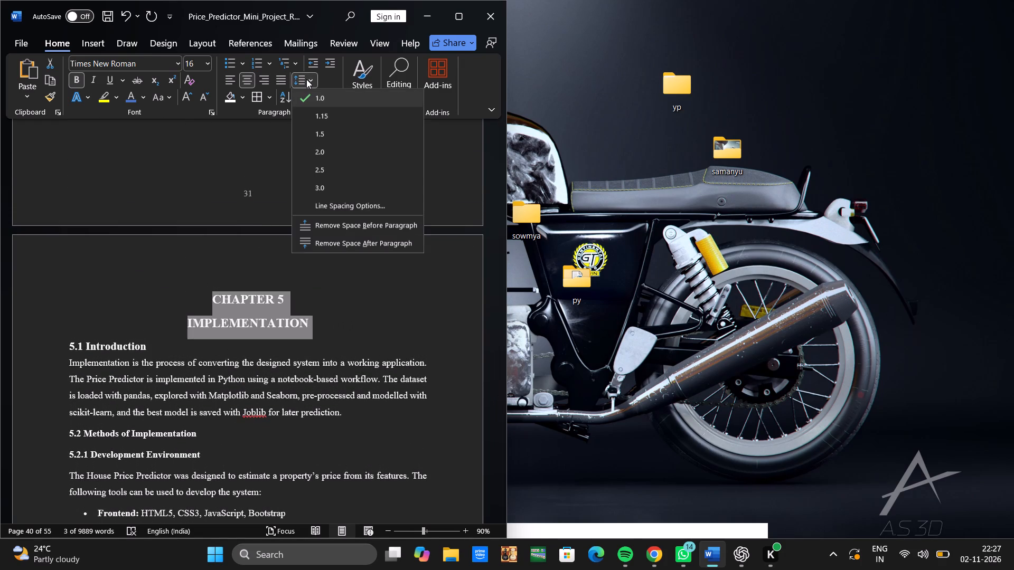
Recheck the Chapter 4 layout from the 4.4 Conclusion back through the UML diagrams, dataset table and system modules to the chapter title.
scroll(219, 248, up, 5)
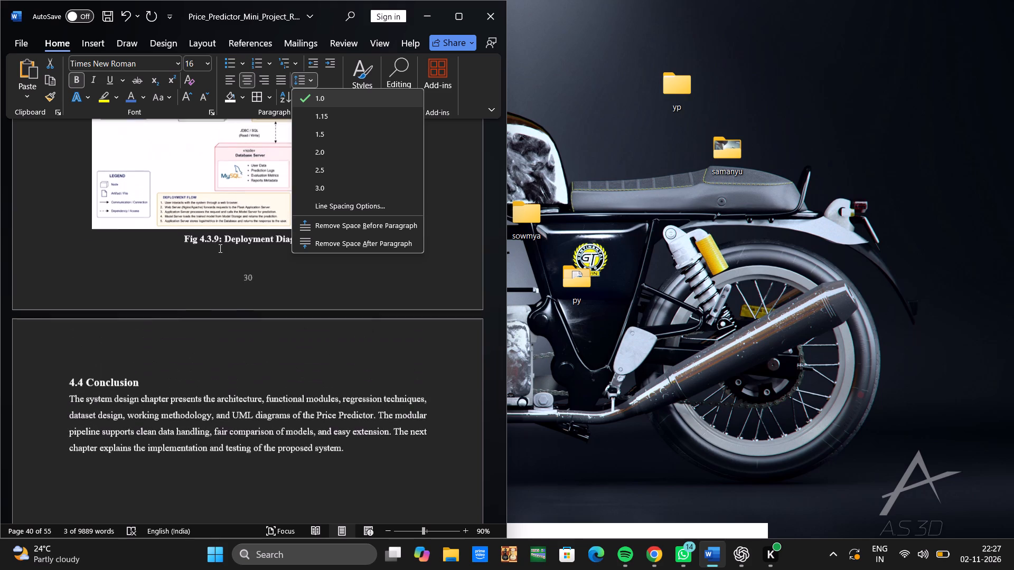
scroll(219, 248, up, 7)
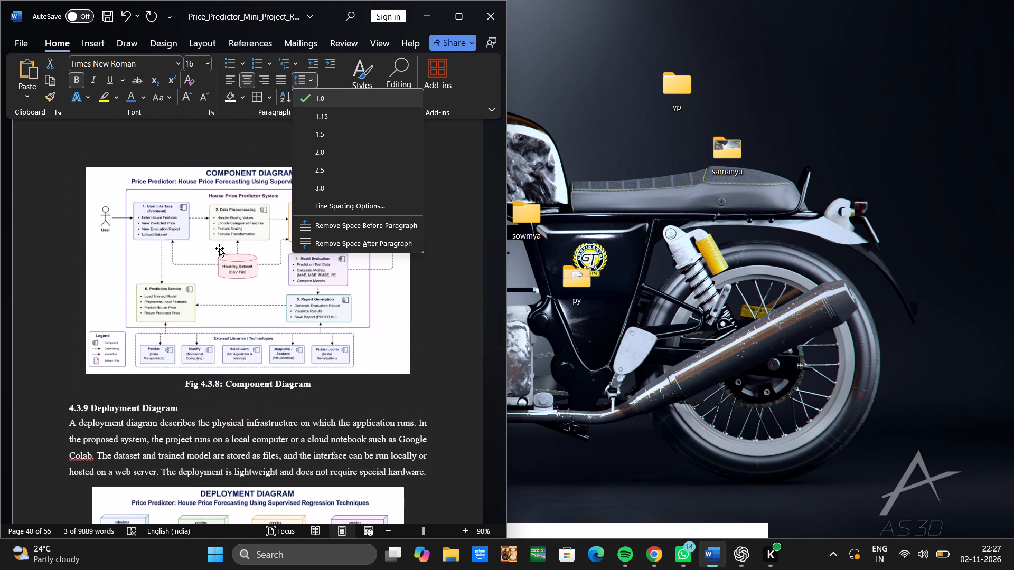
scroll(219, 248, up, 8)
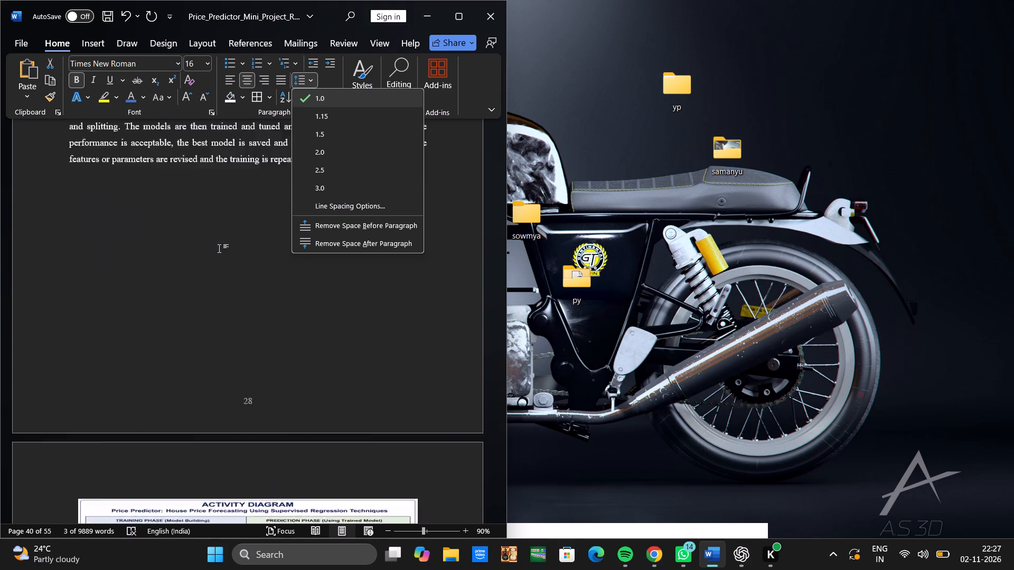
scroll(219, 248, up, 10)
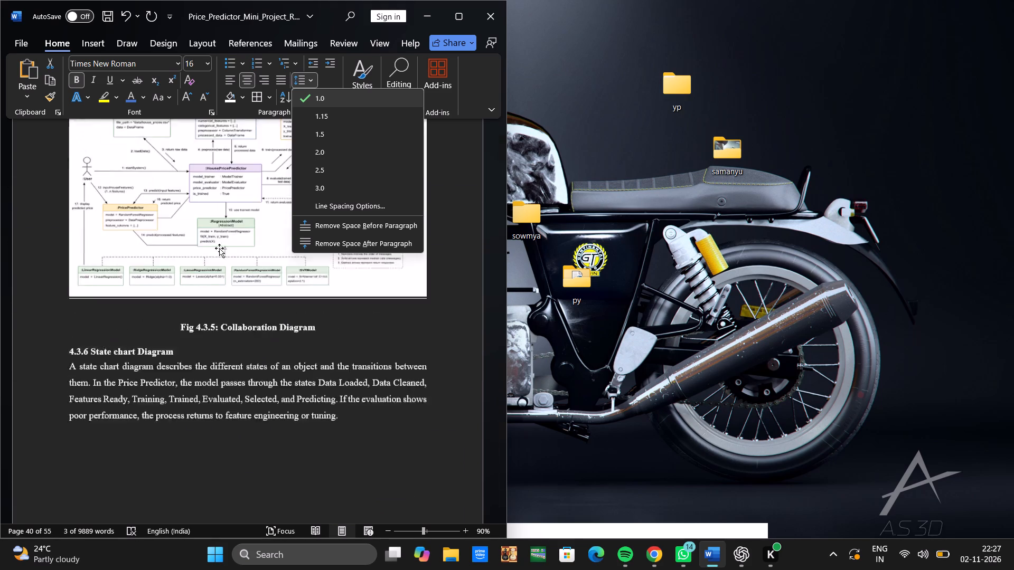
scroll(219, 248, up, 10)
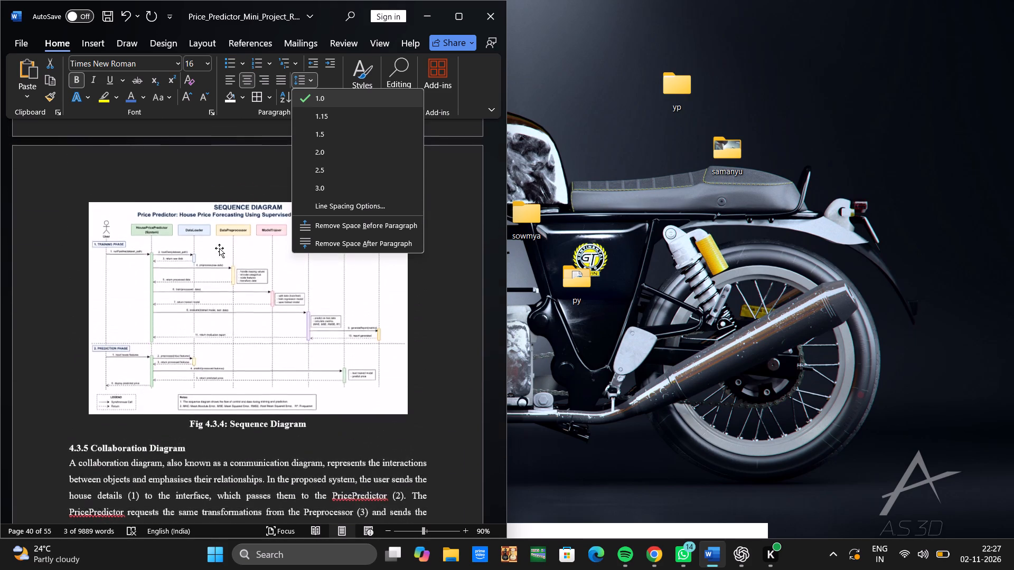
scroll(219, 248, up, 9)
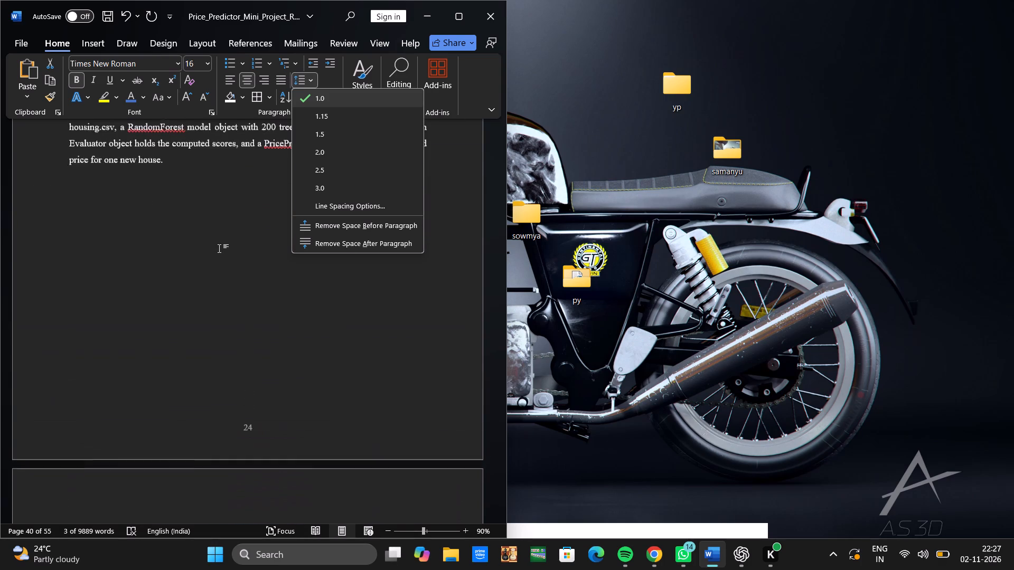
scroll(219, 248, up, 9)
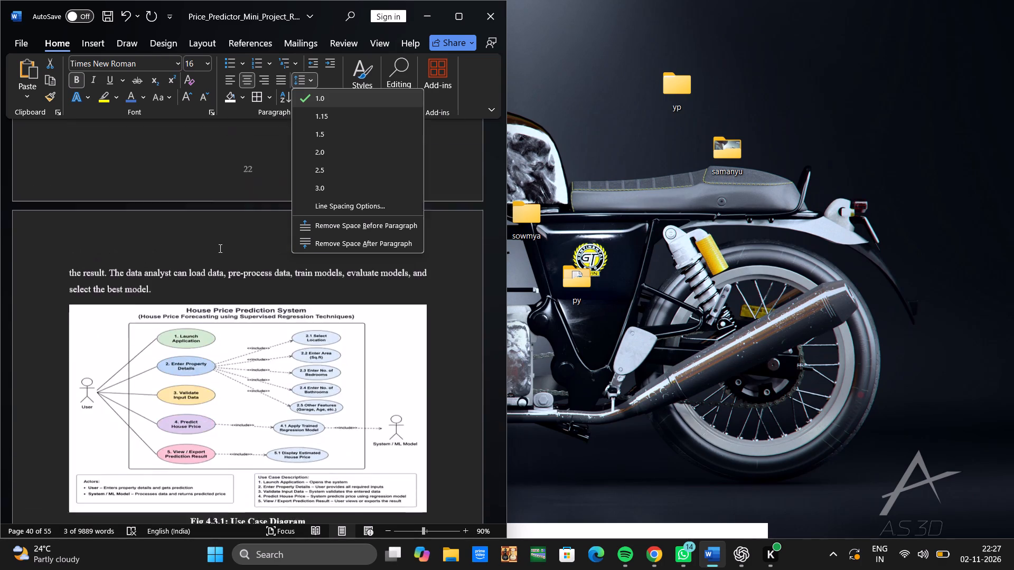
scroll(219, 248, up, 4)
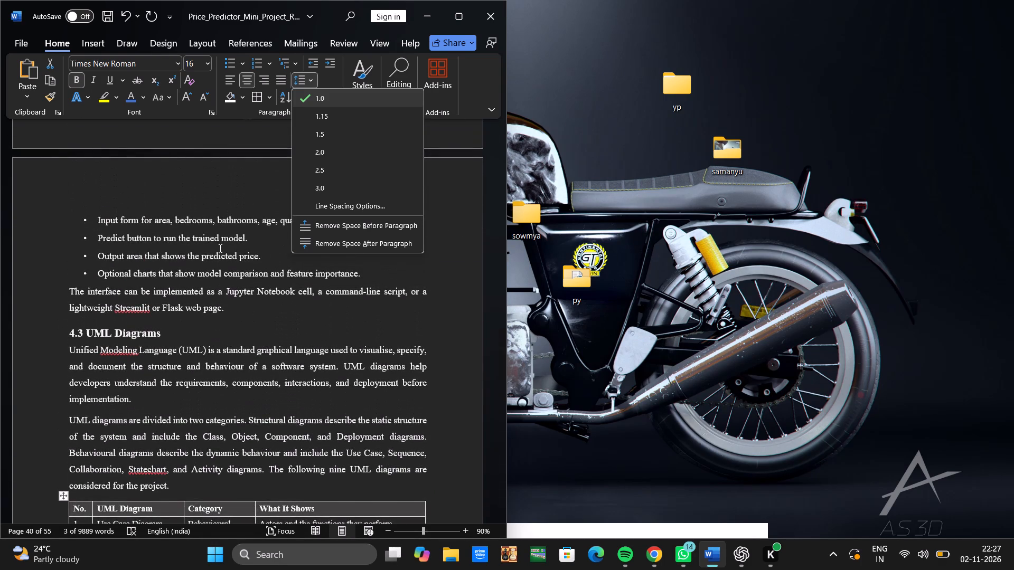
scroll(219, 248, up, 6)
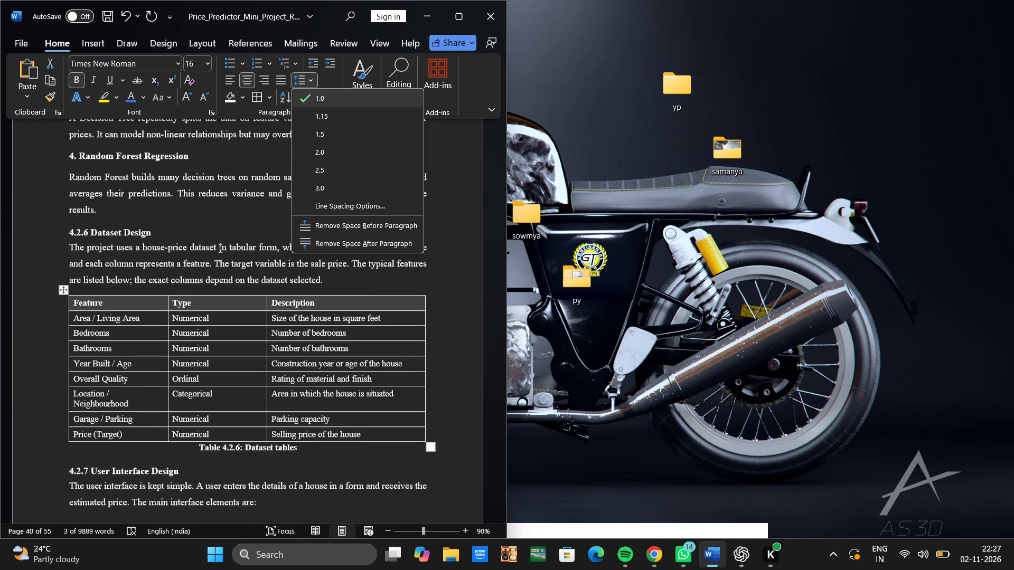
scroll(219, 248, up, 6)
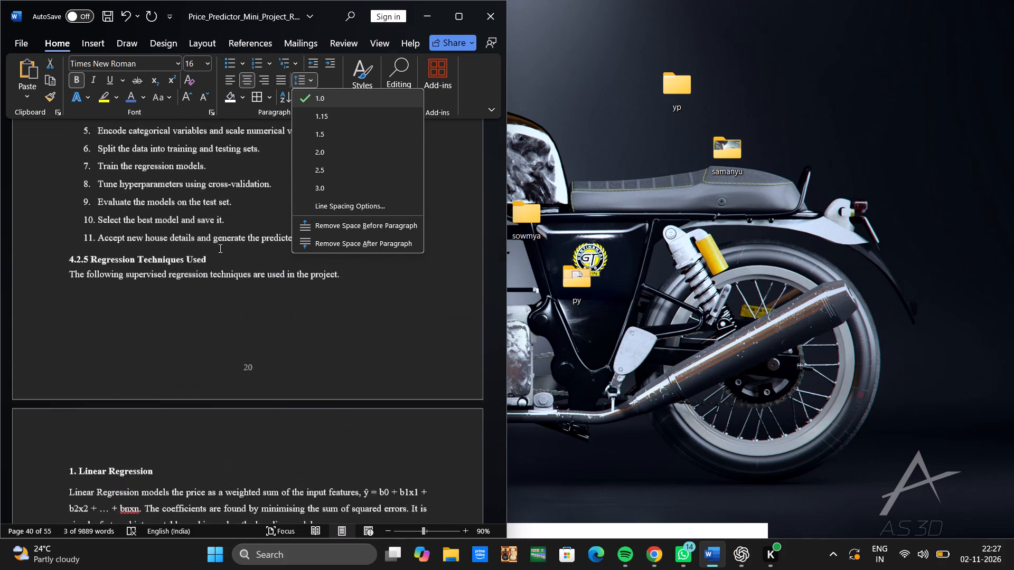
scroll(219, 248, up, 6)
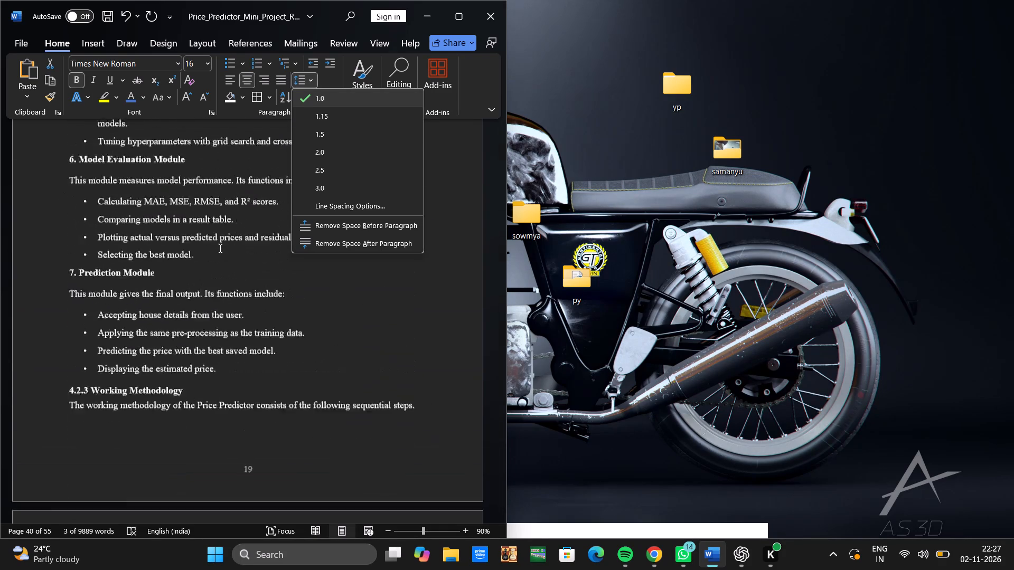
scroll(219, 248, up, 6)
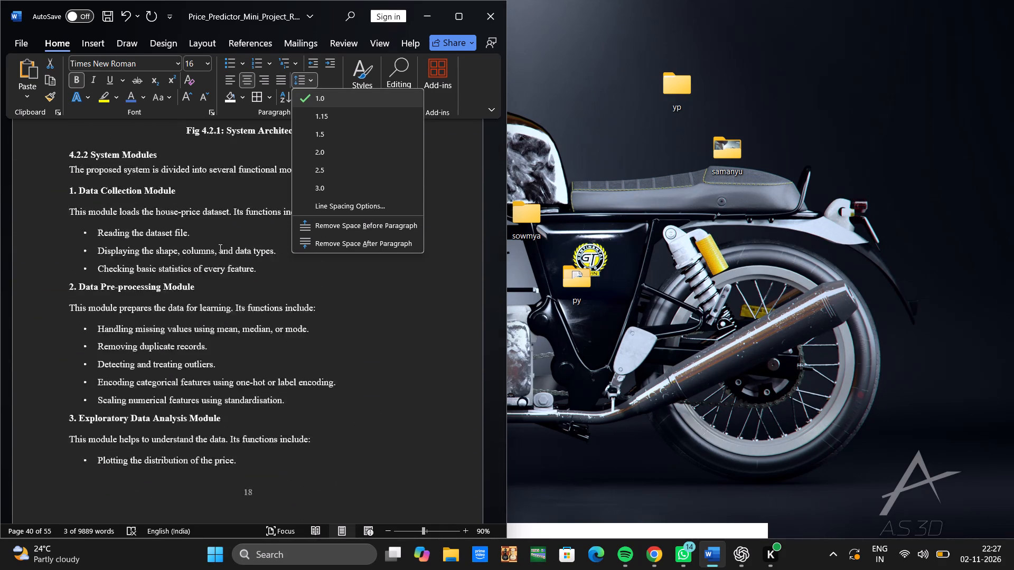
scroll(219, 248, up, 6)
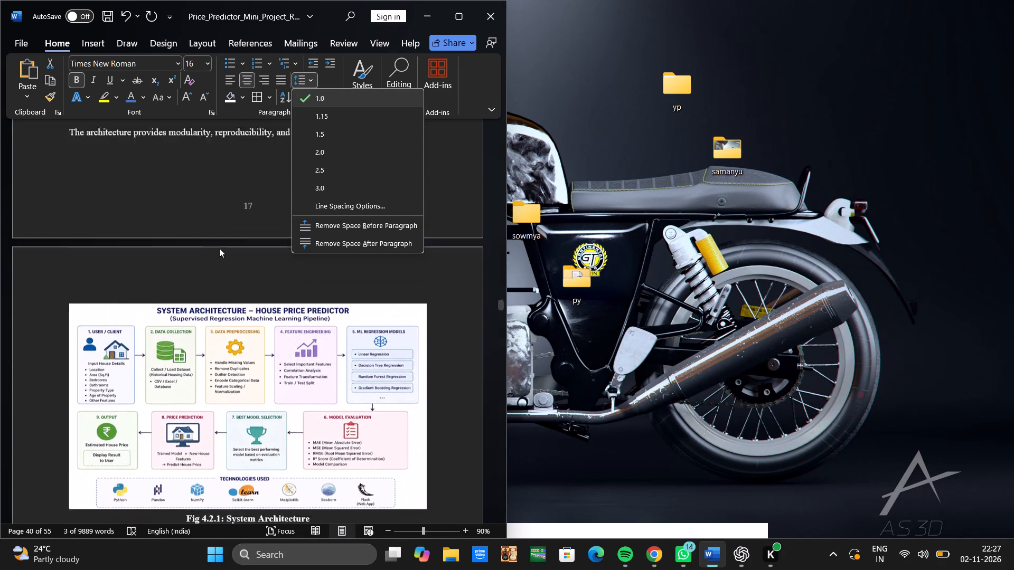
scroll(219, 248, up, 4)
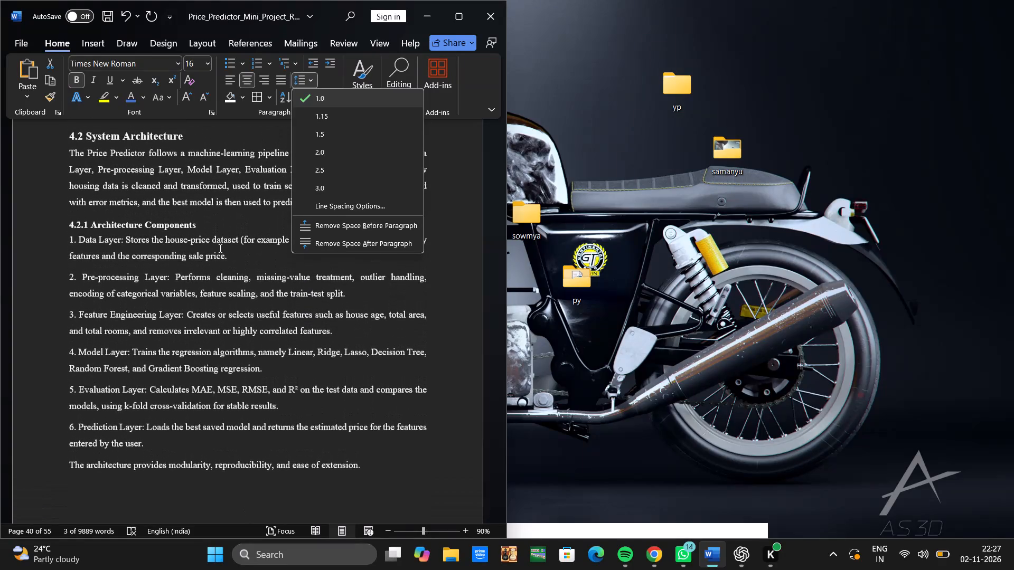
scroll(219, 248, up, 1)
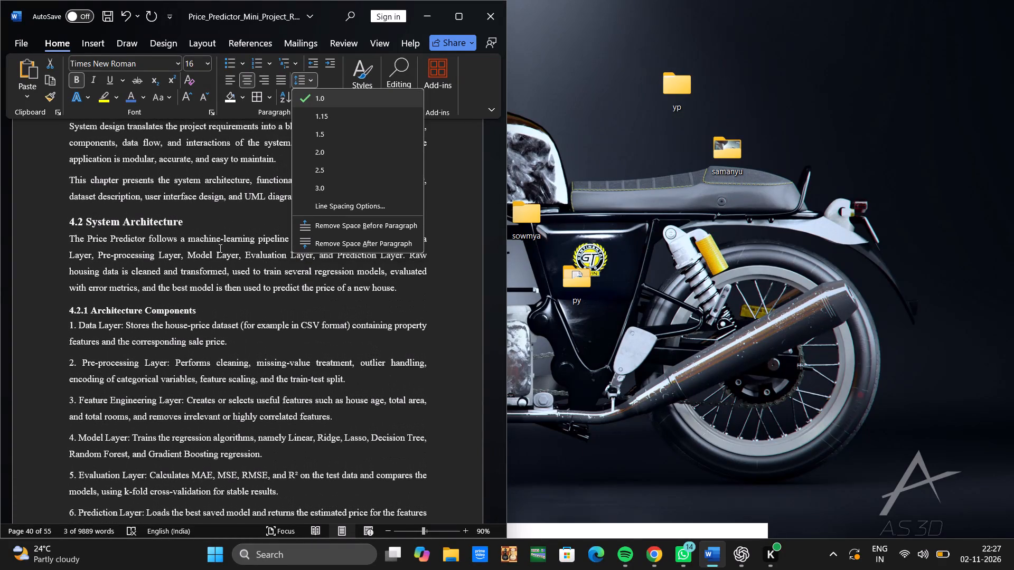
scroll(219, 248, up, 2)
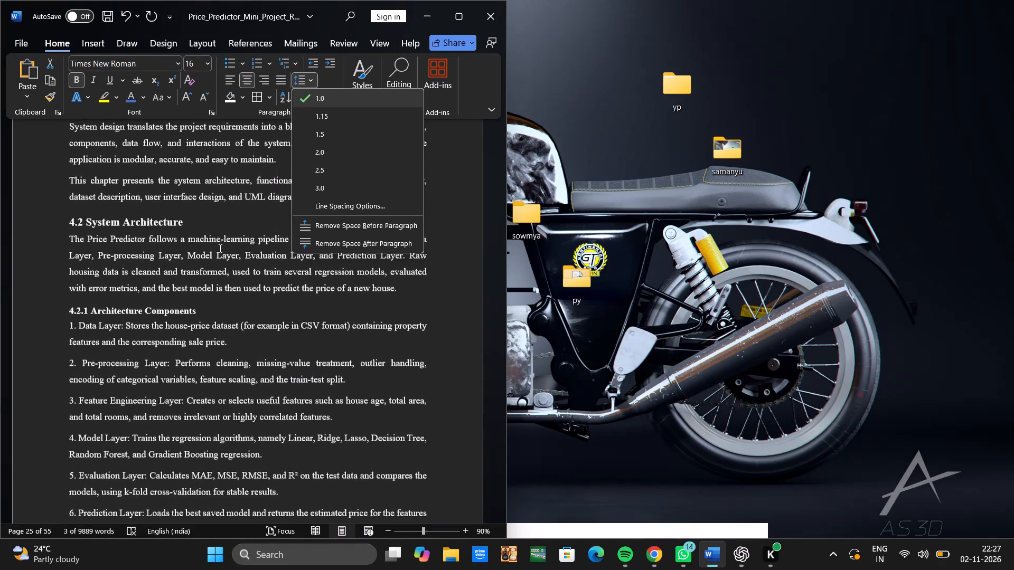
scroll(219, 248, up, 2)
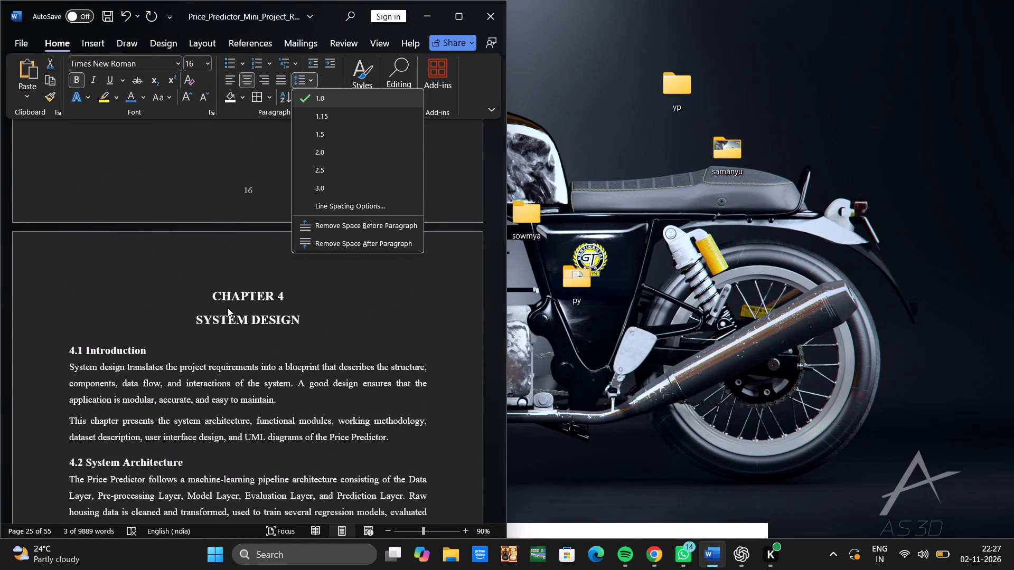
Set the line spacing of the CHAPTER 4 and SYSTEM DESIGN title lines to 1.0.
click(215, 295)
drag(215, 295, 295, 330)
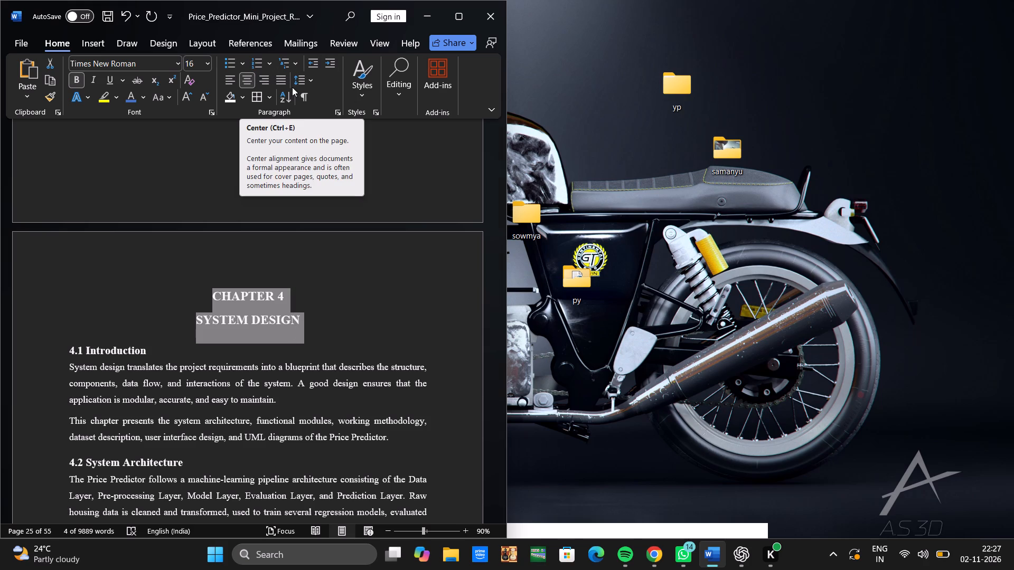
click(304, 80)
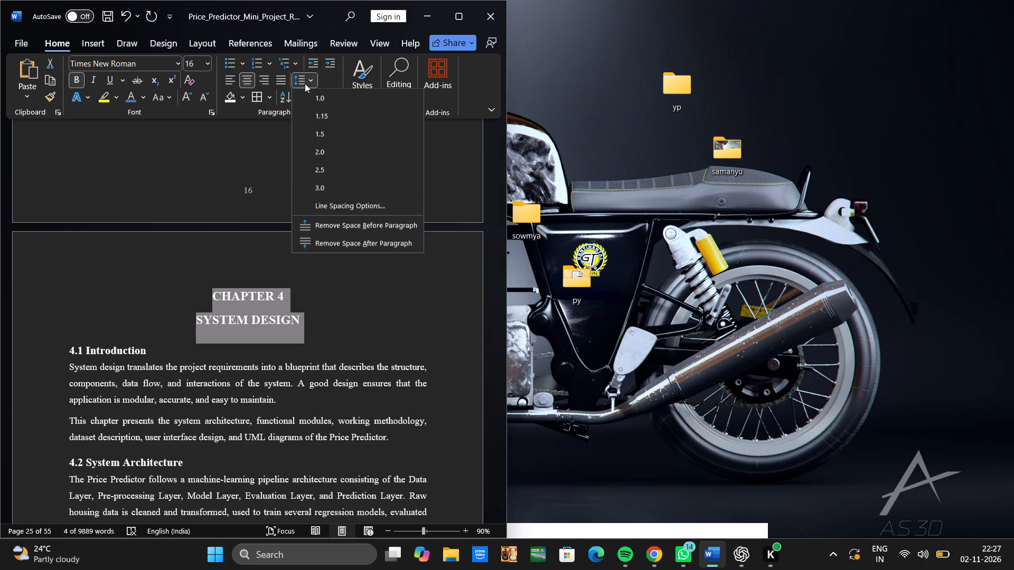
click(308, 93)
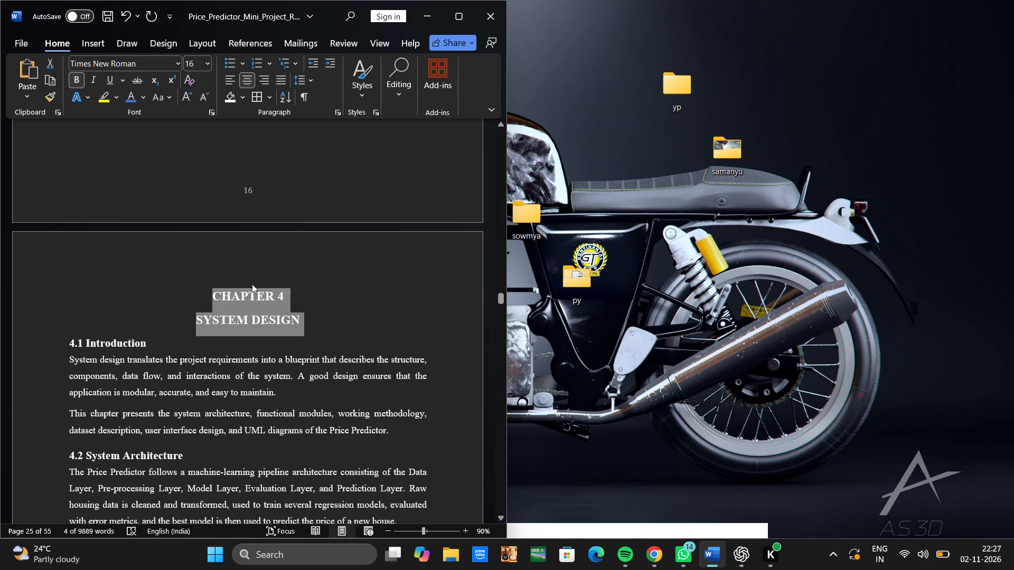
Go back to the start of Chapter 3 and set the line spacing of its CHAPTER 3 and REQUIREMENT AND ANALYSIS title lines to 1.0.
scroll(252, 284, up, 15)
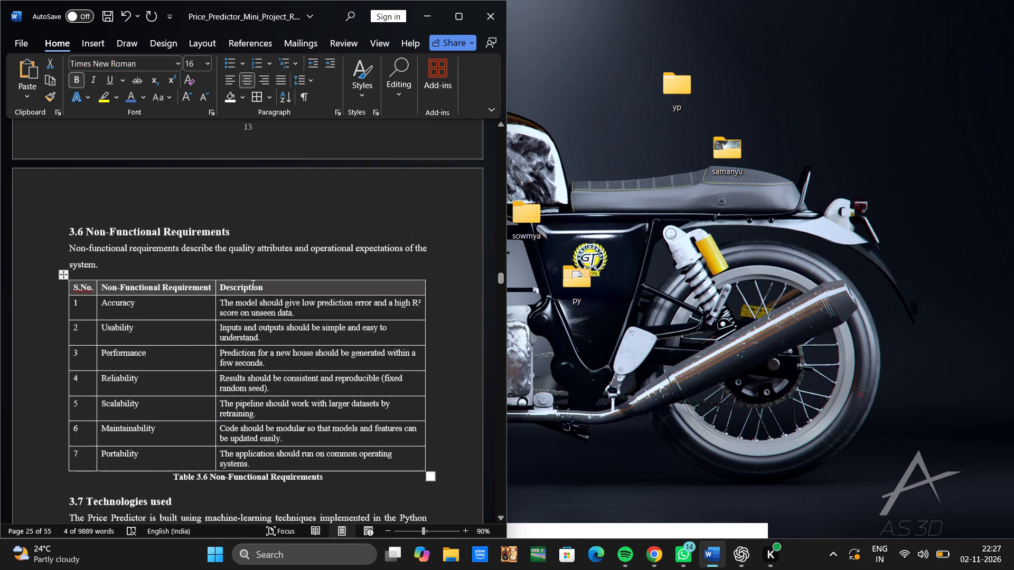
scroll(252, 284, up, 9)
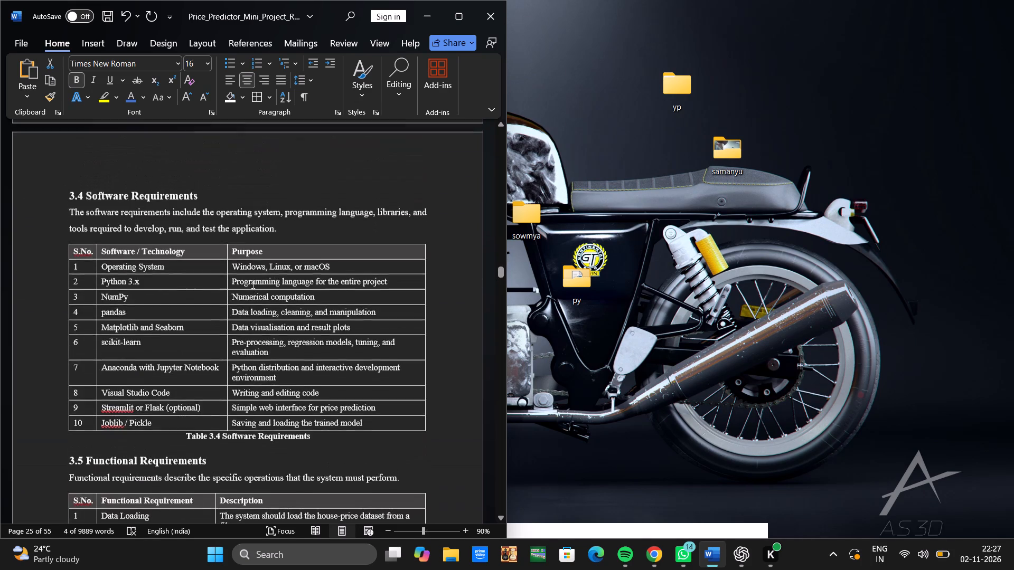
scroll(252, 284, up, 8)
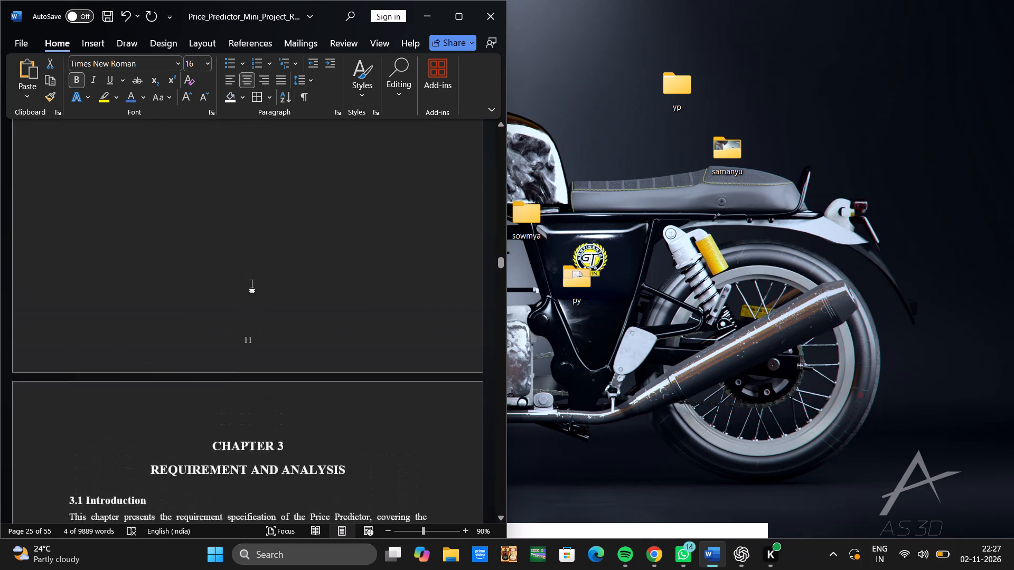
scroll(252, 284, up, 6)
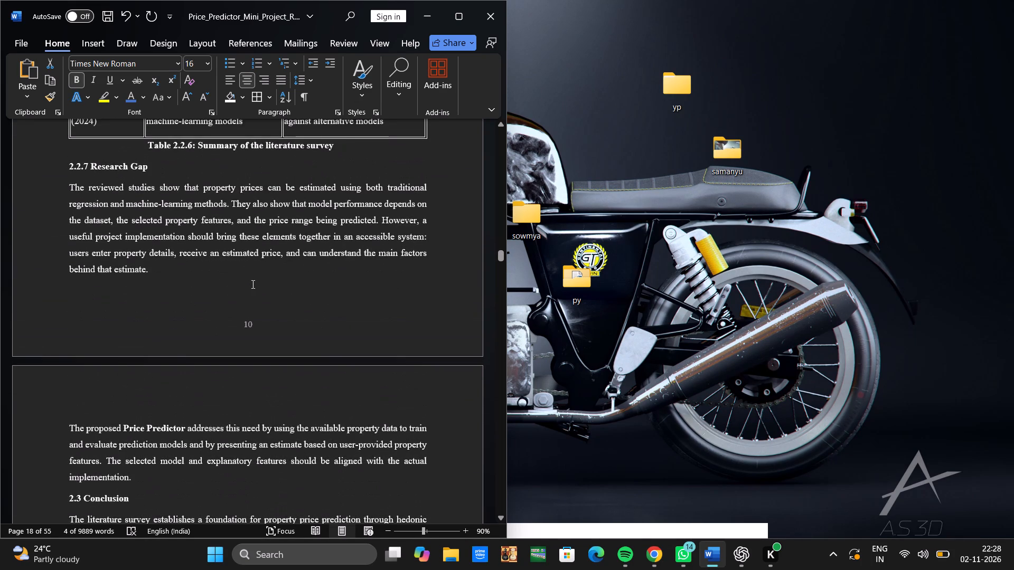
scroll(252, 284, down, 1)
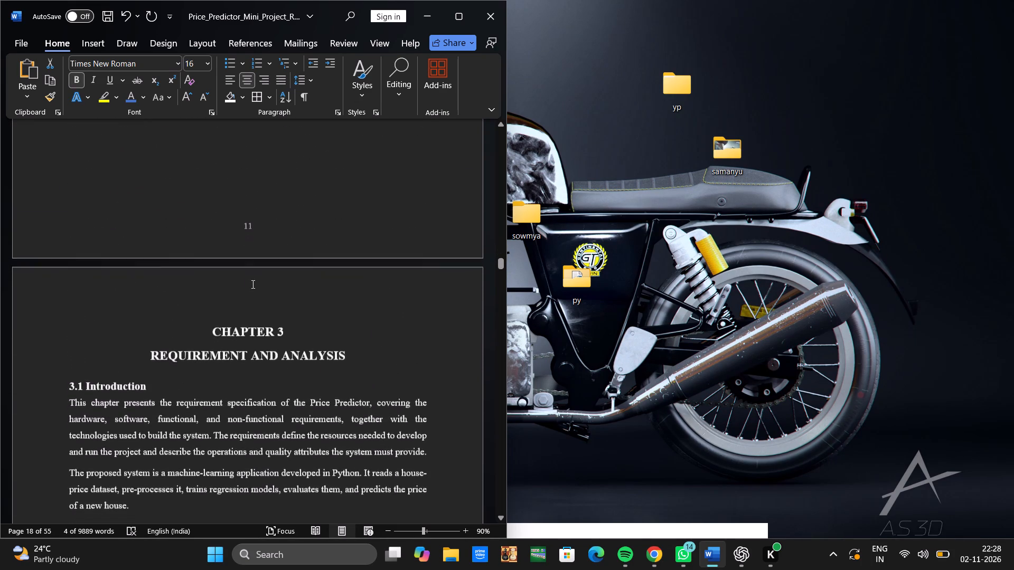
scroll(252, 284, down, 1)
click(208, 410)
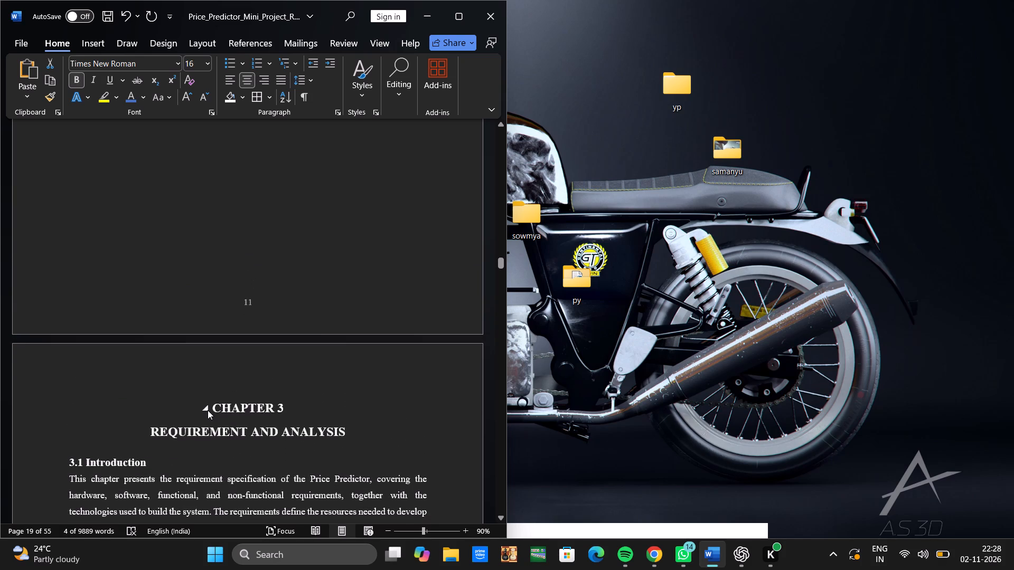
drag(208, 410, 216, 412)
click(216, 412)
drag(216, 412, 315, 428)
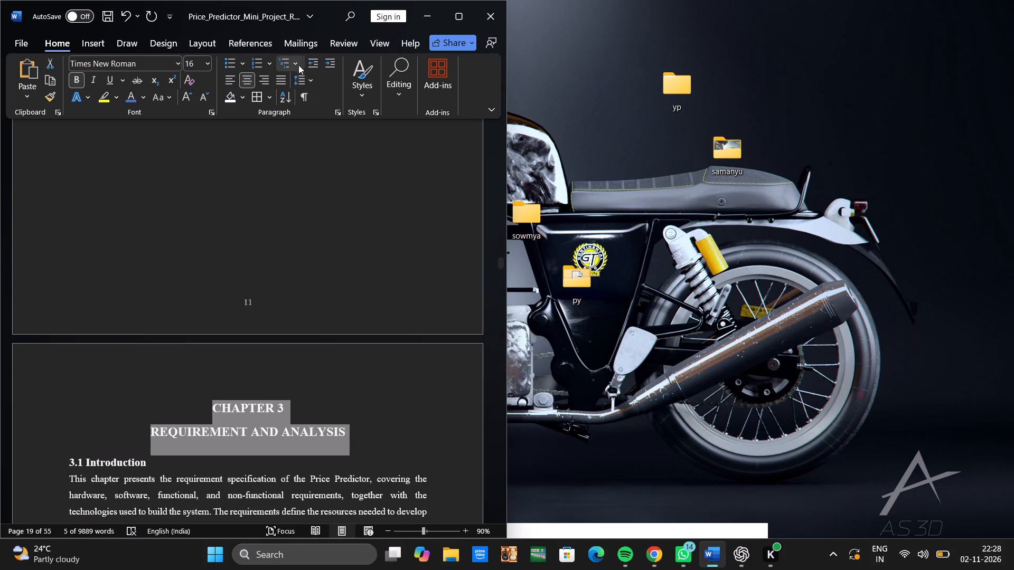
click(311, 78)
click(314, 94)
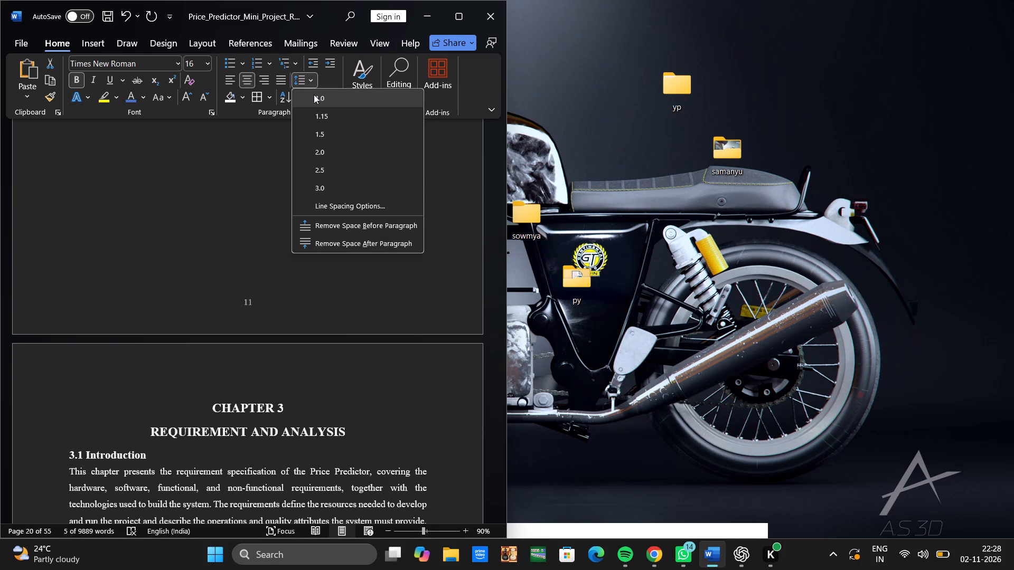
Set the line spacing of the CHAPTER 2 and LITERATURE SURVEY title lines to 1.0.
scroll(255, 313, up, 6)
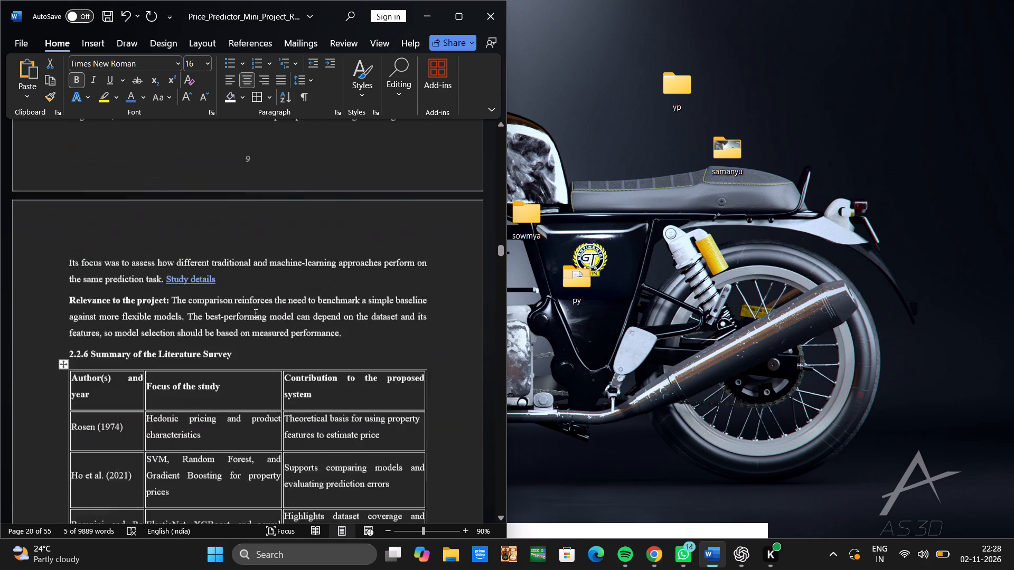
scroll(255, 313, up, 11)
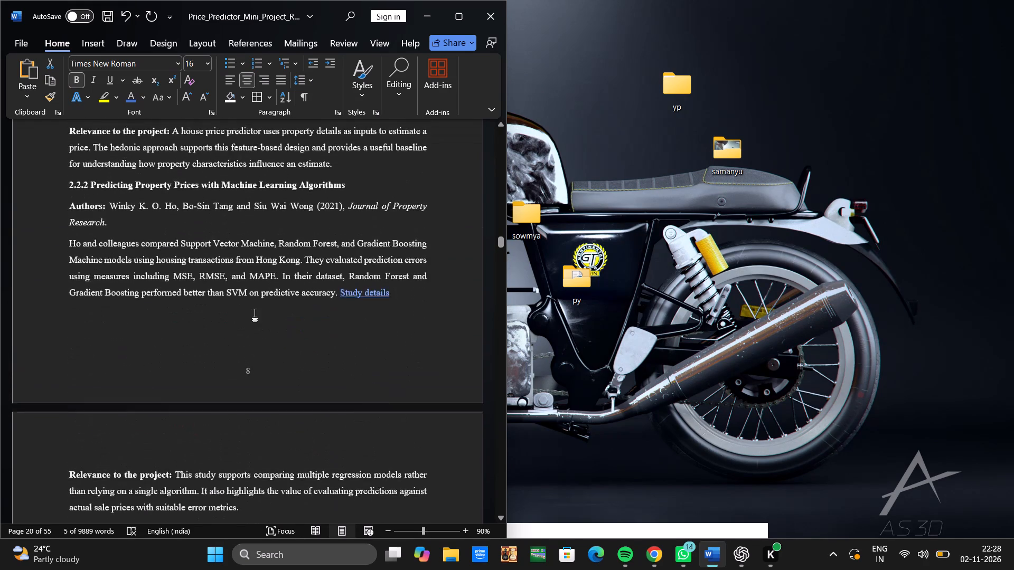
scroll(255, 313, up, 6)
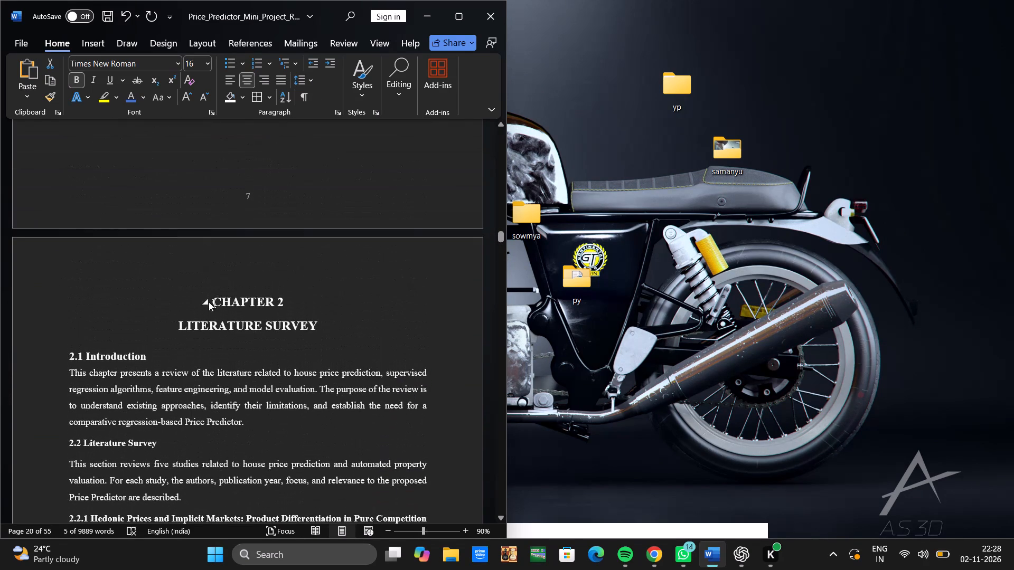
click(210, 297)
drag(210, 297, 337, 326)
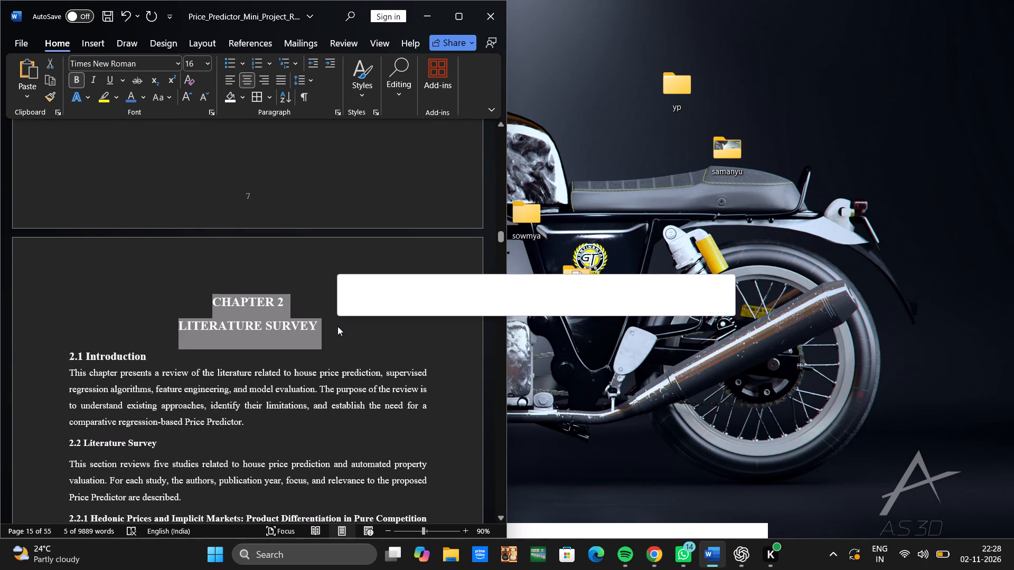
click(312, 75)
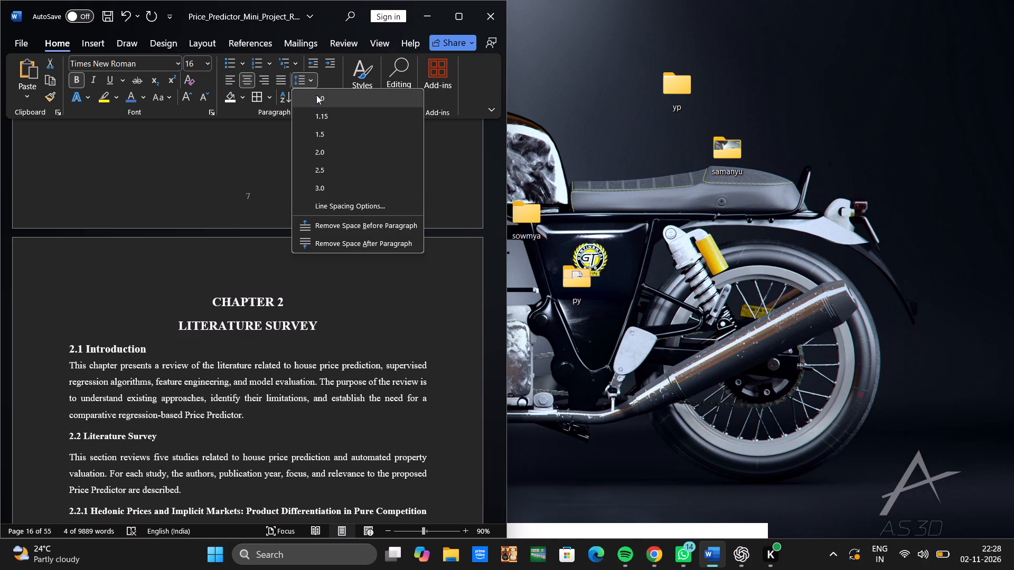
click(317, 98)
Go back to the start of Chapter 1 and set the line spacing of its CHAPTER 1 and INTRODUCTION title lines to 1.0.
scroll(227, 215, up, 2)
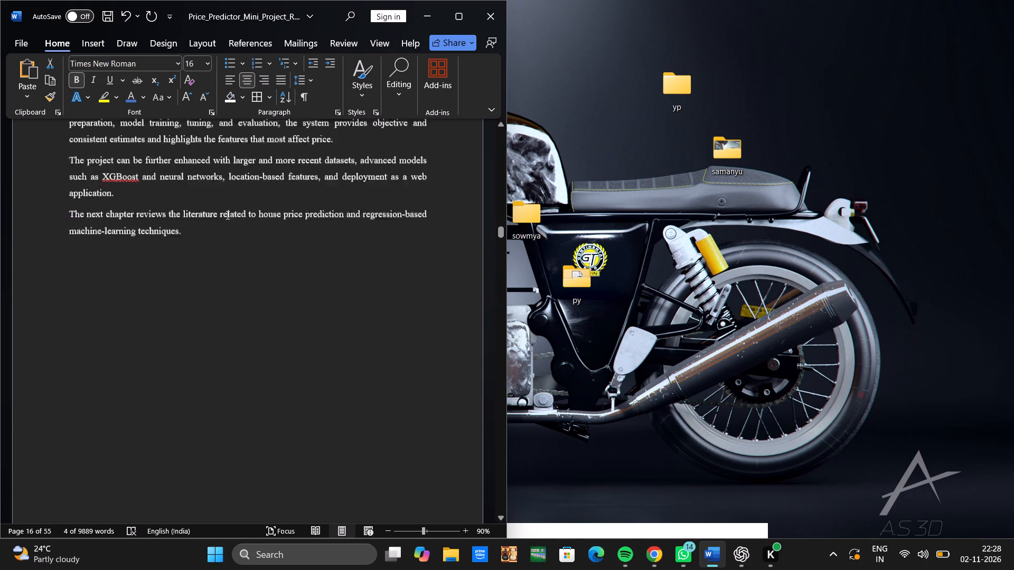
scroll(227, 215, up, 9)
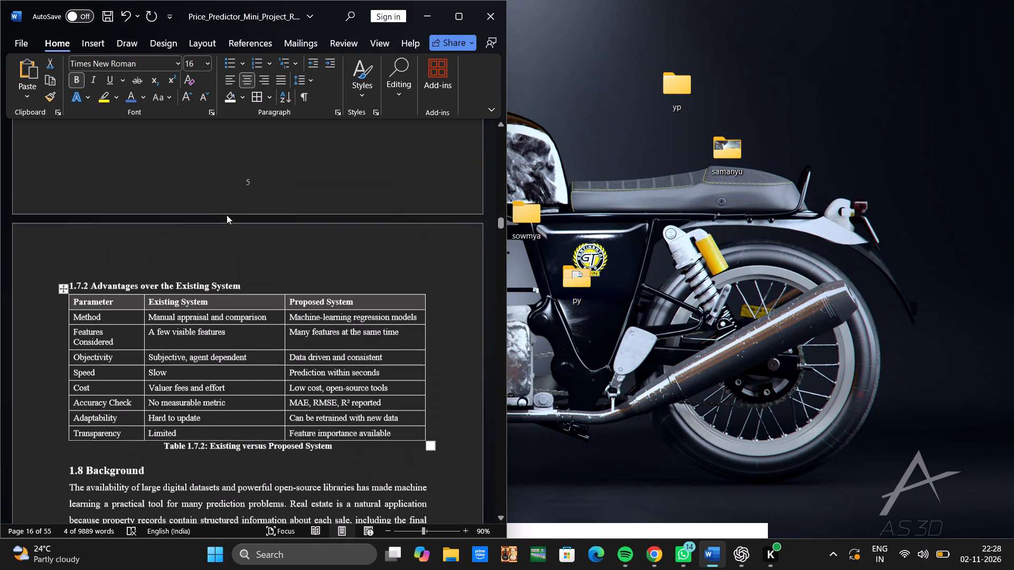
scroll(257, 463, up, 6)
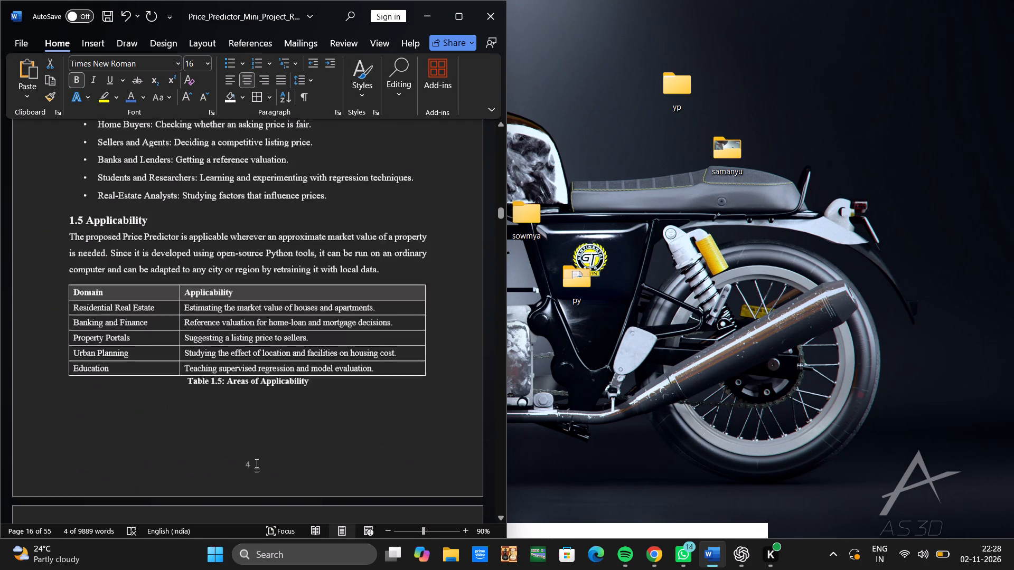
scroll(257, 463, up, 2)
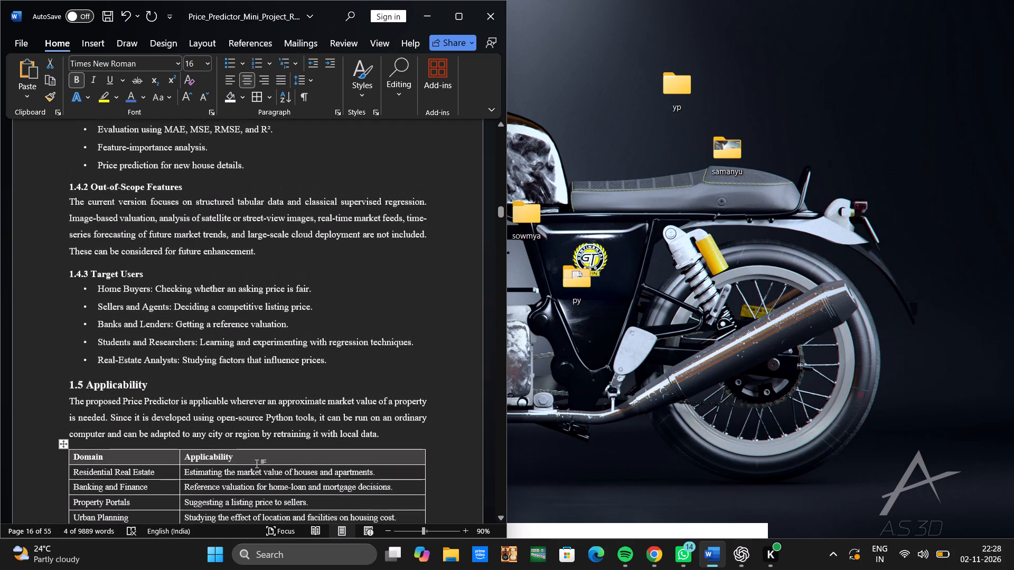
scroll(257, 463, up, 3)
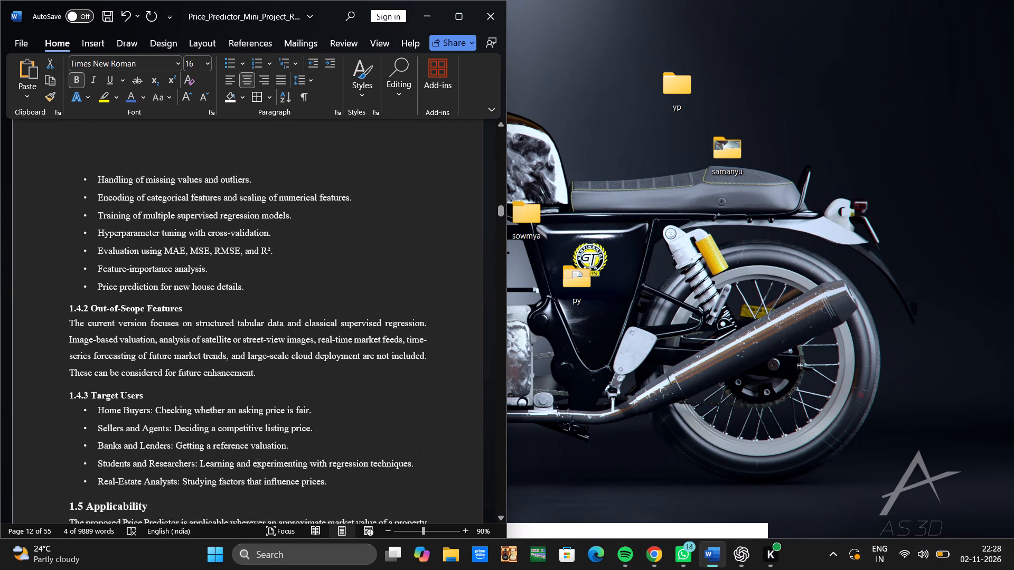
scroll(257, 463, up, 7)
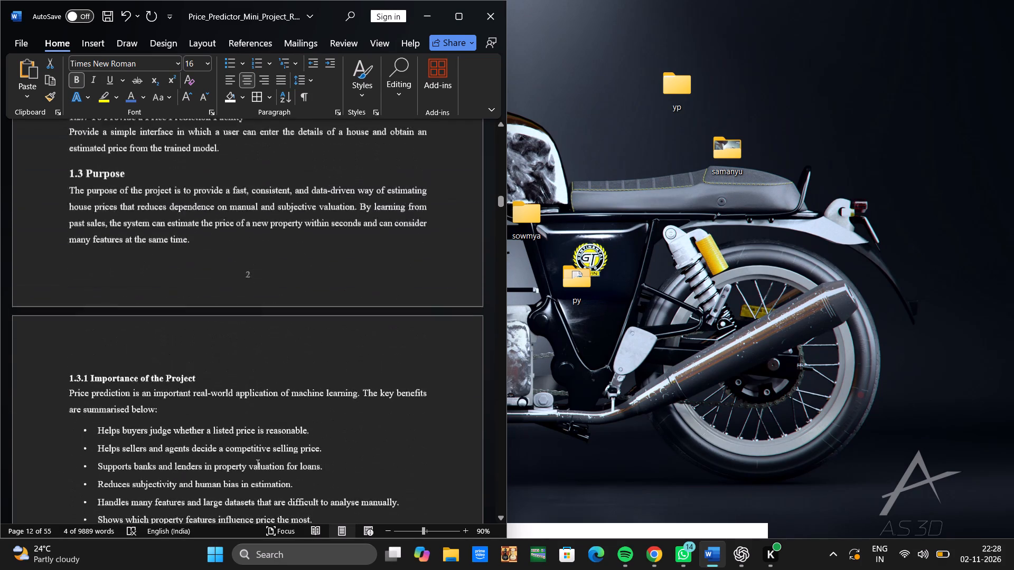
scroll(257, 463, up, 8)
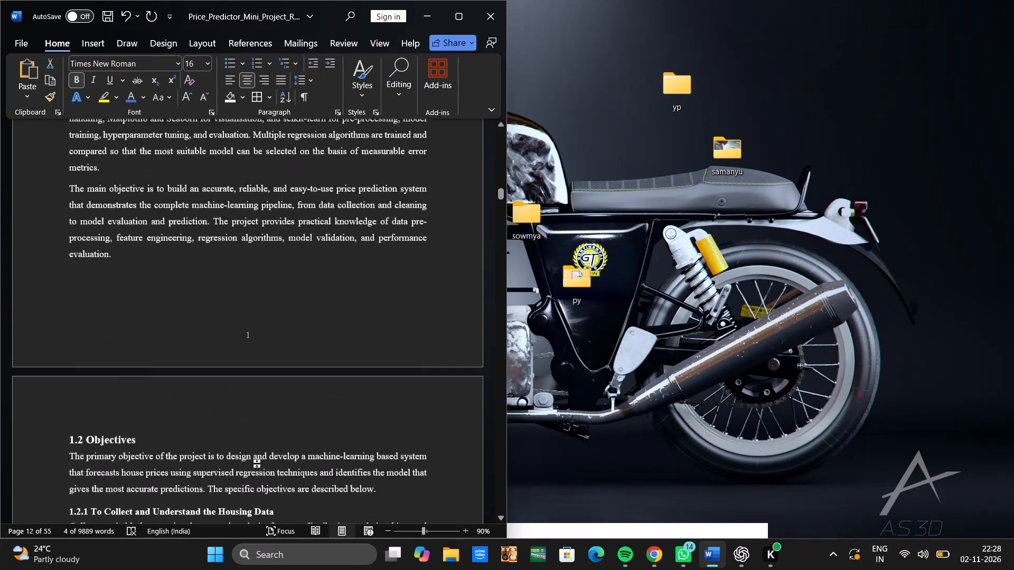
scroll(257, 463, up, 3)
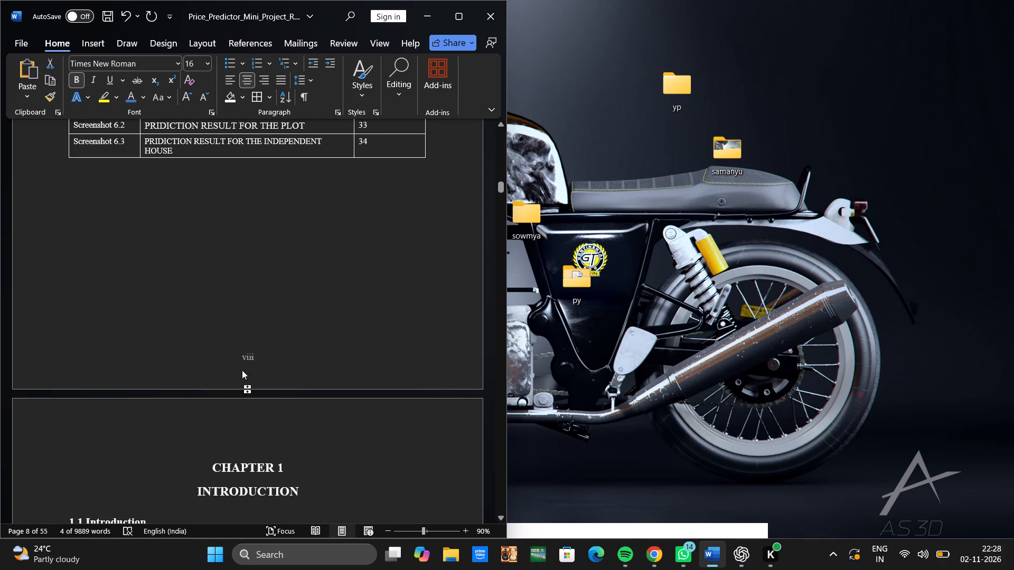
scroll(242, 370, down, 1)
click(210, 385)
drag(210, 385, 252, 403)
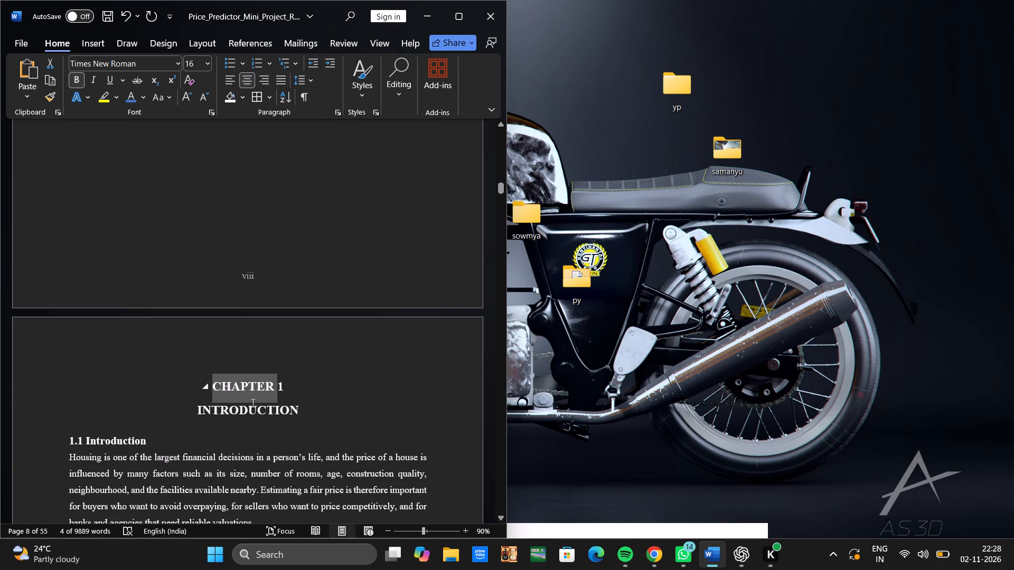
drag(252, 403, 304, 416)
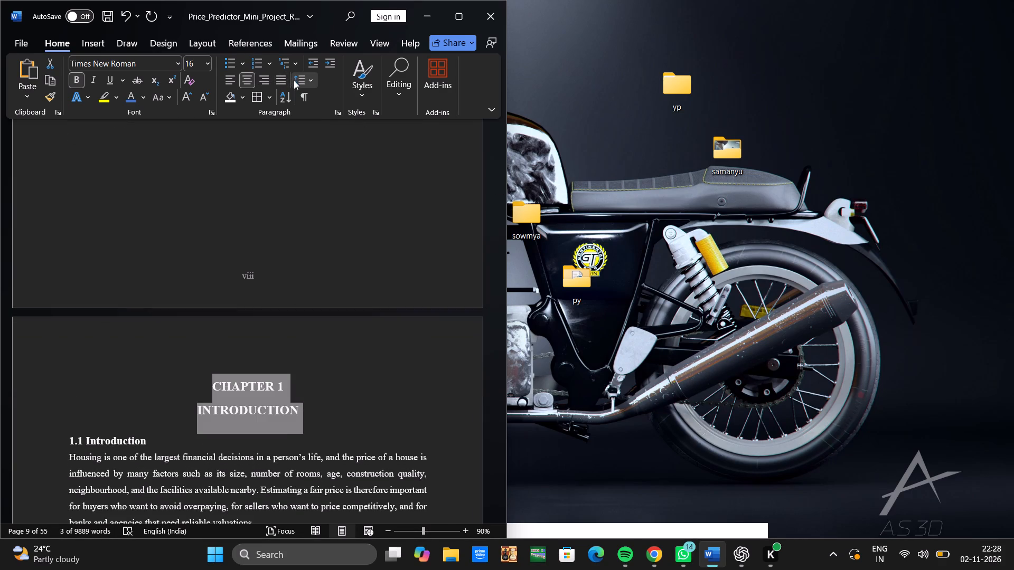
click(294, 80)
click(299, 89)
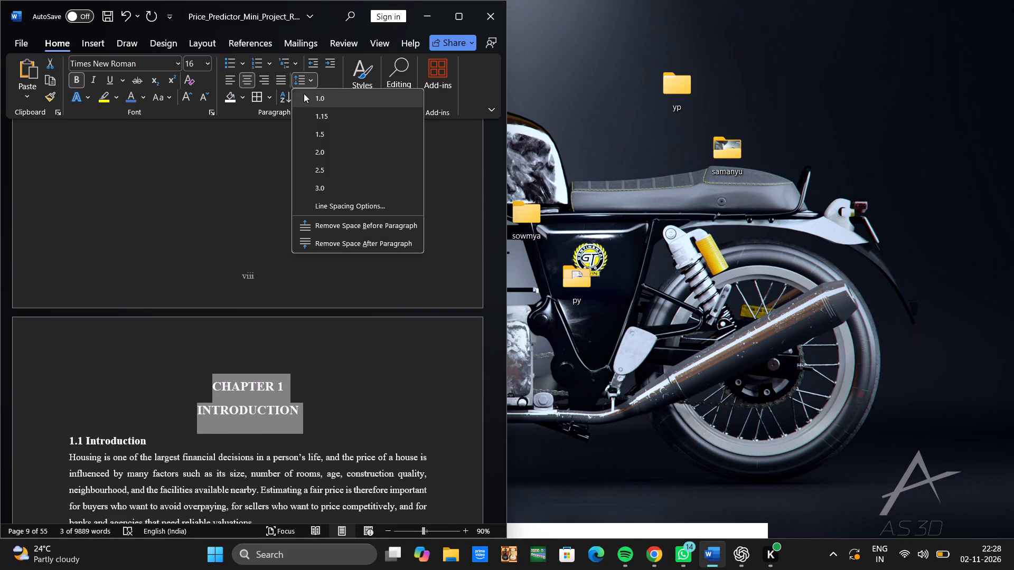
click(304, 93)
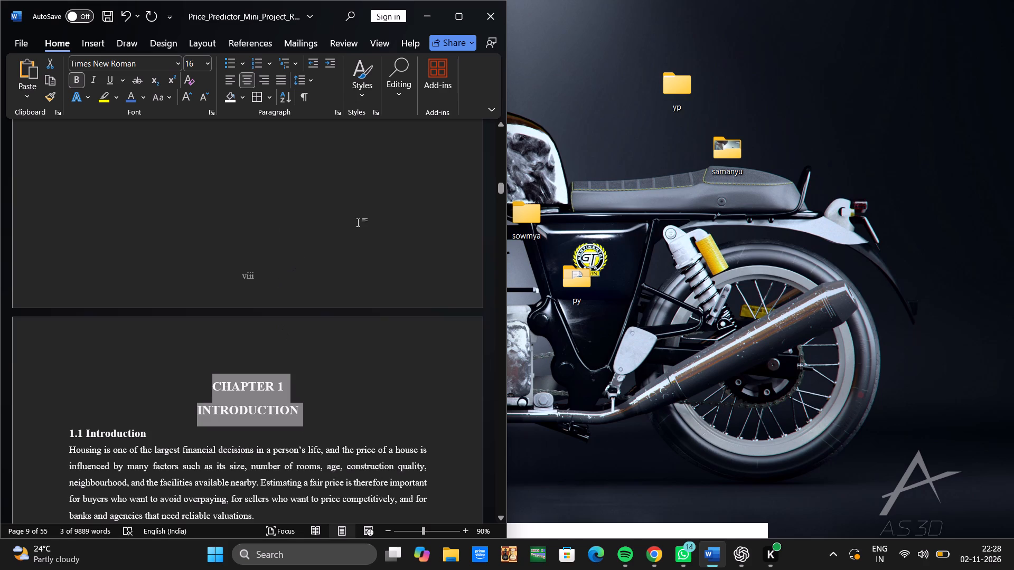
Look back over the report's front matter, from the contents tables through the acknowledgement to the cover page.
scroll(358, 221, up, 15)
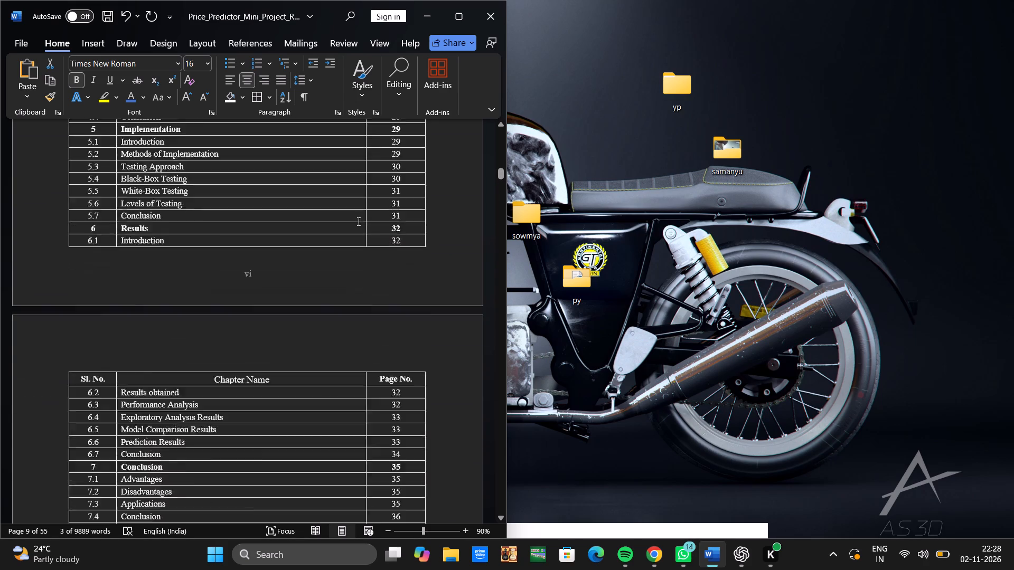
scroll(358, 221, up, 11)
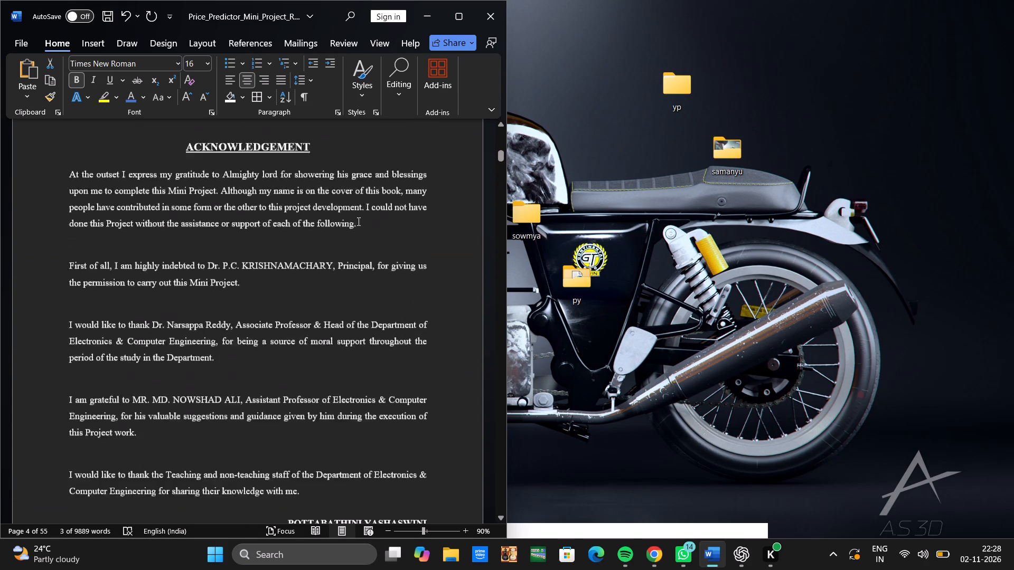
scroll(358, 221, up, 11)
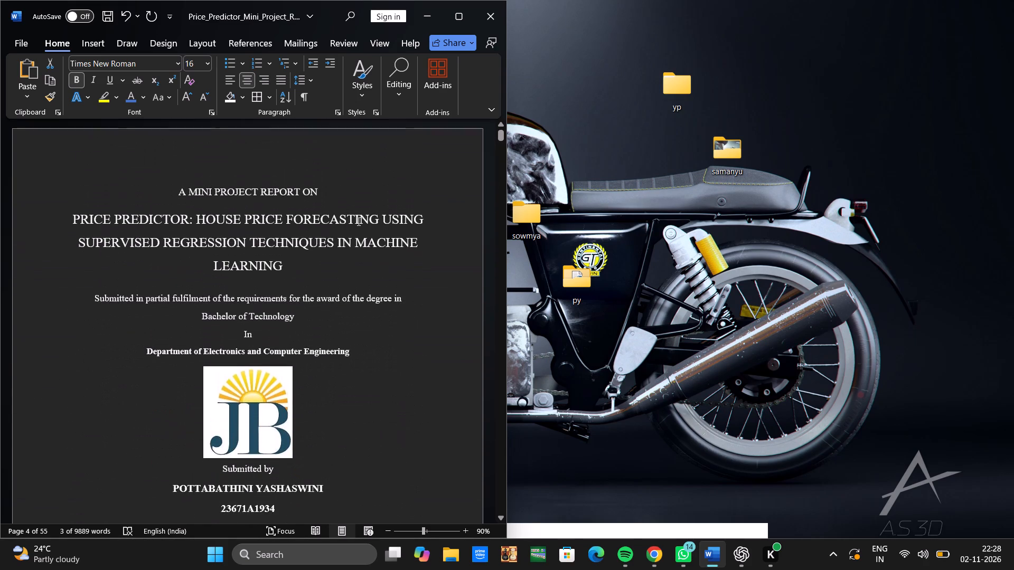
scroll(358, 221, up, 3)
Resize the report window to about half the screen width so the document files on the desktop are uncovered.
click(609, 141)
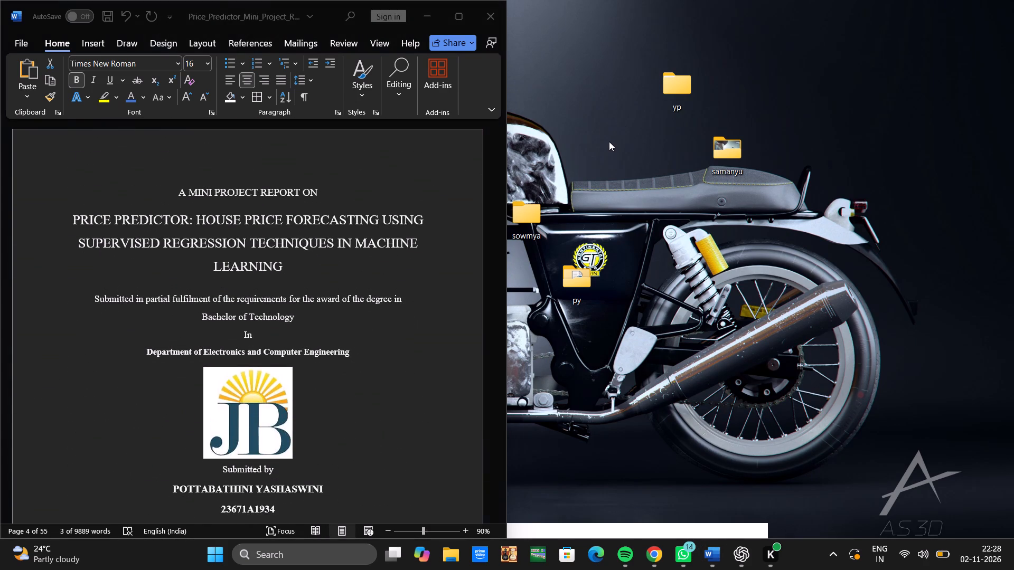
drag(503, 31, 508, 34)
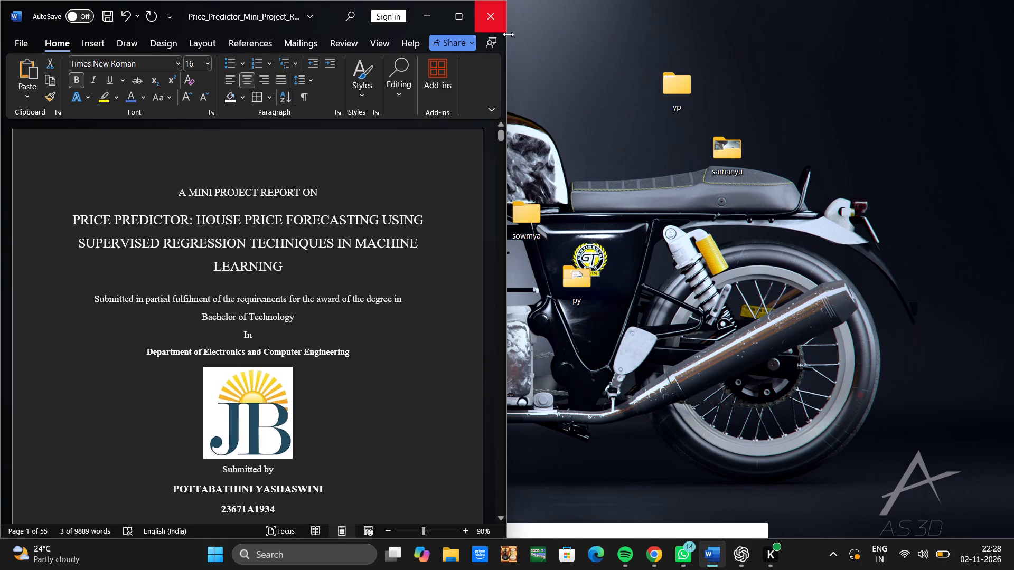
drag(508, 34, 1013, 8)
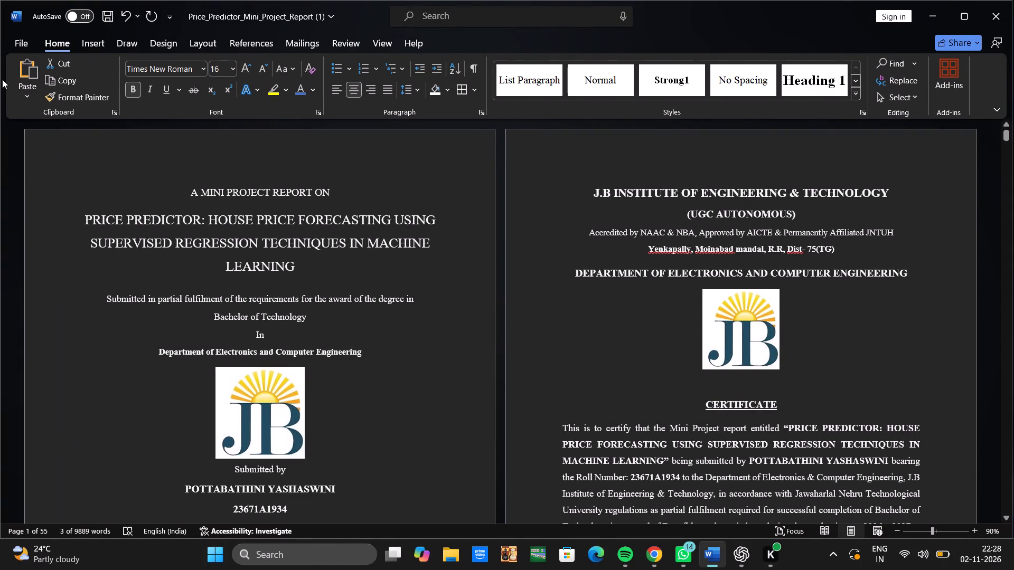
drag(0, 79, 482, 80)
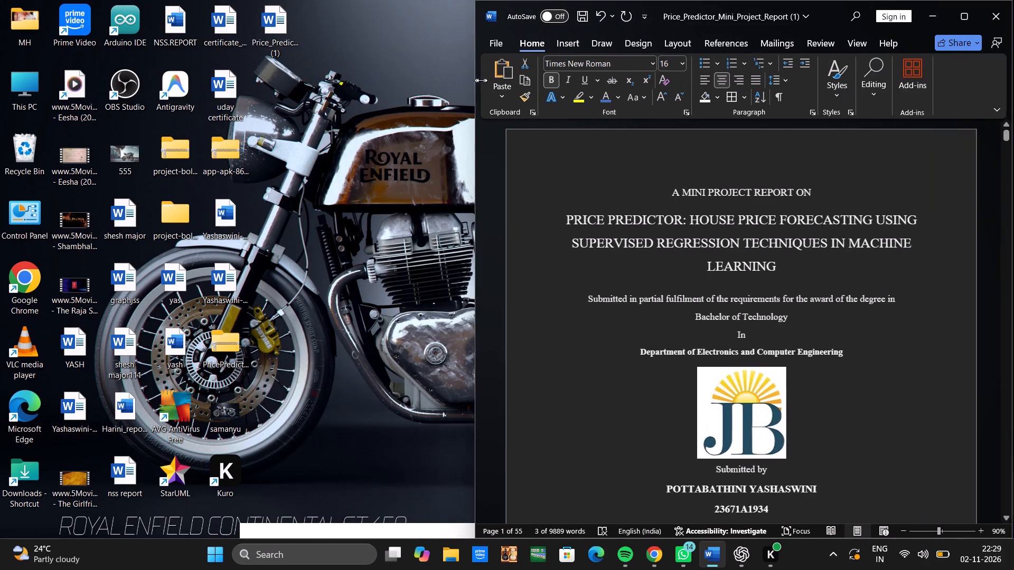
drag(482, 80, 525, 81)
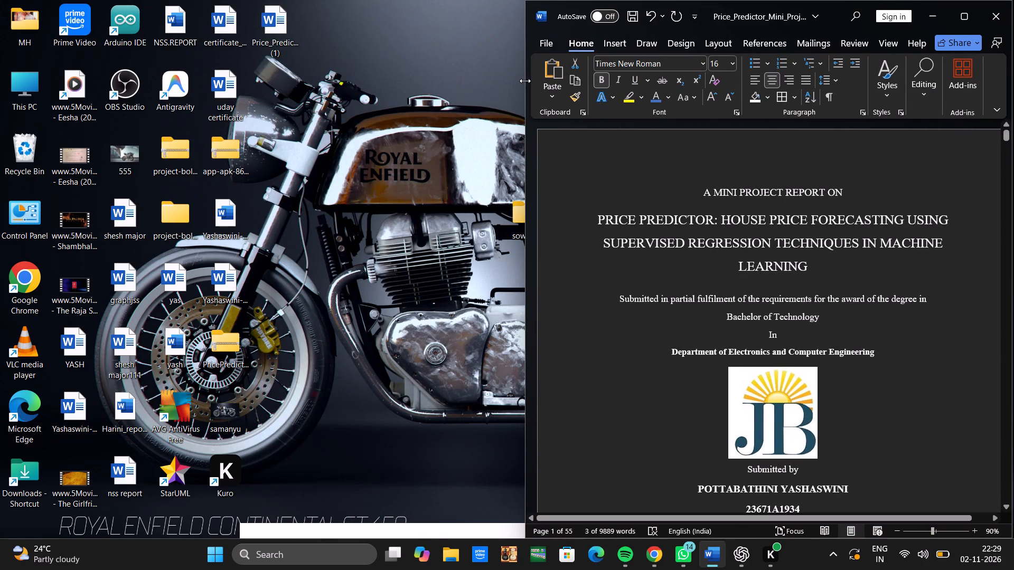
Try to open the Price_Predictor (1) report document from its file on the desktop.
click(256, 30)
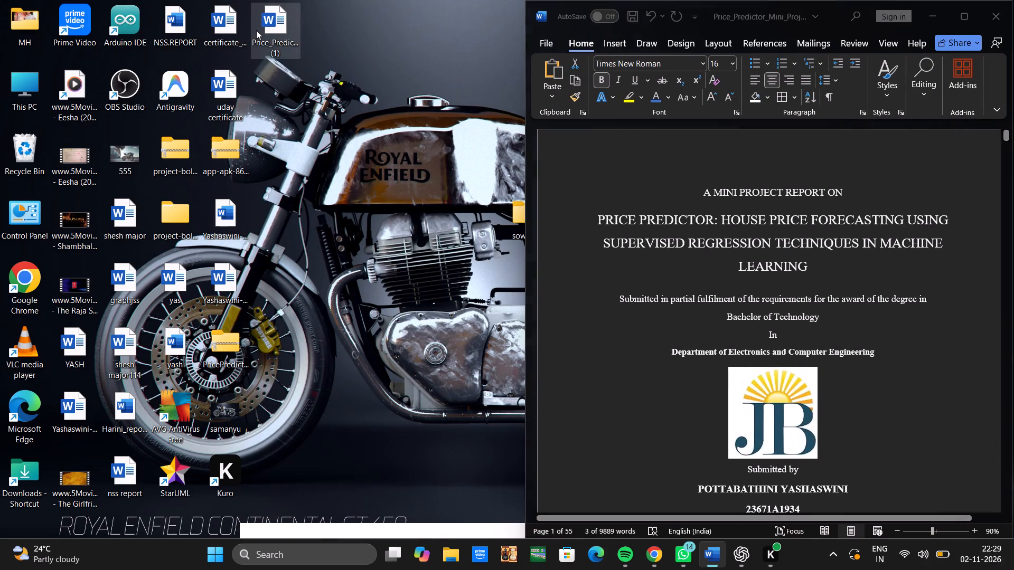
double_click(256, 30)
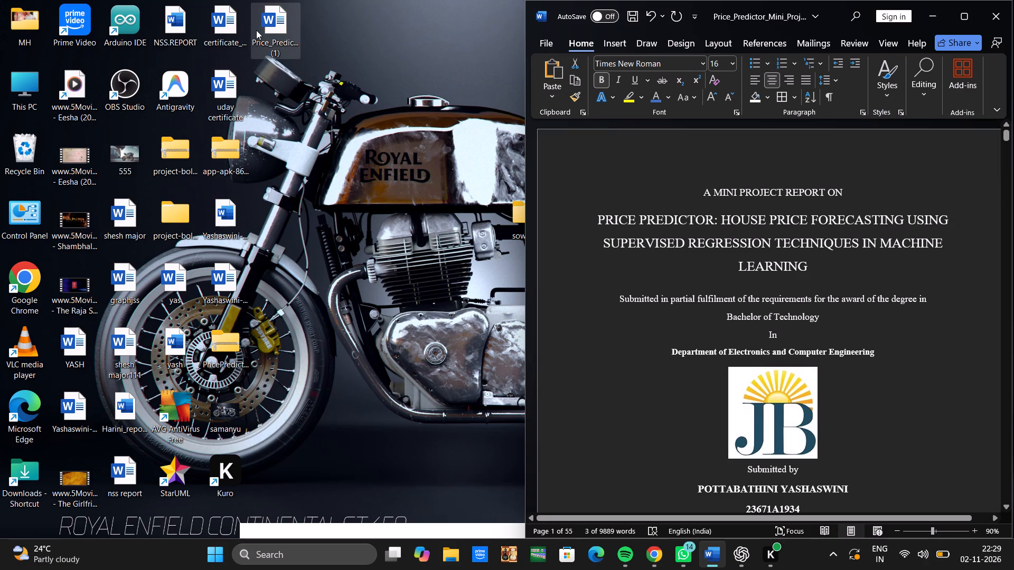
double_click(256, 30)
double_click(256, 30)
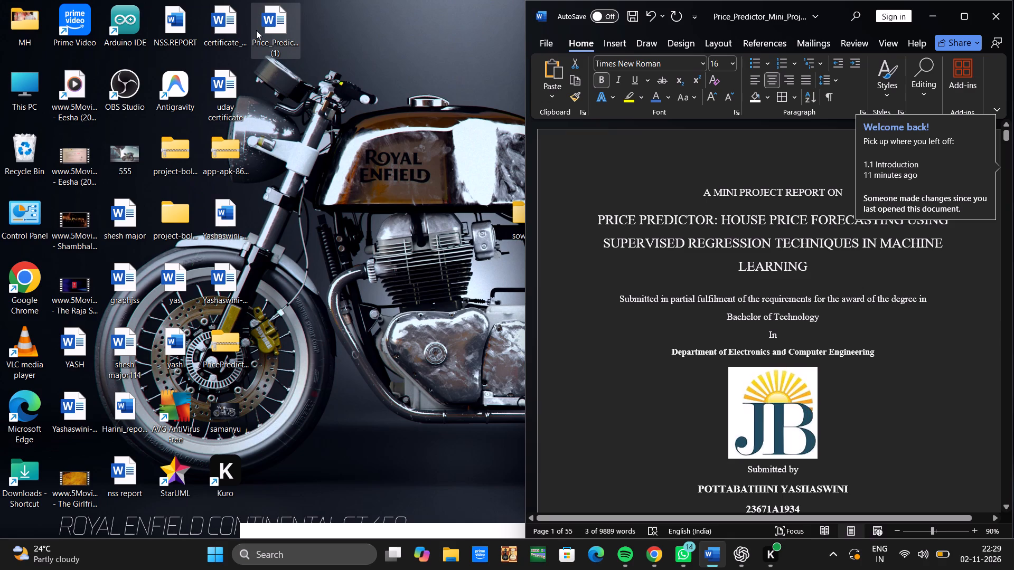
Bring up the file actions for the Price_Predictor (1) report document on the desktop.
click(277, 35)
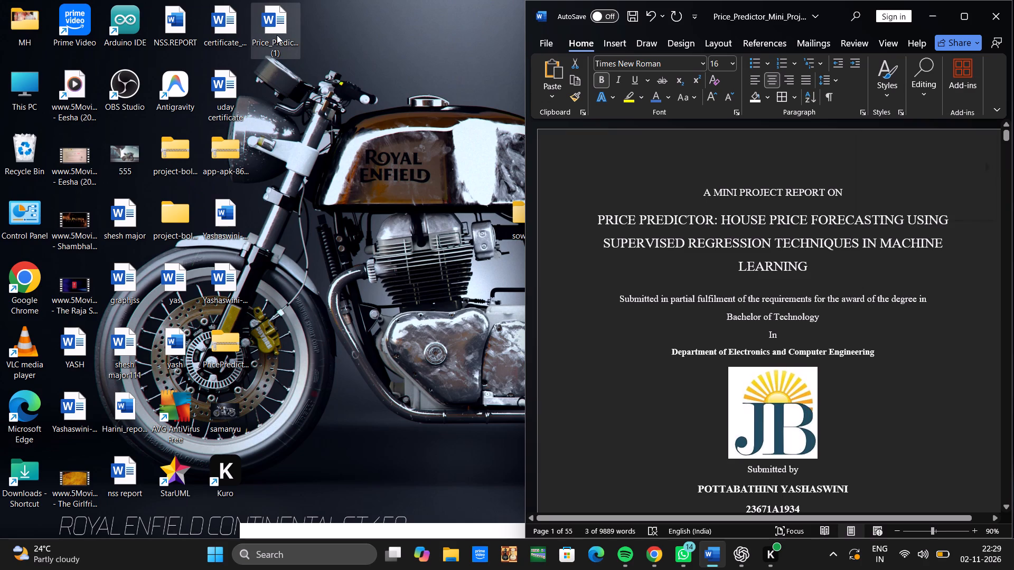
right_click(277, 35)
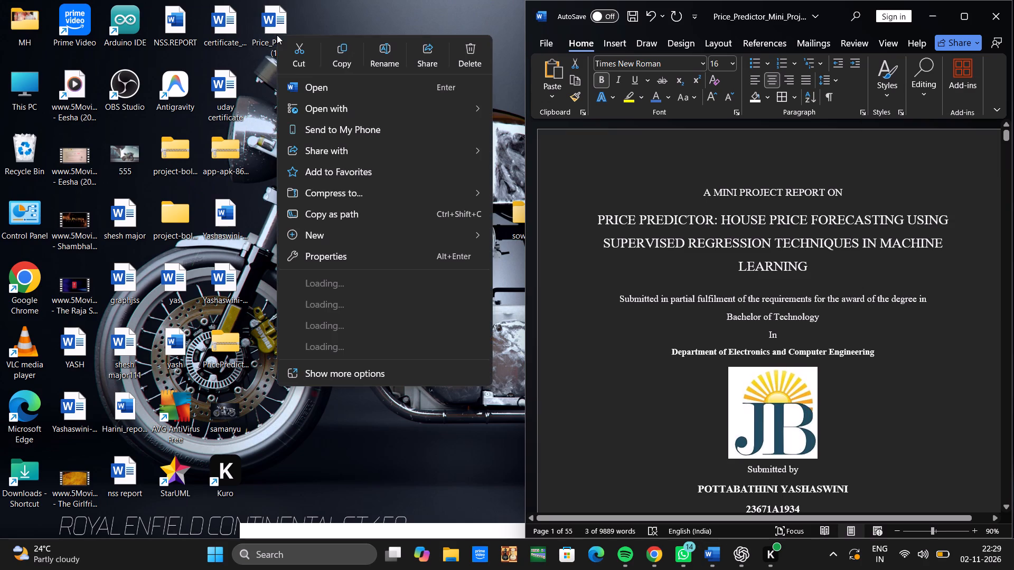
Open the Price_Predictor (1) report document from its file on the desktop.
click(326, 89)
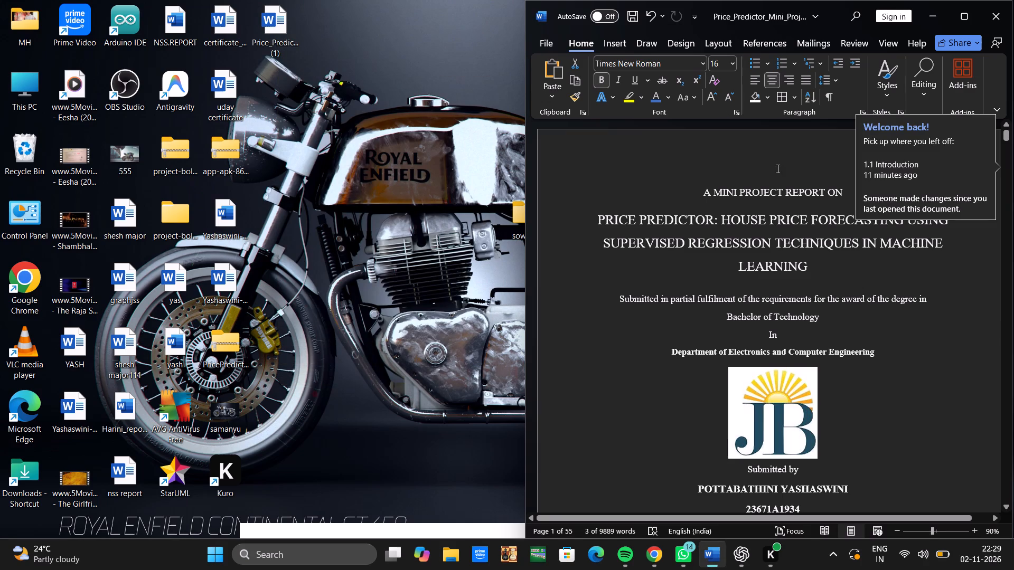
Resume the report at the 1.1 Introduction section and look back to the cover page.
click(873, 166)
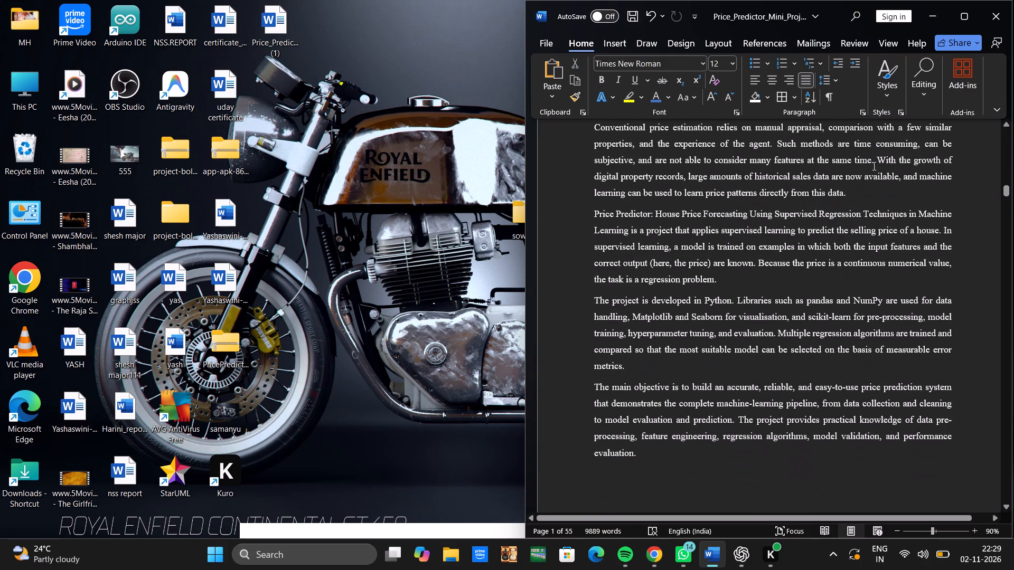
scroll(873, 166, up, 9)
scroll(873, 166, up, 15)
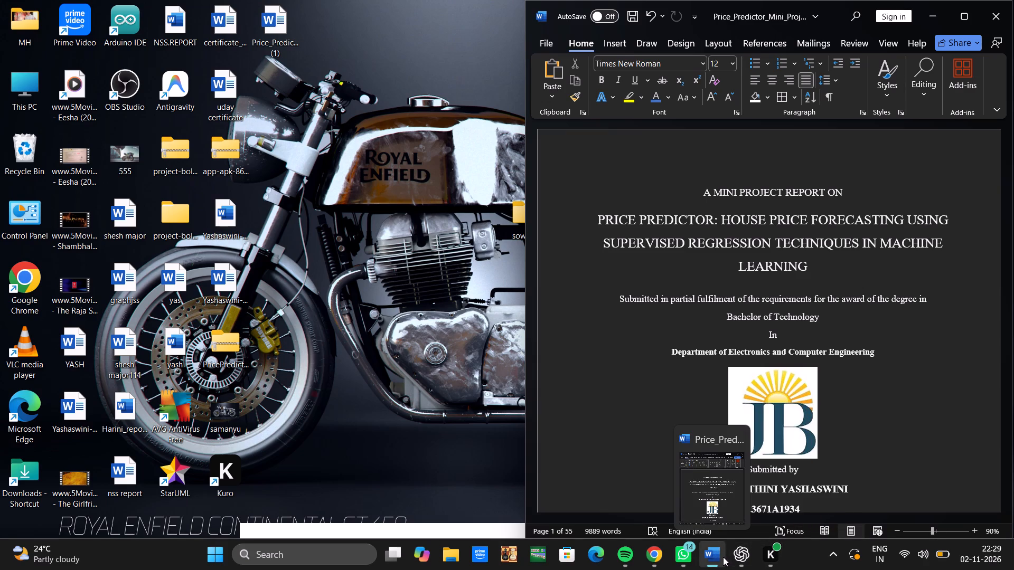
Switch to the Codex chat window and close it.
click(741, 554)
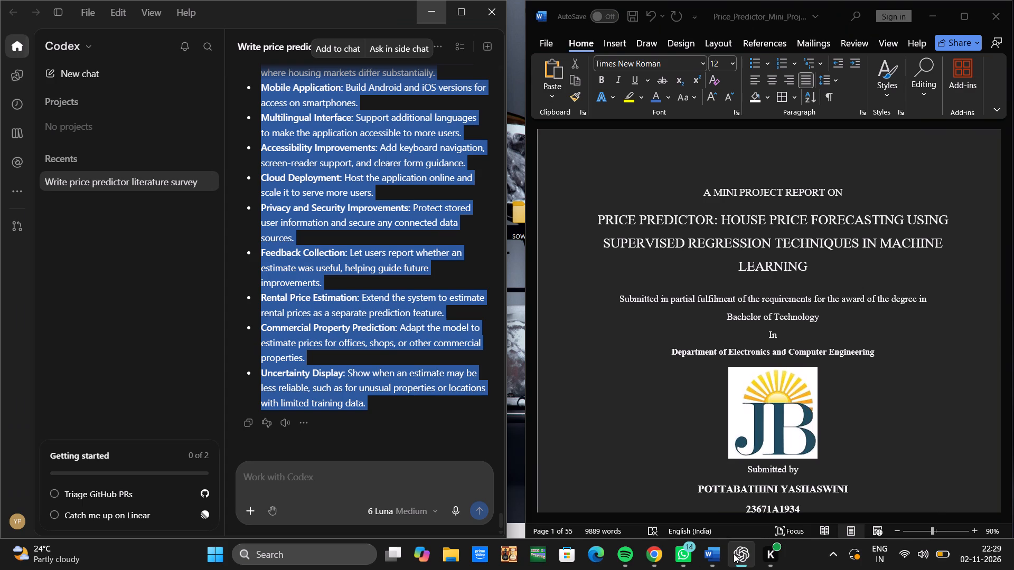
click(484, 13)
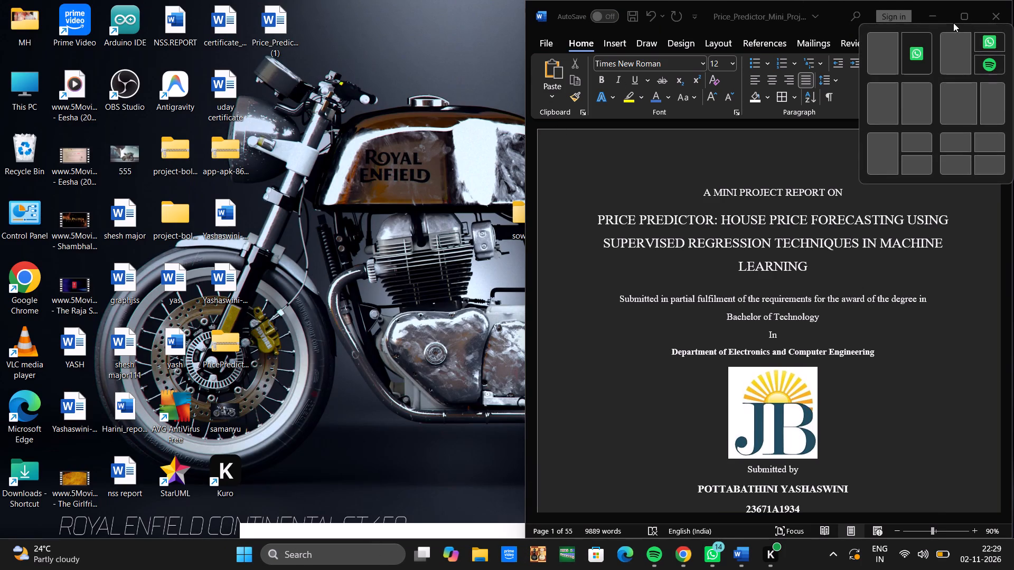
Snap the report window to the left half of the screen and check for another report window to place beside it.
click(897, 107)
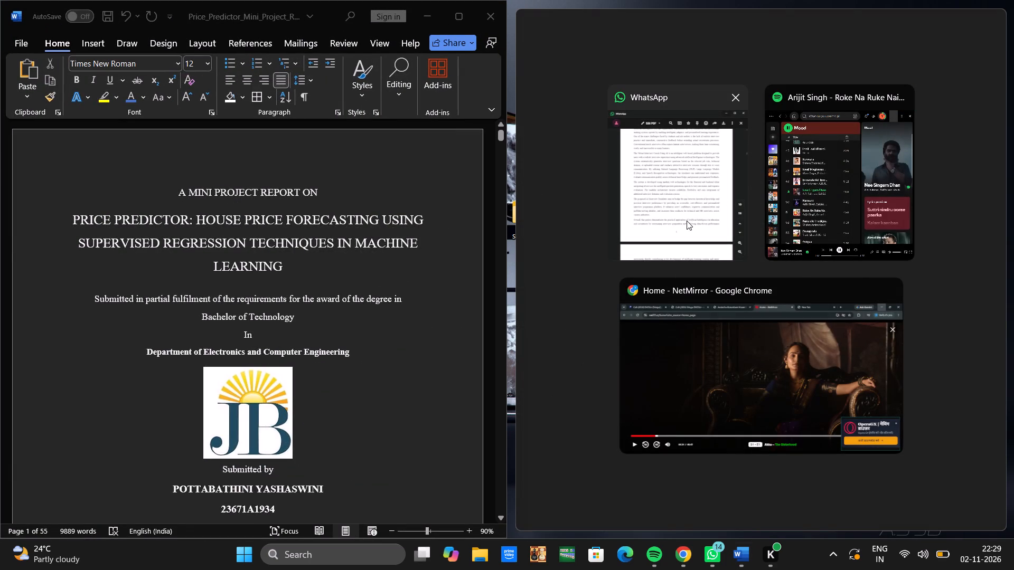
click(735, 565)
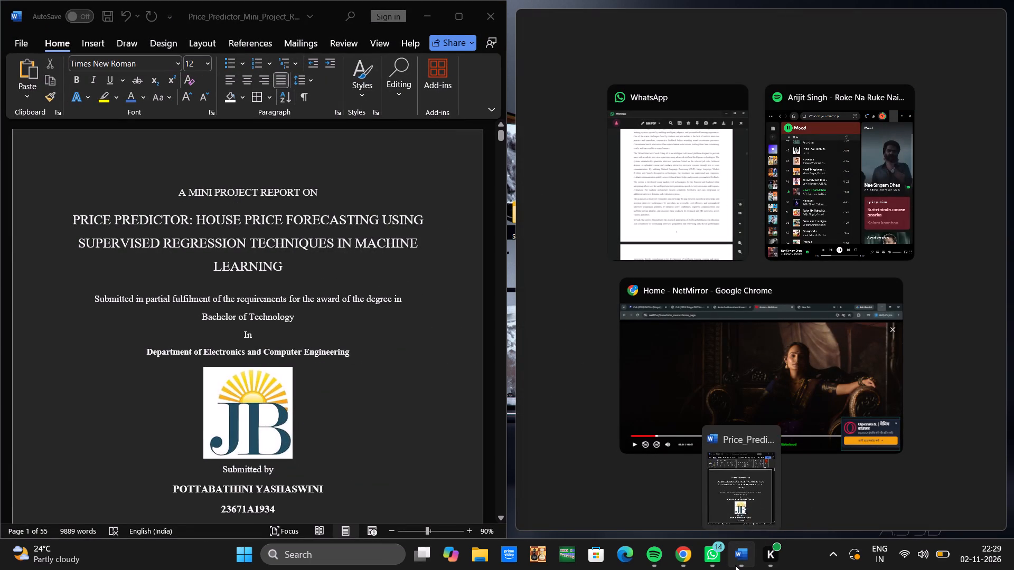
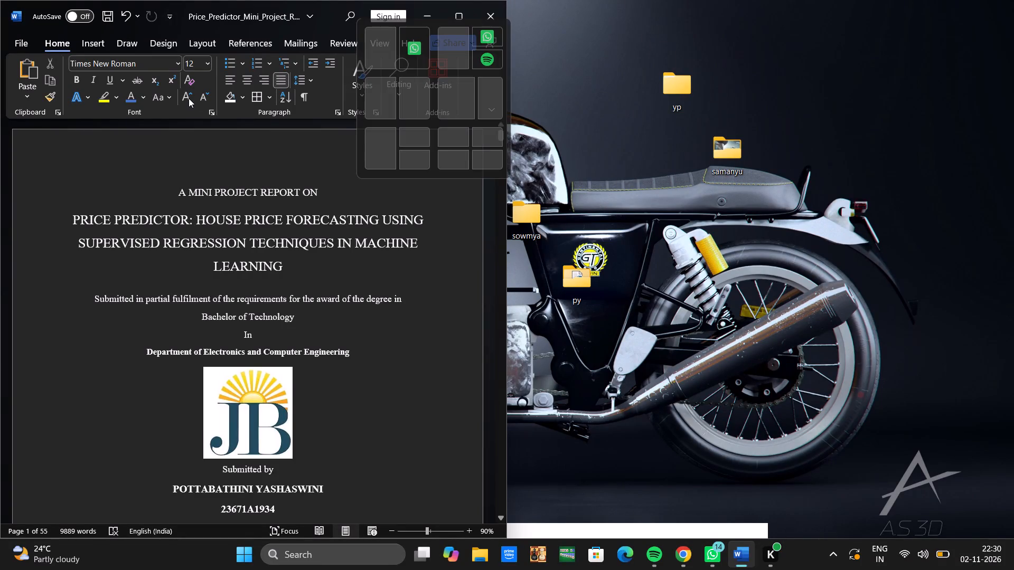
Open the Price_Predictor_Mini_Project_Report (1) document from the list of recent documents.
click(27, 47)
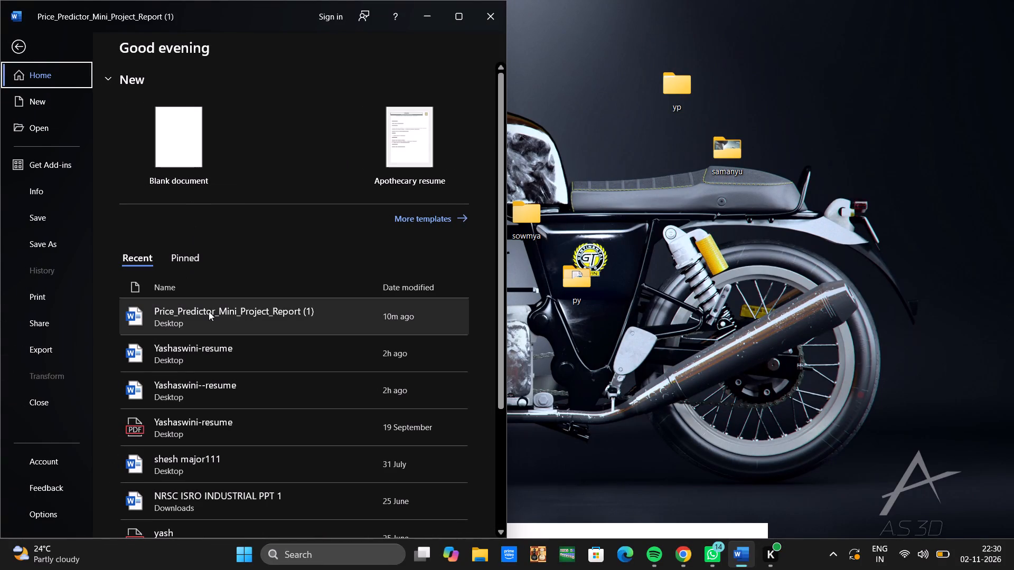
double_click(209, 311)
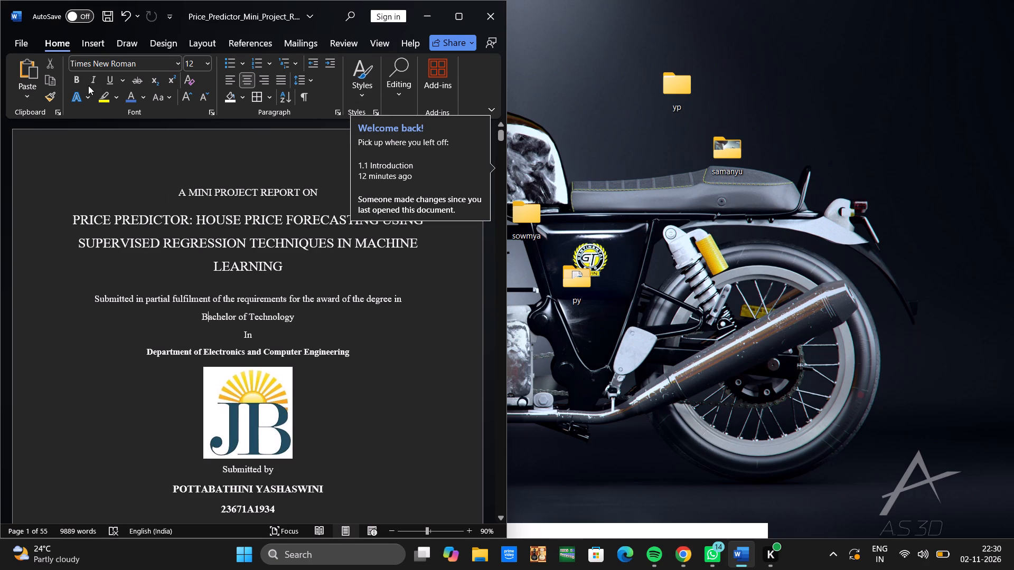
Save the mini project report under its current file name.
click(18, 47)
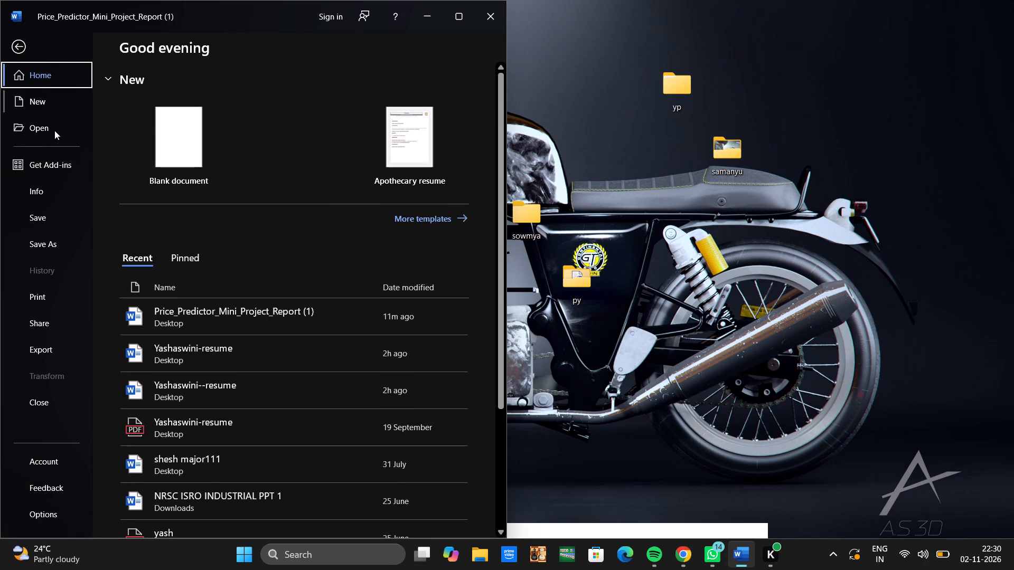
click(60, 216)
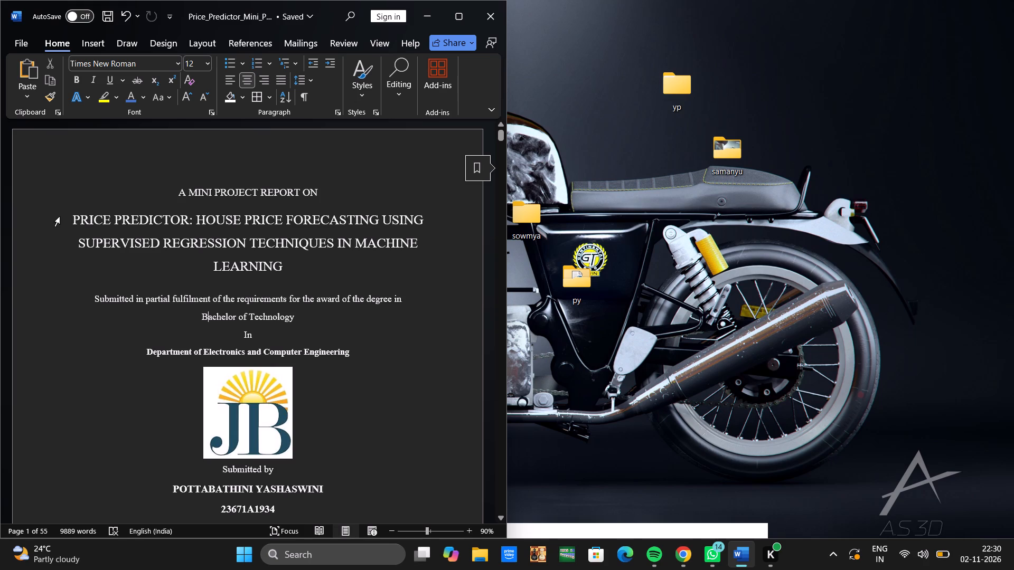
Save a copy of the report as a Word document in the Desktop folder, named Price_Predictor_Mini_Project.
click(25, 47)
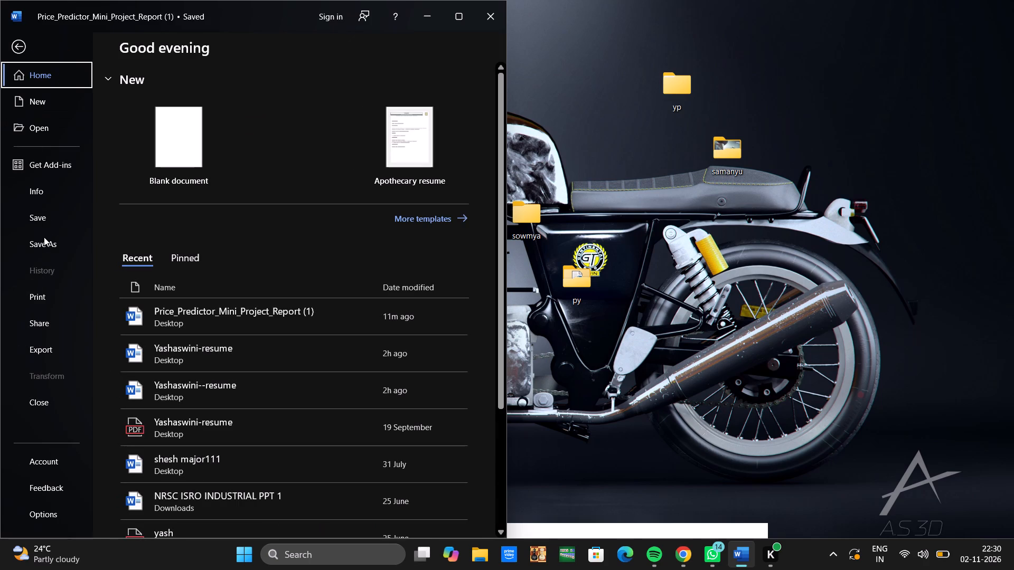
click(47, 240)
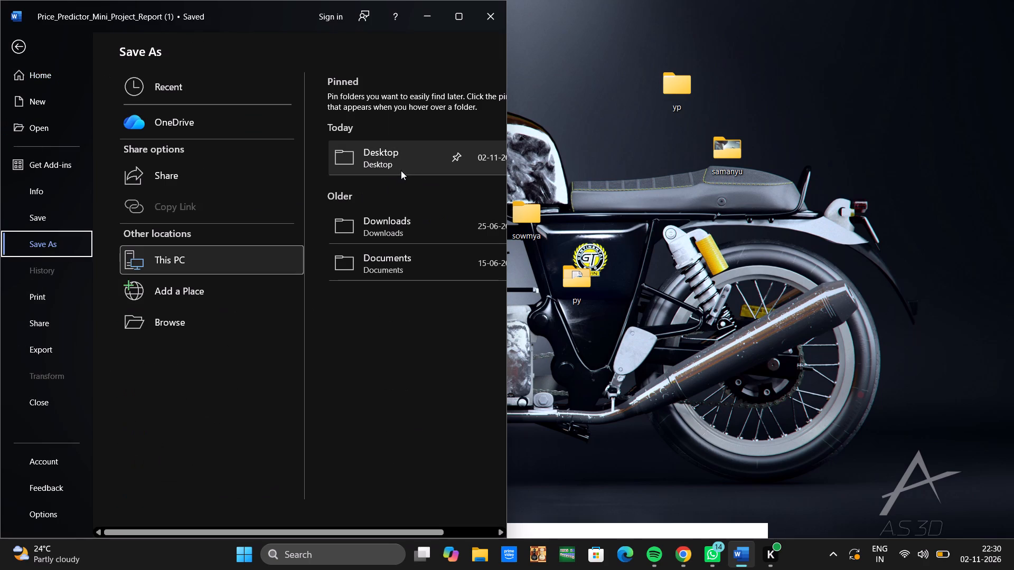
click(401, 169)
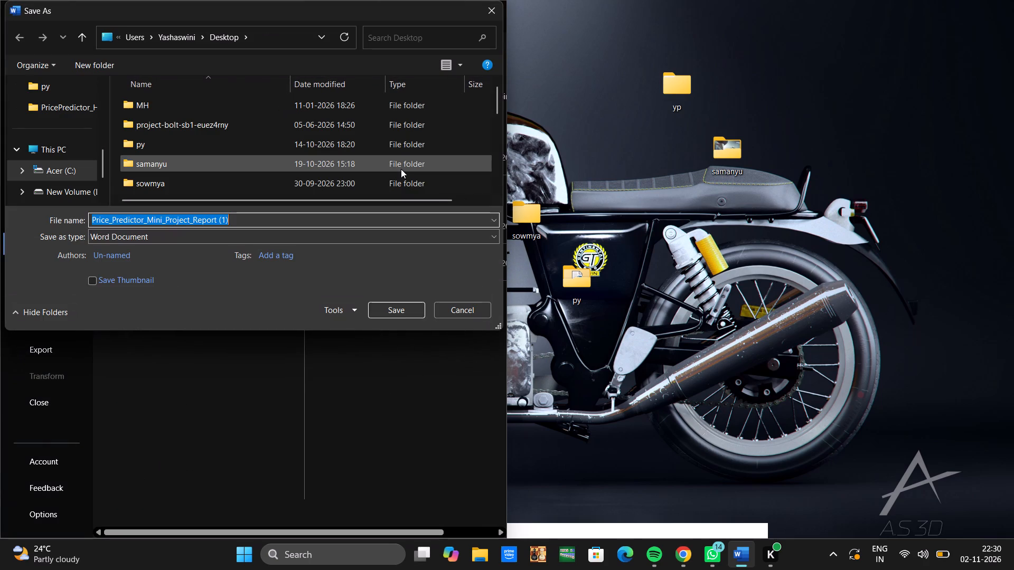
click(343, 218)
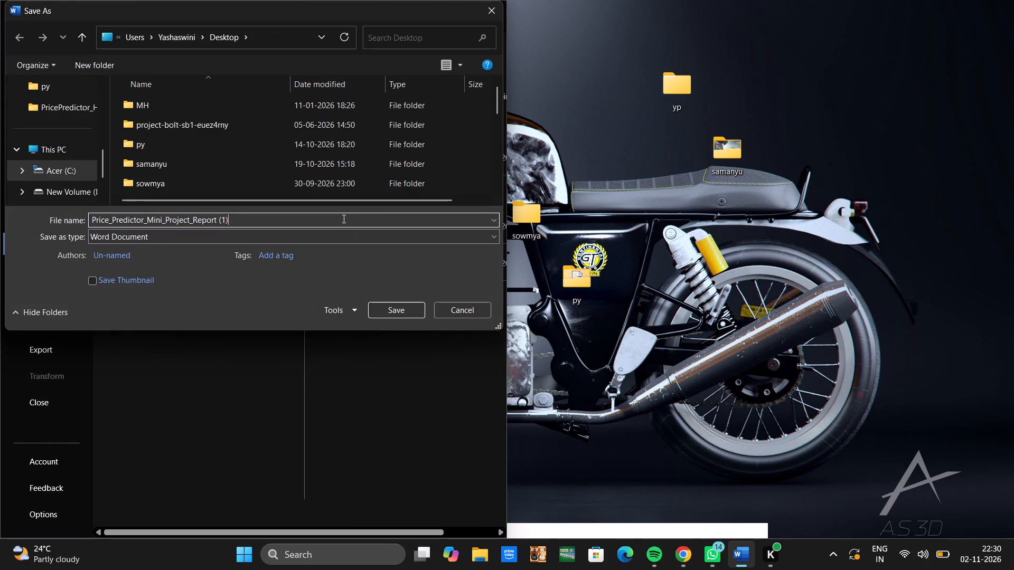
key(BackSpace)
key(BackSpace)
key(BackSpace)
key(BackSpace)
key(BackSpace)
key(BackSpace)
key(BackSpace)
key(BackSpace)
key(BackSpace)
key(BackSpace)
key(BackSpace)
key(BackSpace)
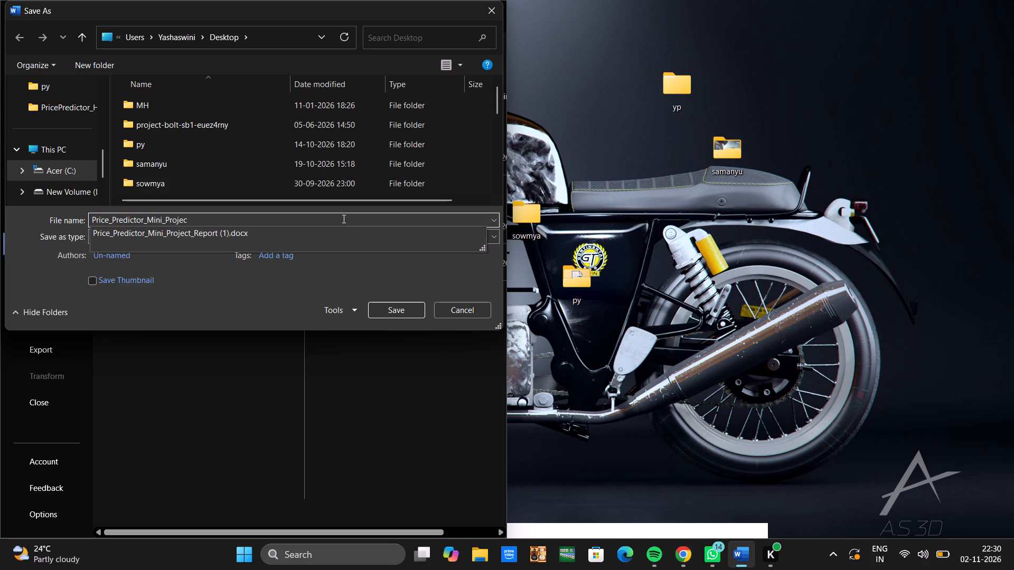
key(t)
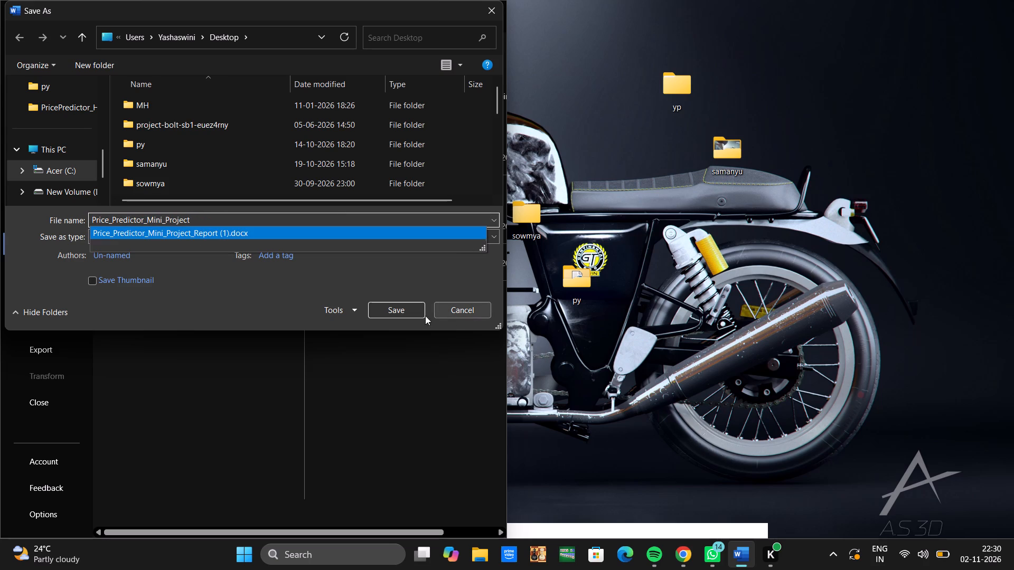
Complete saving the report in the Desktop folder under the name Price_Predictor_Mini_Project.
click(409, 312)
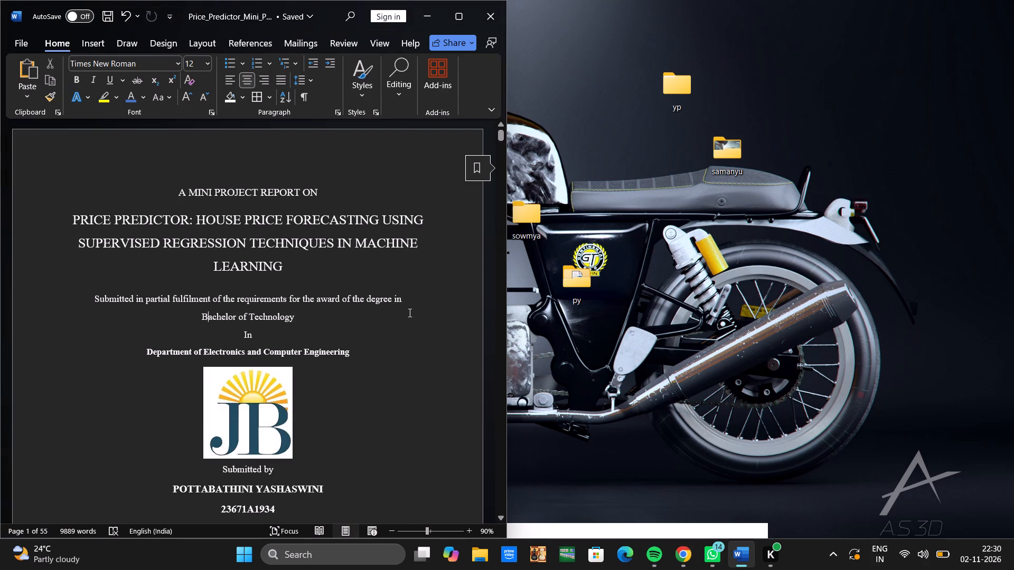
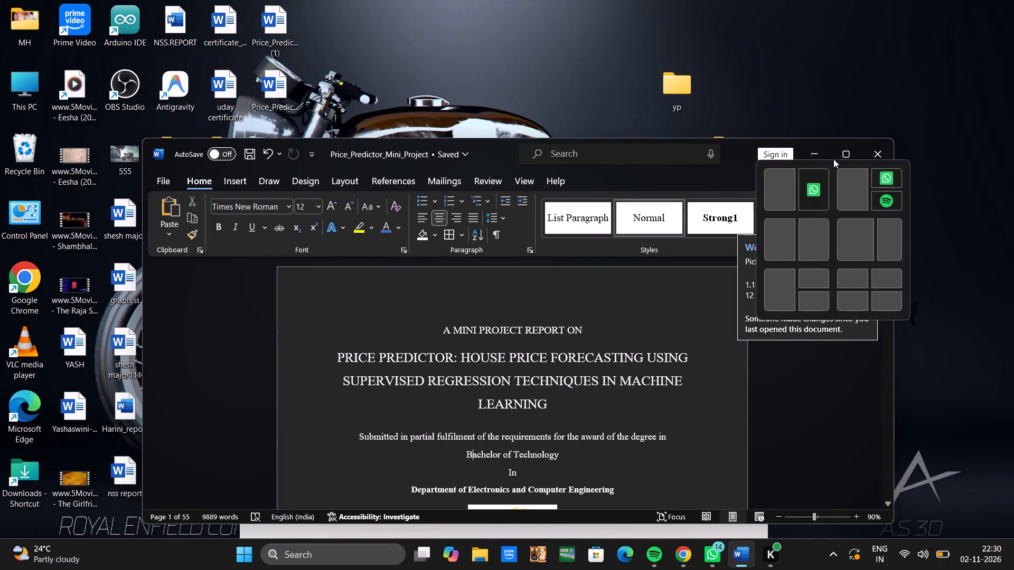
Arrange the Price_Predictor_Mini_Project document window to fill the right half of the screen, leaving the other half free.
click(787, 235)
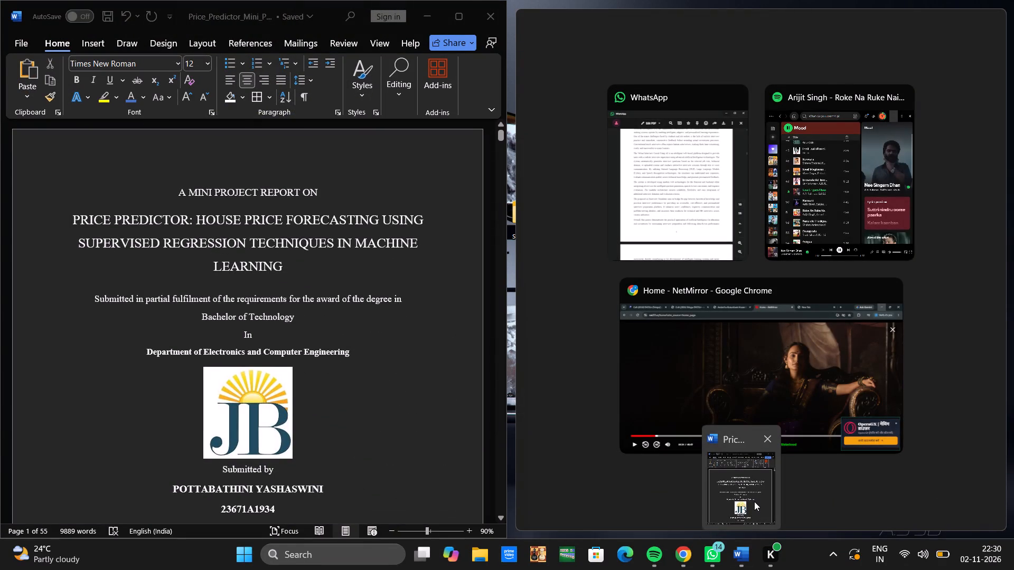
click(754, 501)
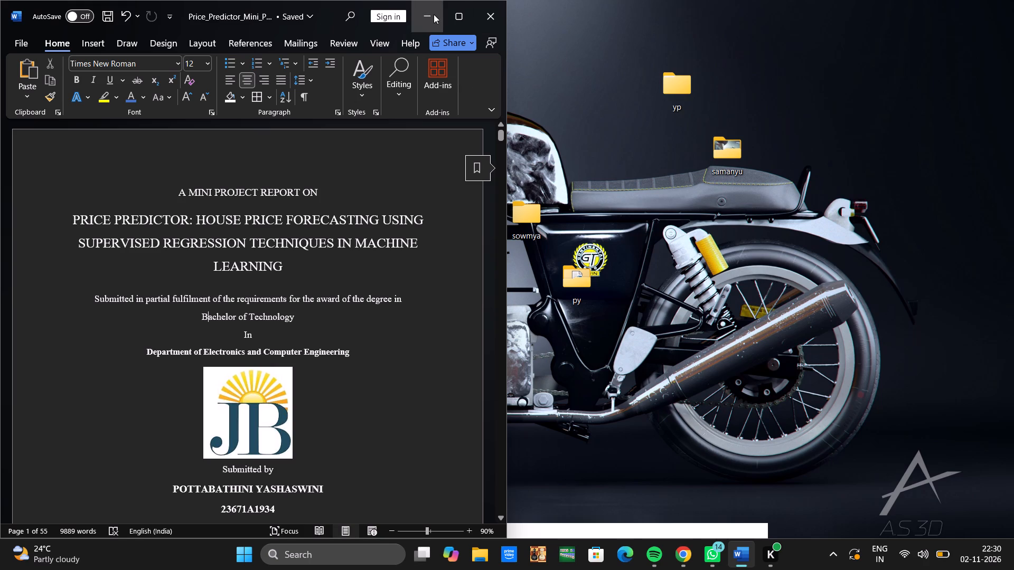
click(453, 16)
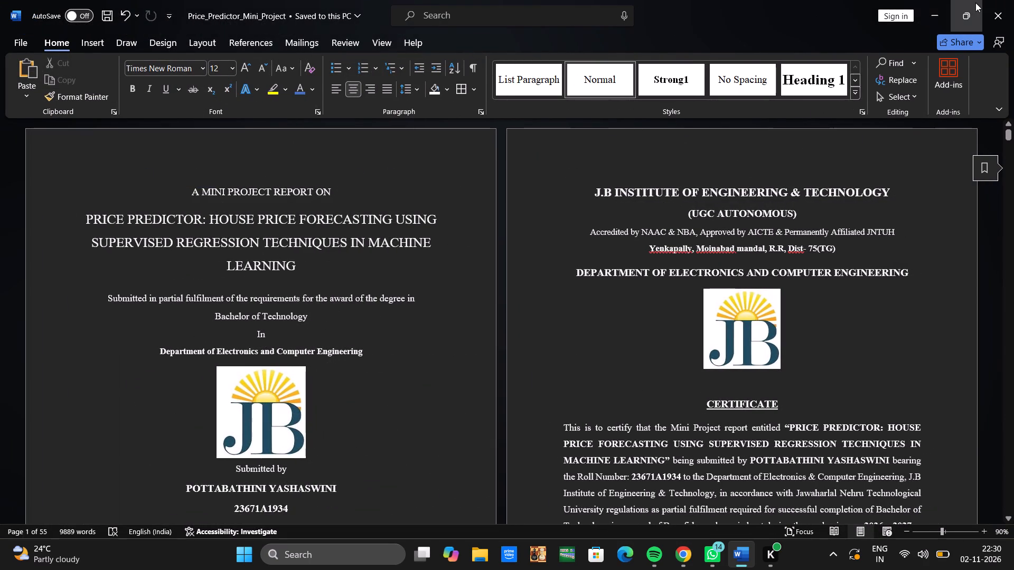
click(904, 115)
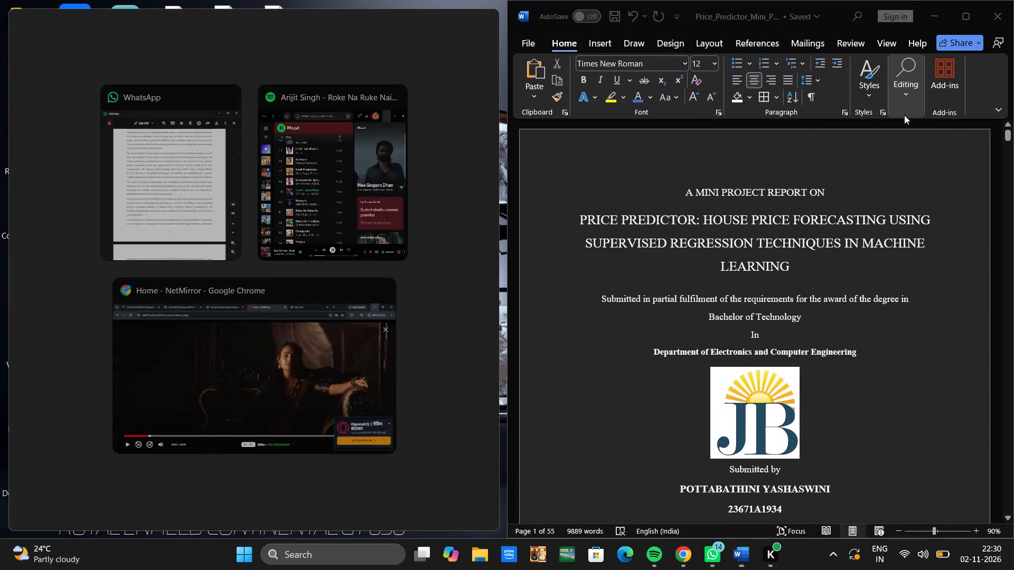
click(446, 24)
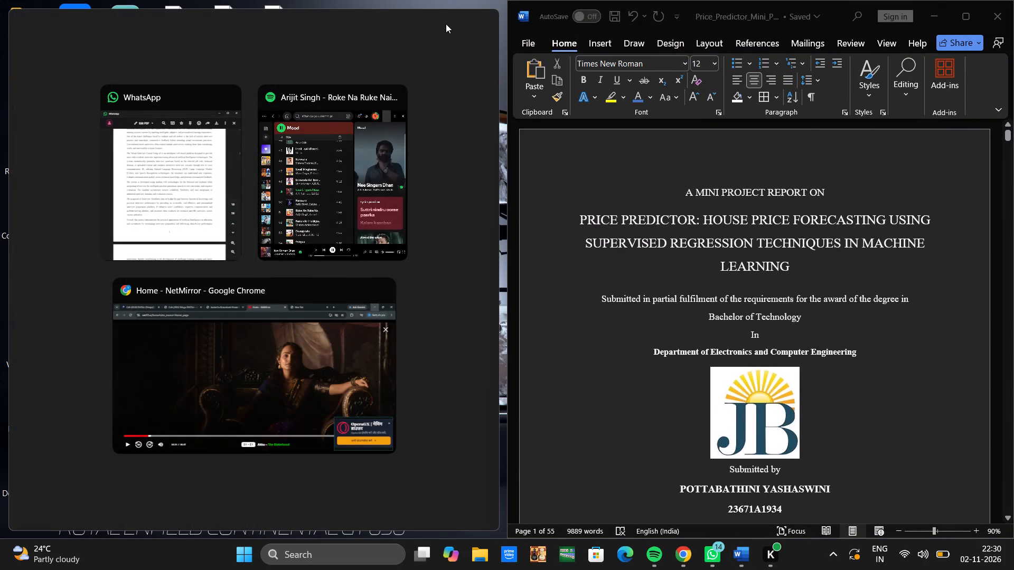
Open the Price_Predictor_Mini_Project_Report (1) document from the desktop.
double_click(281, 32)
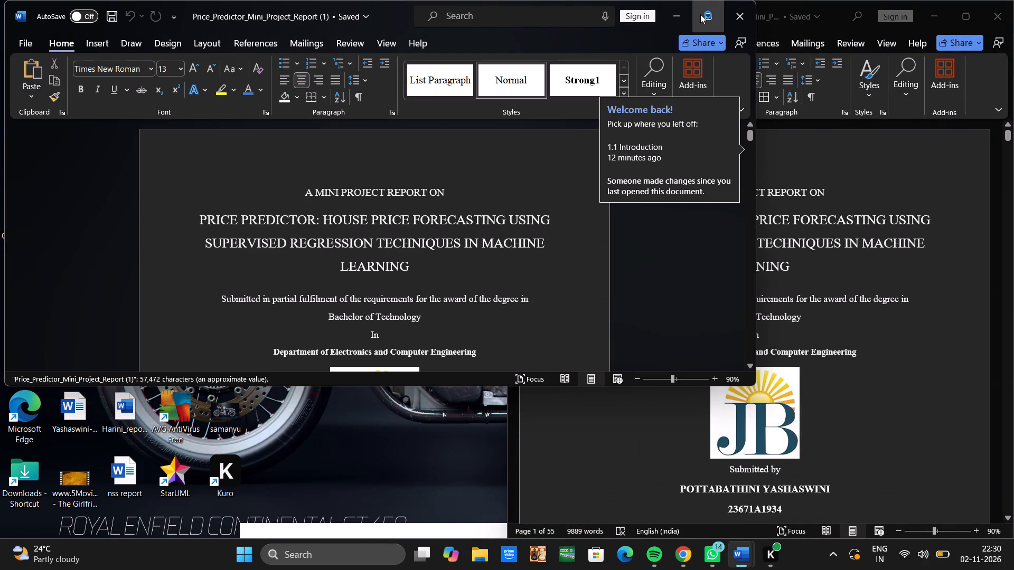
Arrange the Price_Predictor_Mini_Project_Report (1) window side by side with the other copy of the report.
click(653, 58)
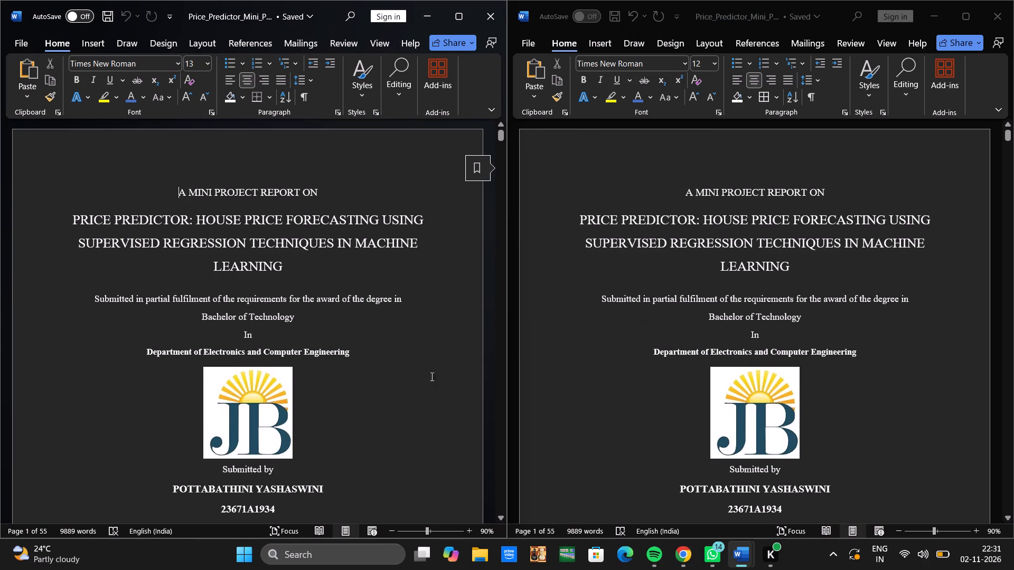
Bring the table of contents into view in the Price_Predictor_Mini_Project copy, passing through its front matter.
scroll(386, 357, down, 2)
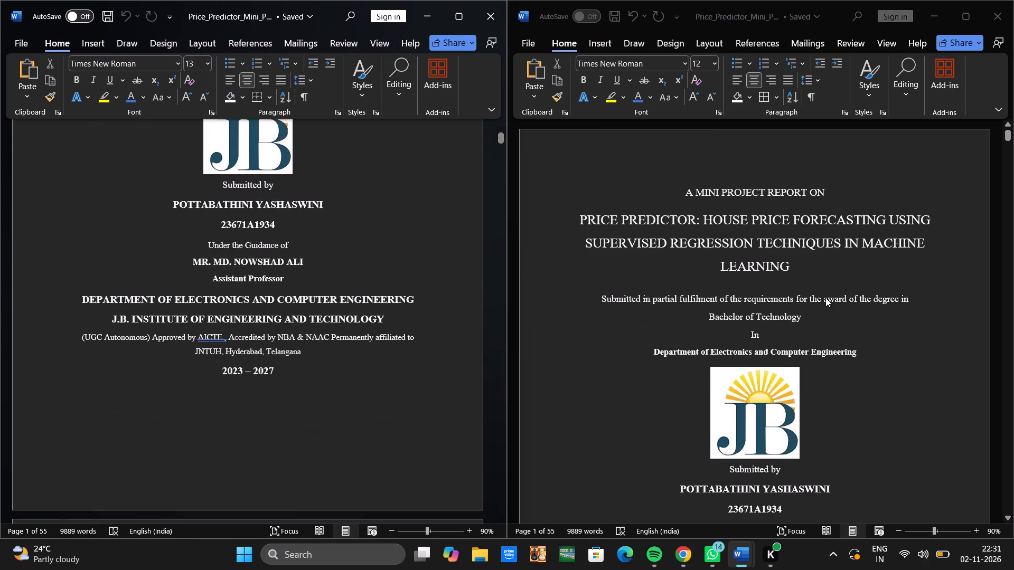
scroll(810, 319, down, 2)
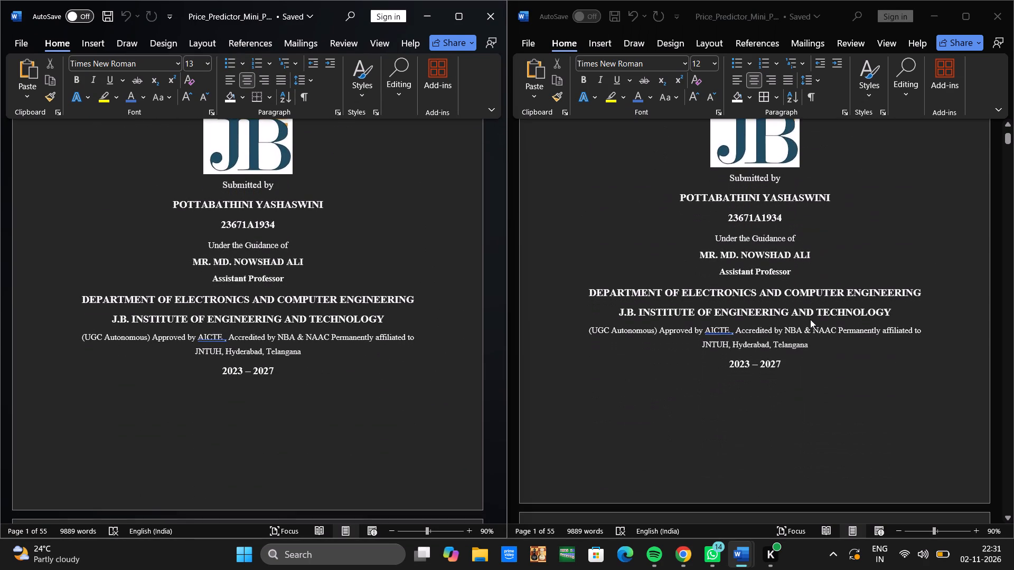
scroll(713, 369, down, 3)
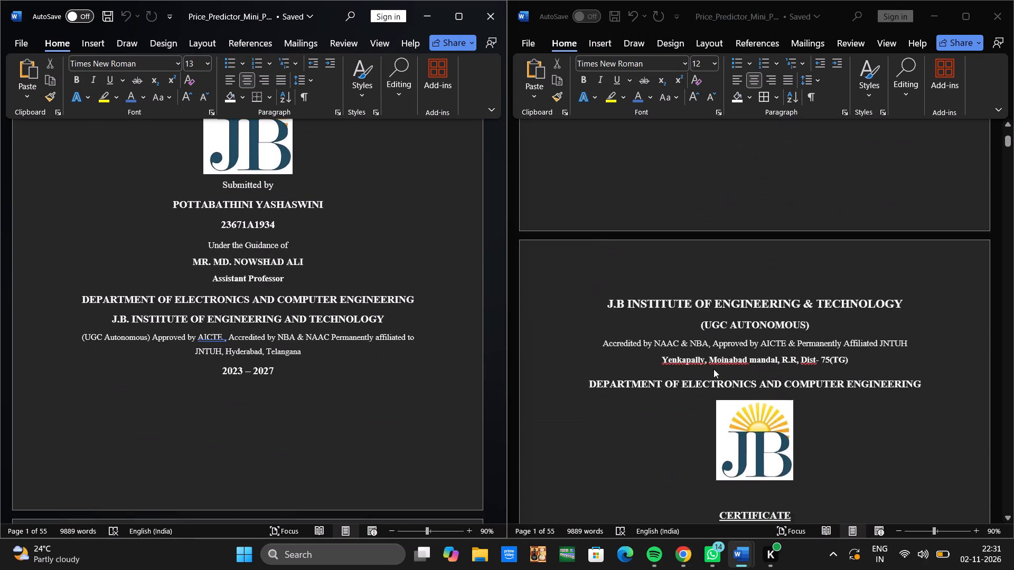
scroll(713, 369, down, 4)
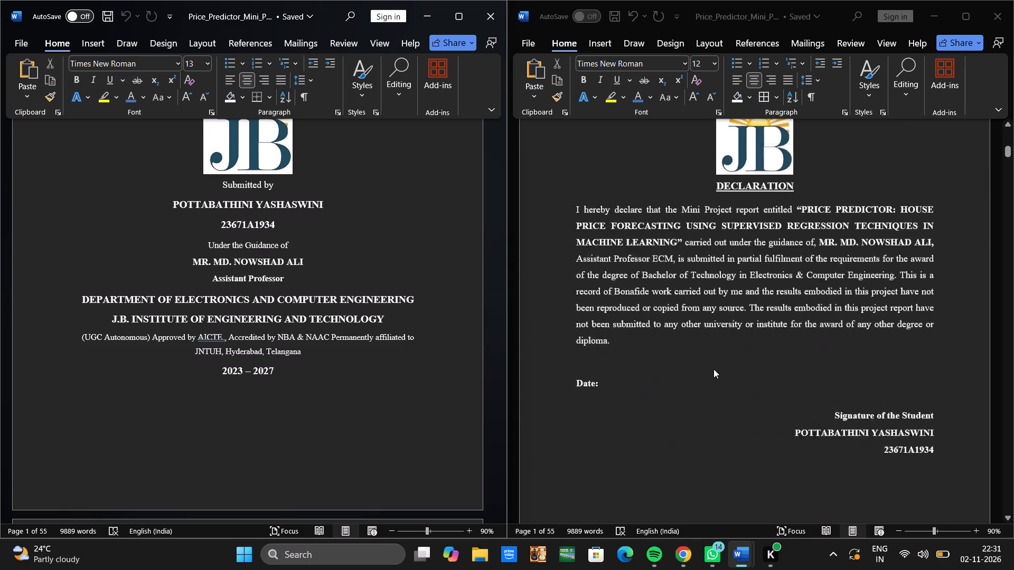
scroll(713, 369, down, 5)
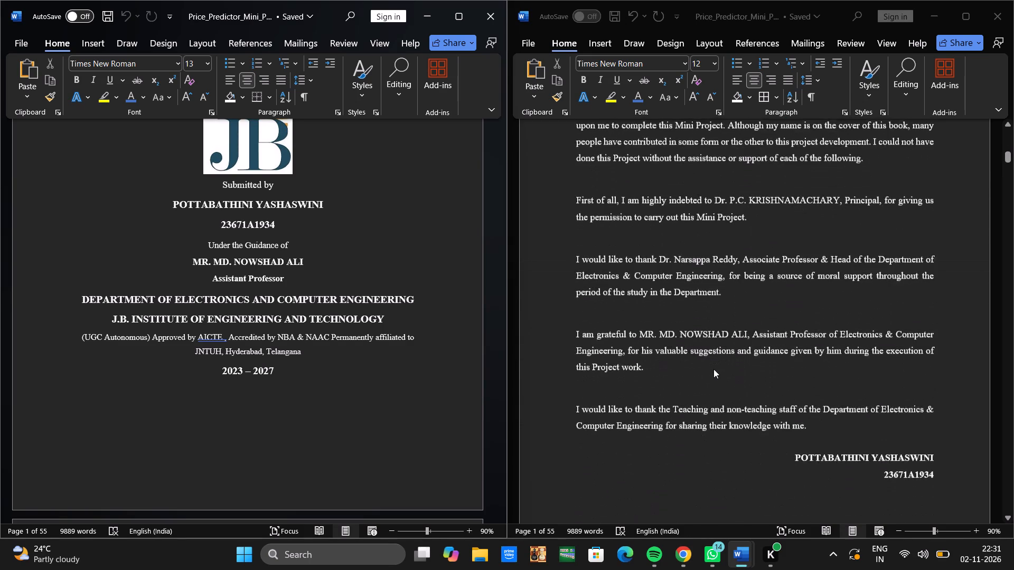
scroll(713, 369, down, 4)
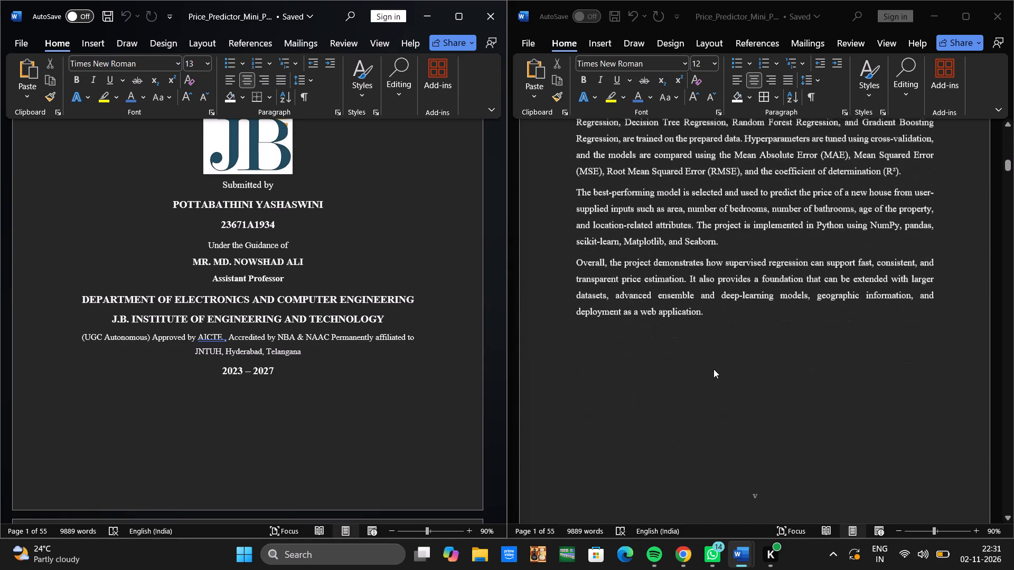
scroll(713, 369, down, 4)
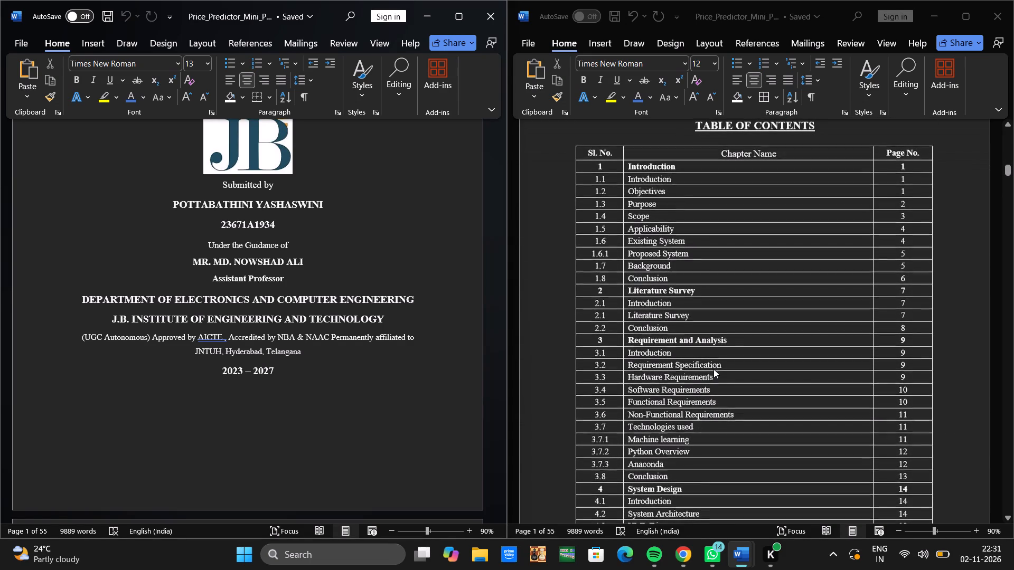
Go through the front matter of the Report (1) copy, from the certificate page to the start of Chapter 1.
scroll(311, 378, down, 4)
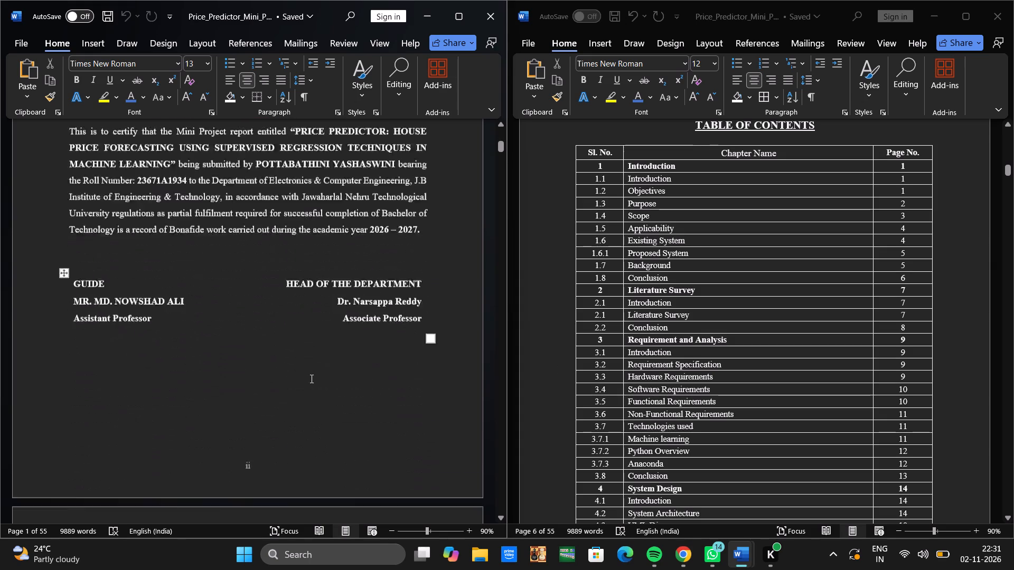
scroll(311, 378, down, 4)
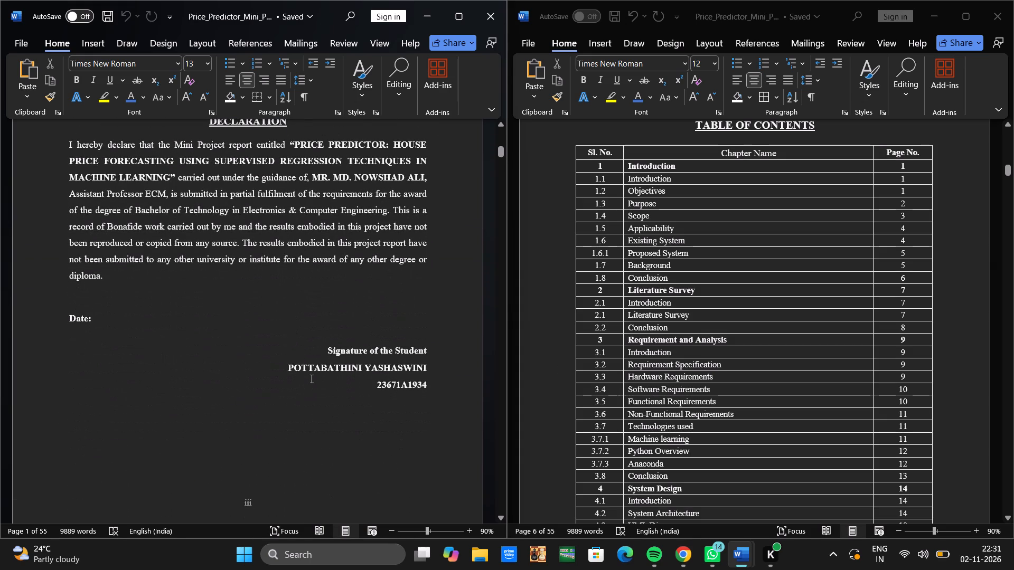
click(311, 378)
scroll(311, 378, down, 2)
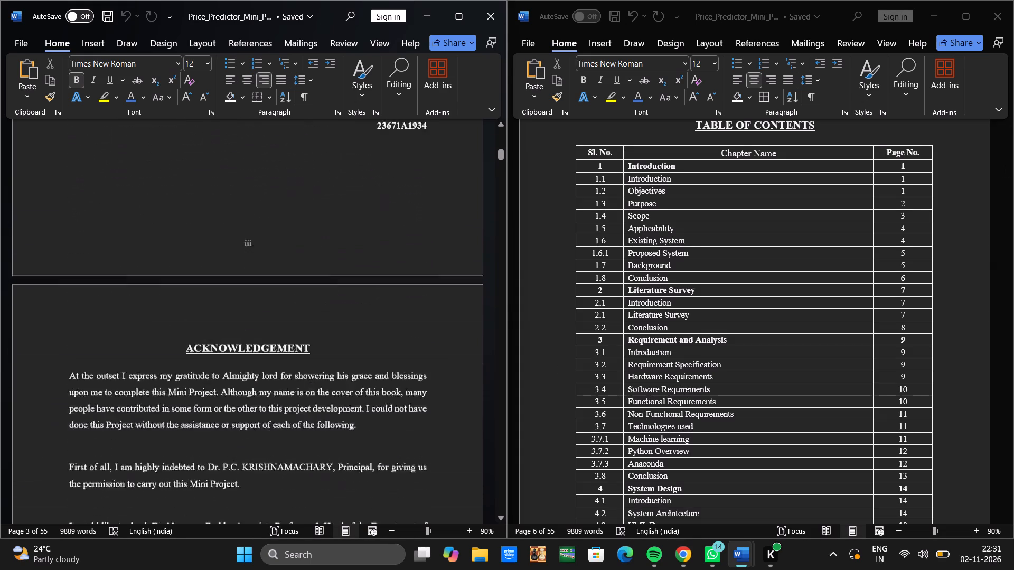
scroll(311, 378, down, 2)
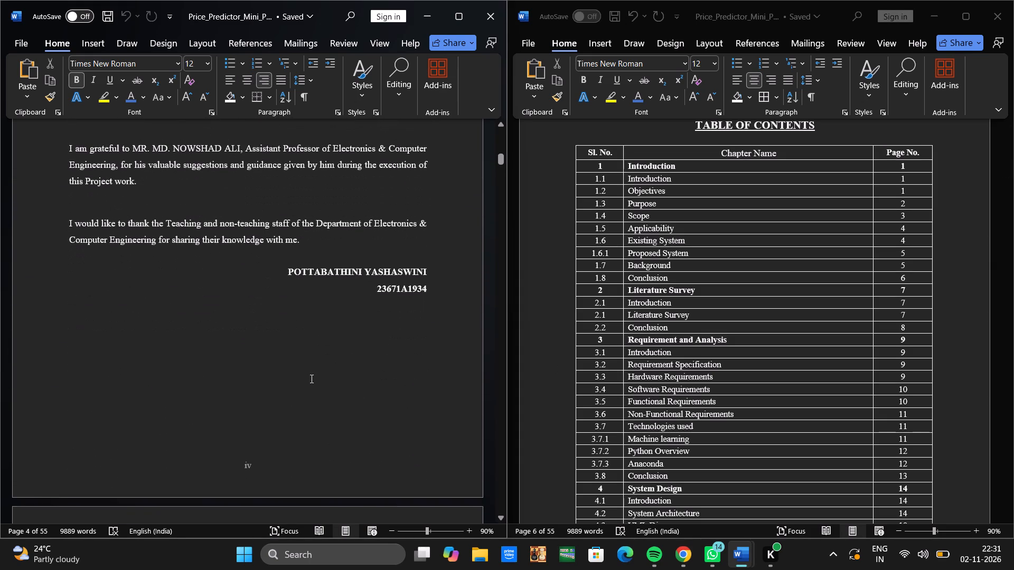
scroll(311, 378, down, 2)
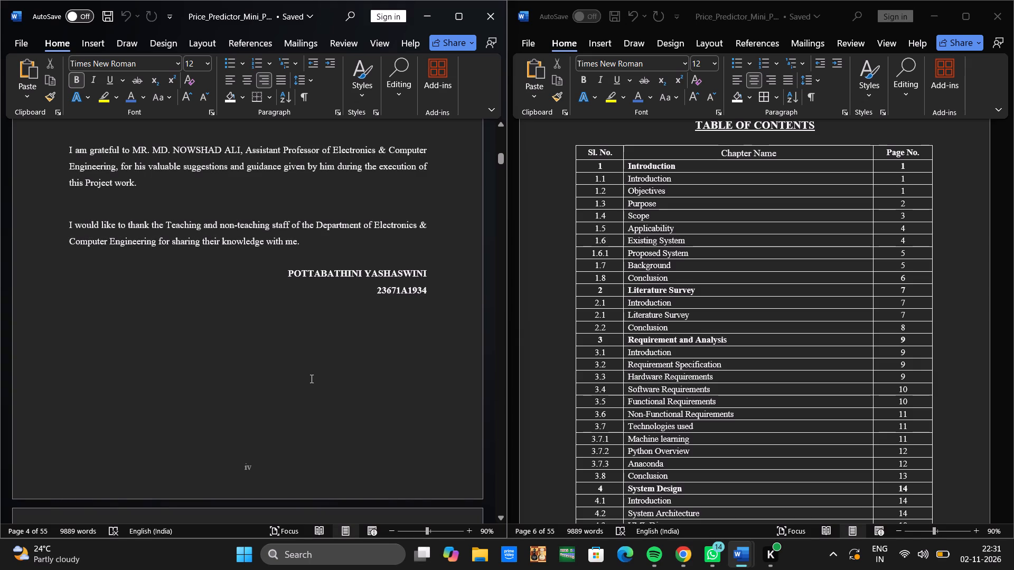
scroll(311, 378, down, 1)
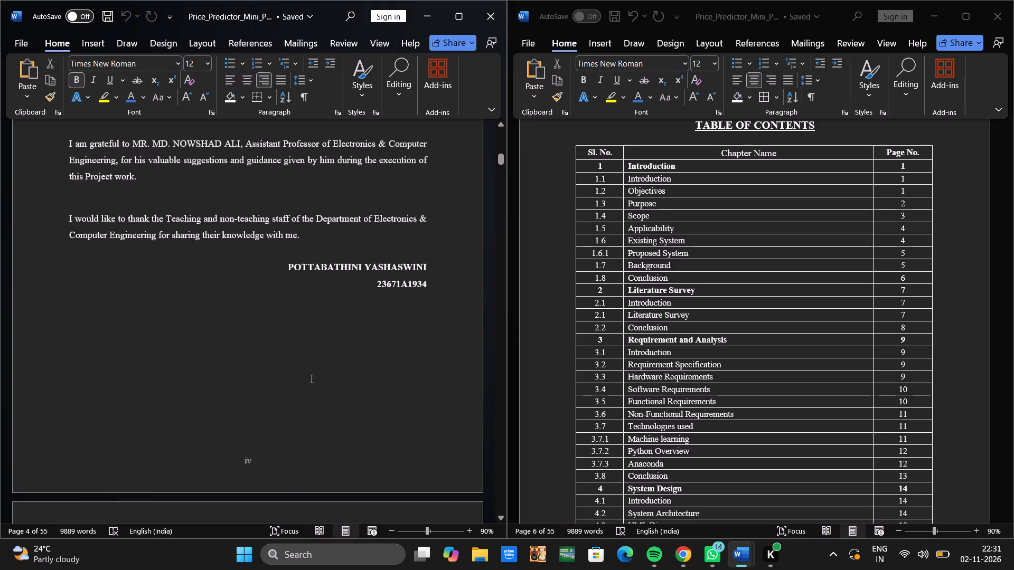
scroll(311, 378, down, 3)
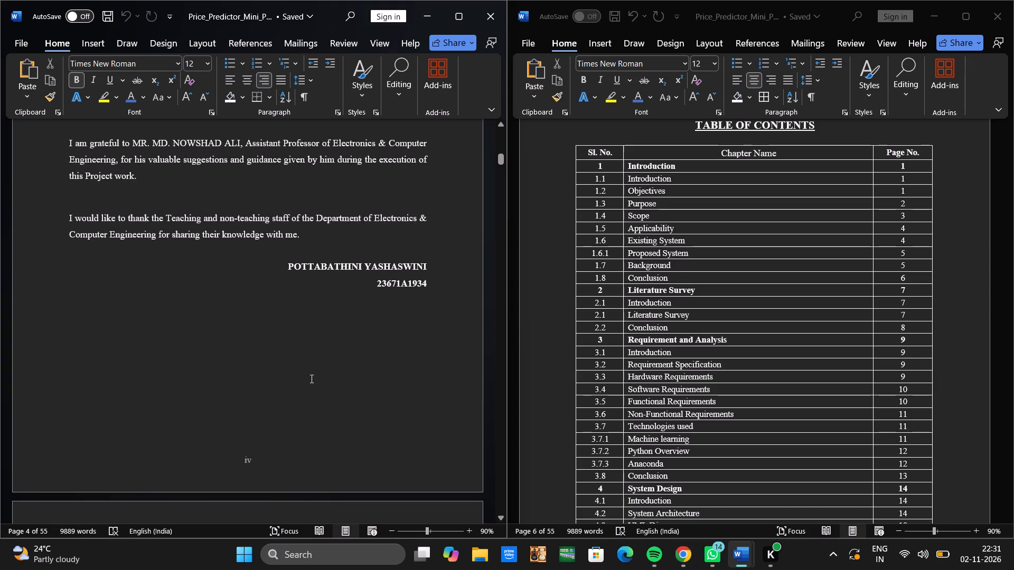
scroll(311, 378, down, 4)
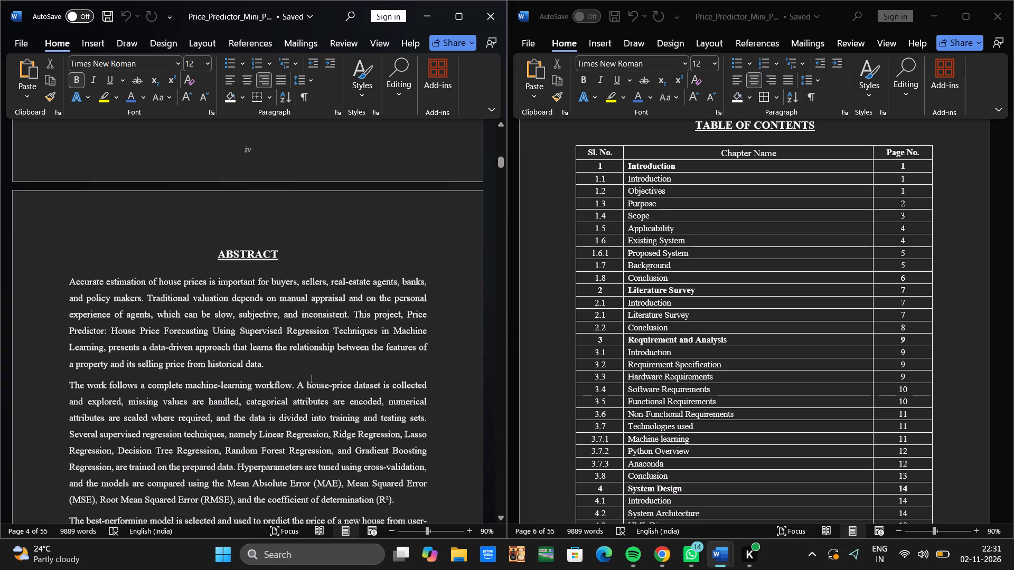
scroll(311, 378, down, 4)
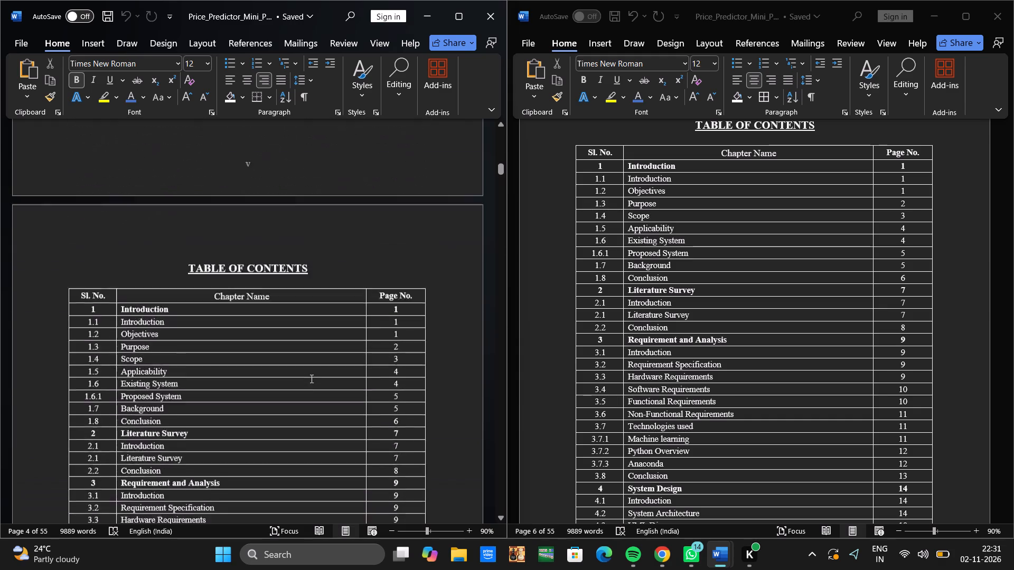
scroll(311, 378, down, 3)
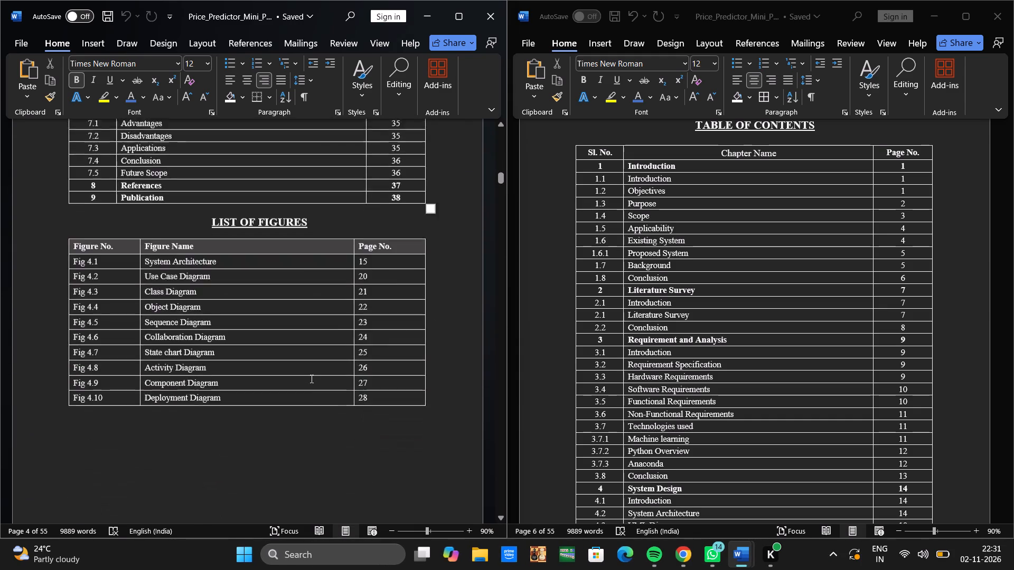
scroll(311, 378, down, 3)
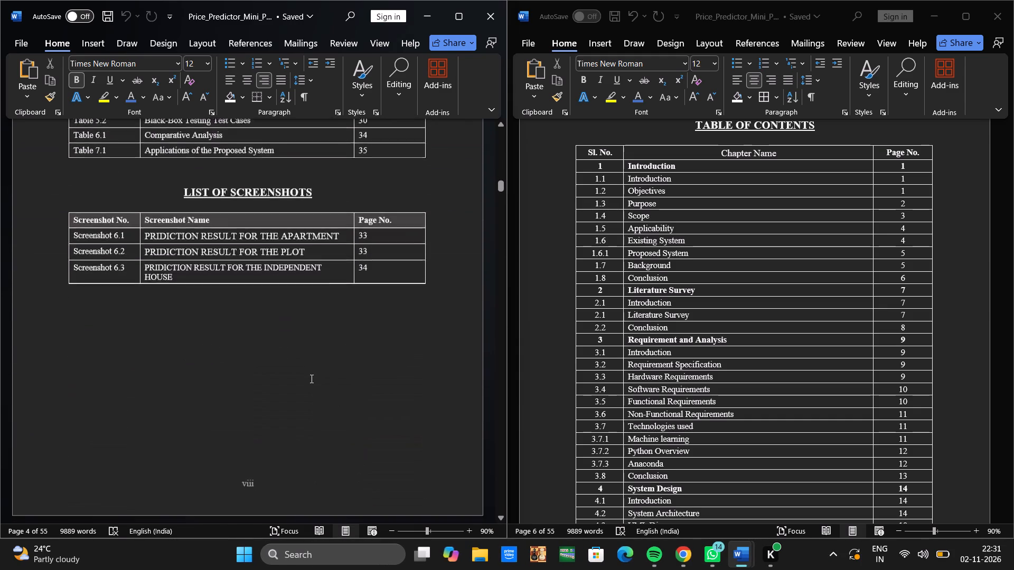
scroll(311, 378, down, 3)
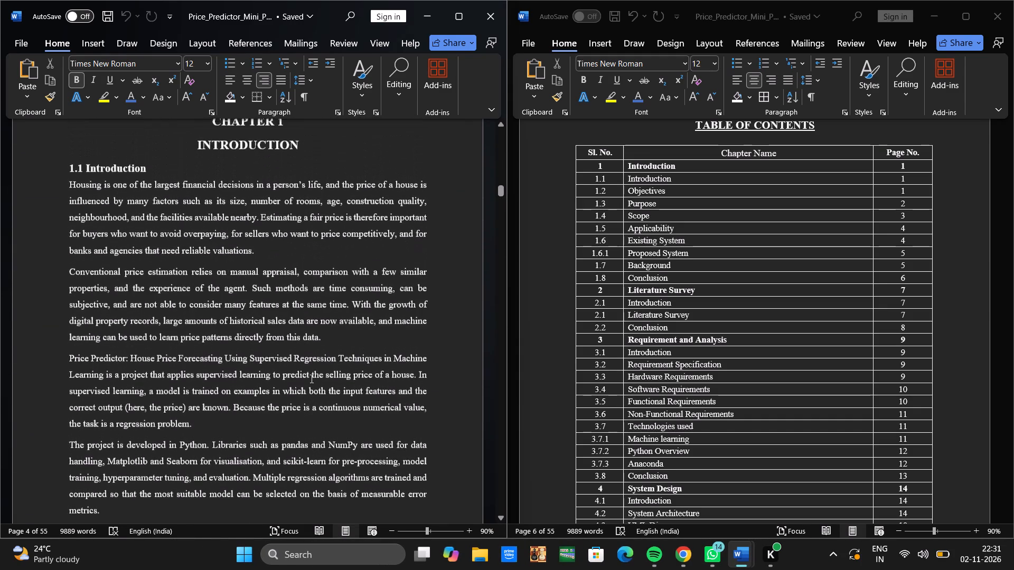
Find the page of section 1.2 in the Report (1) copy and set the Objectives page number in the table of contents to 2.
scroll(311, 378, down, 3)
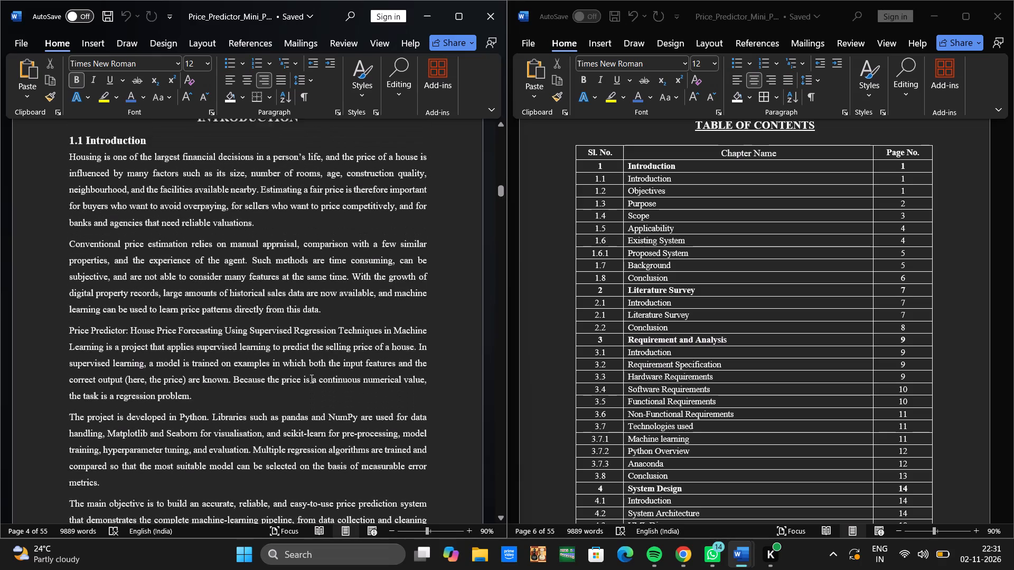
scroll(311, 378, down, 3)
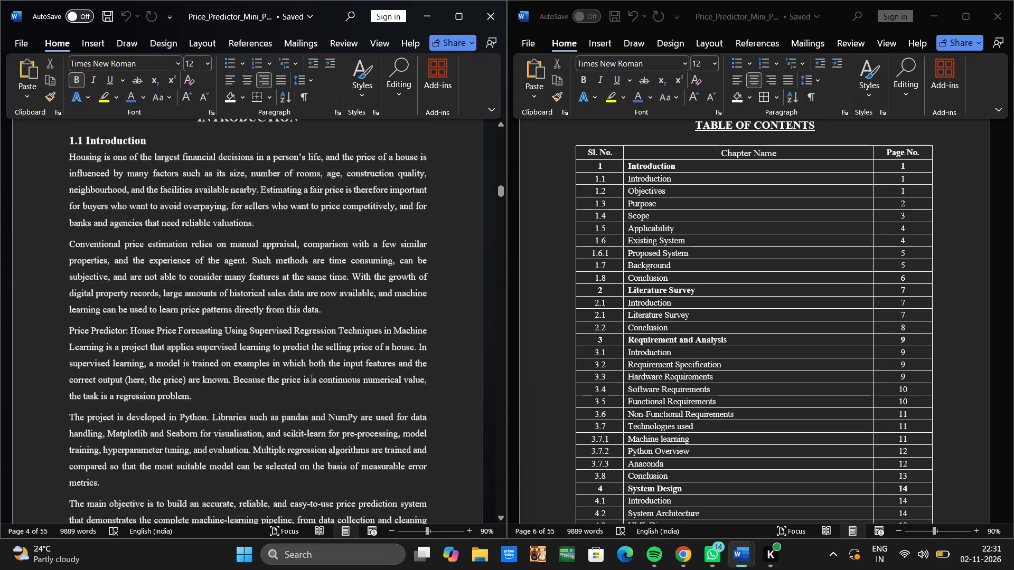
scroll(311, 378, down, 3)
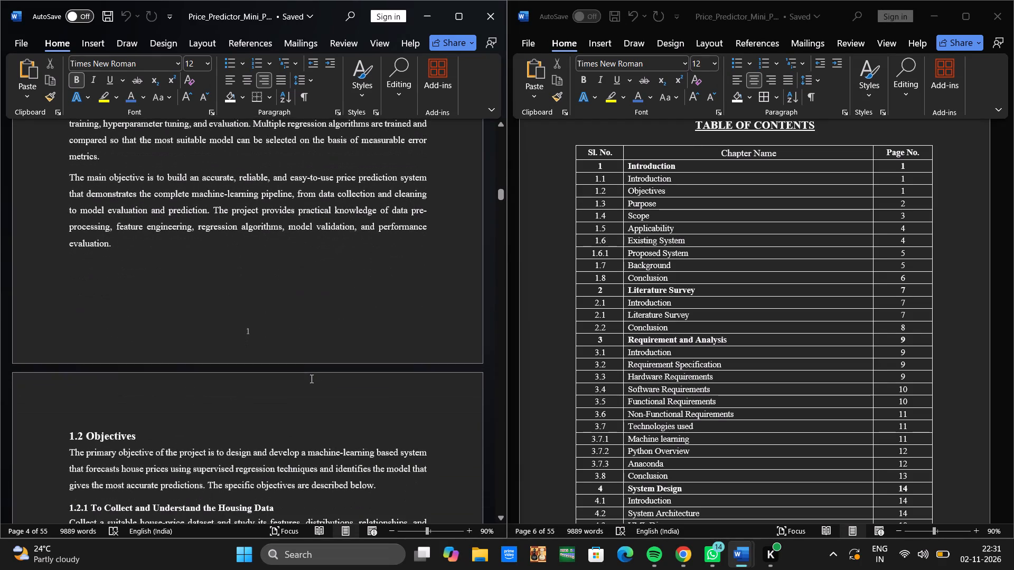
scroll(311, 378, down, 2)
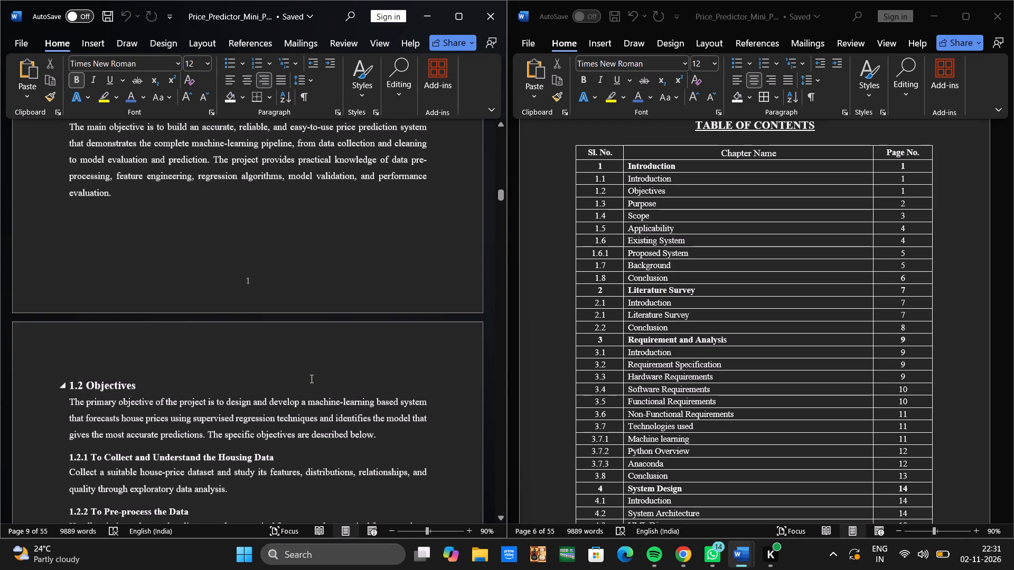
click(906, 189)
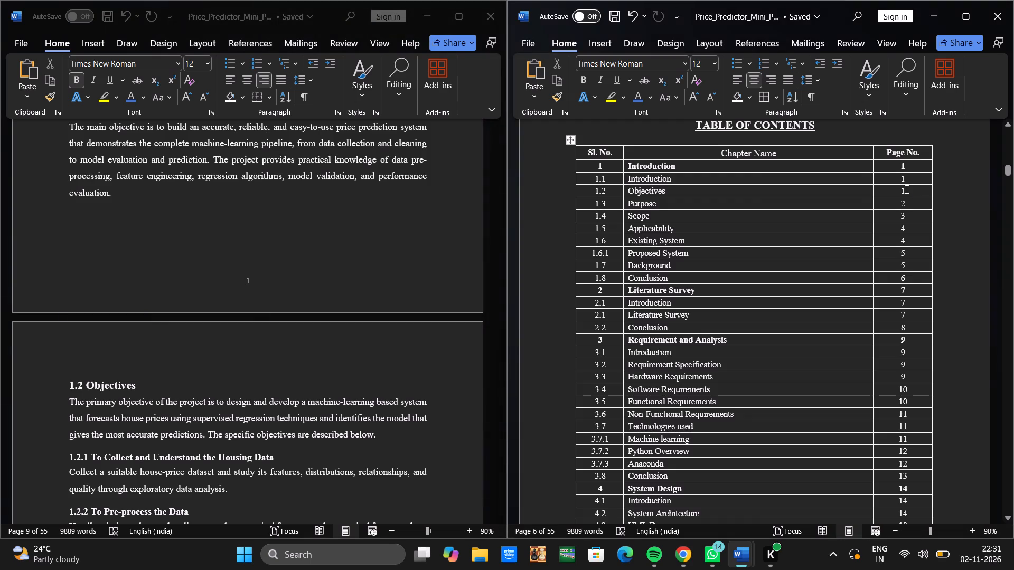
click(907, 192)
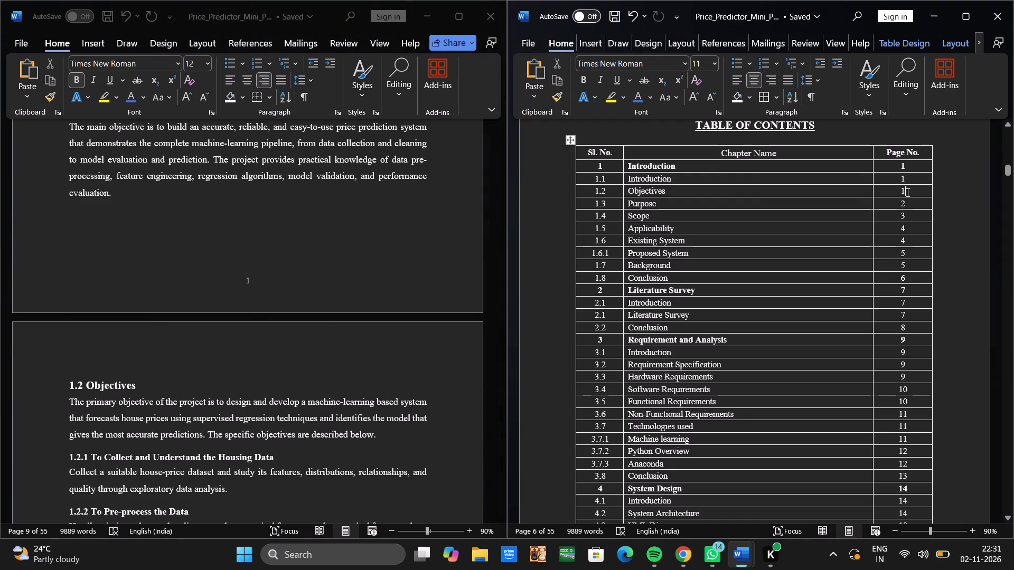
key(BackSpace)
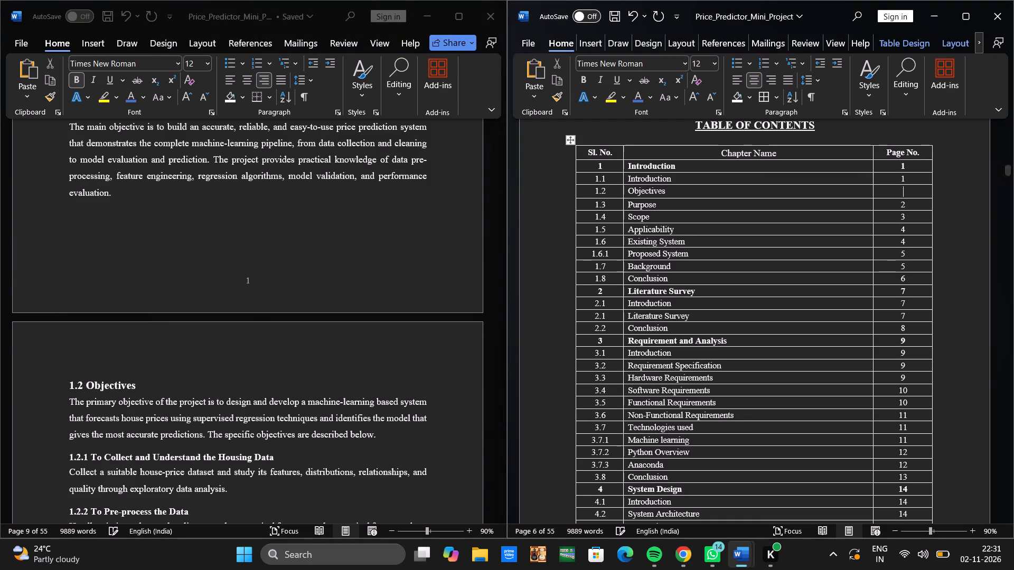
key(2)
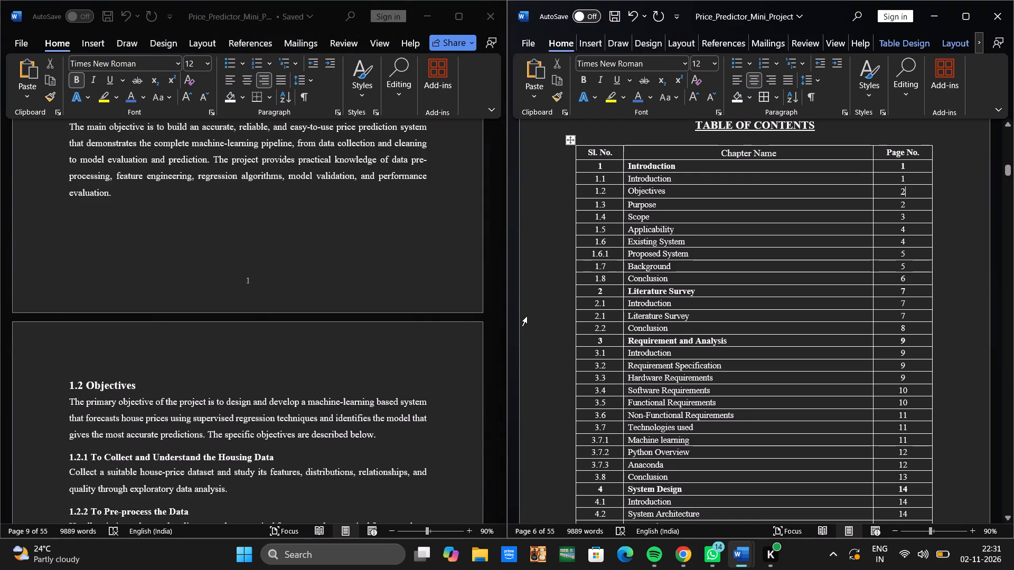
Check on which pages sections 1.2 Objectives, 1.3 Purpose and 1.4 Scope fall in the Report (1) copy against the table of contents.
scroll(419, 319, down, 3)
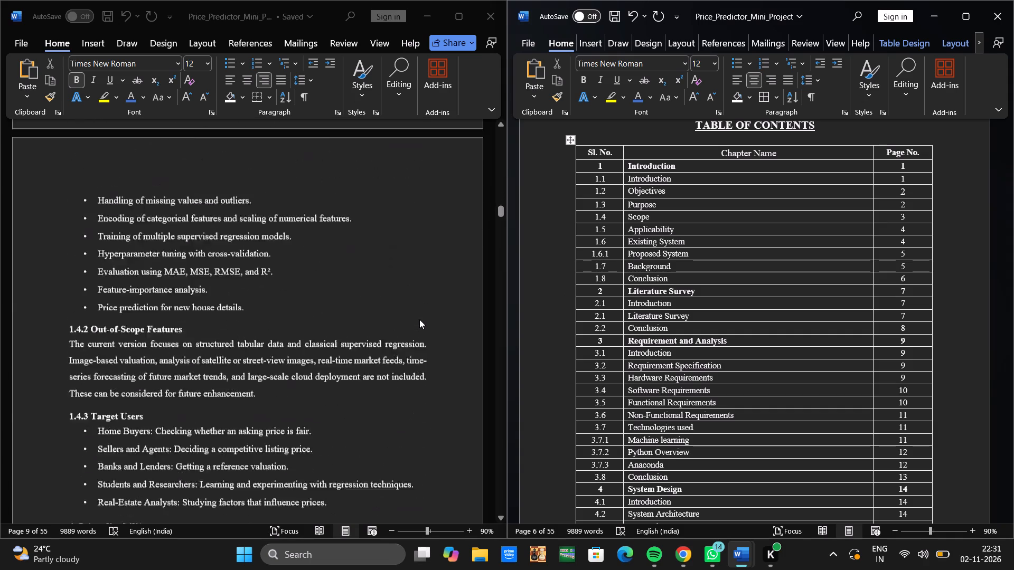
scroll(419, 319, up, 8)
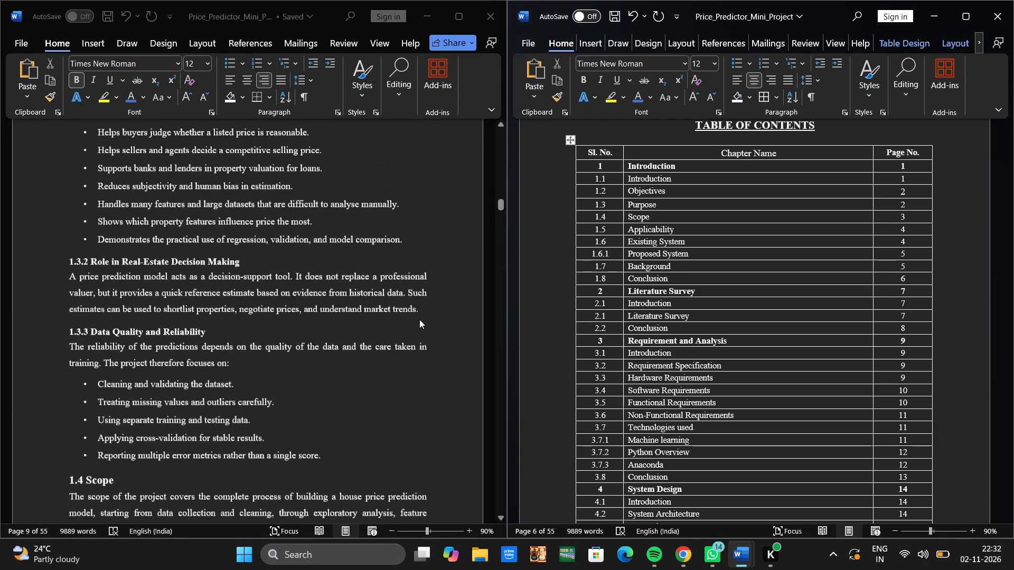
scroll(419, 319, up, 1)
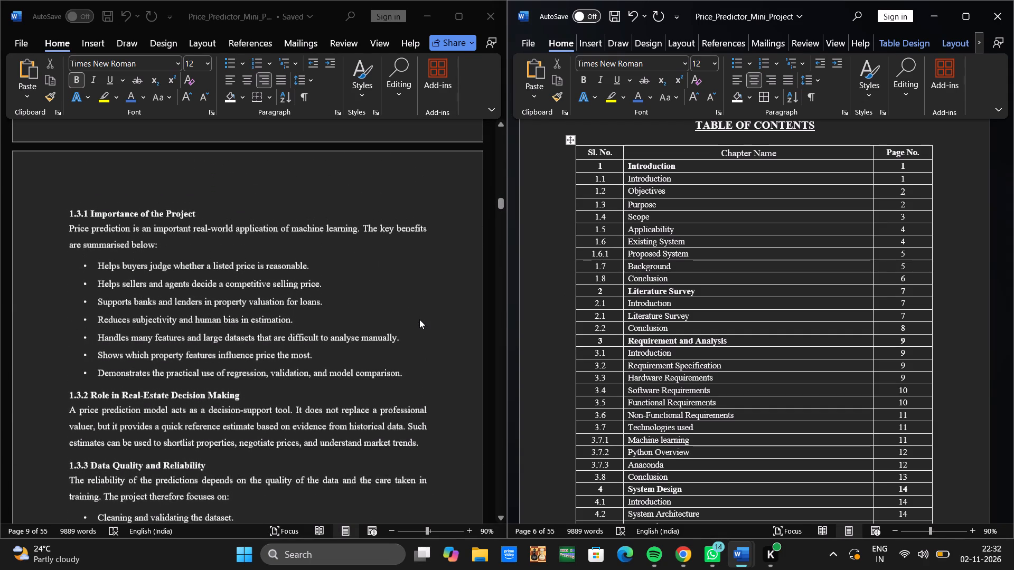
scroll(419, 319, up, 1)
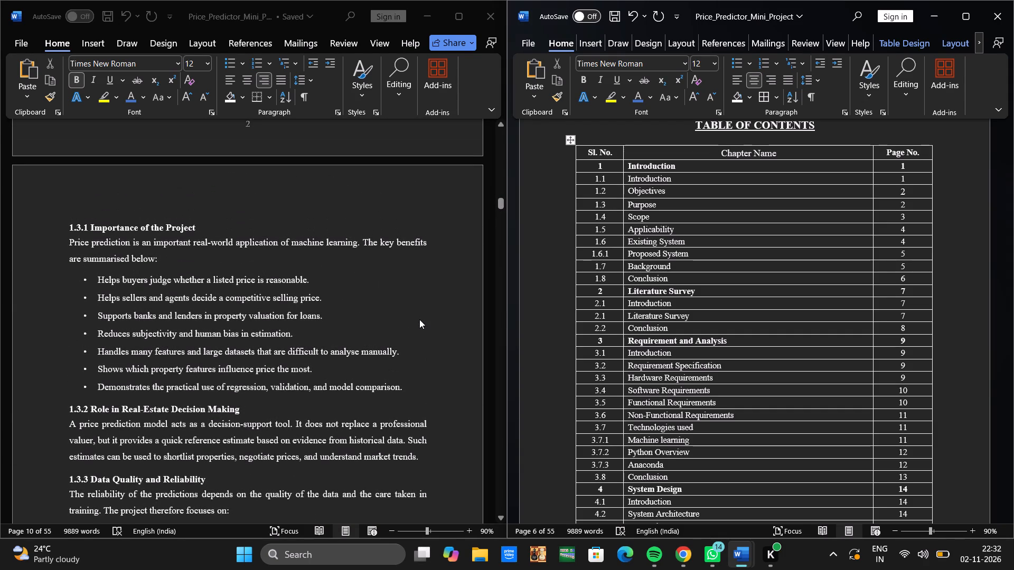
scroll(419, 319, up, 2)
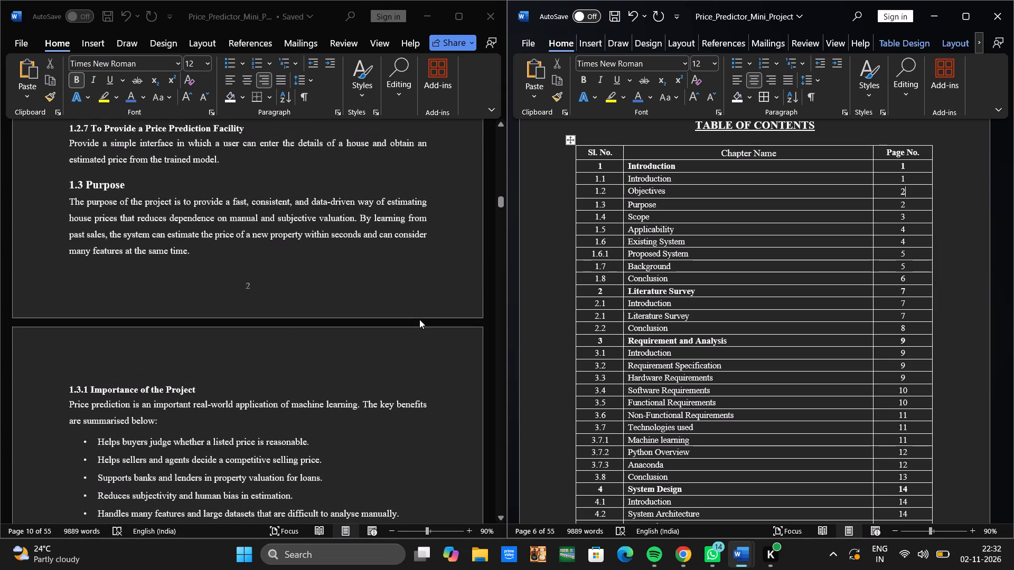
scroll(419, 319, up, 2)
scroll(419, 319, down, 1)
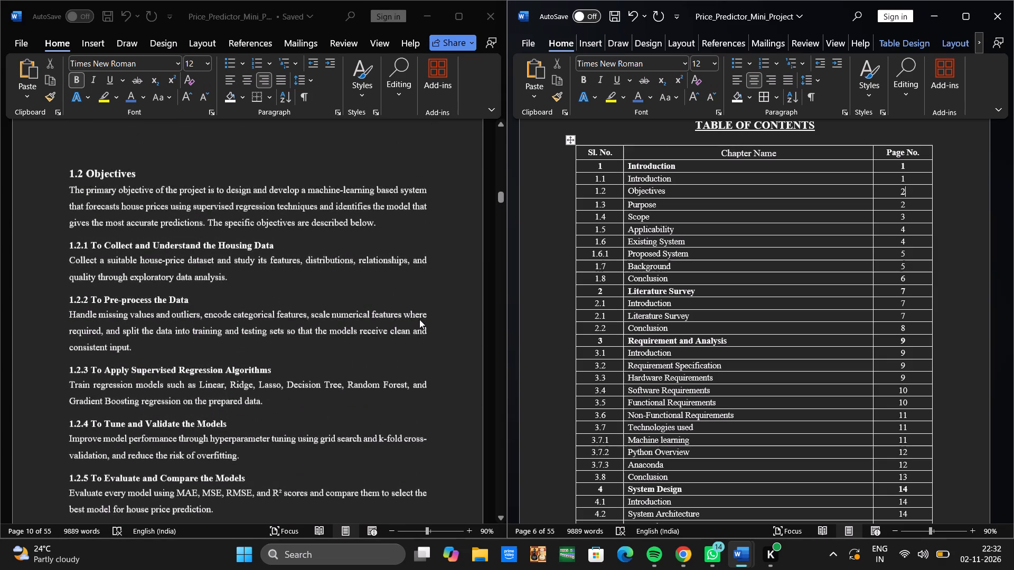
scroll(419, 319, down, 1)
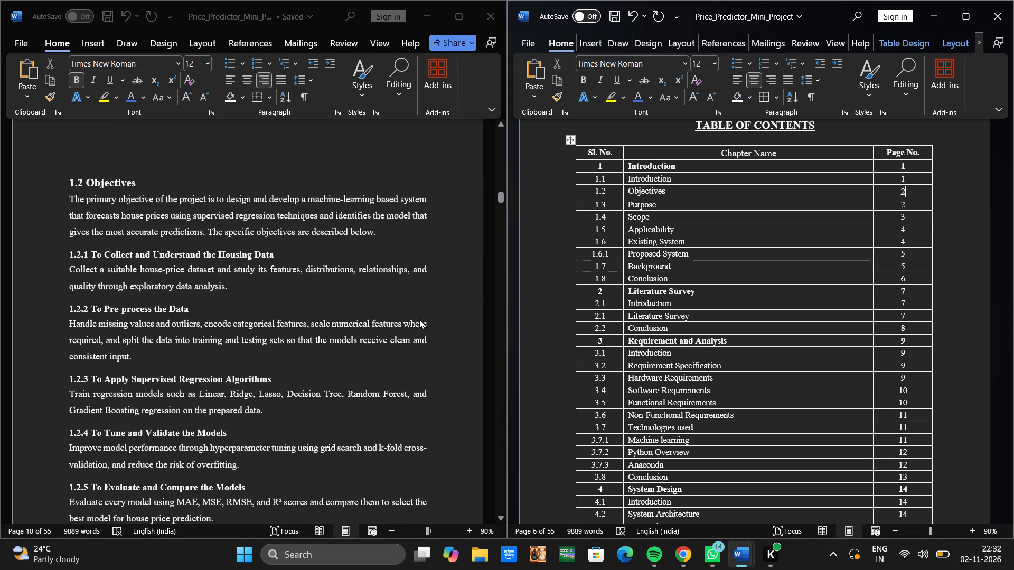
scroll(419, 319, down, 1)
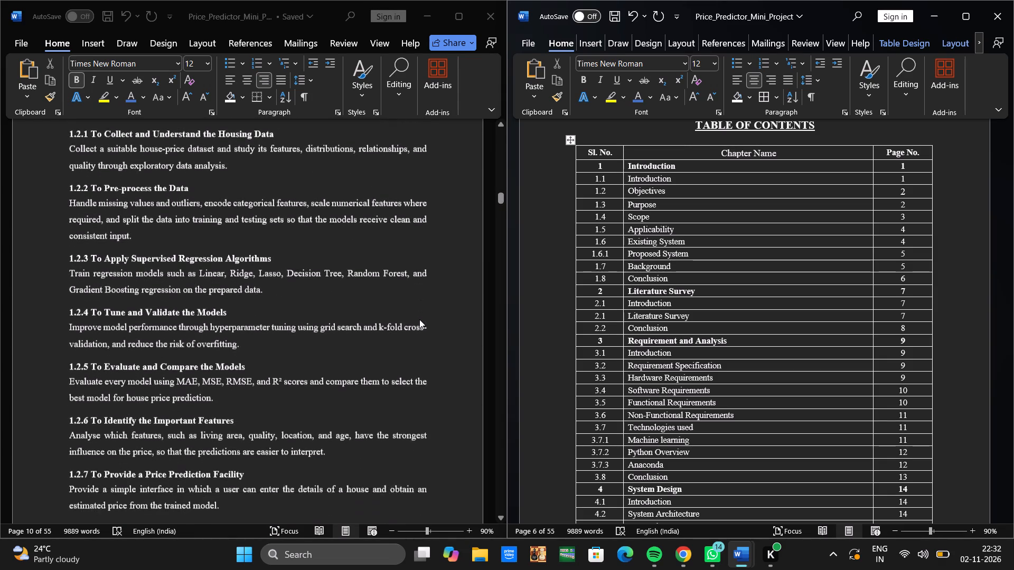
scroll(419, 319, down, 1)
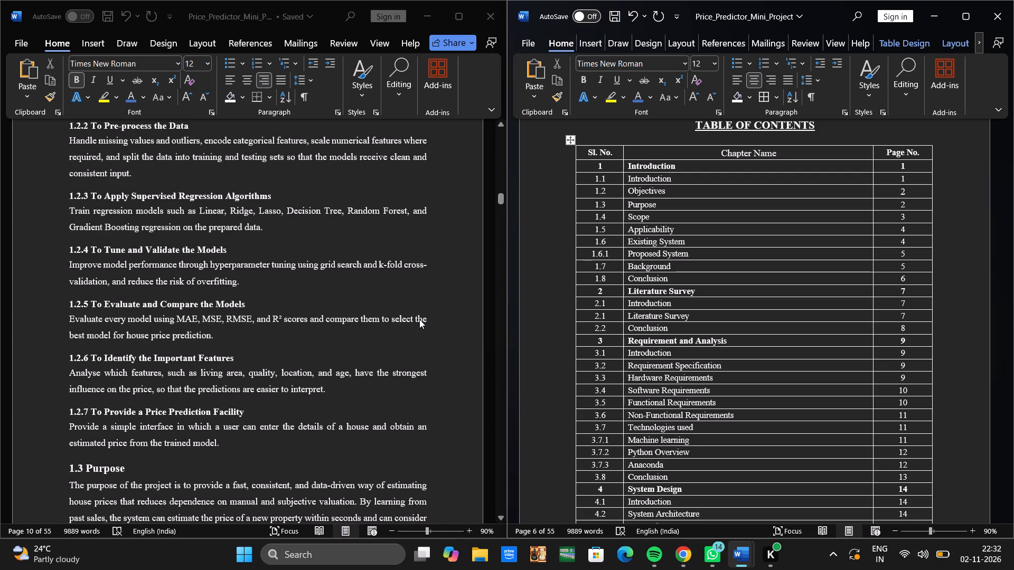
scroll(419, 319, down, 2)
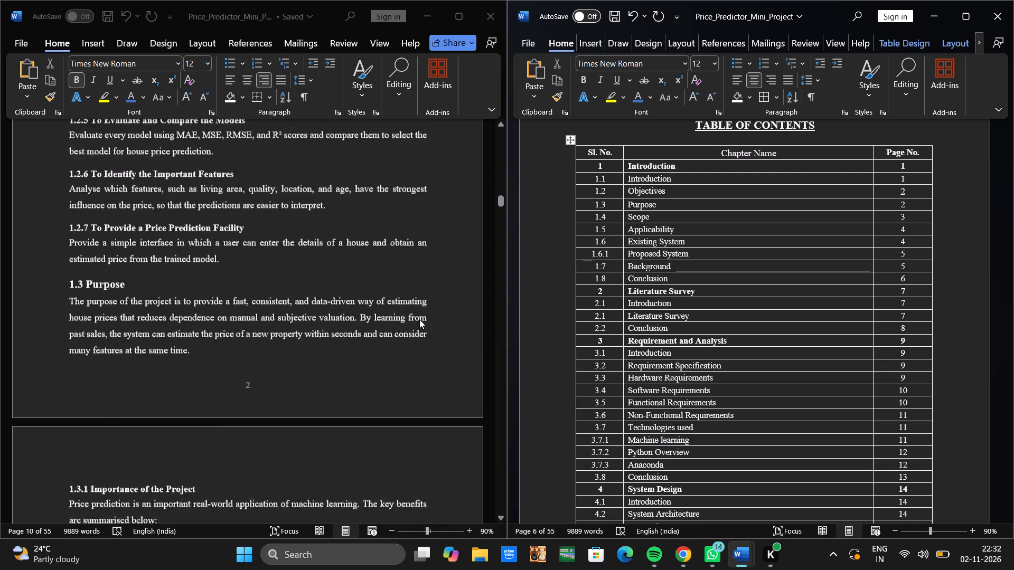
scroll(419, 319, down, 4)
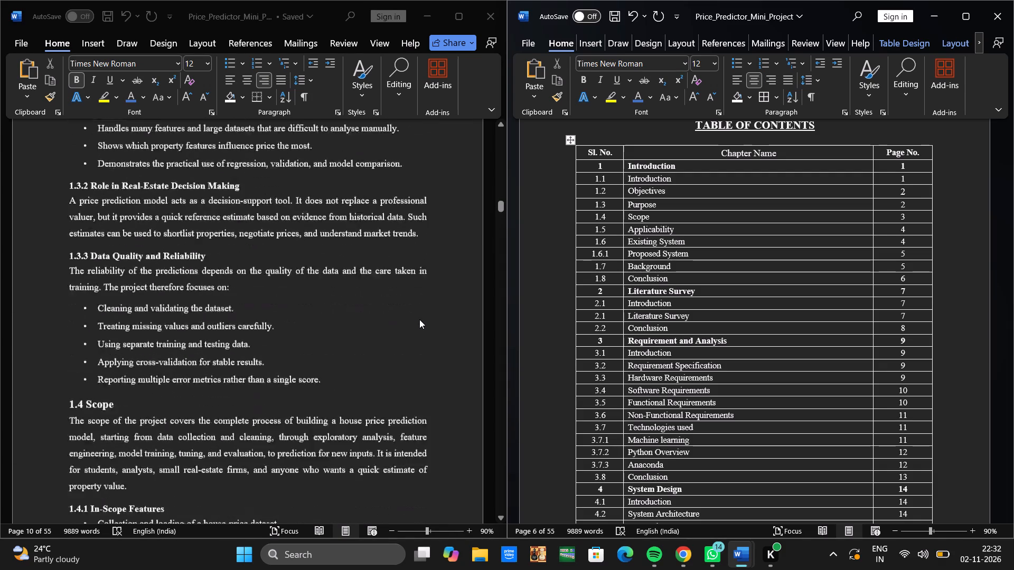
scroll(419, 319, down, 2)
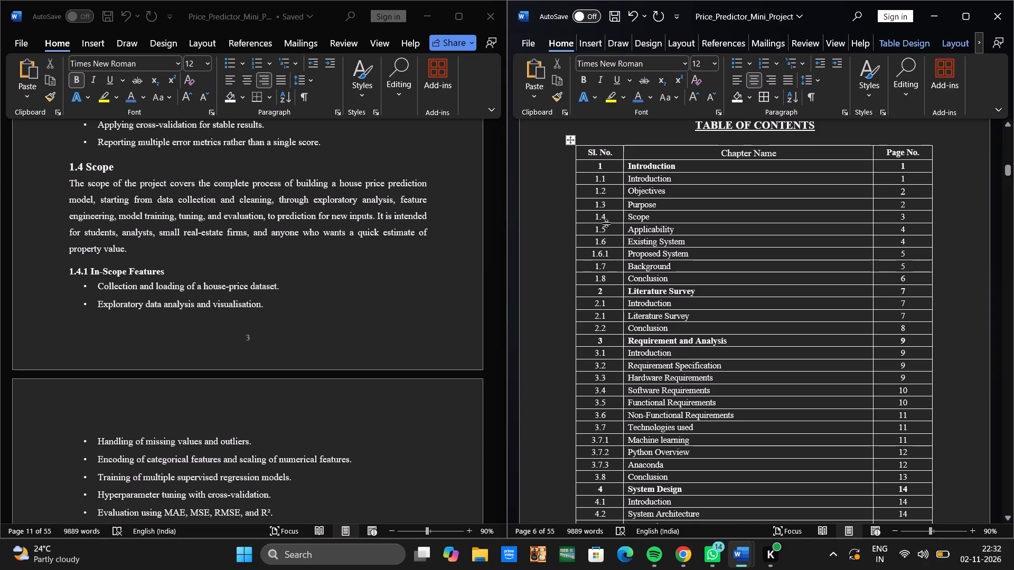
Centre-align the table of contents entries from chapter 1 Introduction onward, together with the List of Figures heading and table.
click(629, 165)
drag(629, 165, 728, 322)
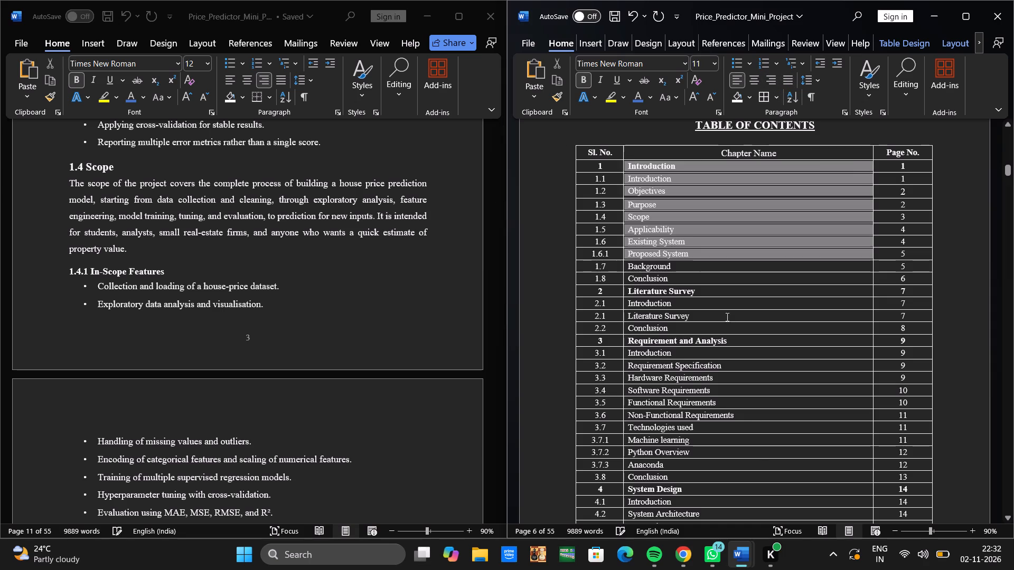
drag(728, 322, 758, 543)
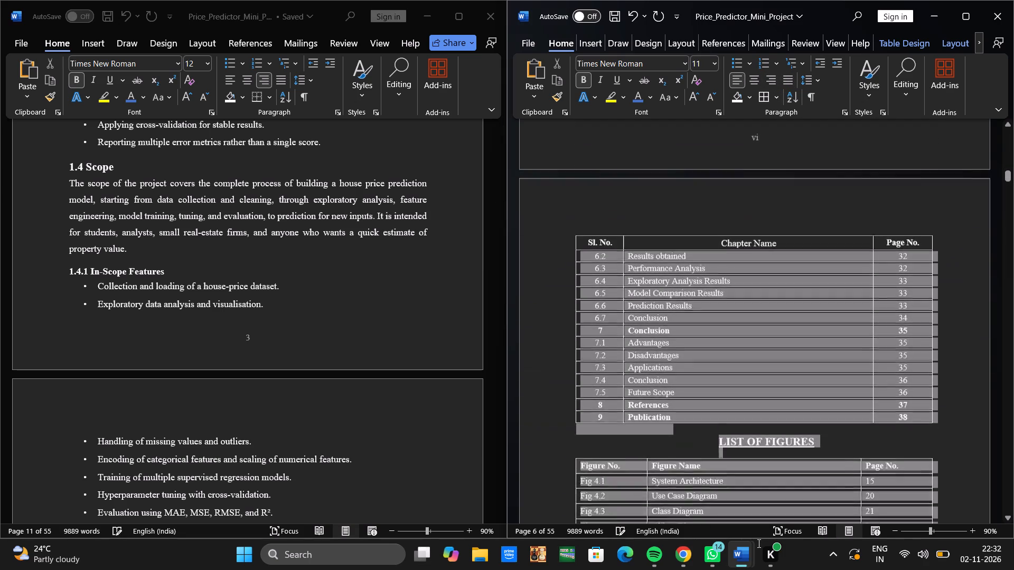
drag(758, 543, 782, 508)
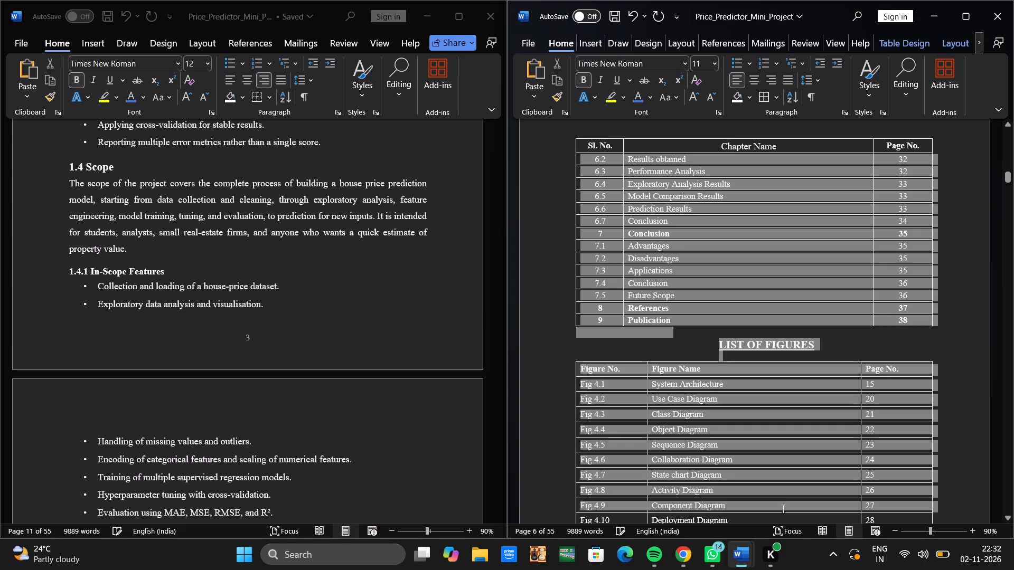
drag(782, 508, 794, 460)
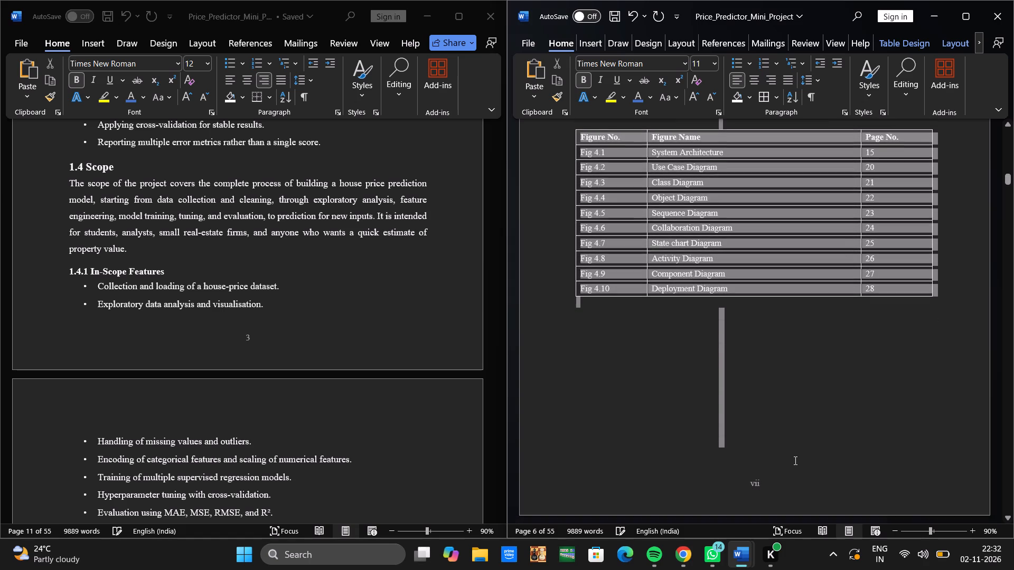
drag(794, 460, 747, 296)
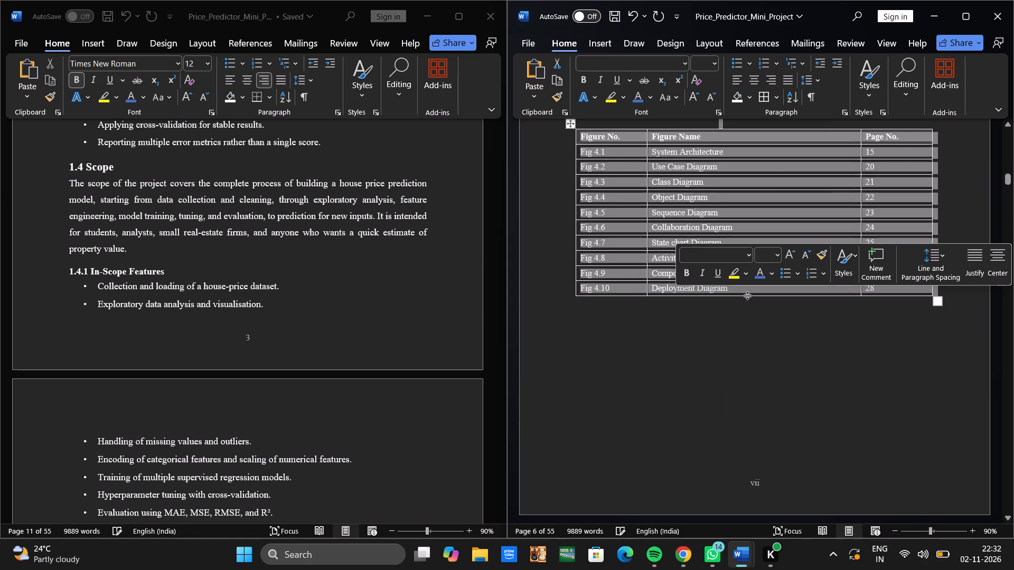
click(754, 84)
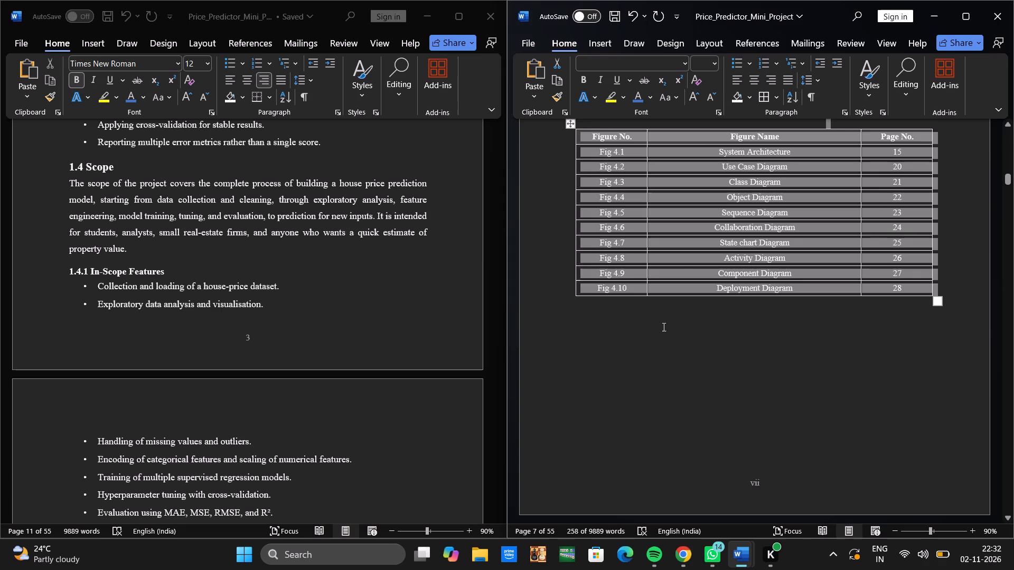
scroll(659, 333, up, 7)
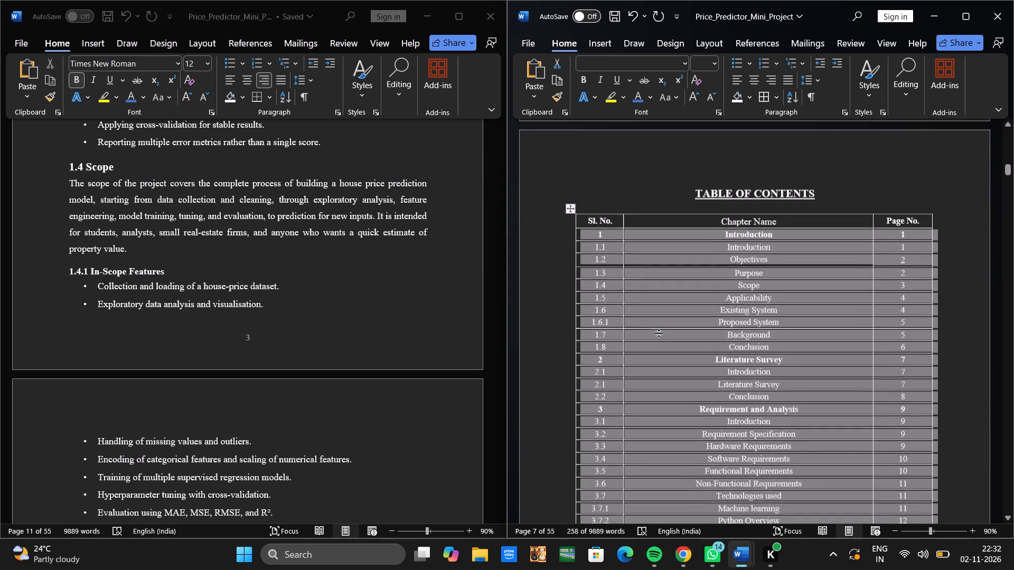
scroll(659, 333, up, 1)
click(632, 183)
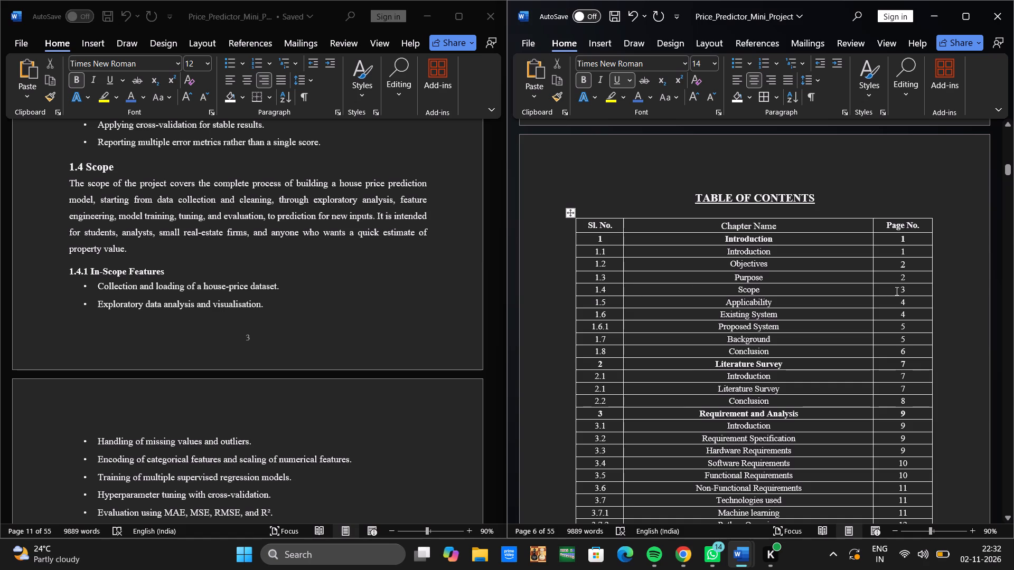
Check on which pages sections 1.5 Applicability, 1.6 Existing System and Proposed System fall in the Report (1) copy against the table of contents.
scroll(332, 382, down, 2)
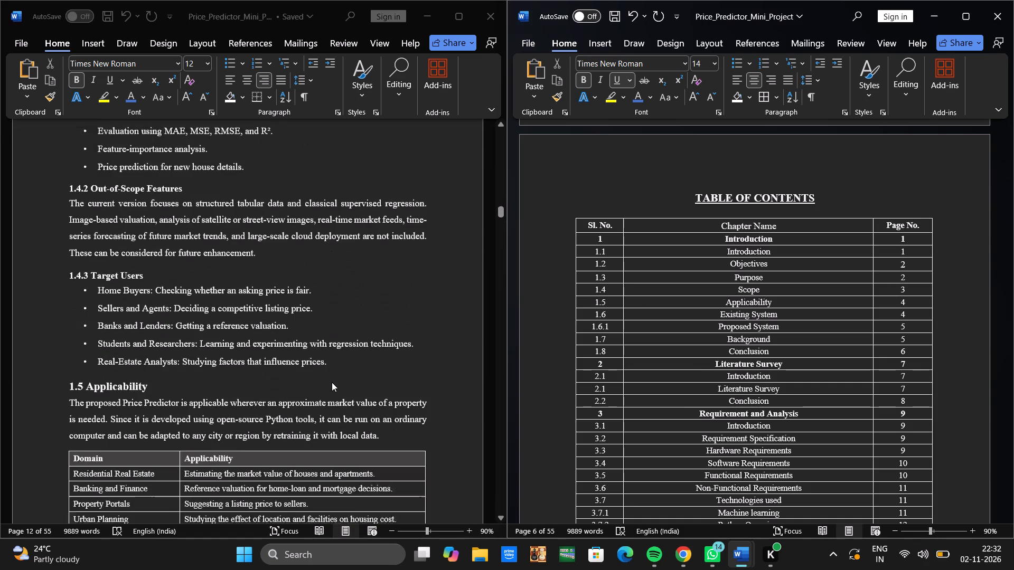
scroll(332, 382, down, 3)
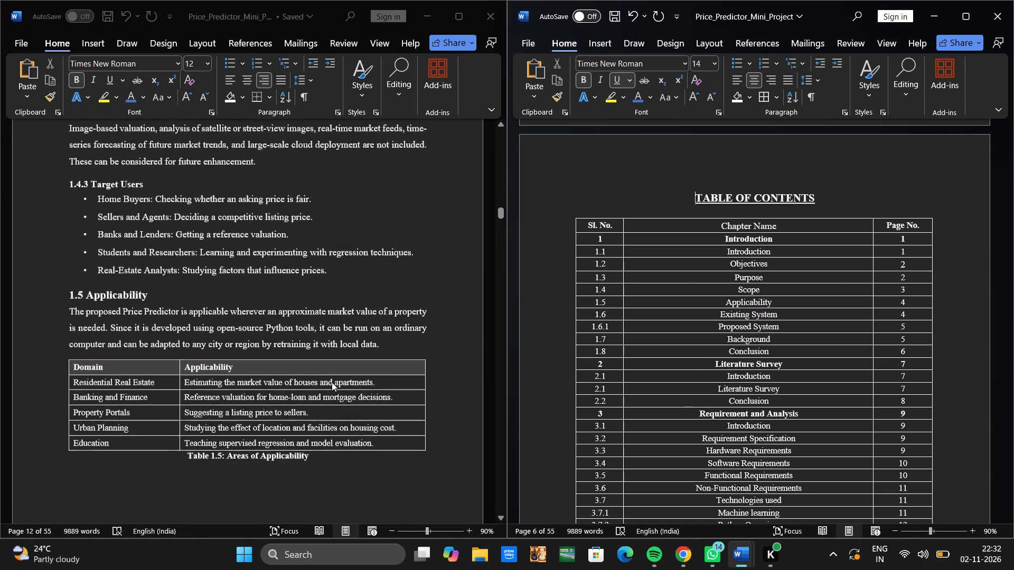
scroll(332, 382, down, 1)
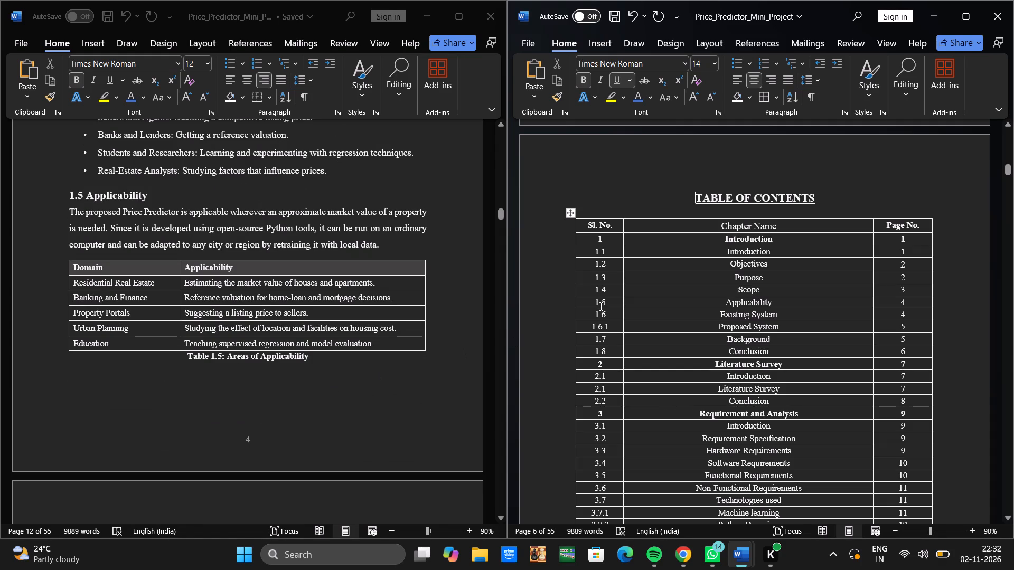
scroll(421, 374, down, 2)
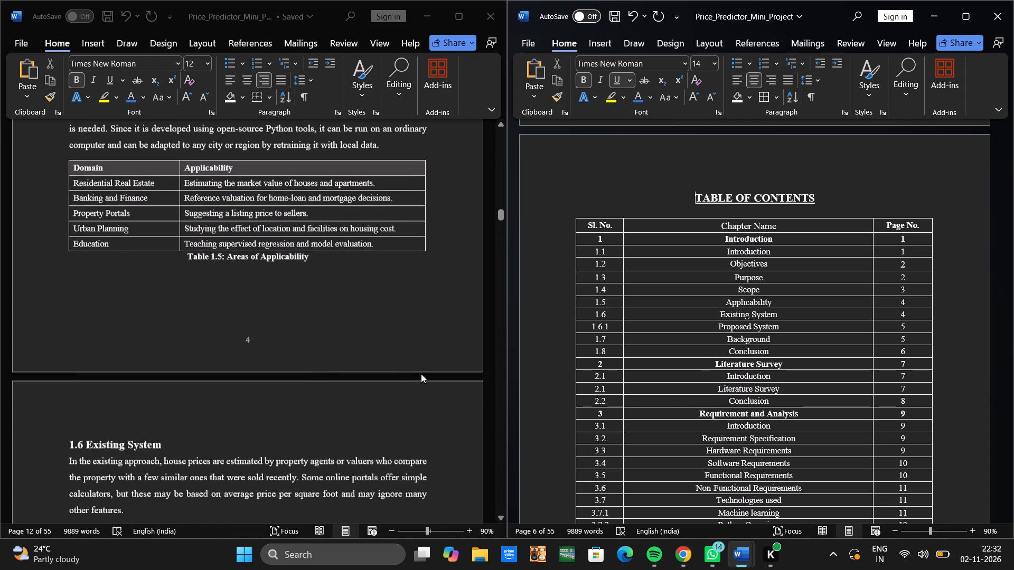
scroll(421, 374, down, 1)
scroll(421, 374, up, 1)
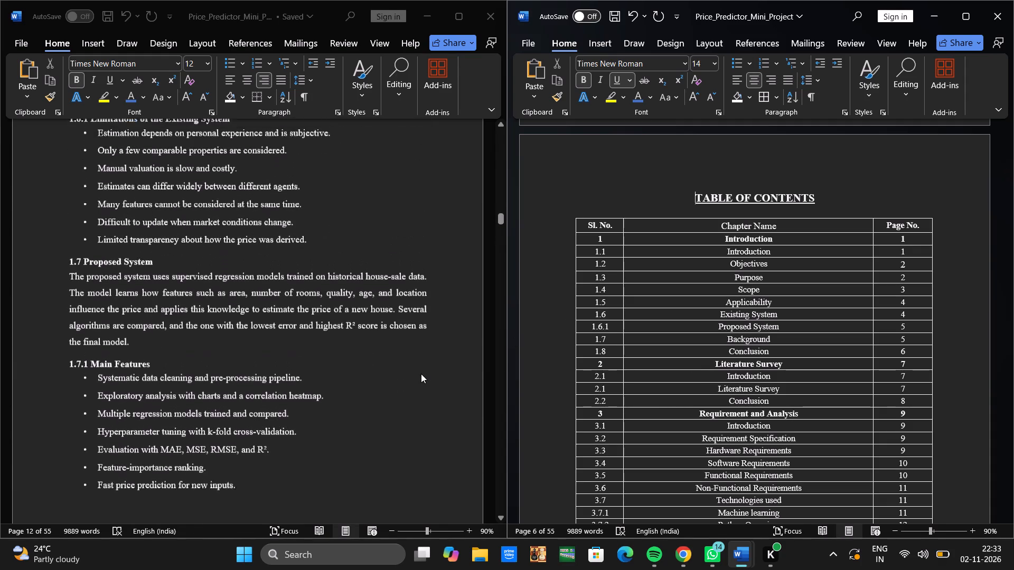
scroll(421, 374, up, 3)
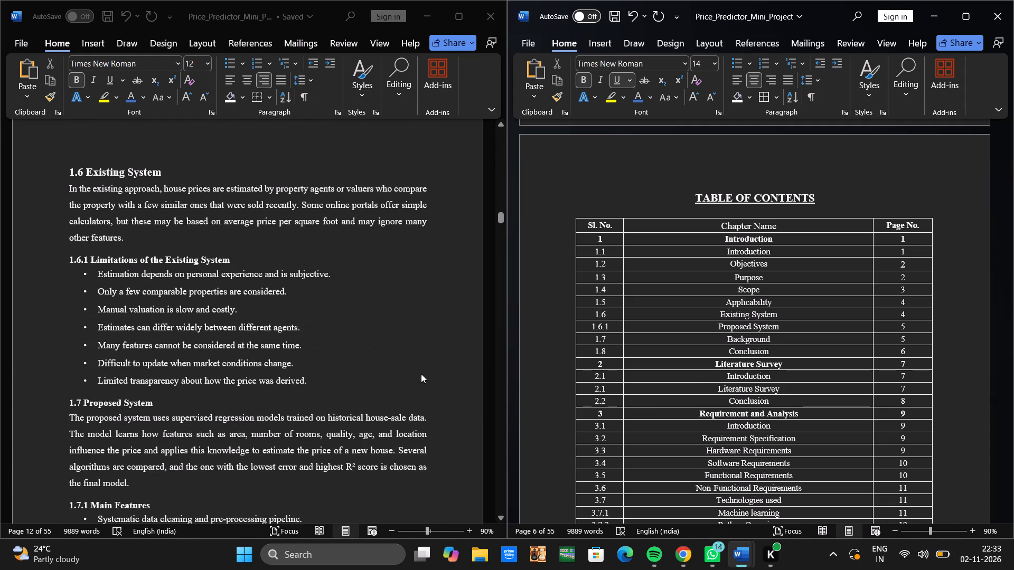
scroll(421, 374, up, 1)
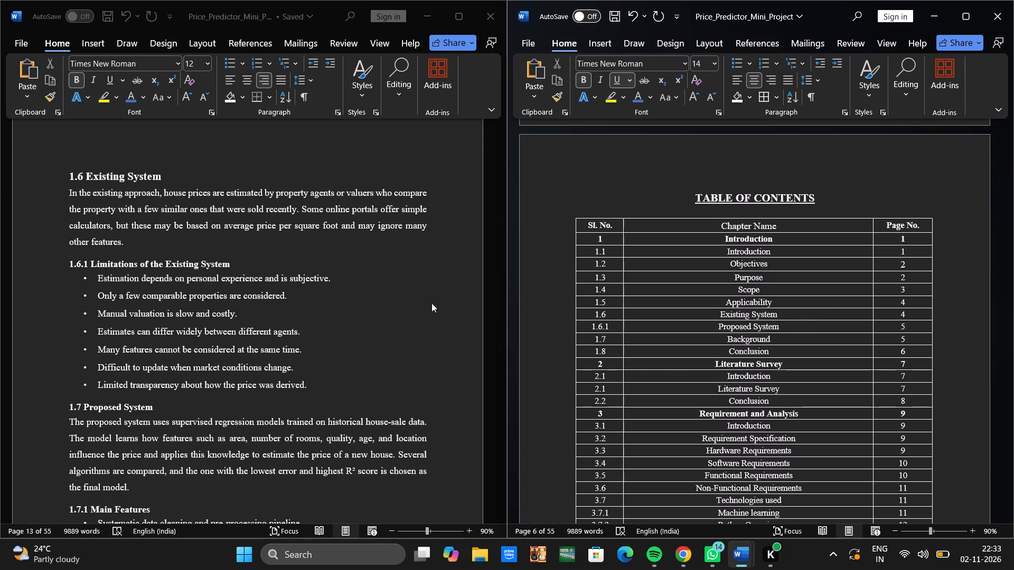
scroll(433, 302, up, 4)
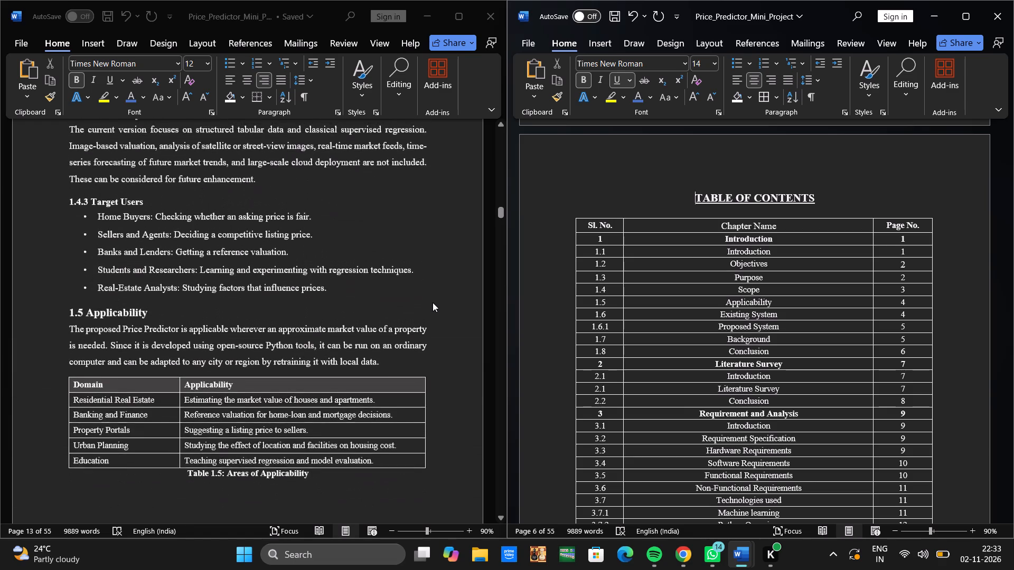
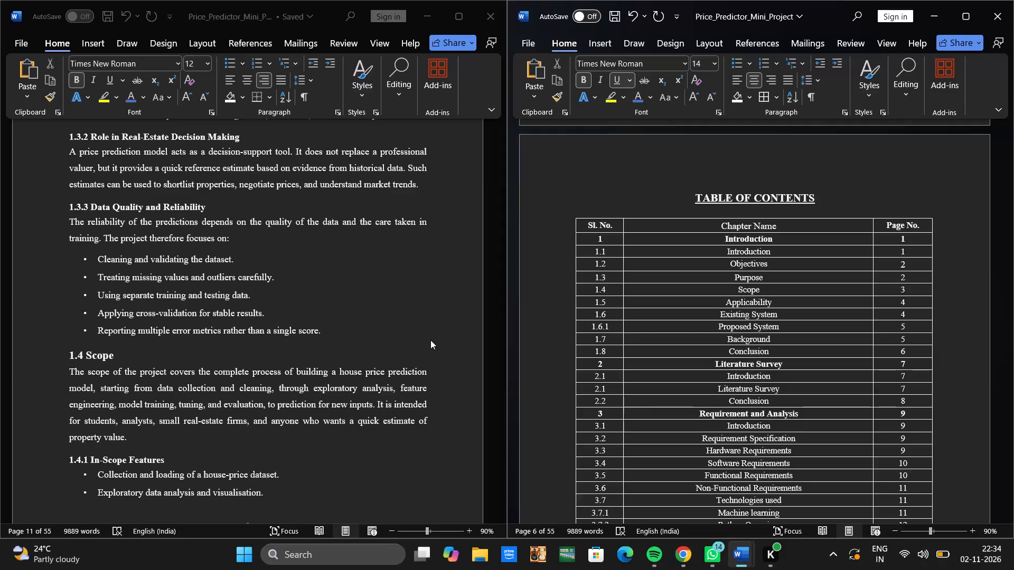
Check on which pages sections 1.4 Scope, 1.5 Applicability, 1.6 Existing System and 1.7 Proposed System fall against the table of contents.
scroll(430, 340, down, 1)
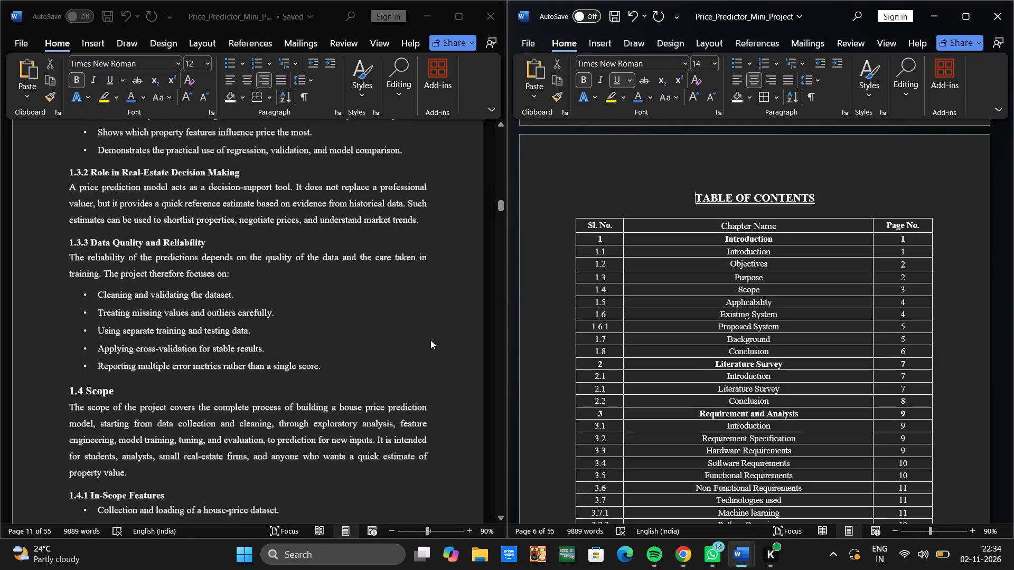
scroll(430, 340, down, 1)
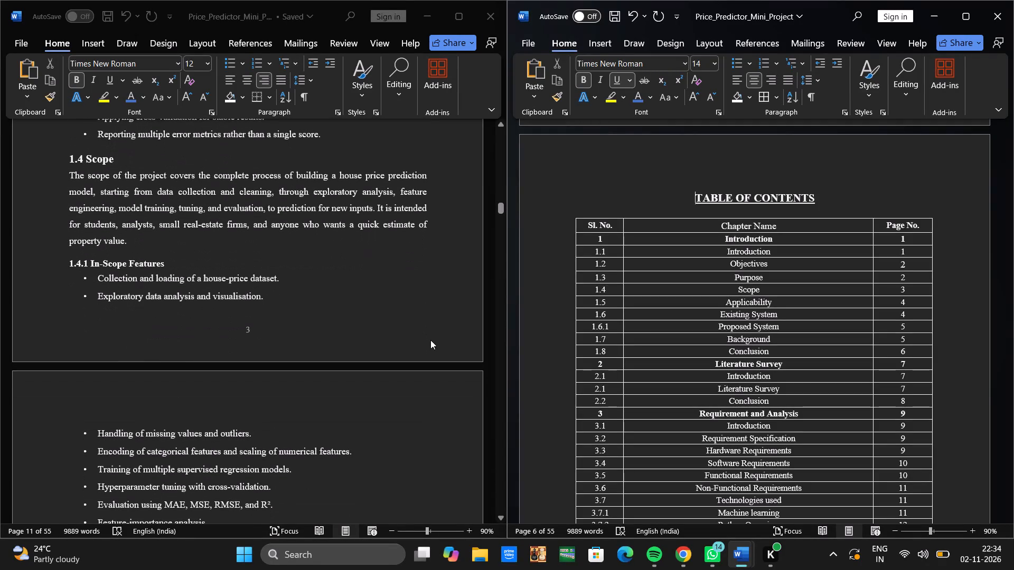
scroll(430, 340, down, 3)
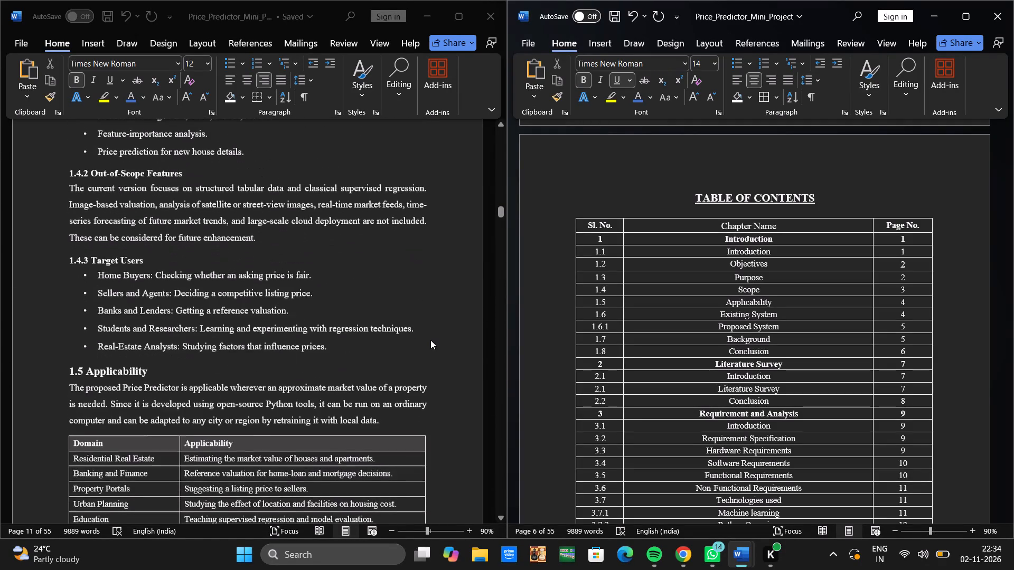
scroll(430, 340, down, 3)
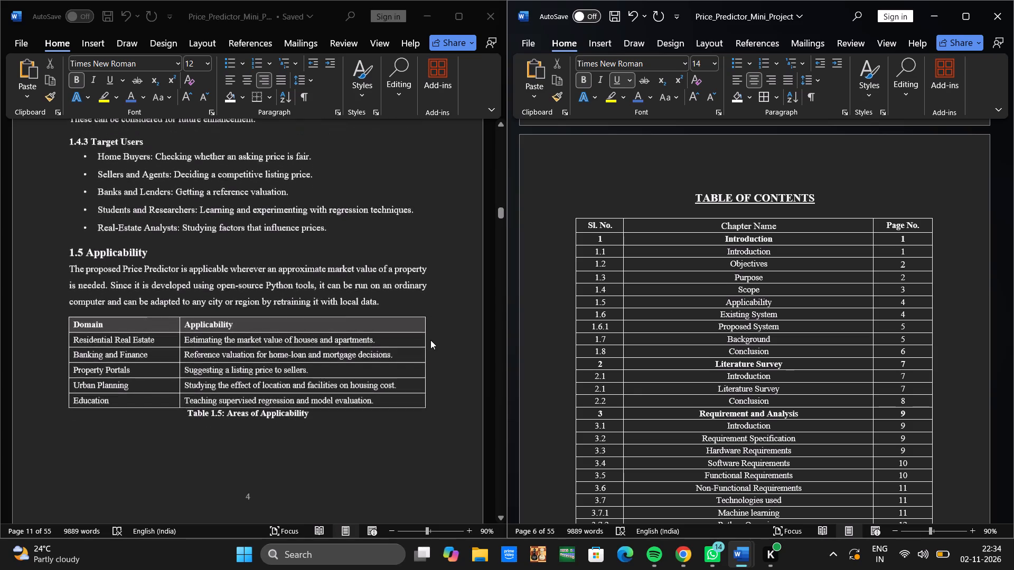
scroll(430, 340, down, 2)
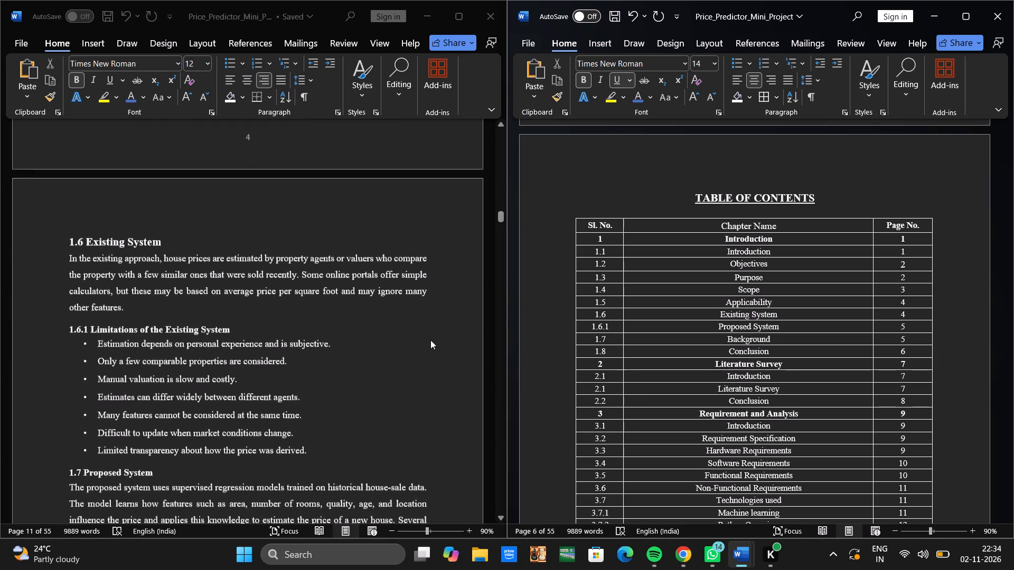
scroll(430, 340, down, 2)
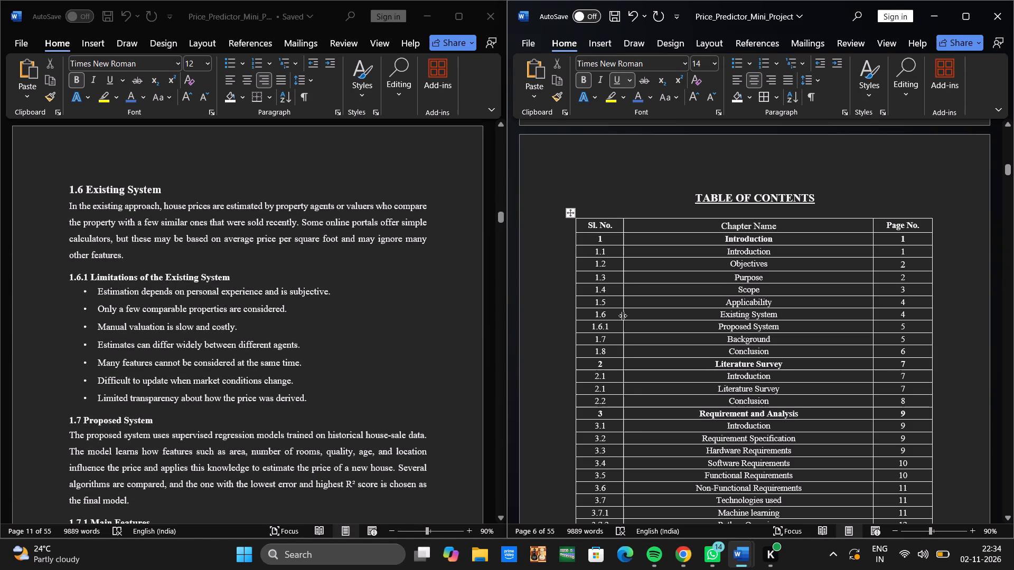
Renumber the Proposed System entry in the table of contents as 1.7.
click(613, 328)
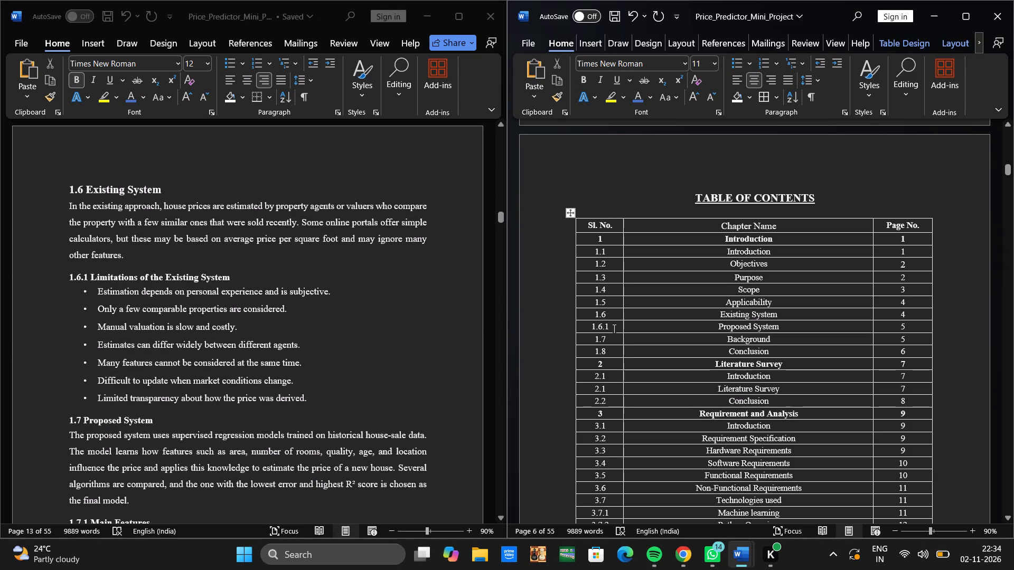
key(BackSpace)
key(BackSpace)
key(BackSpace)
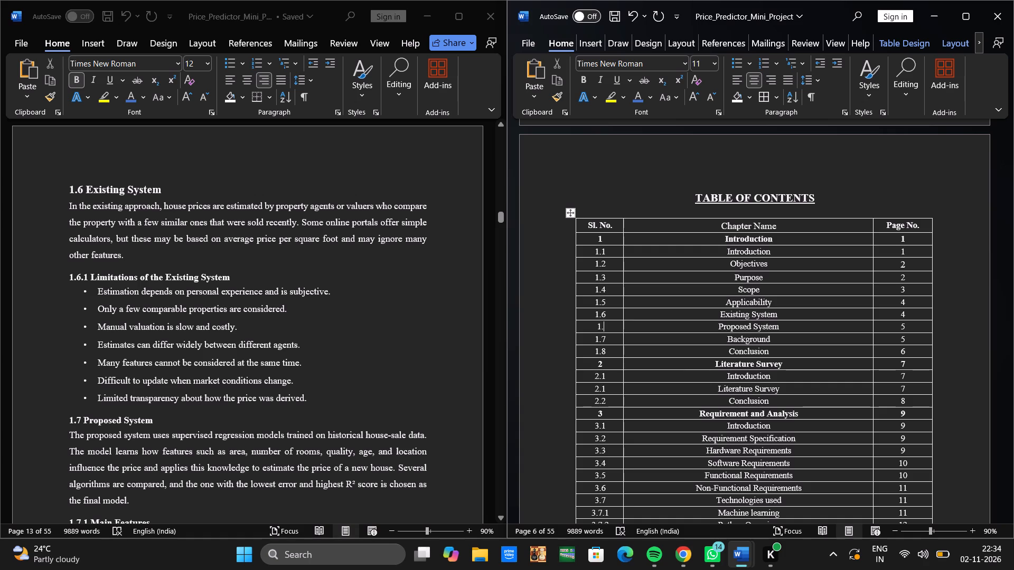
key(7)
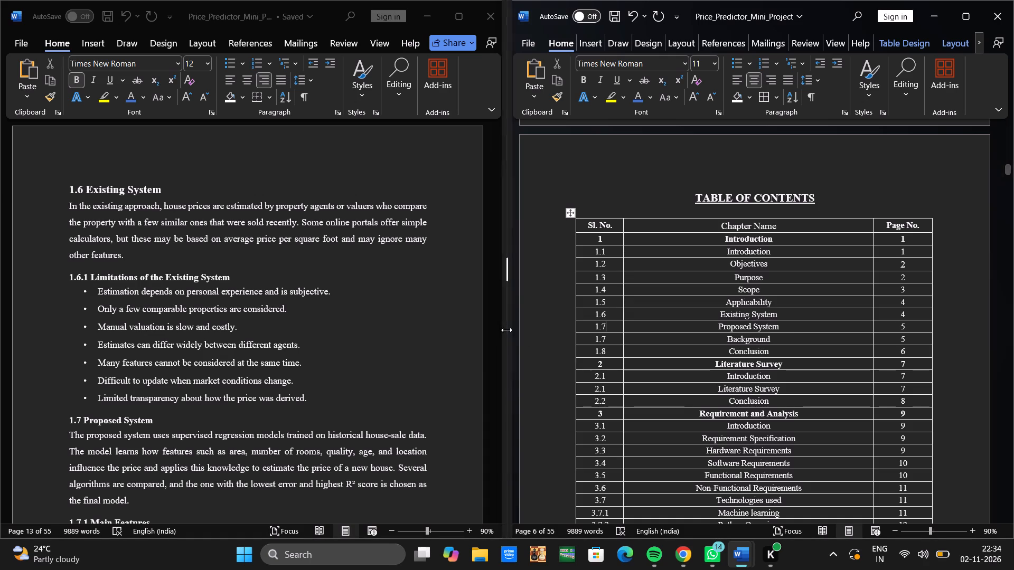
Check the page of section 1.6 in the Report (1) copy and set the Existing System page number in the table of contents to 5.
scroll(506, 330, down, 1)
scroll(434, 321, down, 1)
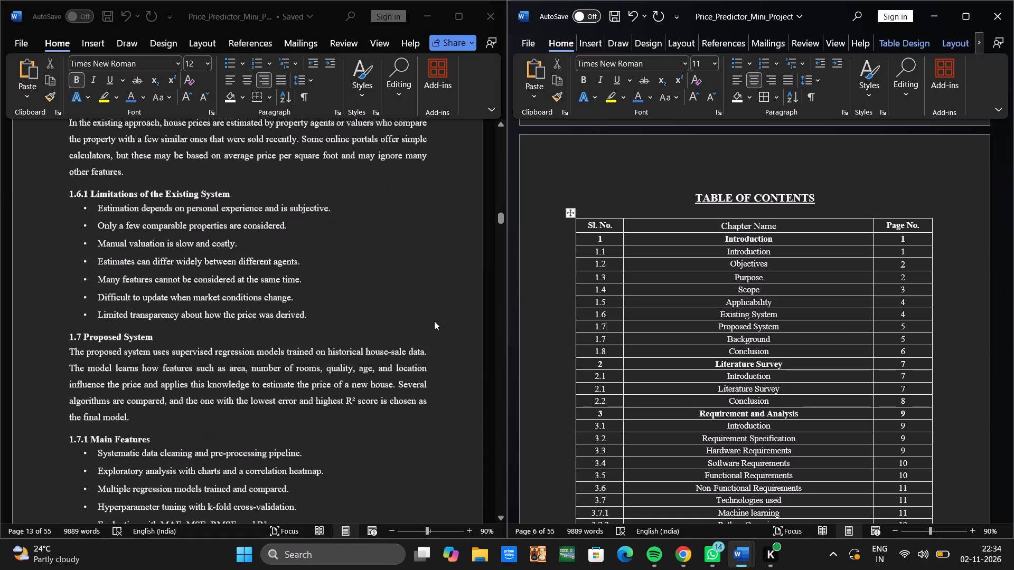
scroll(434, 321, down, 1)
scroll(352, 318, up, 1)
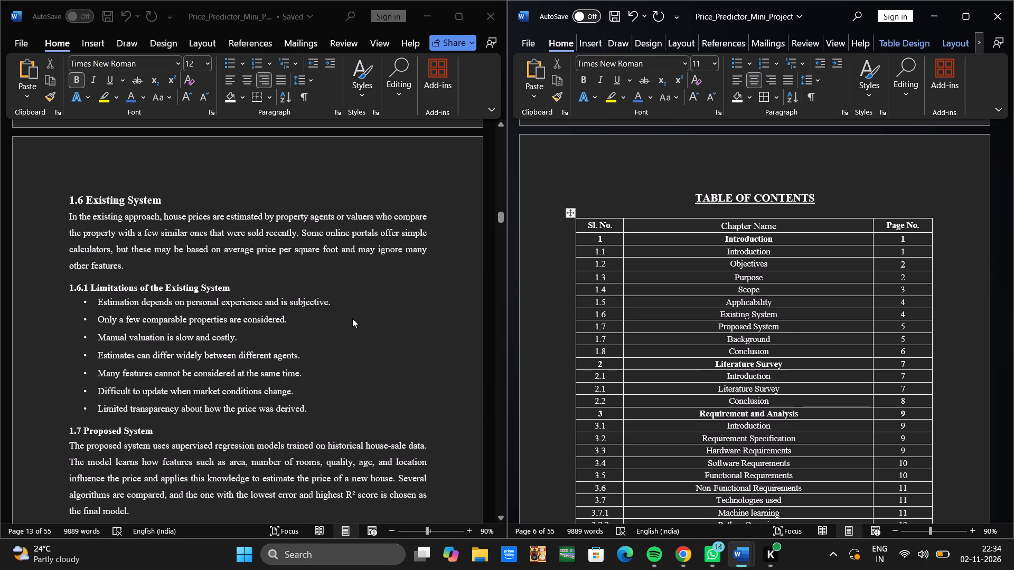
scroll(352, 318, up, 1)
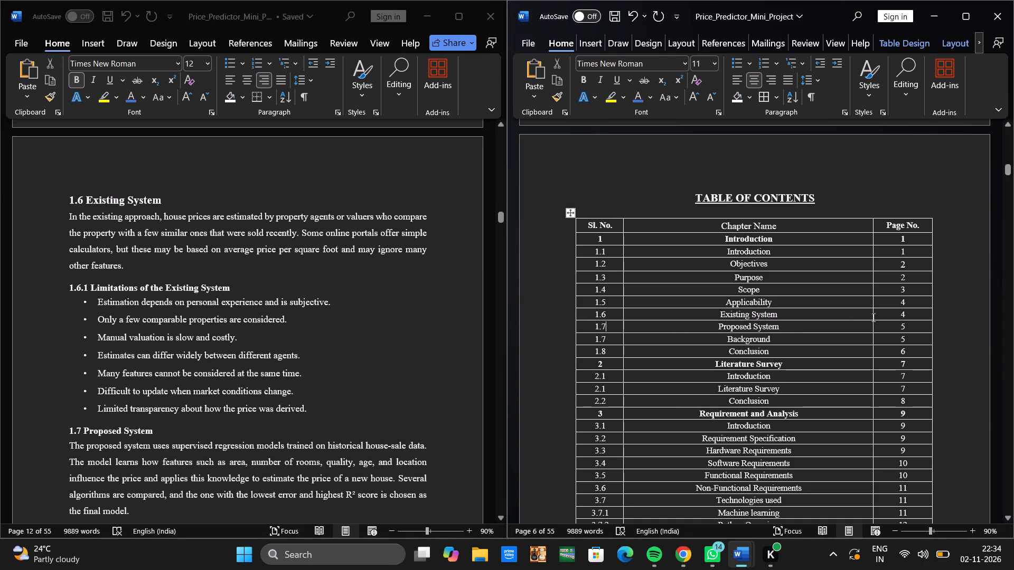
click(913, 313)
key(BackSpace)
key(5)
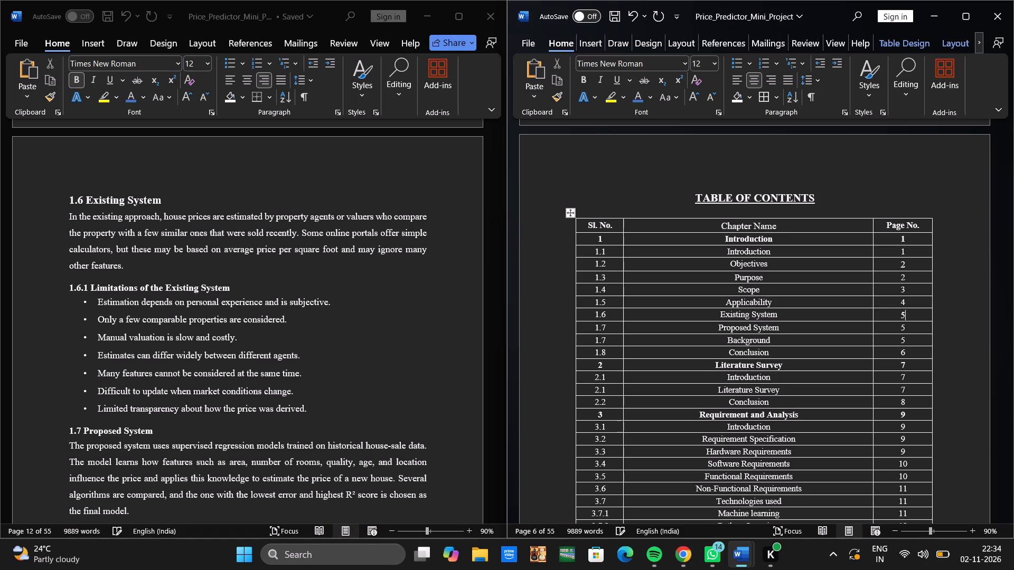
Check on which page section 1.7 Proposed System falls in the Report (1) copy against the enlarged table of contents.
scroll(409, 334, down, 1)
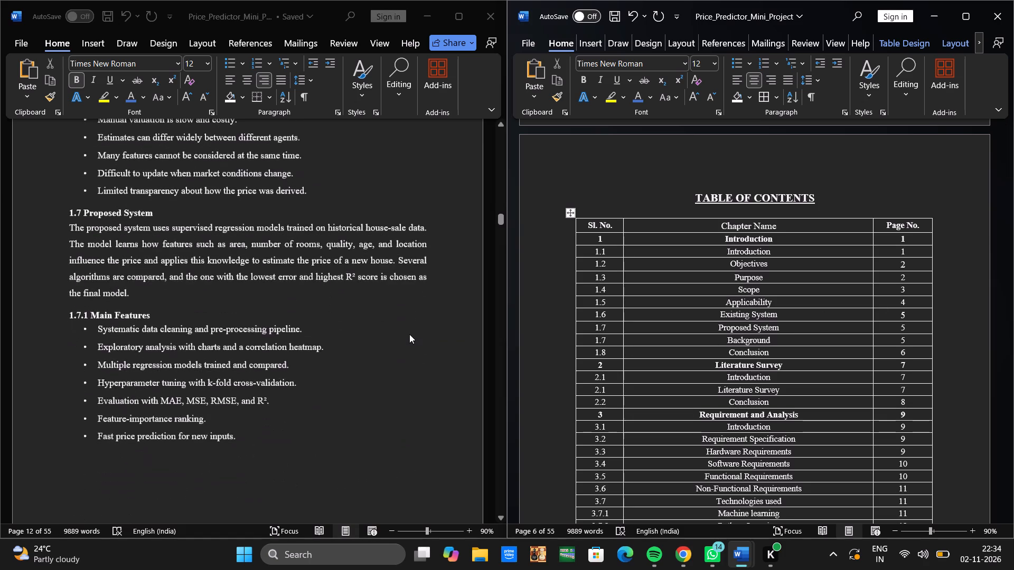
scroll(409, 334, down, 1)
scroll(409, 334, up, 1)
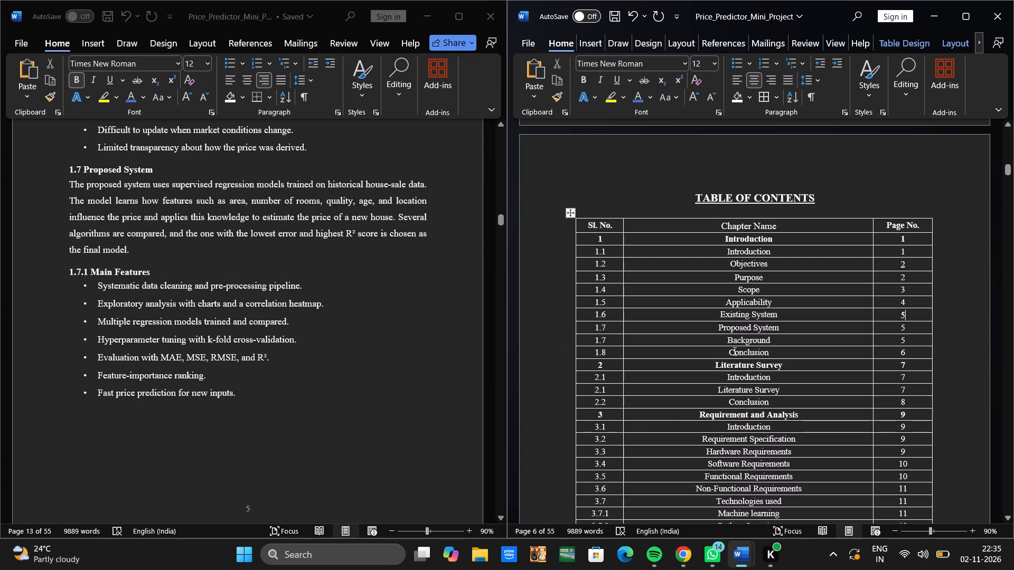
scroll(402, 375, up, 1)
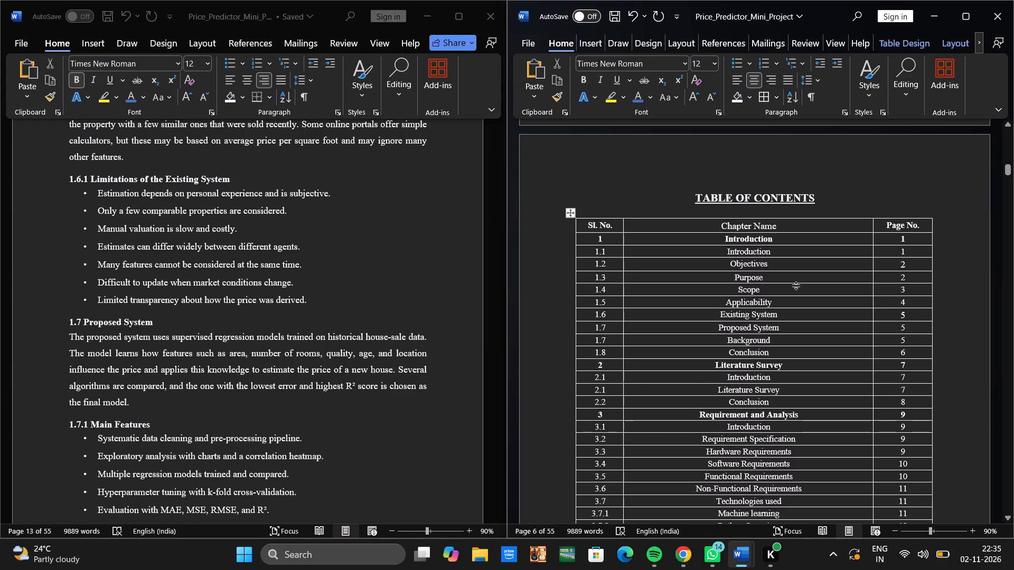
ctrl+scroll(803, 268, up, 2)
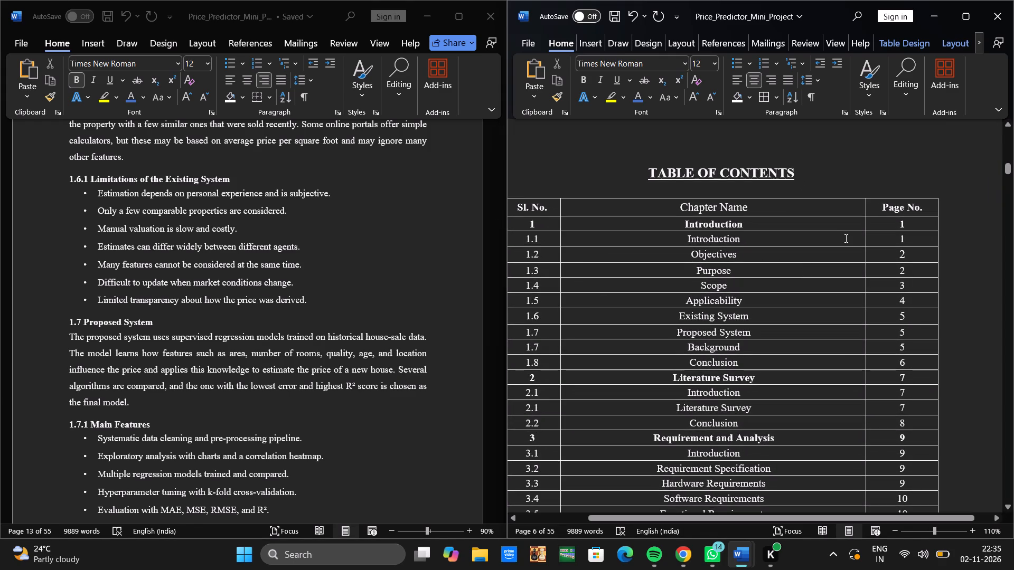
ctrl+scroll(845, 238, right, 1)
ctrl+scroll(845, 238, up, 1)
ctrl+scroll(845, 238, right, 1)
scroll(845, 238, right, 1)
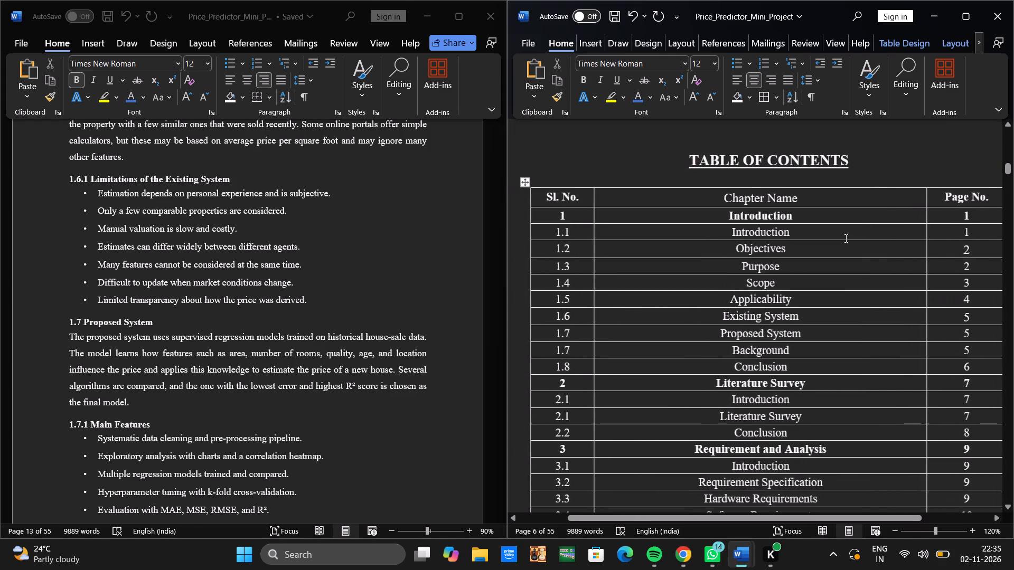
scroll(845, 238, right, 1)
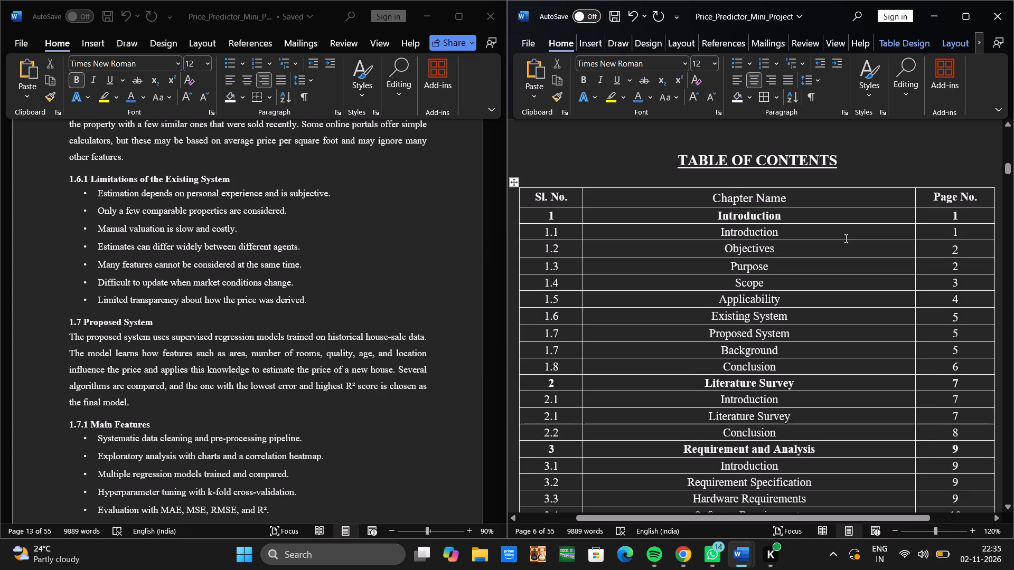
scroll(845, 238, down, 1)
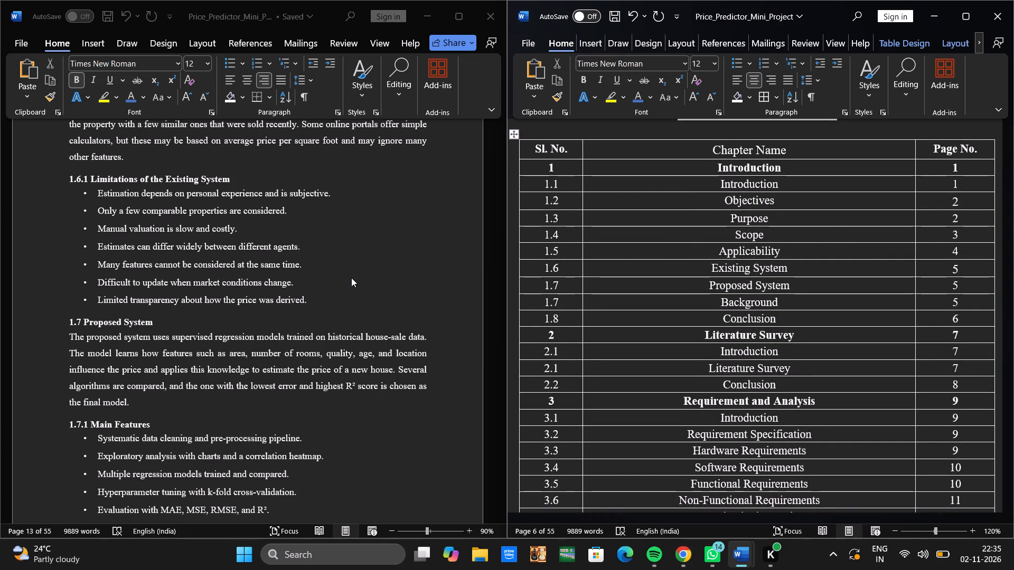
scroll(351, 278, down, 1)
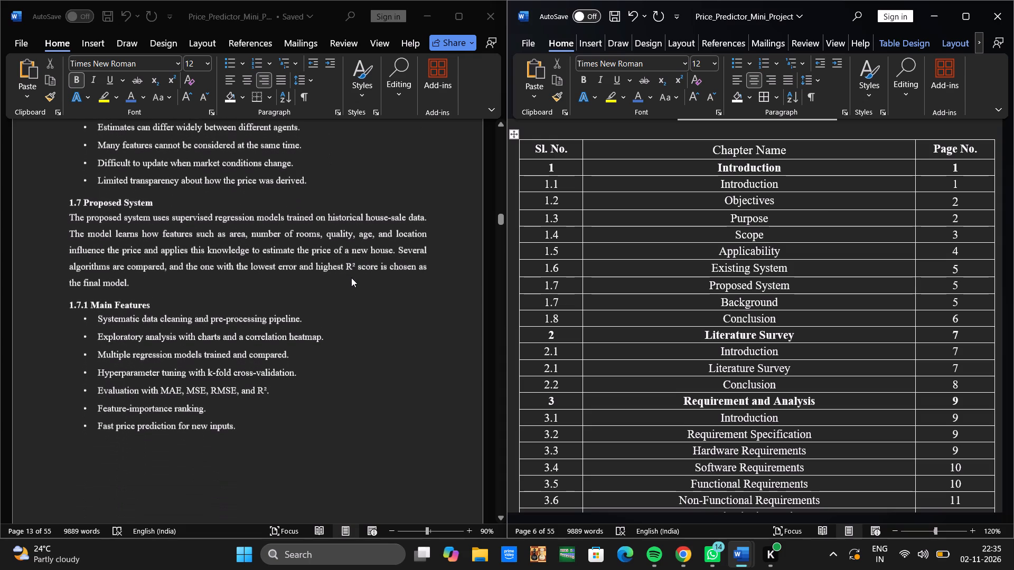
scroll(351, 278, down, 1)
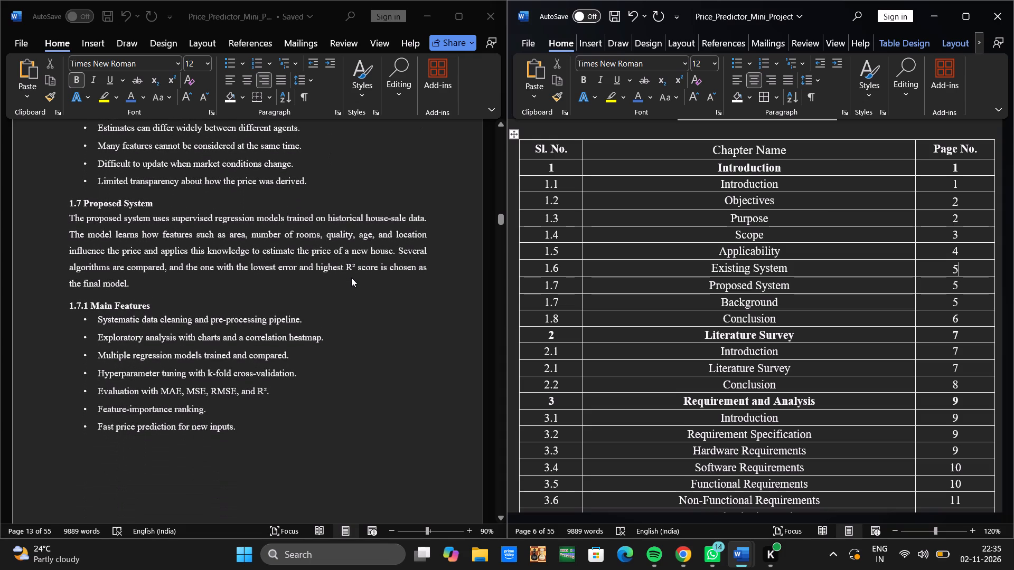
scroll(351, 278, down, 1)
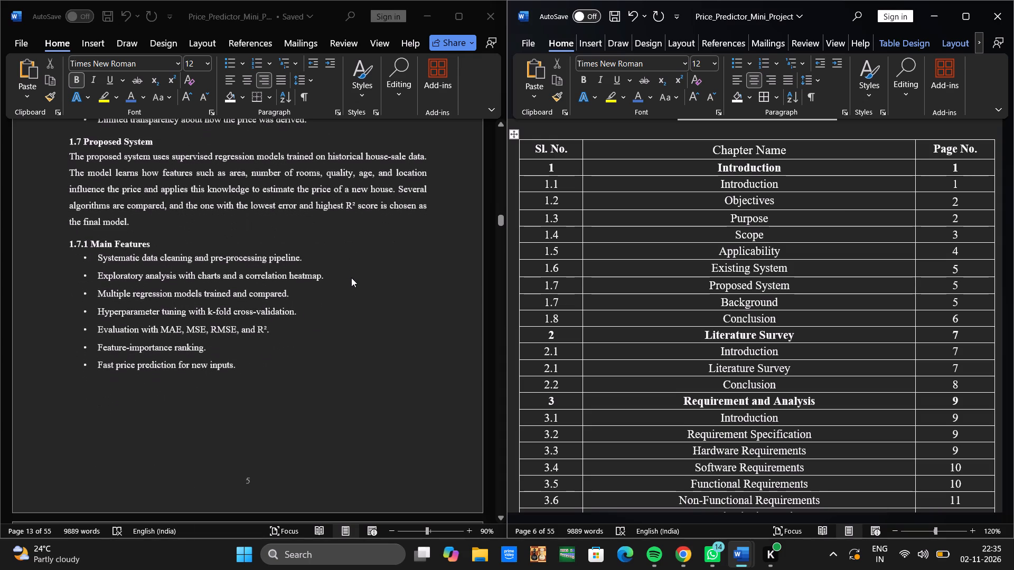
scroll(351, 278, down, 1)
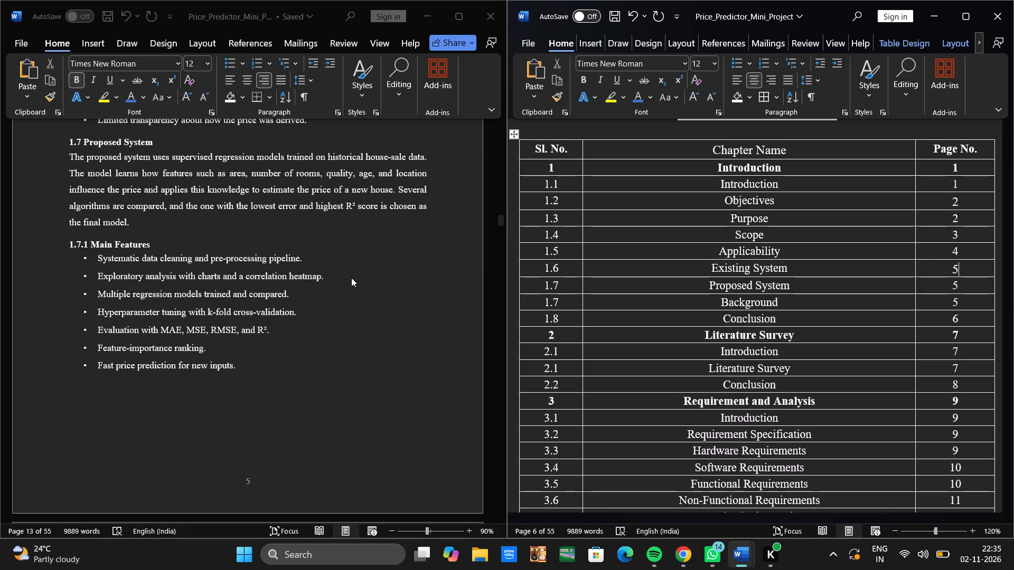
Find the Background heading in the Report (1) copy and renumber the Background entry in the table of contents as 1.8.
scroll(252, 283, down, 2)
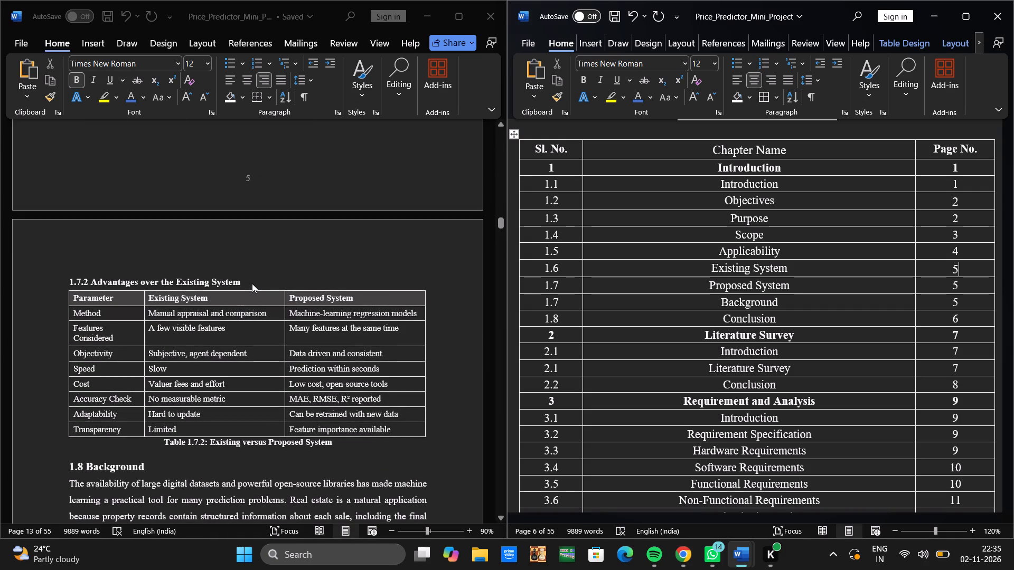
scroll(252, 283, down, 1)
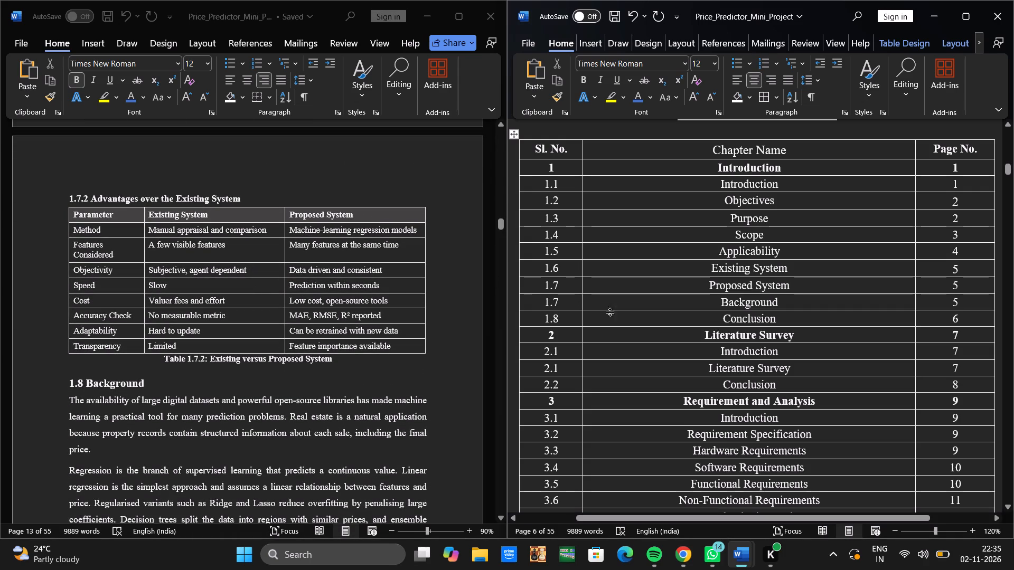
click(569, 305)
key(BackSpace)
key(8)
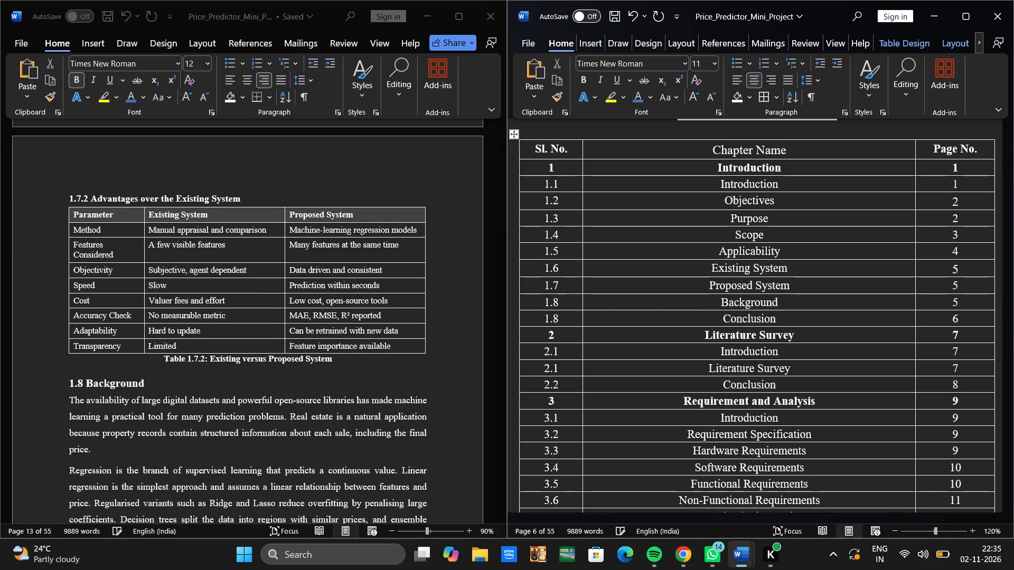
Check the page of section 1.8 in the Report (1) copy and set the Background page number in the table of contents to 6.
scroll(569, 305, down, 1)
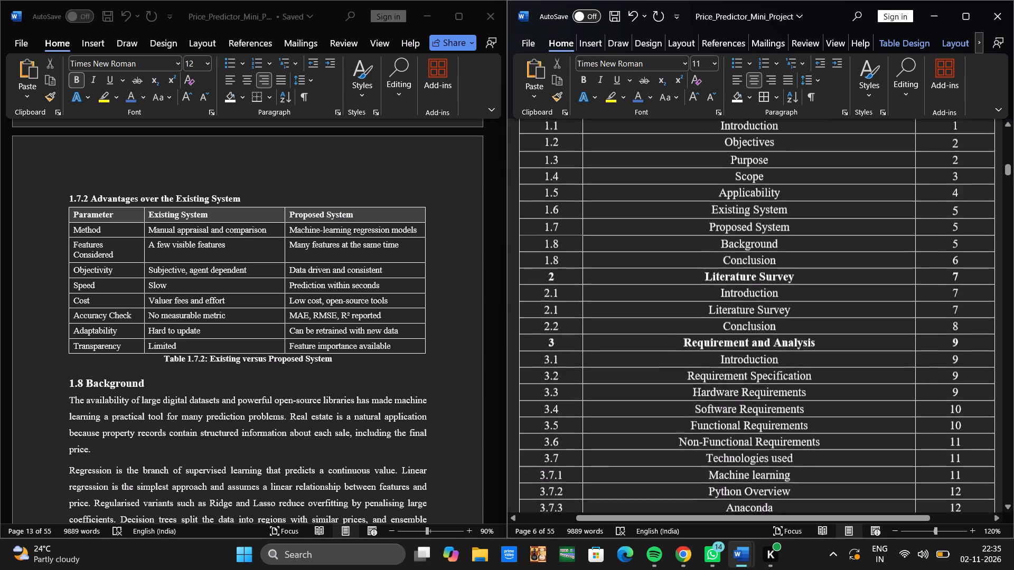
scroll(569, 305, down, 1)
scroll(569, 305, up, 1)
scroll(569, 305, down, 1)
scroll(569, 305, up, 3)
scroll(569, 305, down, 1)
scroll(569, 305, up, 1)
scroll(569, 305, down, 4)
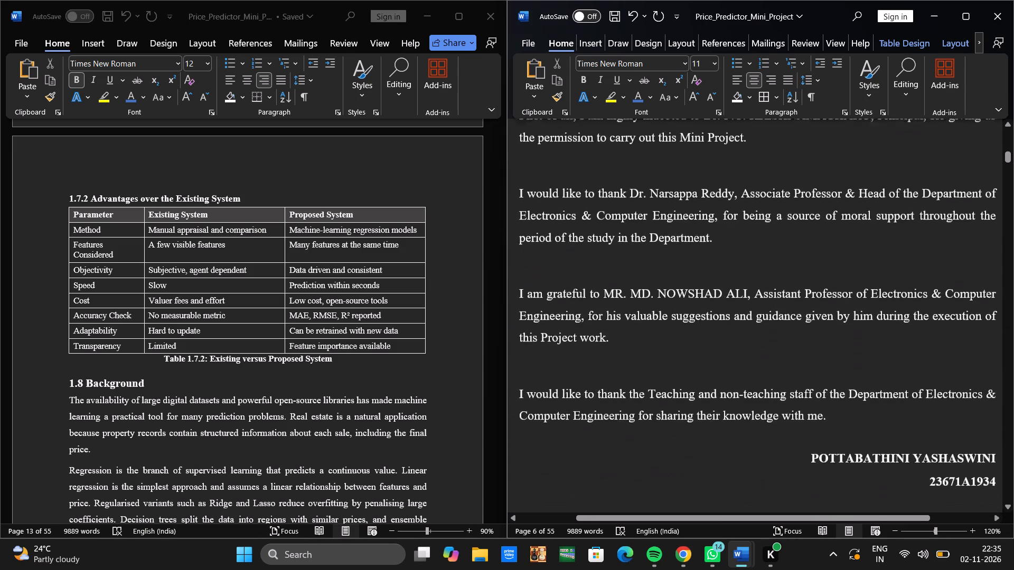
scroll(569, 305, down, 4)
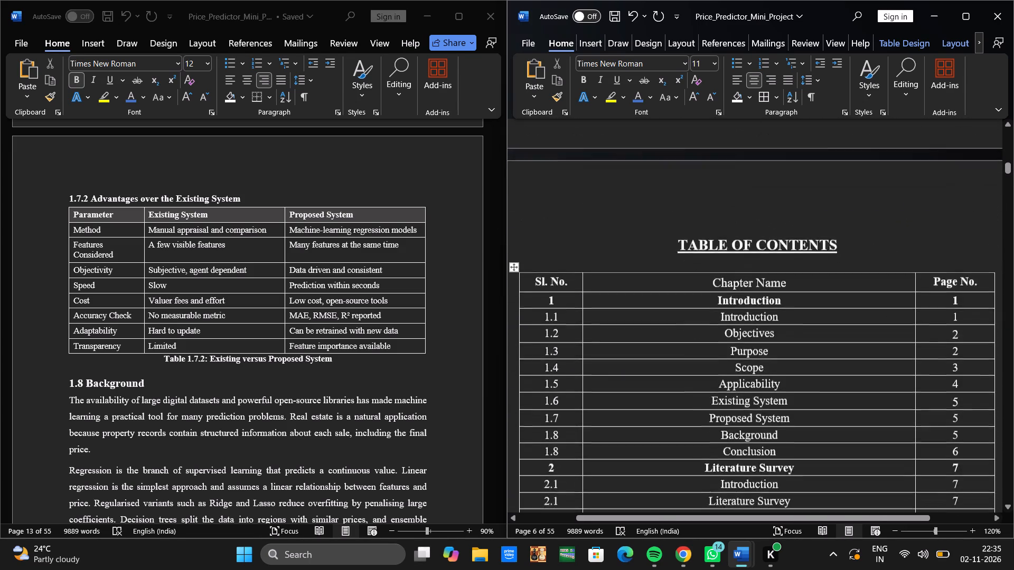
scroll(569, 305, down, 3)
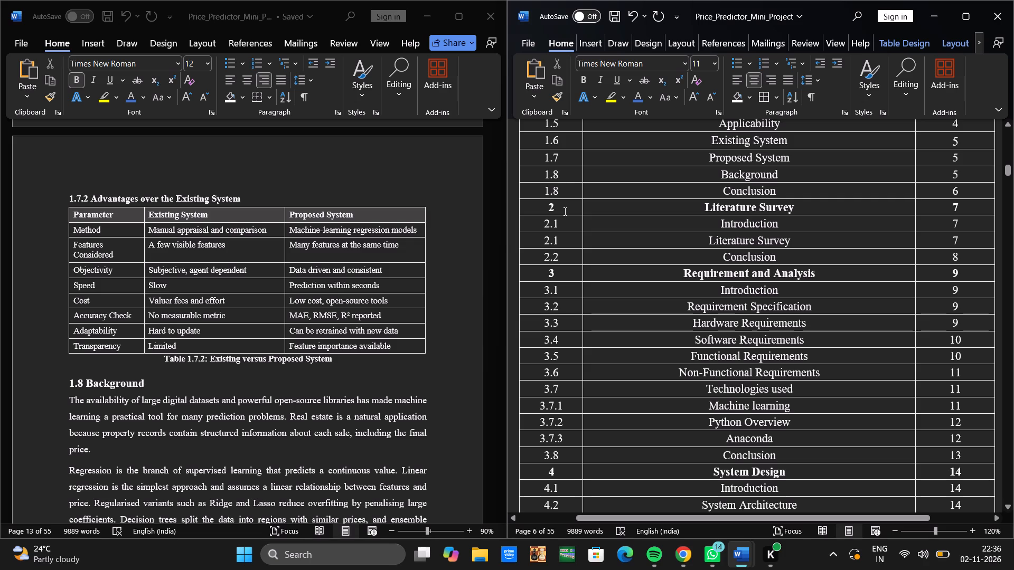
scroll(234, 365, down, 1)
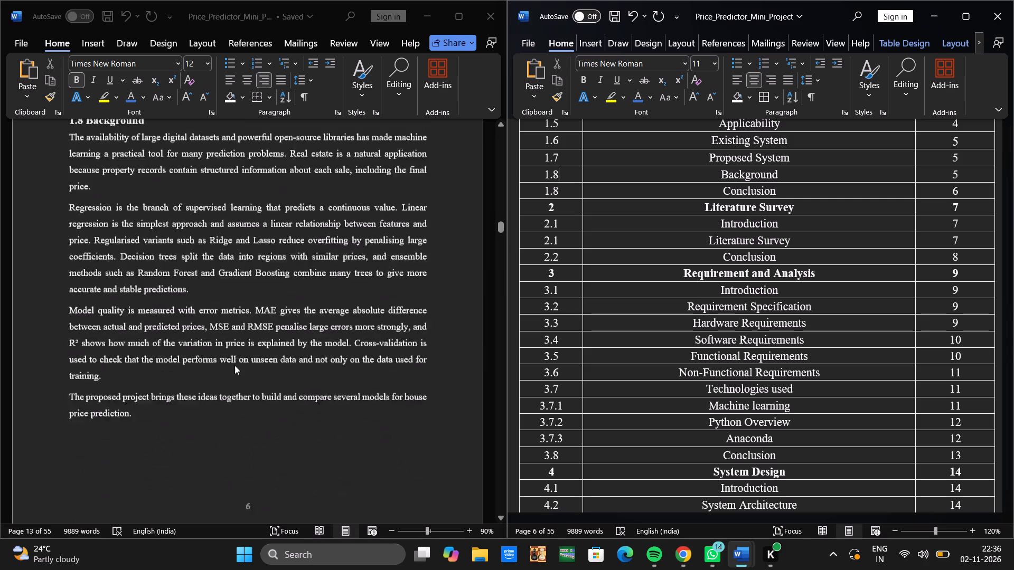
scroll(234, 365, down, 1)
scroll(234, 365, right, 1)
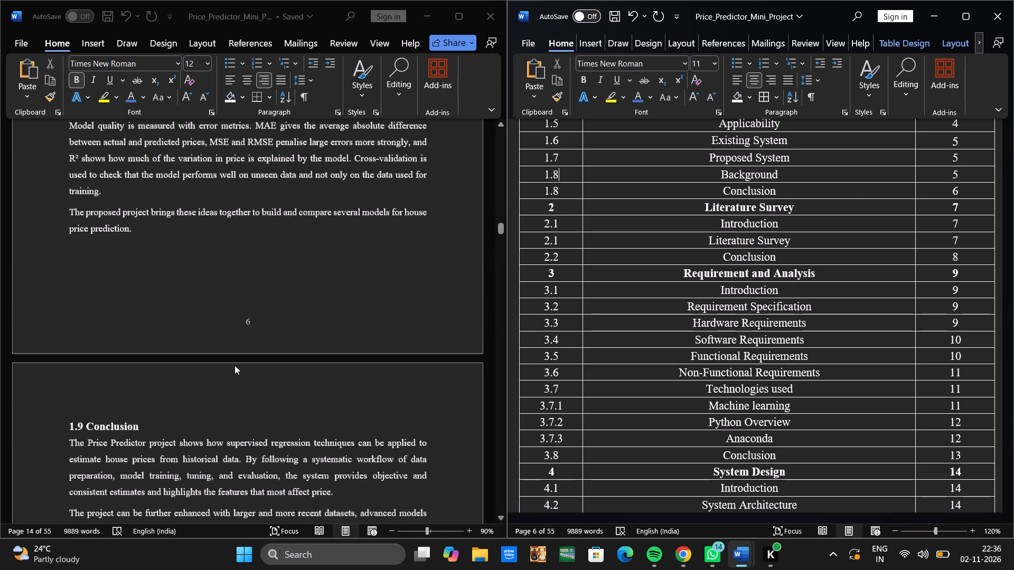
scroll(234, 365, right, 1)
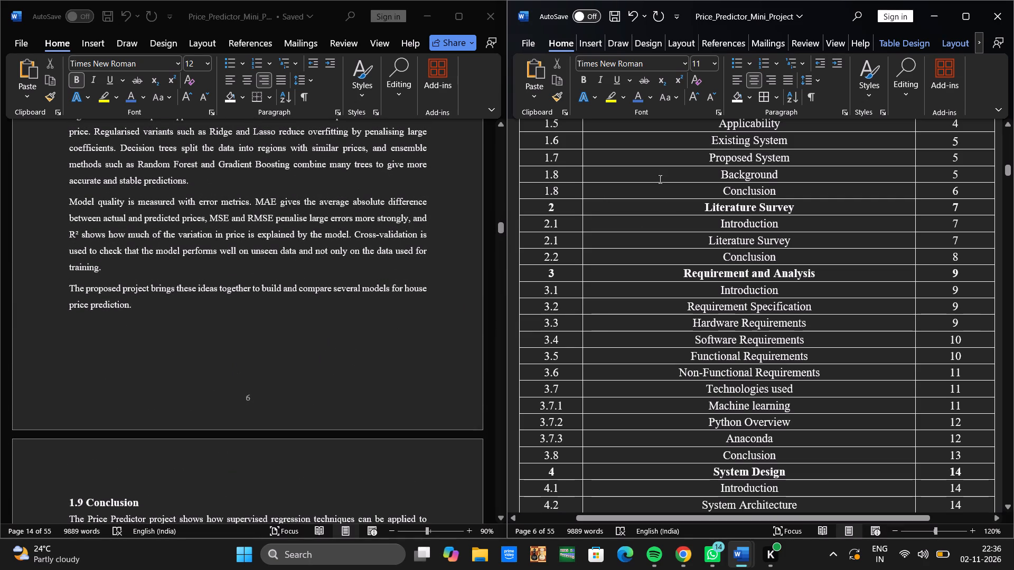
click(965, 176)
key(BackSpace)
key(6)
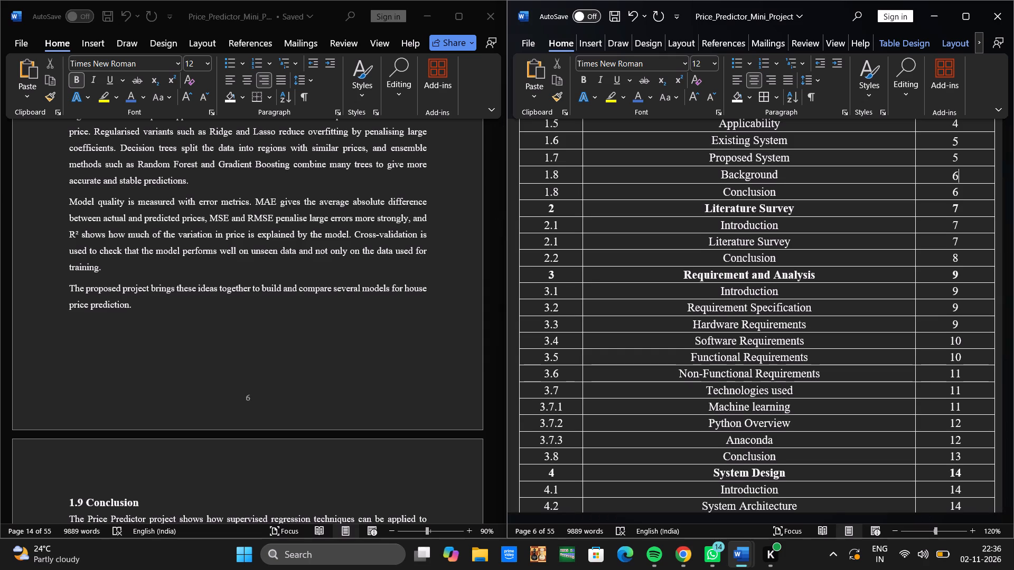
Clear the page number of chapter 1's Conclusion entry in the table of contents and renumber the entry as 1.9.
key(Down)
key(BackSpace)
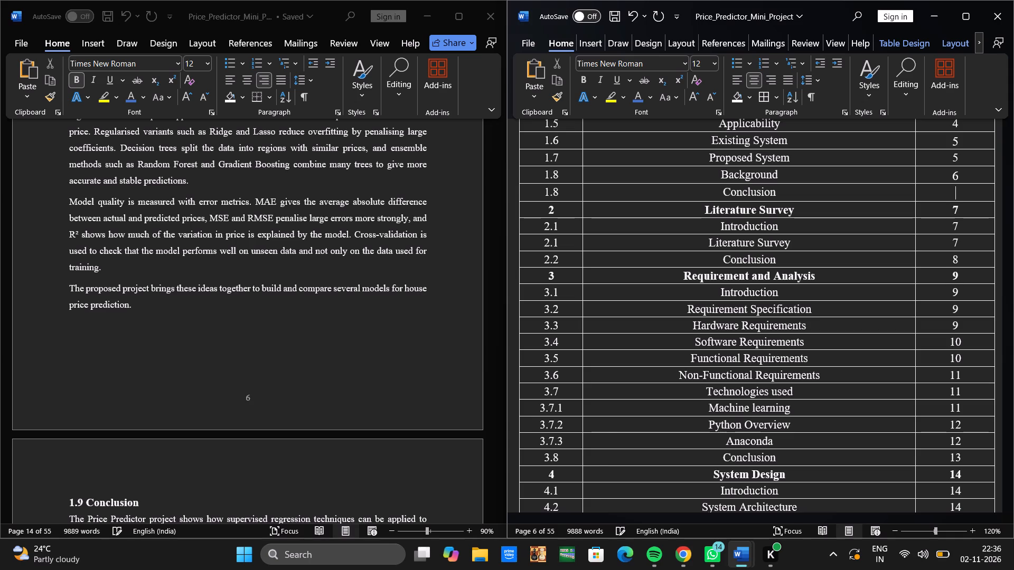
click(563, 197)
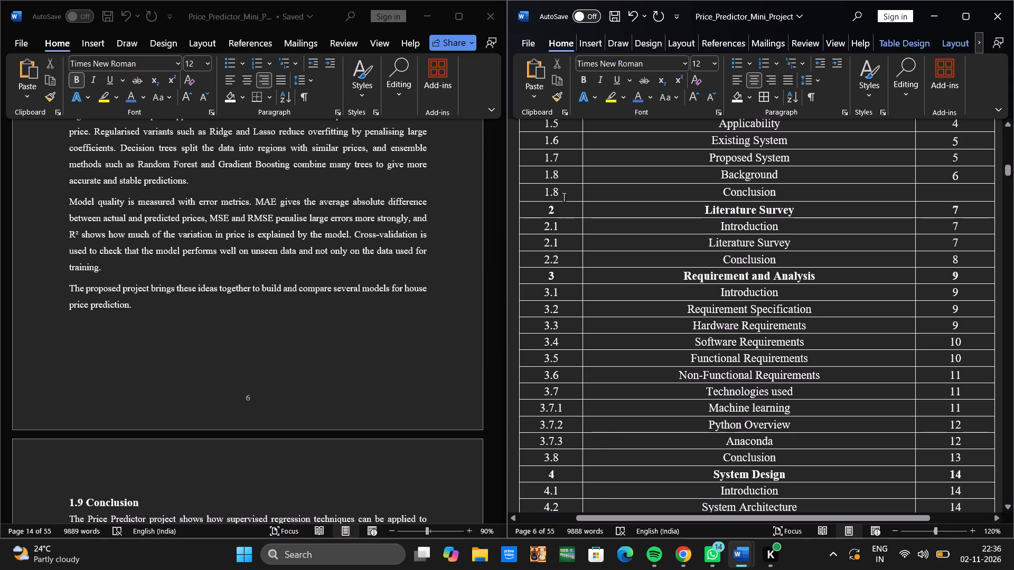
key(BackSpace)
key(9)
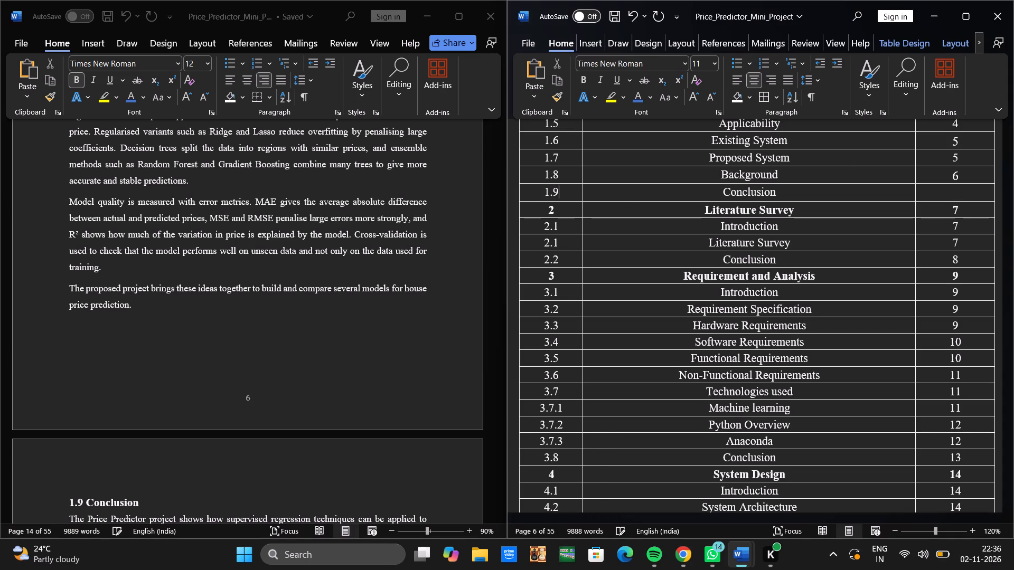
Find the Literature Survey section heading in the Report (1) copy and renumber the Literature Survey entry under chapter 2 as 2.2.
scroll(271, 318, down, 2)
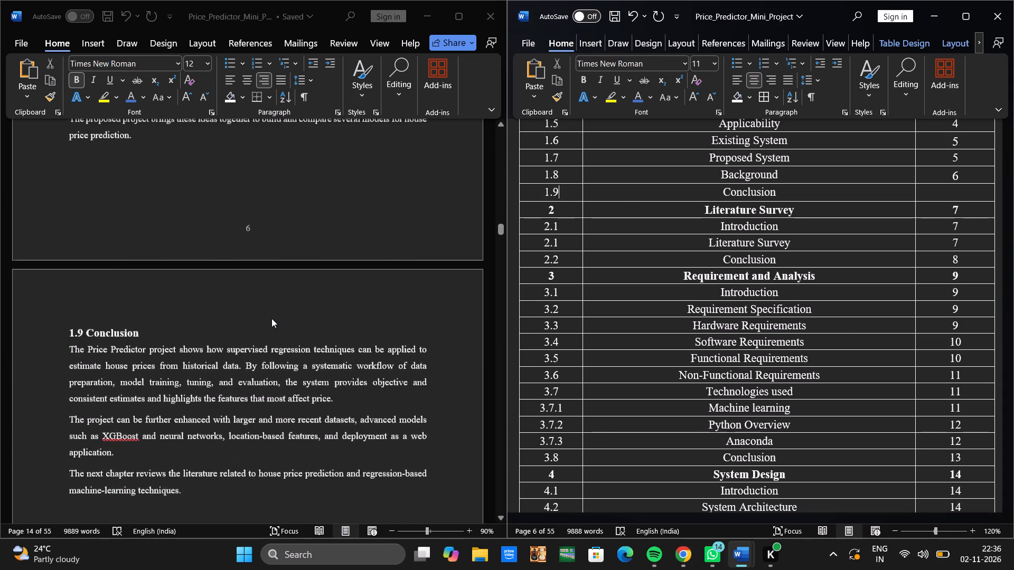
scroll(271, 318, down, 4)
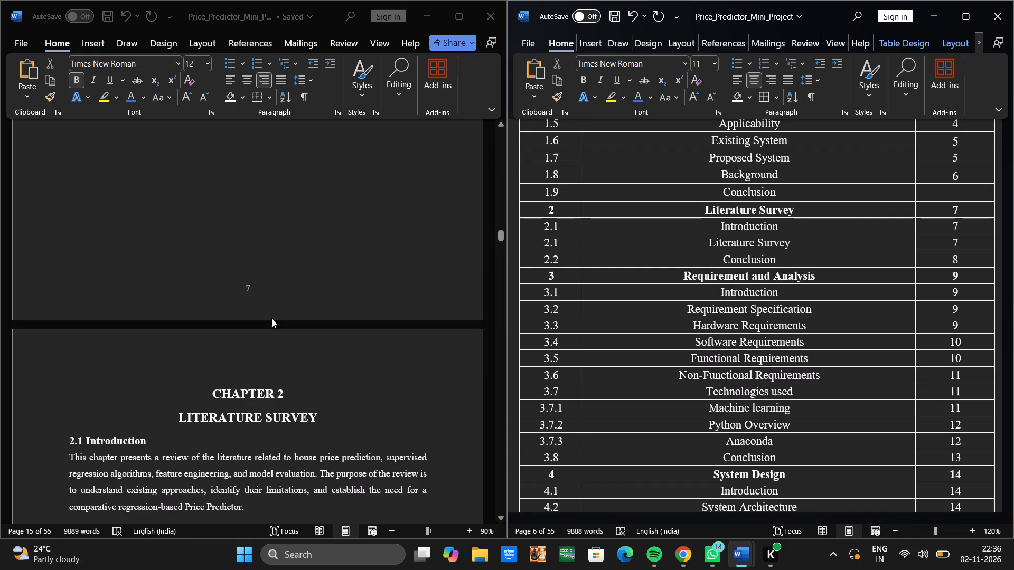
scroll(271, 318, down, 3)
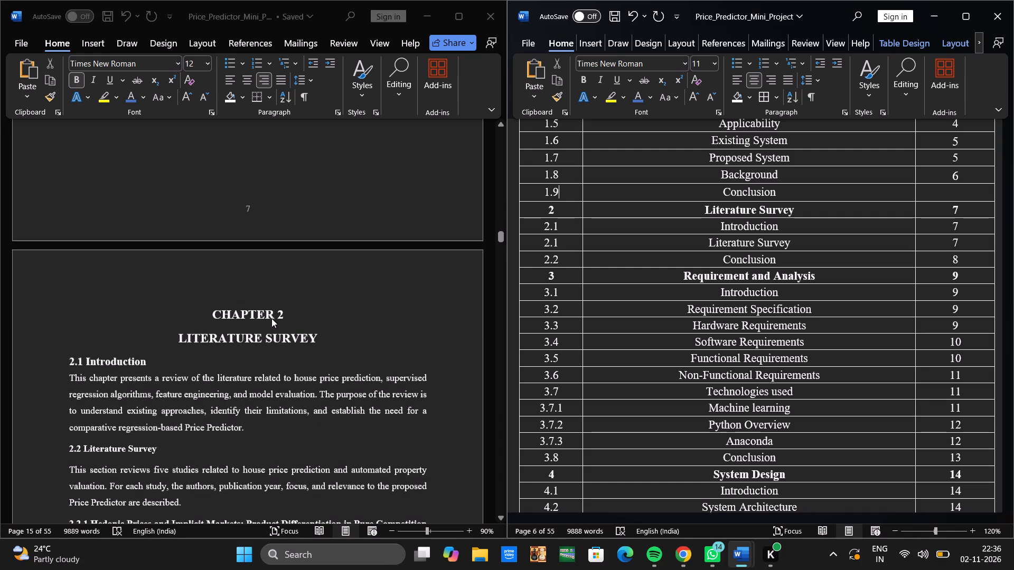
scroll(271, 318, down, 2)
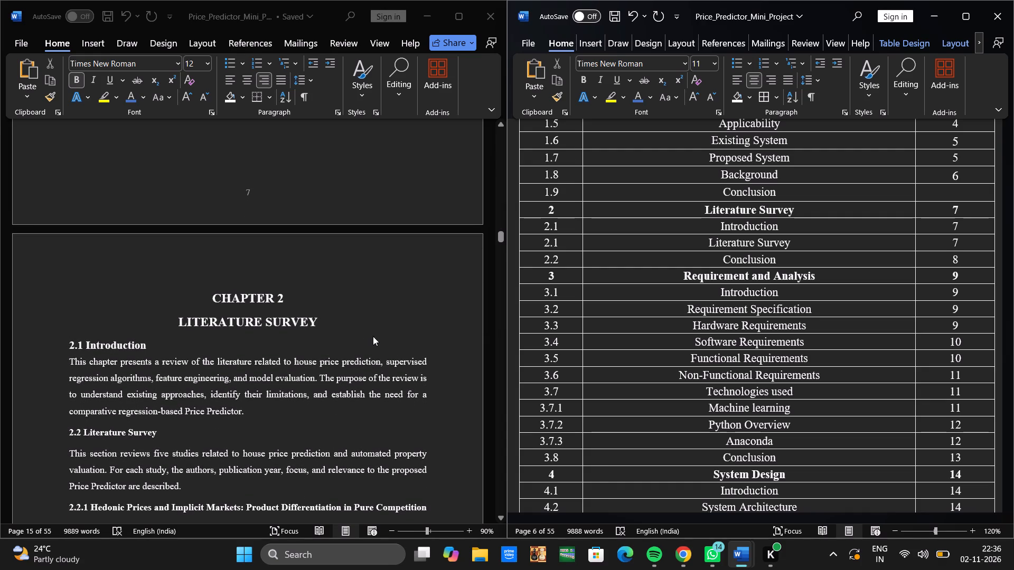
scroll(351, 337, down, 1)
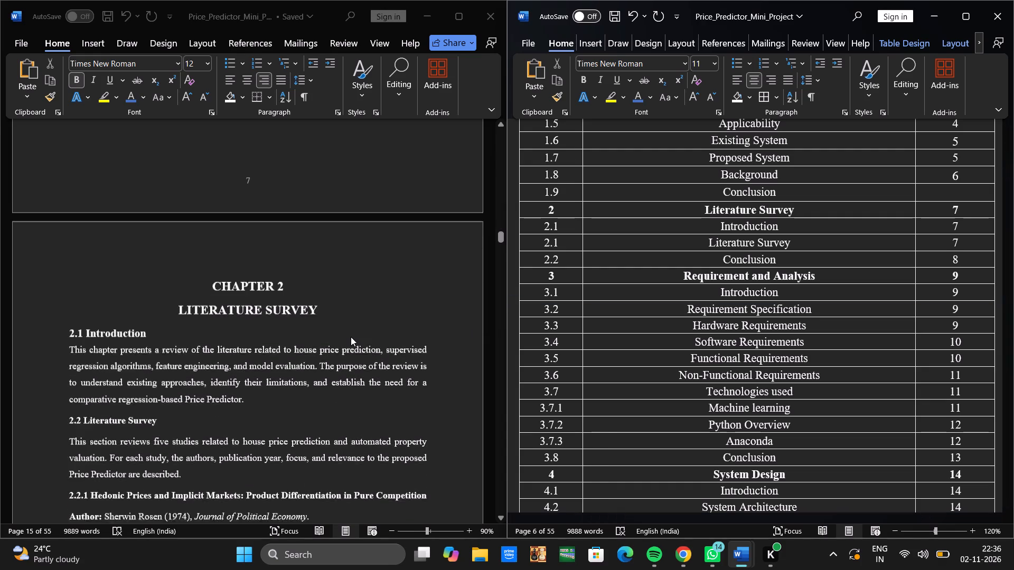
scroll(351, 337, down, 1)
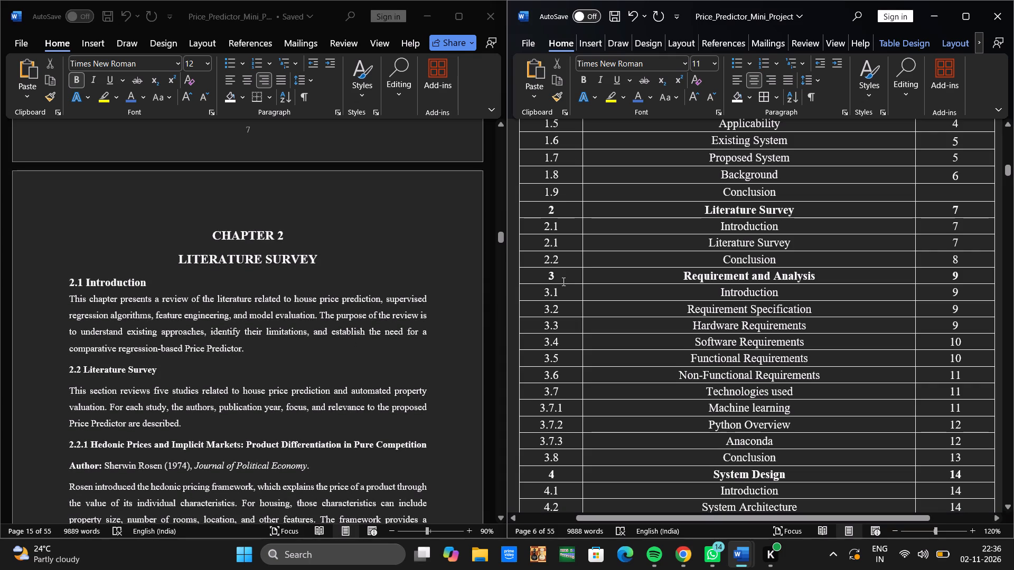
click(568, 242)
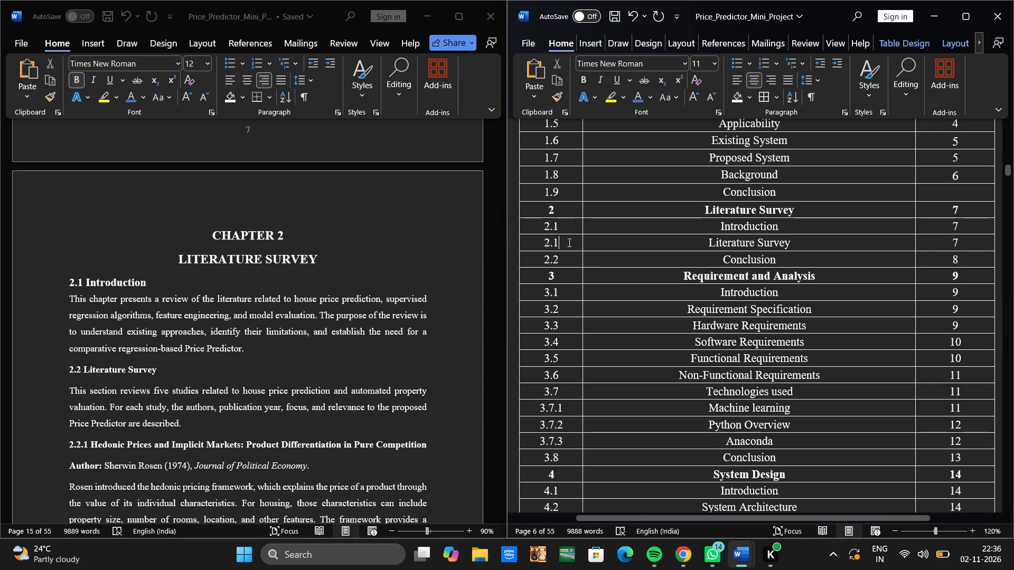
key(BackSpace)
key(2)
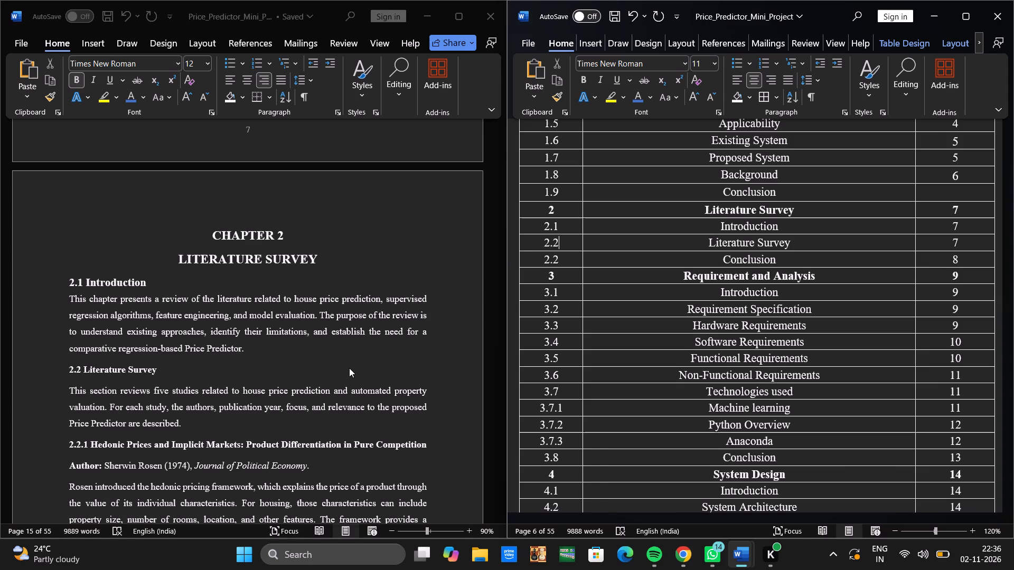
Check the page of section 1.9 in the Report (1) copy and set the 1.9 Conclusion page number in the table of contents to 7.
scroll(349, 368, down, 2)
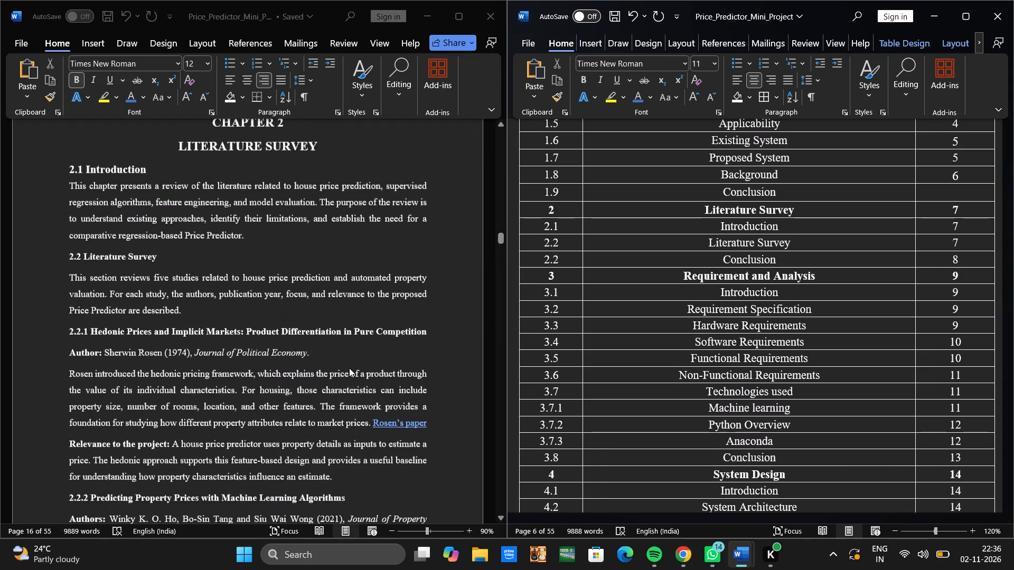
scroll(349, 368, down, 1)
scroll(349, 368, up, 2)
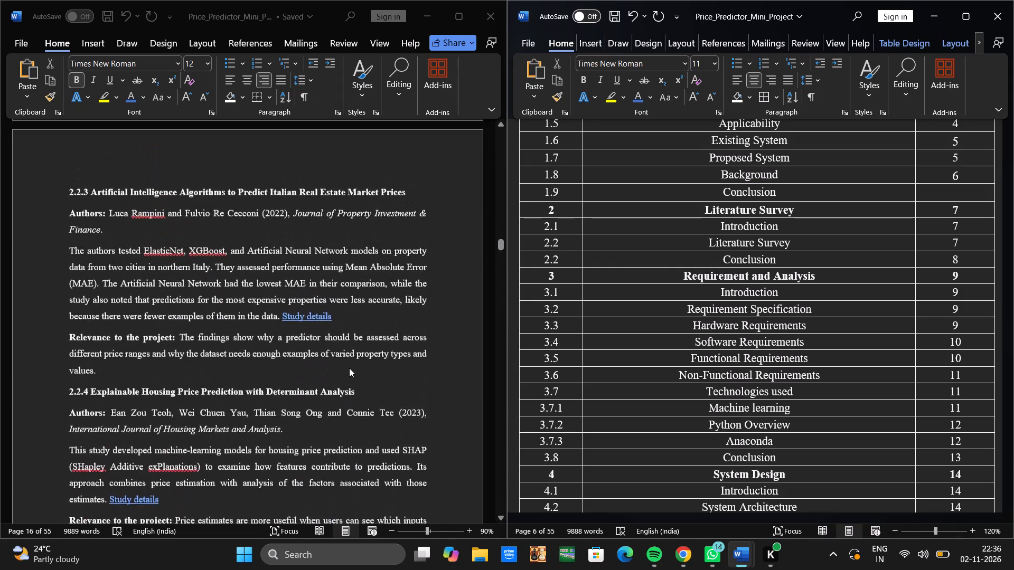
scroll(349, 368, up, 4)
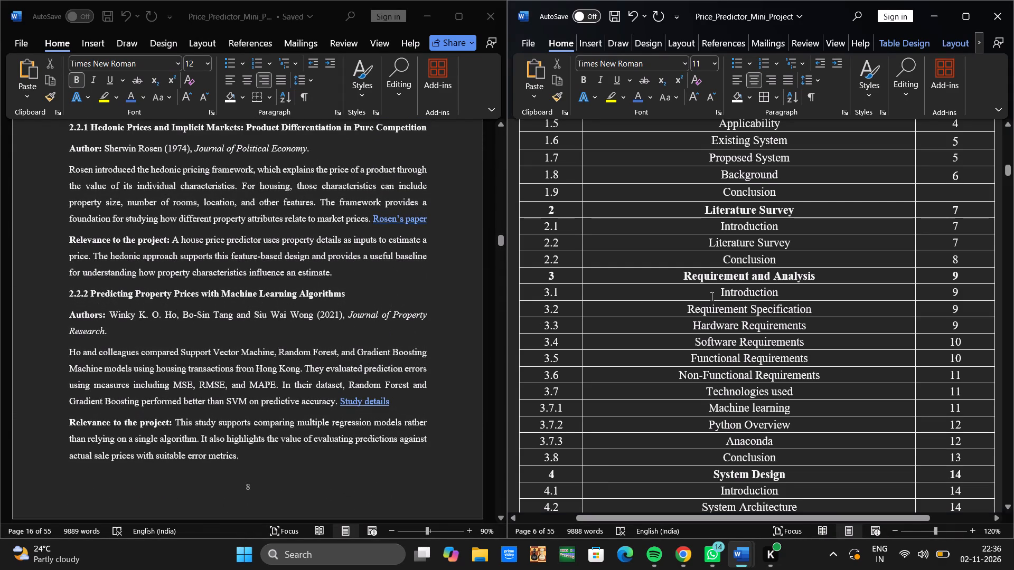
scroll(424, 306, up, 1)
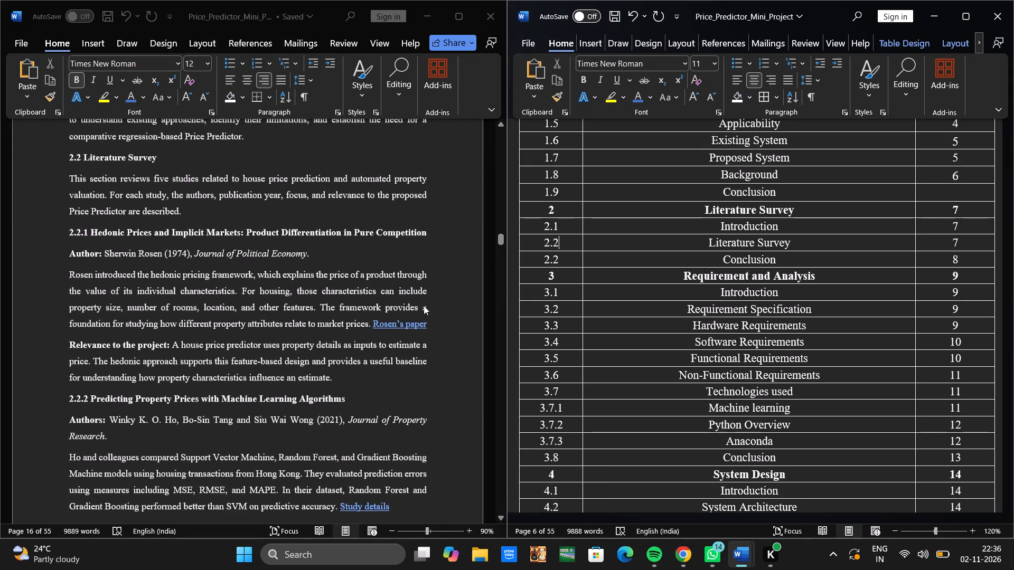
scroll(342, 316, up, 2)
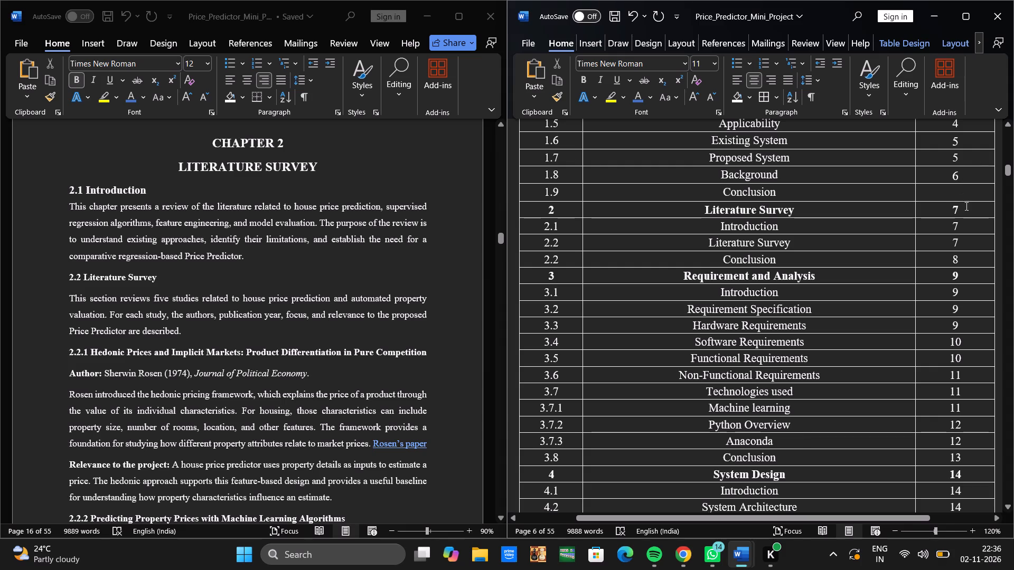
scroll(345, 274, up, 1)
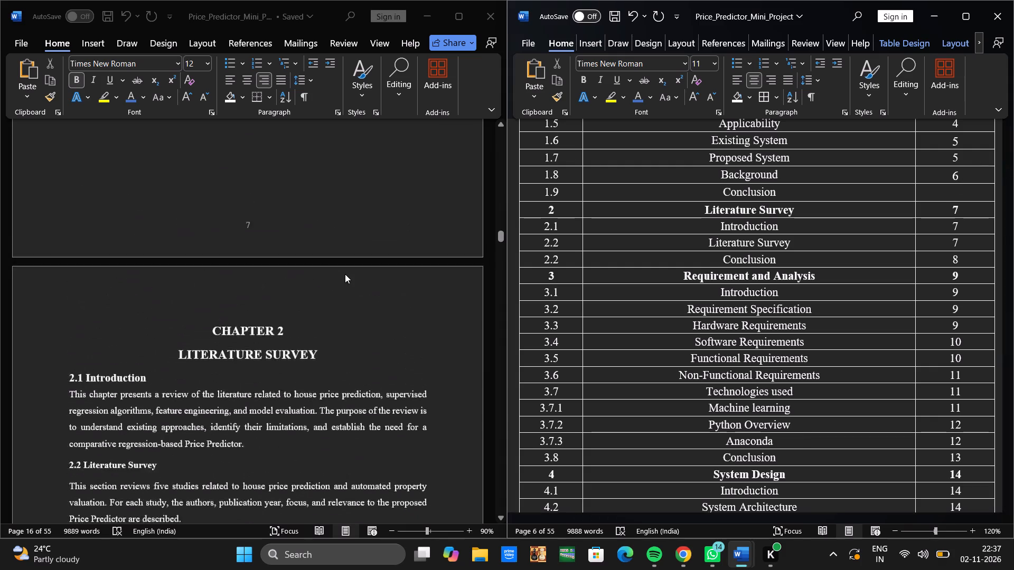
scroll(345, 274, up, 2)
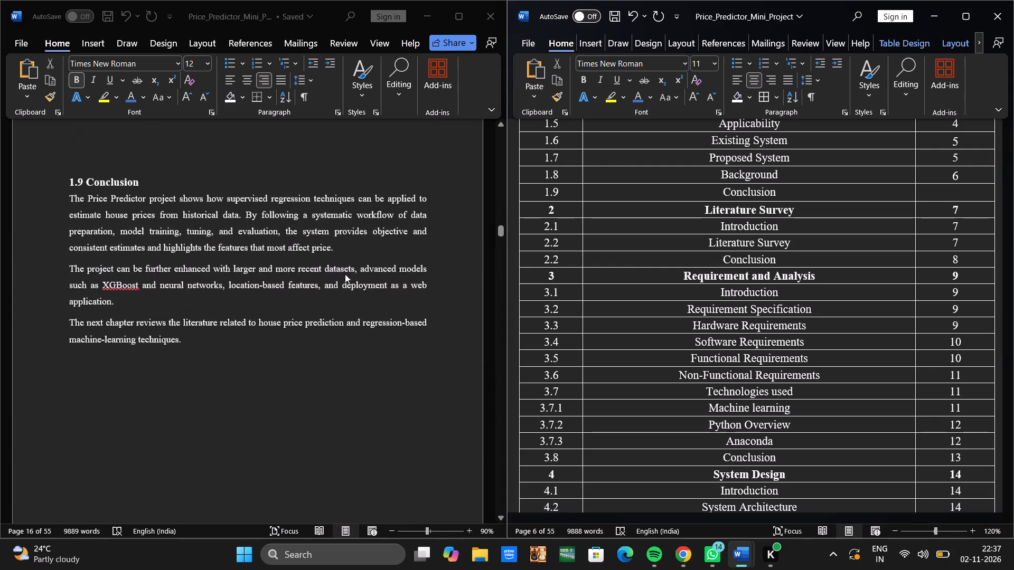
scroll(345, 274, up, 1)
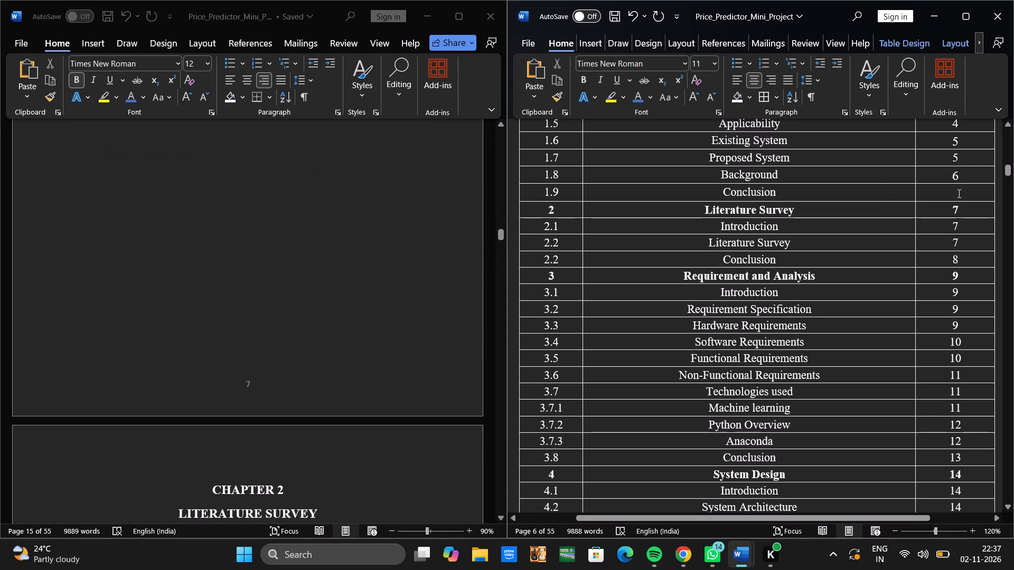
click(959, 192)
key(7)
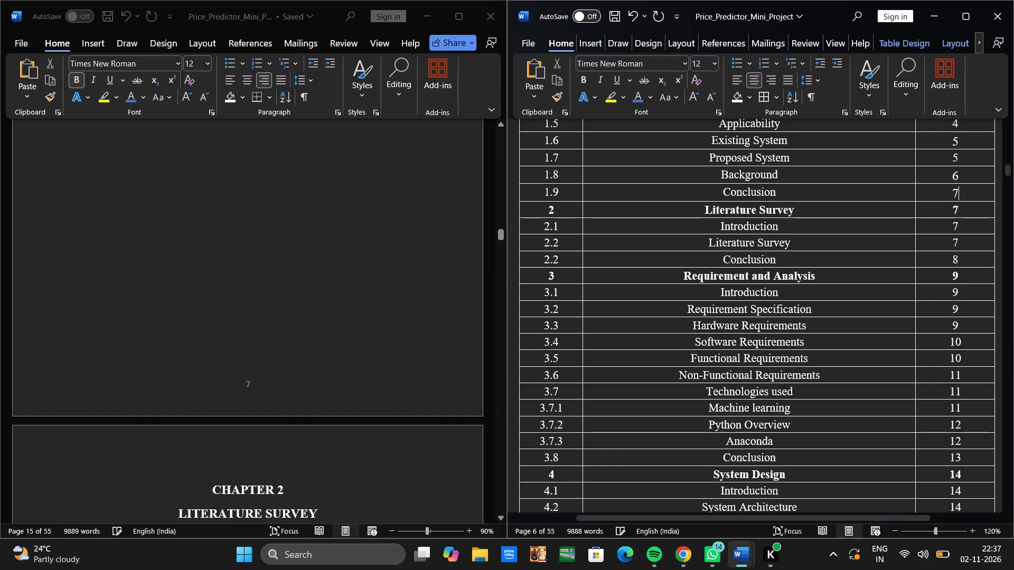
Set the page numbers of the chapter 2 Literature Survey heading and its 2.1 Introduction entry to 8.
key(Down)
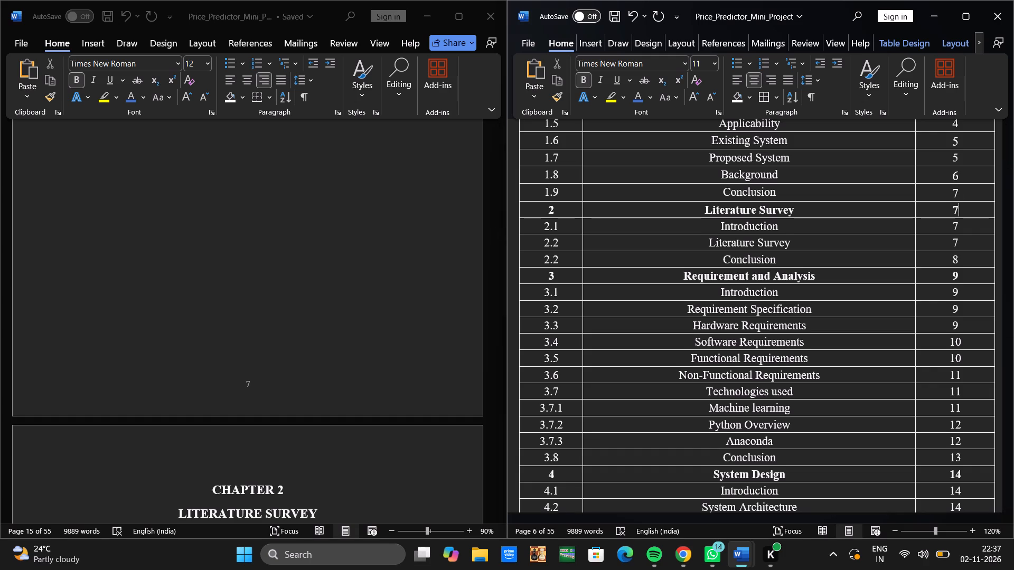
key(BackSpace)
key(8)
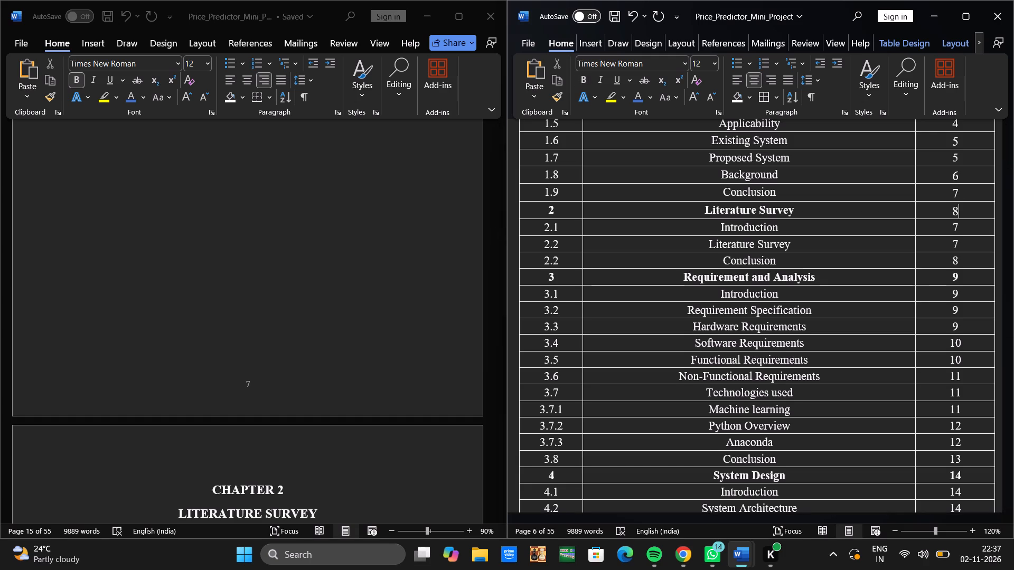
key(Down)
key(BackSpace)
key(8)
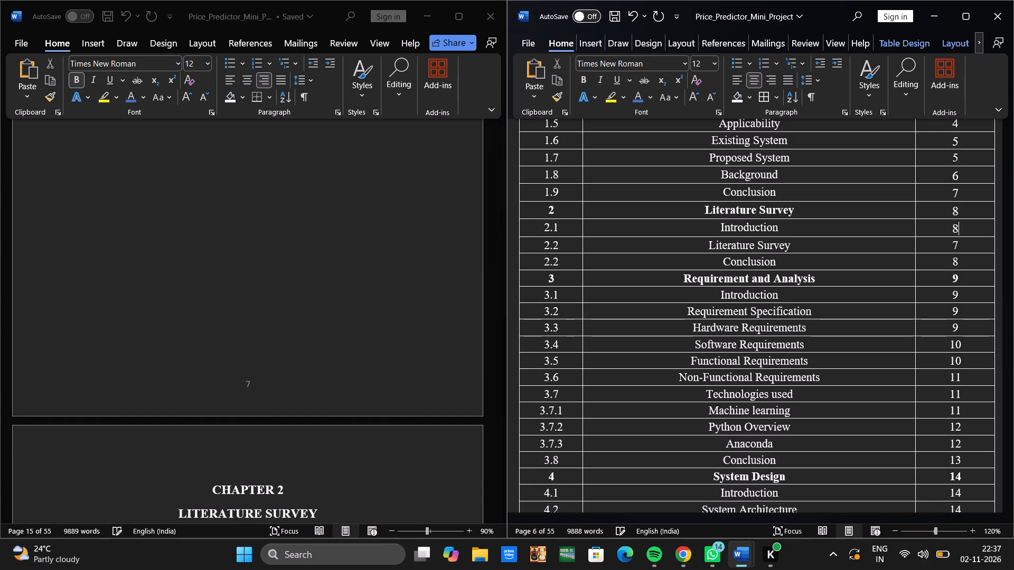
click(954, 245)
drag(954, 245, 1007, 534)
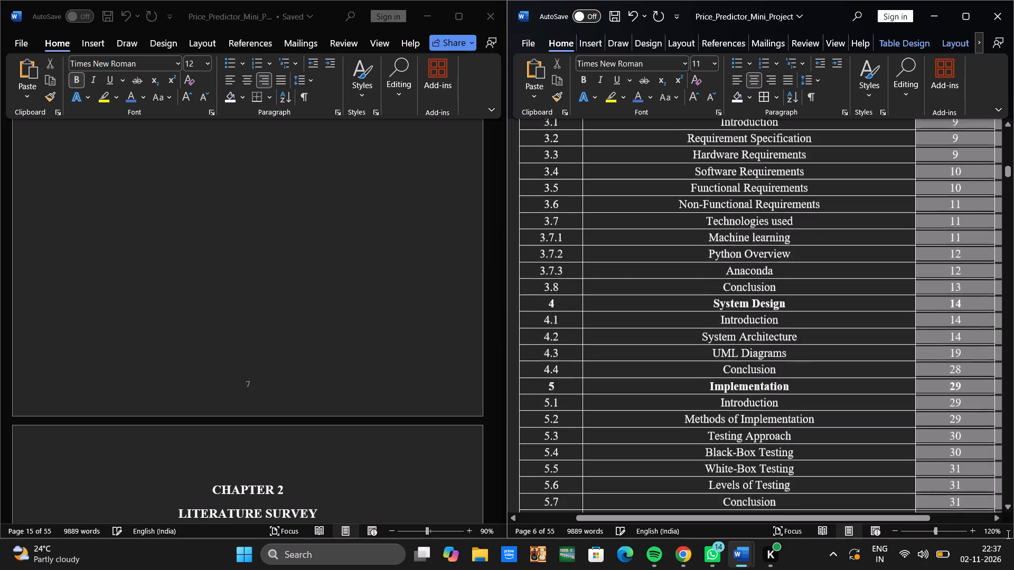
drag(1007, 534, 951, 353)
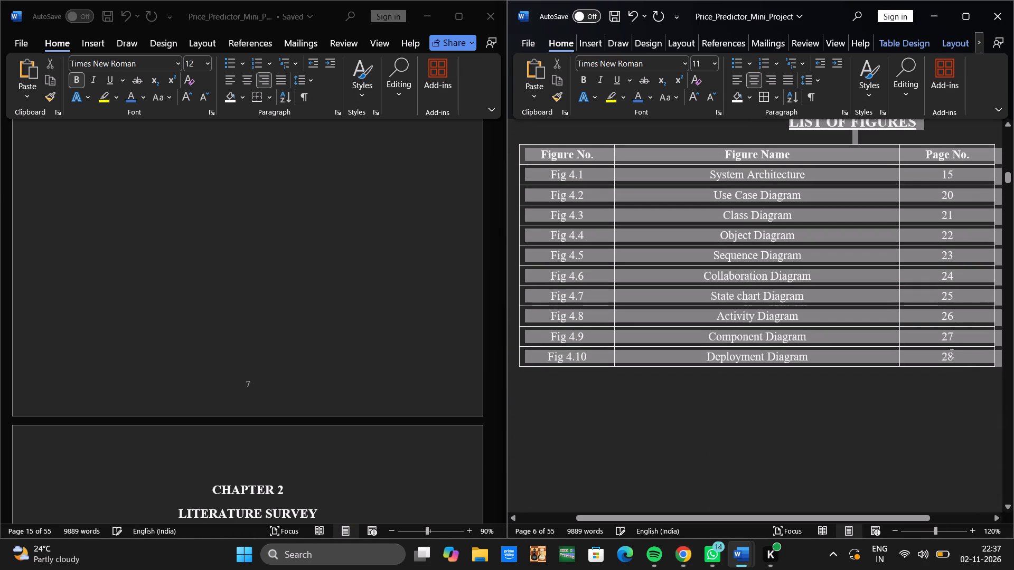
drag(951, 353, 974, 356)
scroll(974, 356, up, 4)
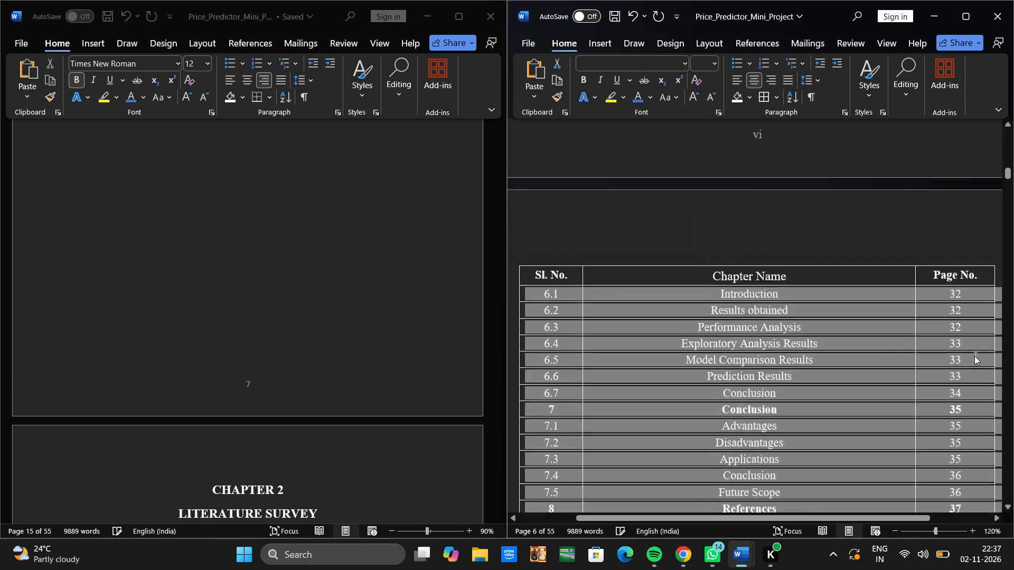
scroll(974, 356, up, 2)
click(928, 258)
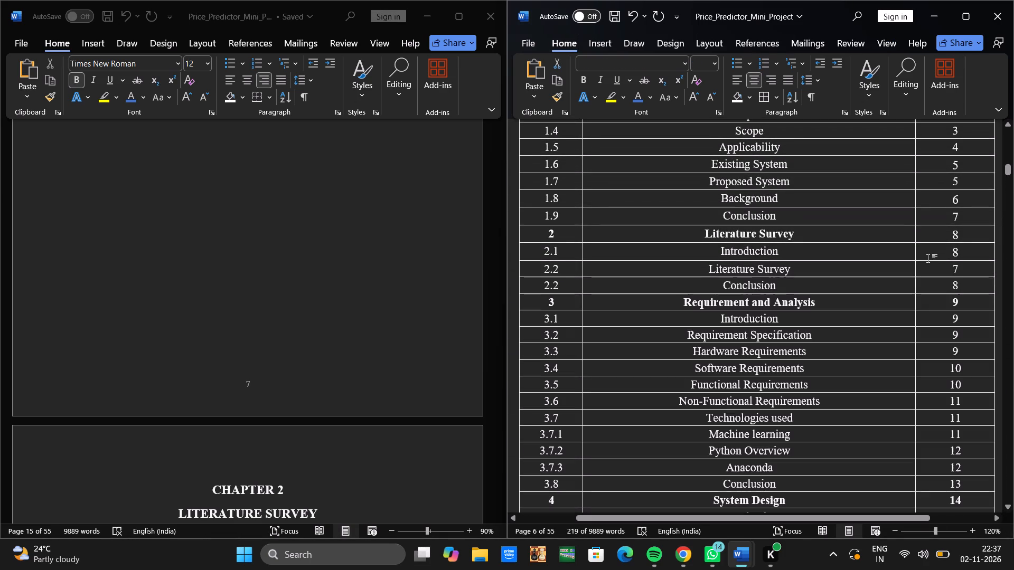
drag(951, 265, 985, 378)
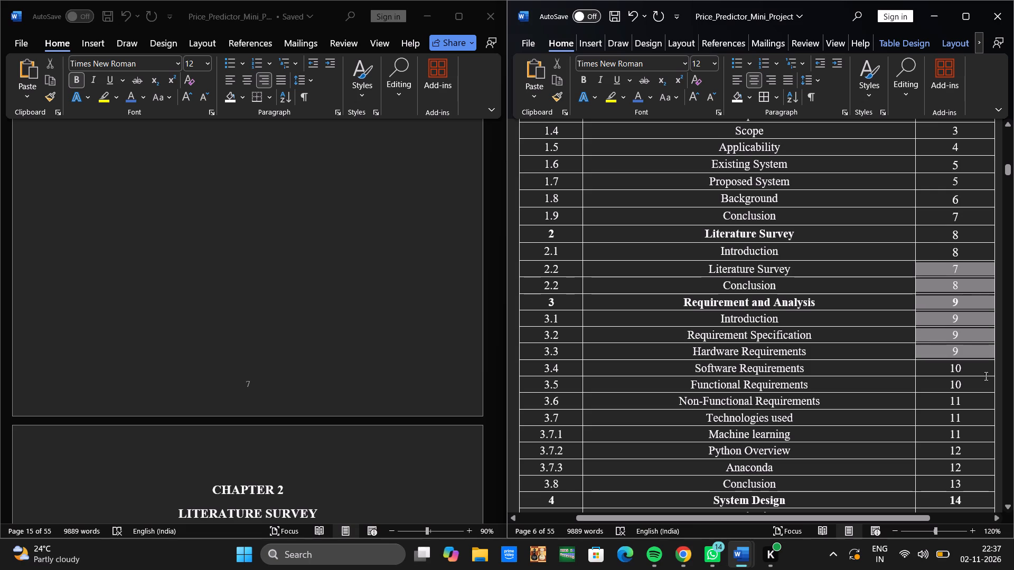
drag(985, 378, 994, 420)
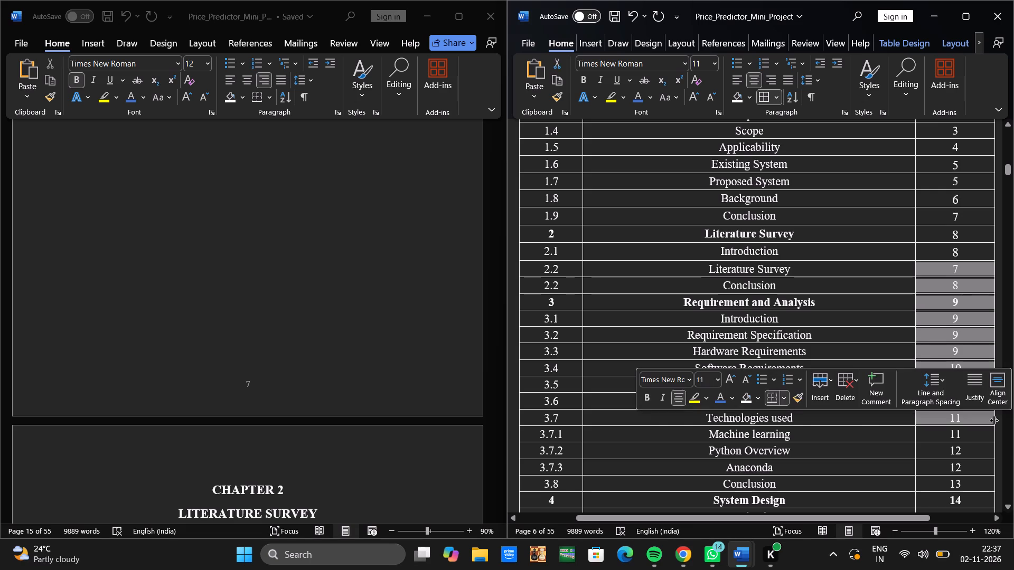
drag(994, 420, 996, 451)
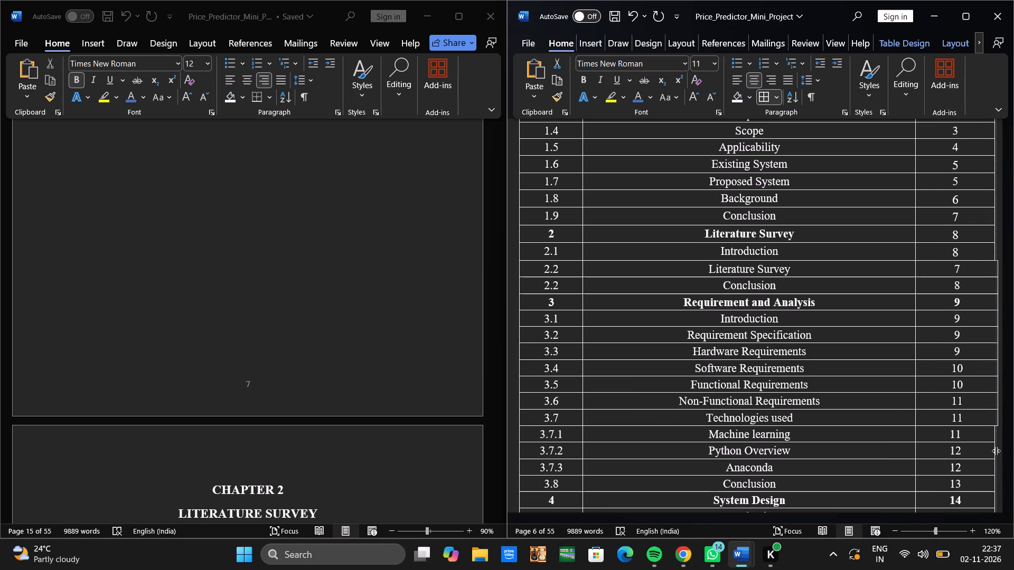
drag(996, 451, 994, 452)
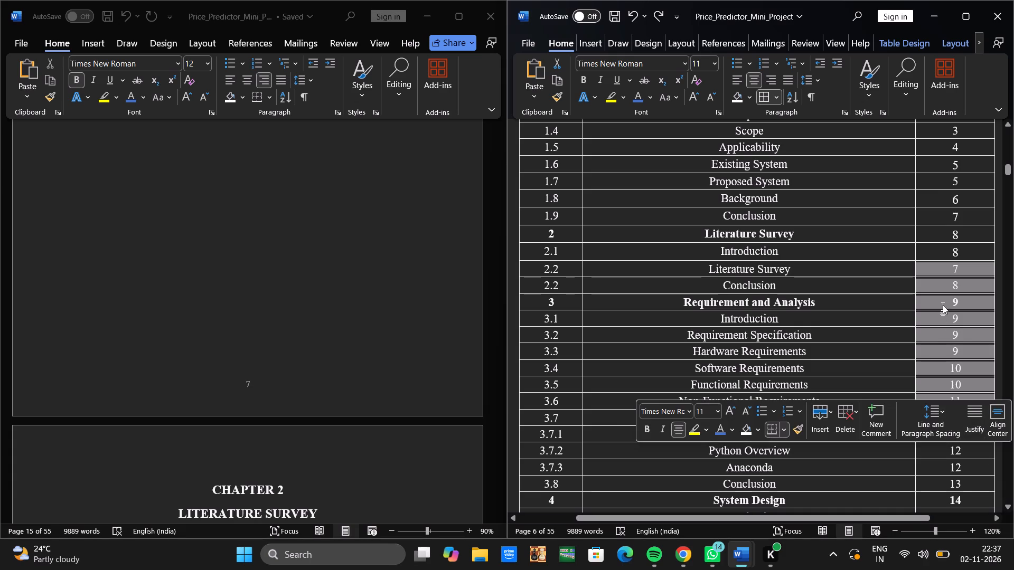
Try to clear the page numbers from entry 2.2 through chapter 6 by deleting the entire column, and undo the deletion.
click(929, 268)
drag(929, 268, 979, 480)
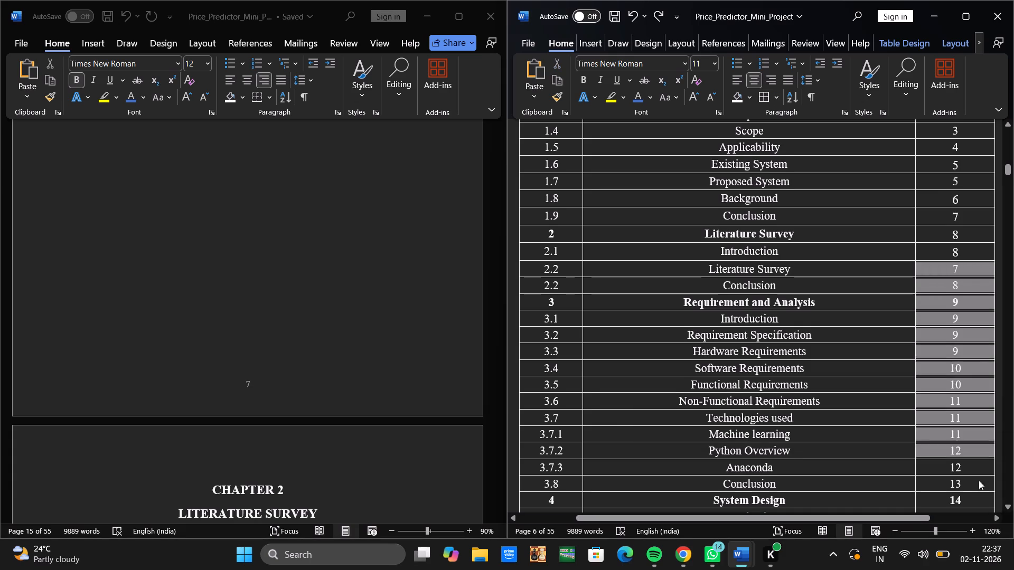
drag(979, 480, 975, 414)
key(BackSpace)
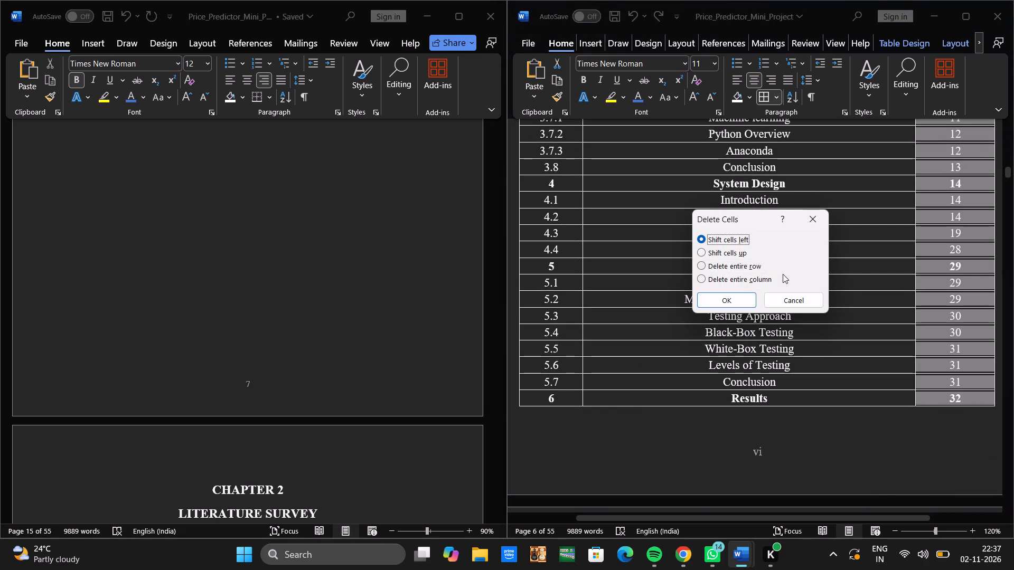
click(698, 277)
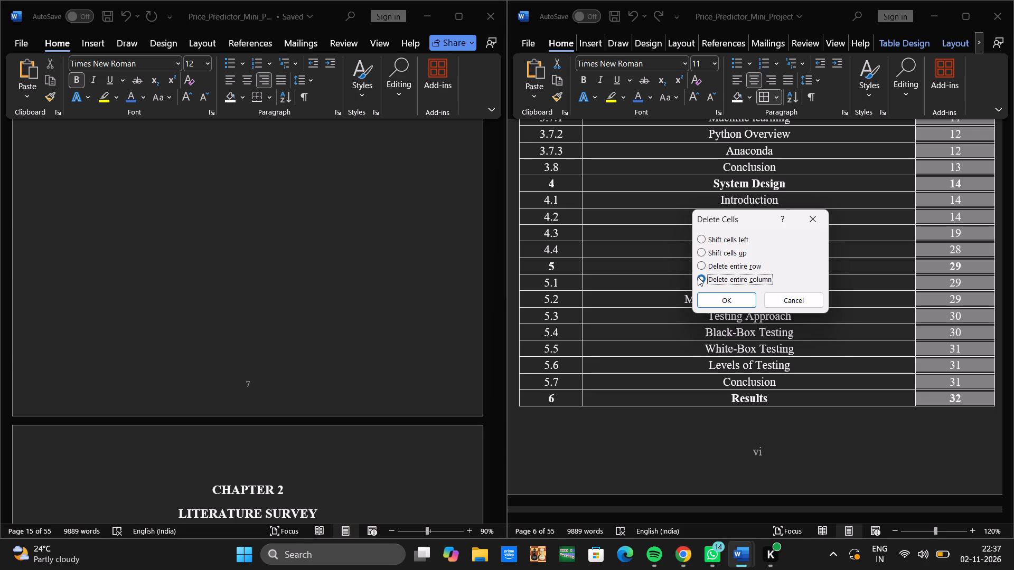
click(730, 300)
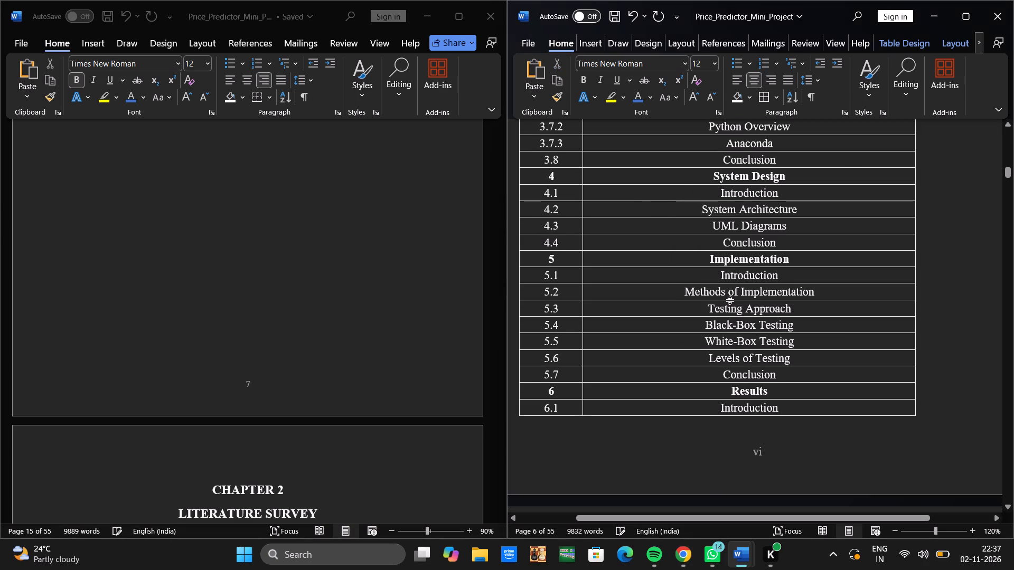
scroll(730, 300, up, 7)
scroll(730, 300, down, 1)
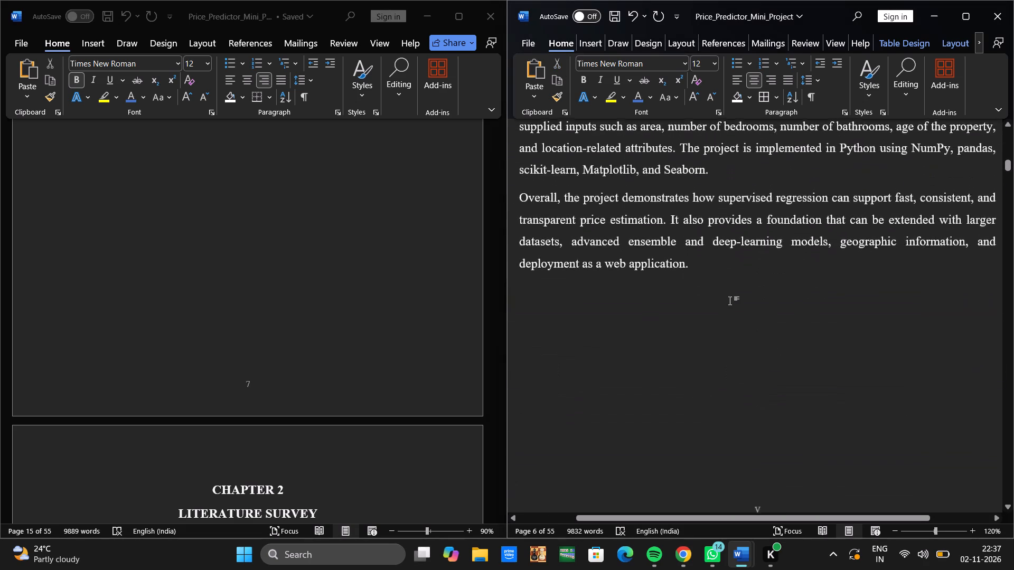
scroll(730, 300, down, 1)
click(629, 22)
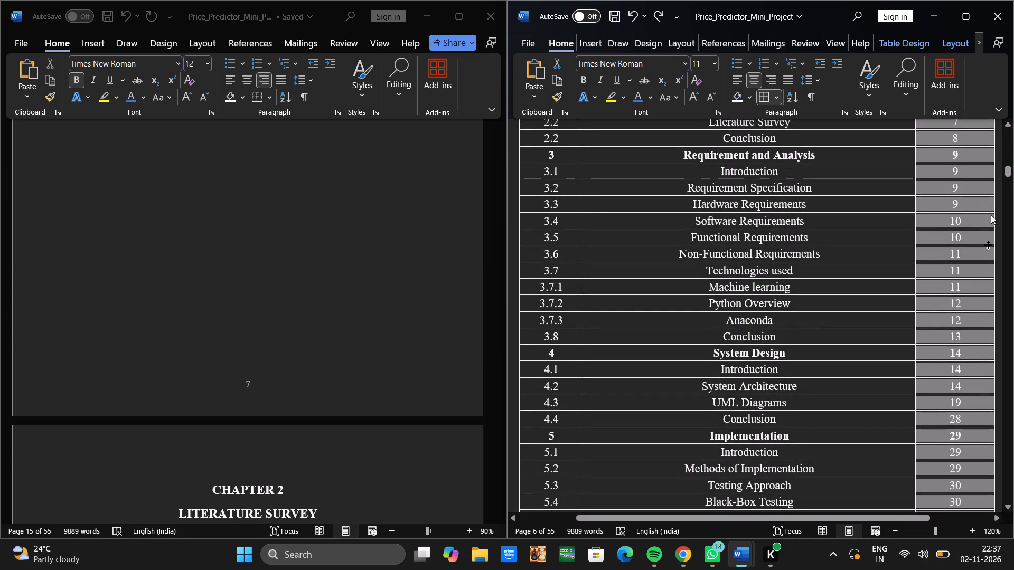
Clear the page numbers of chapter 2's Literature Survey and Conclusion entries in the table of contents.
click(960, 204)
scroll(960, 204, up, 1)
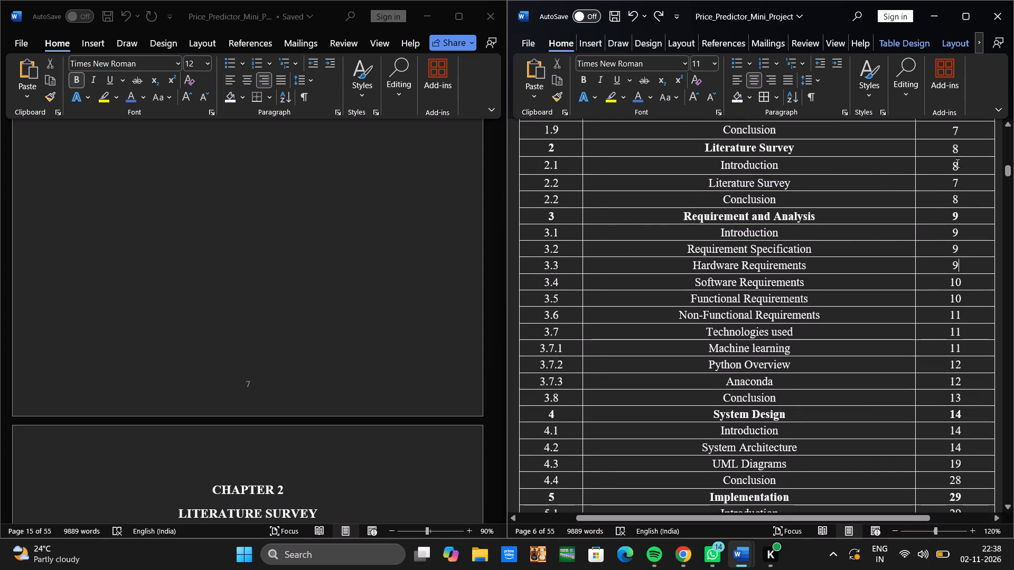
double_click(953, 183)
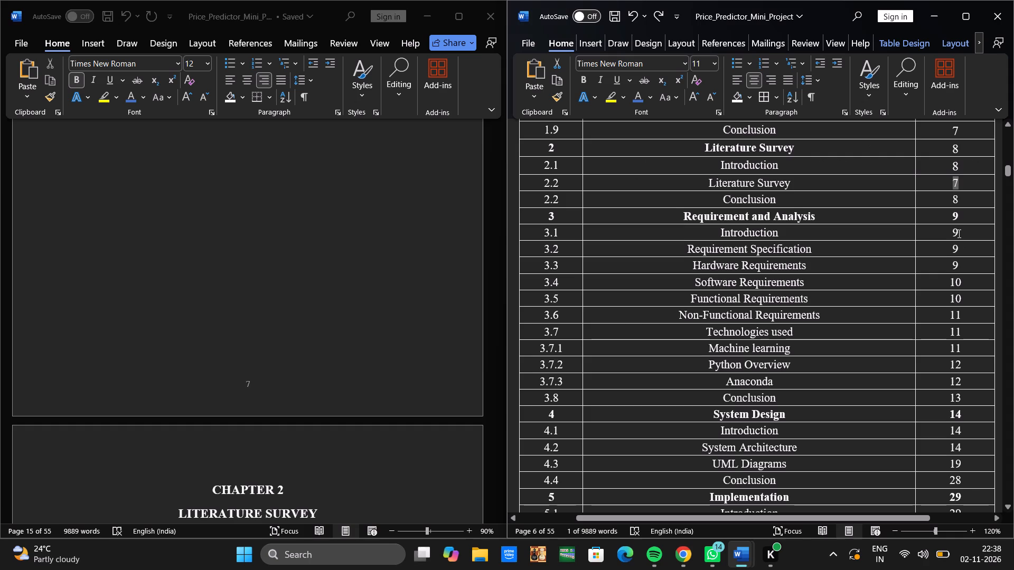
key(BackSpace)
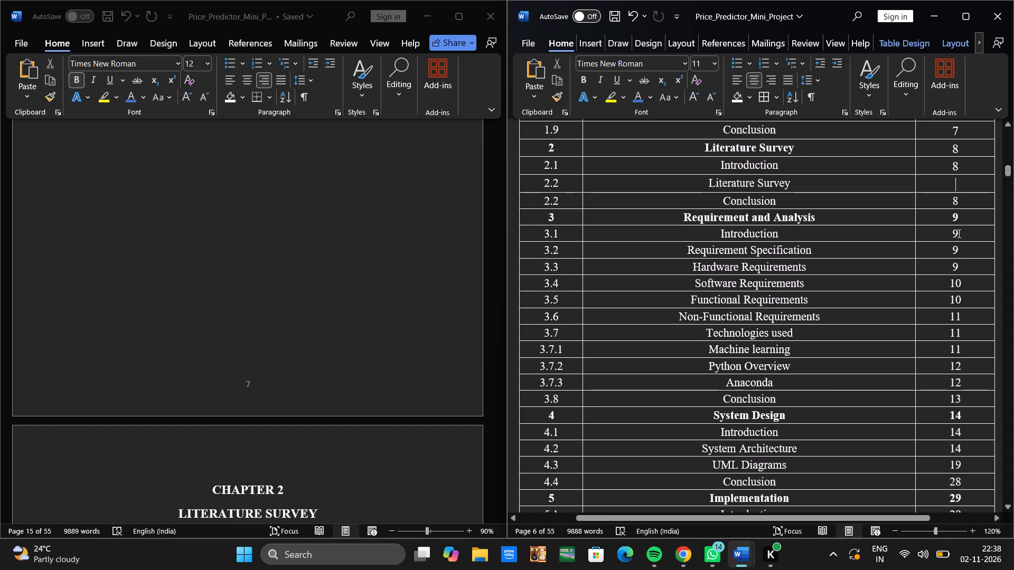
key(Down)
key(Right)
key(BackSpace)
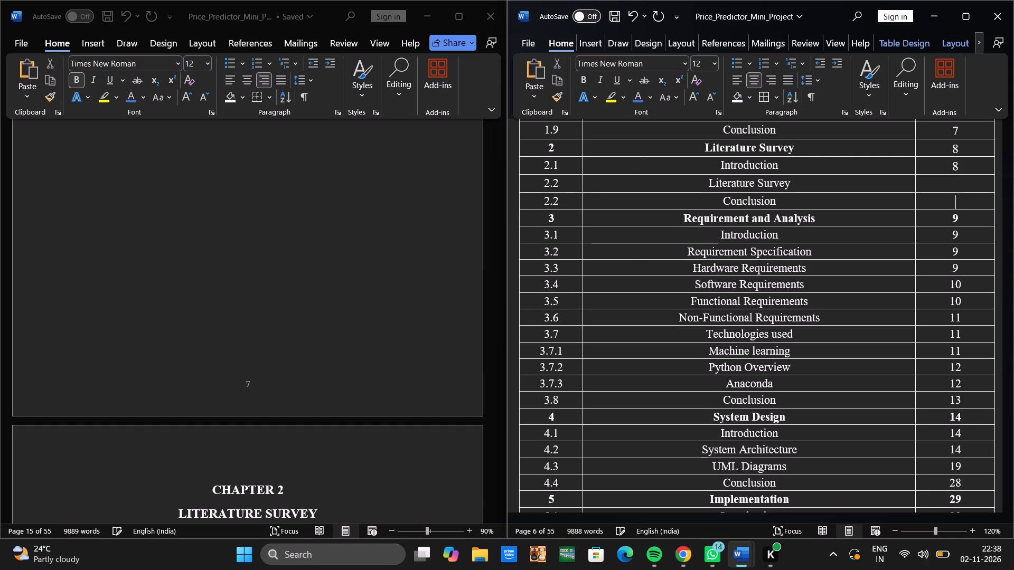
Clear the page numbers of the chapter 3 Requirement and Analysis heading and its entries 3.1 to 3.3.
key(Right)
key(Down)
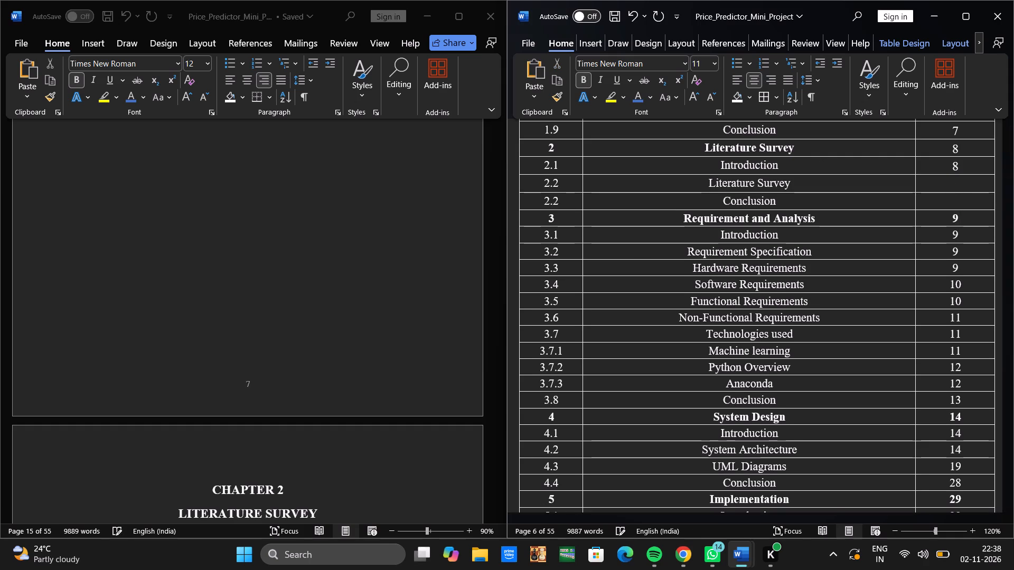
key(BackSpace)
key(Down)
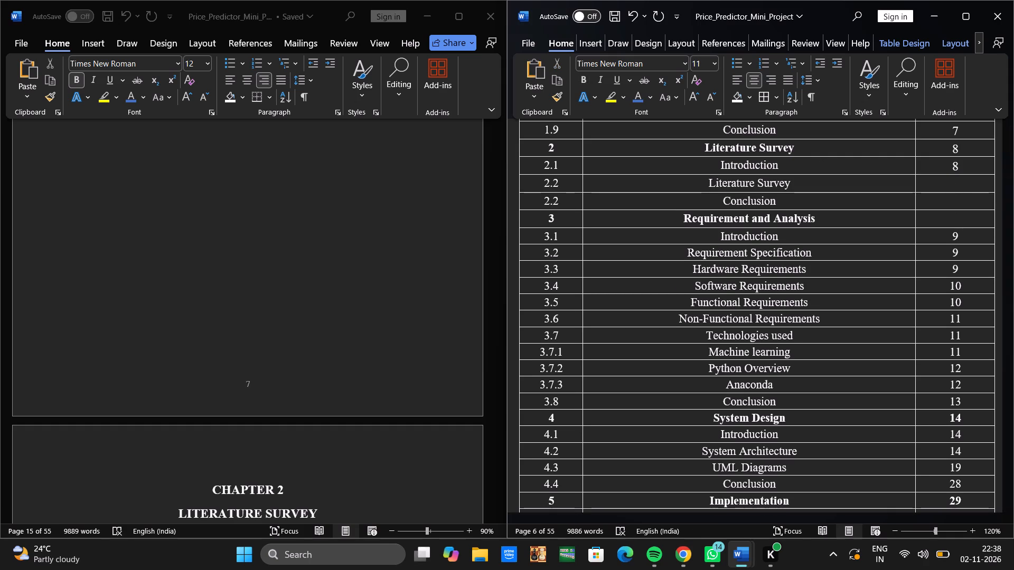
key(Right)
key(BackSpace)
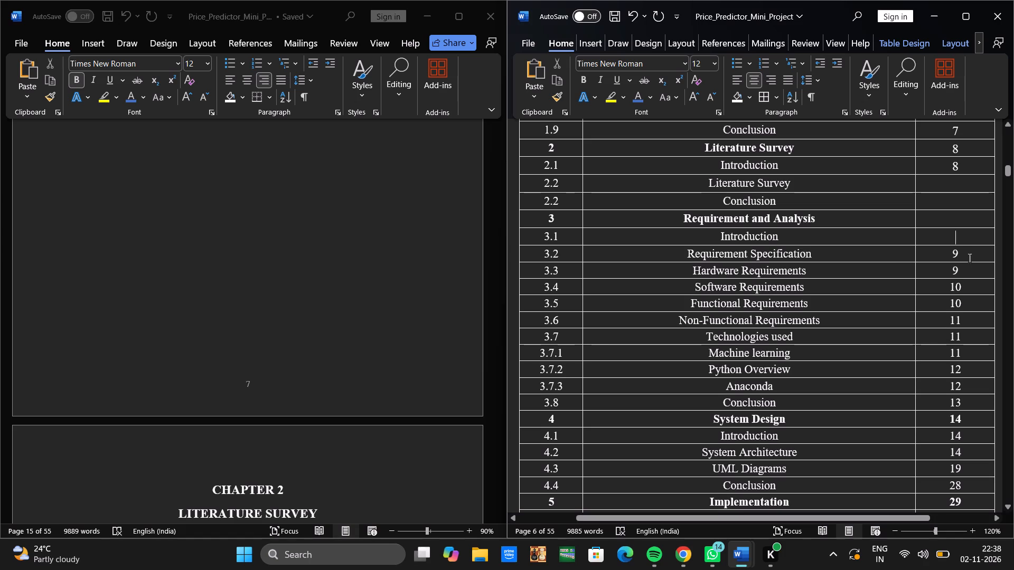
click(973, 277)
key(BackSpace)
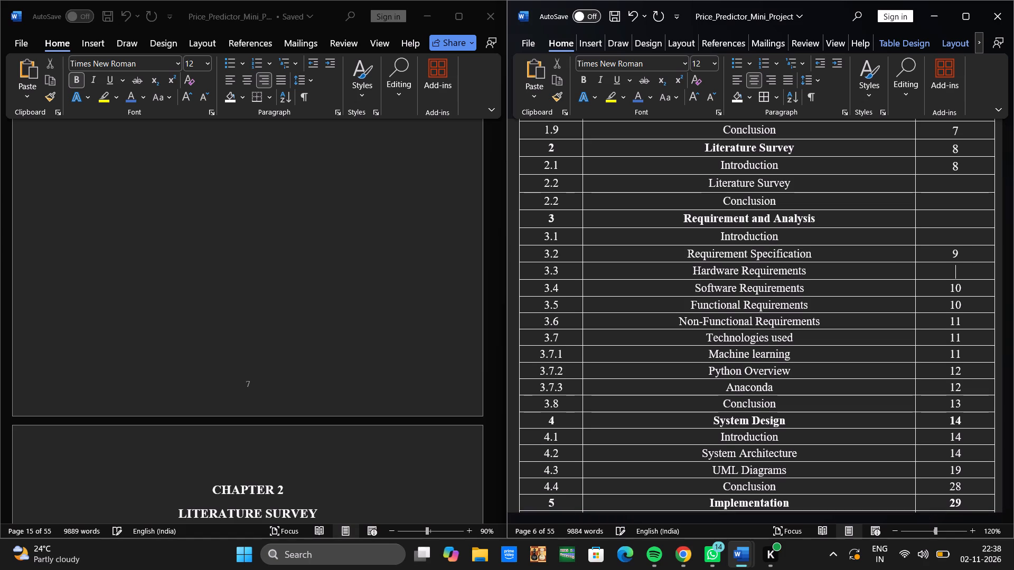
key(Up)
key(Right)
key(backslash)
key(BackSpace)
key(BackSpace)
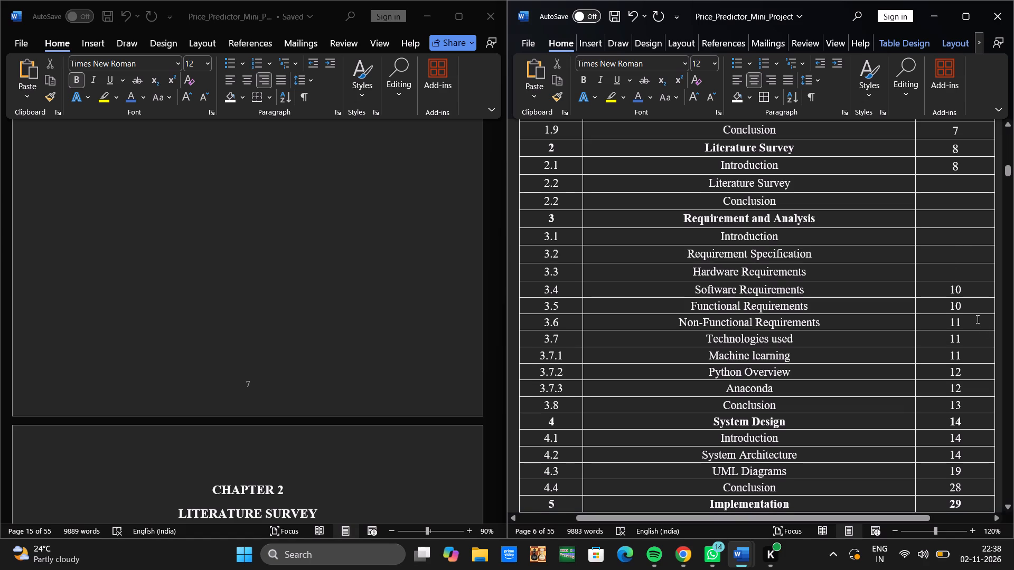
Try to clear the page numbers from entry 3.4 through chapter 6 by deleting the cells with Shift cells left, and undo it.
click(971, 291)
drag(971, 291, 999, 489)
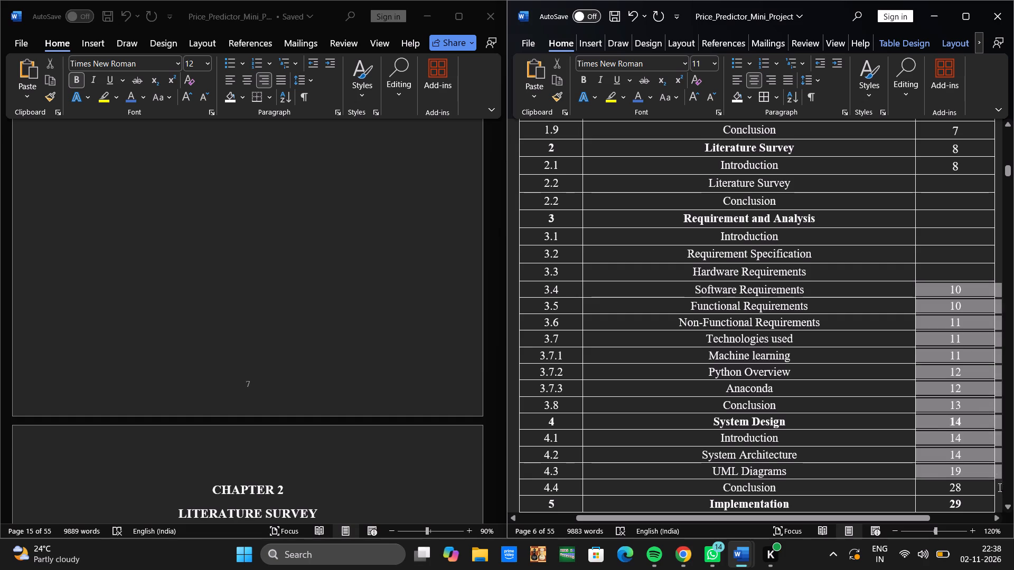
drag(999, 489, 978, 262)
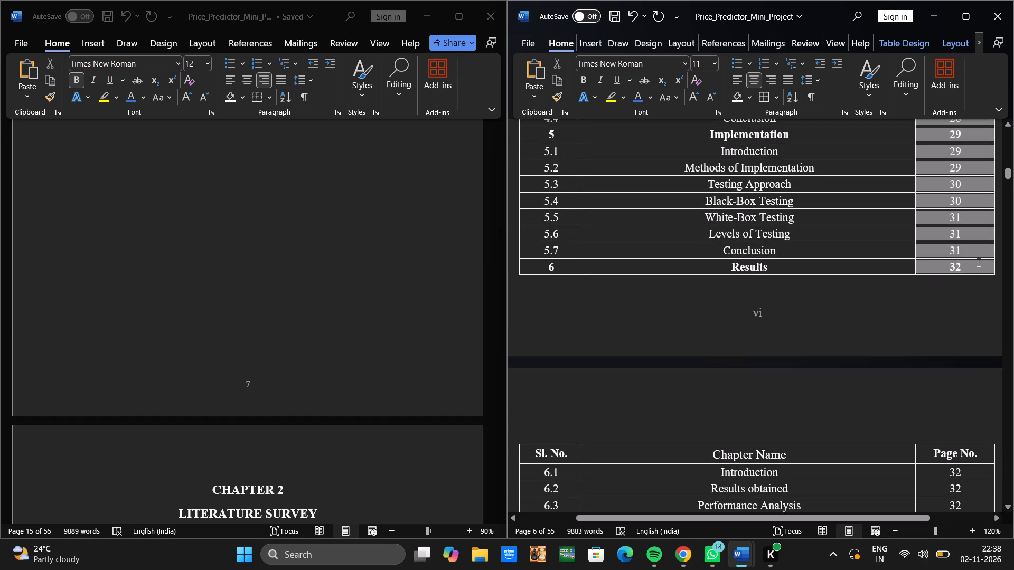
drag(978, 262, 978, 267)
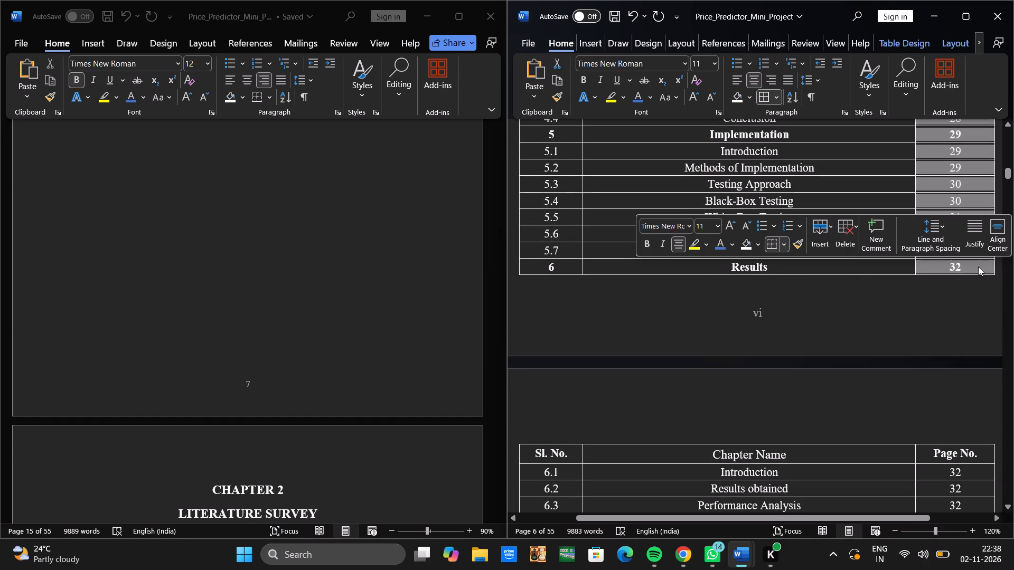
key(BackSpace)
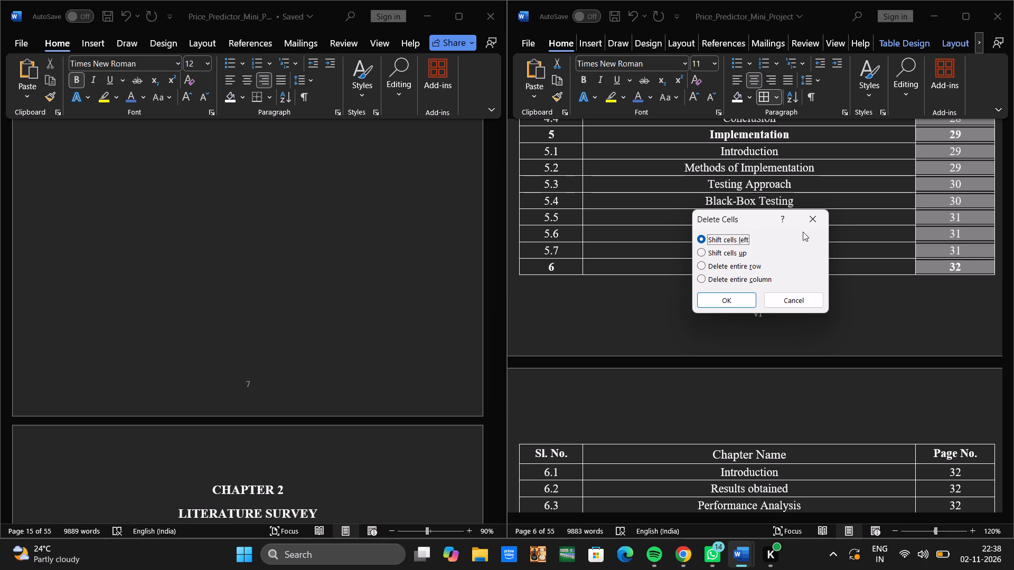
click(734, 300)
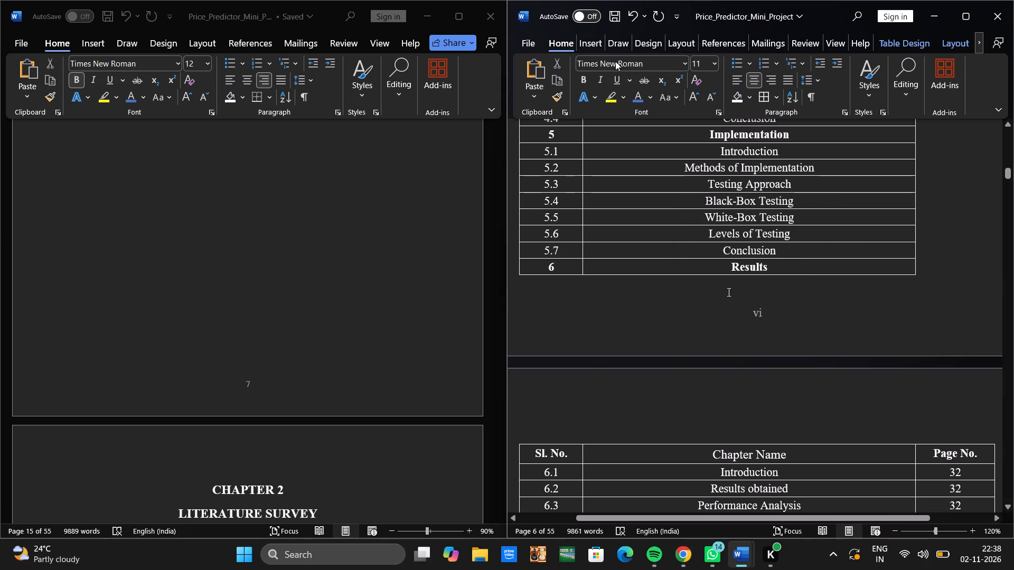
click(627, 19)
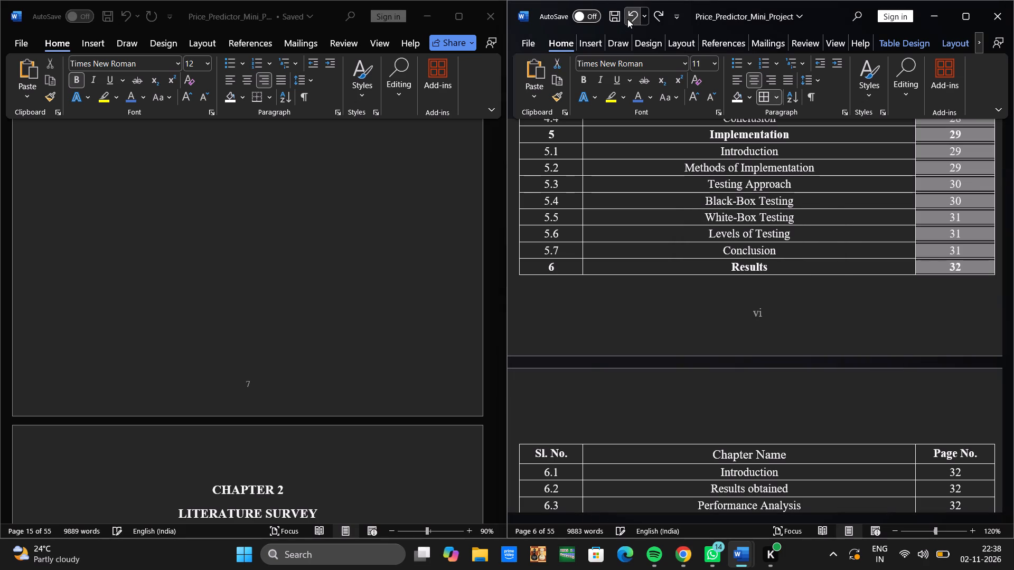
Clear the page numbers of the Software, Functional and Non-Functional Requirements entries, 3.4 to 3.6.
scroll(746, 92, up, 3)
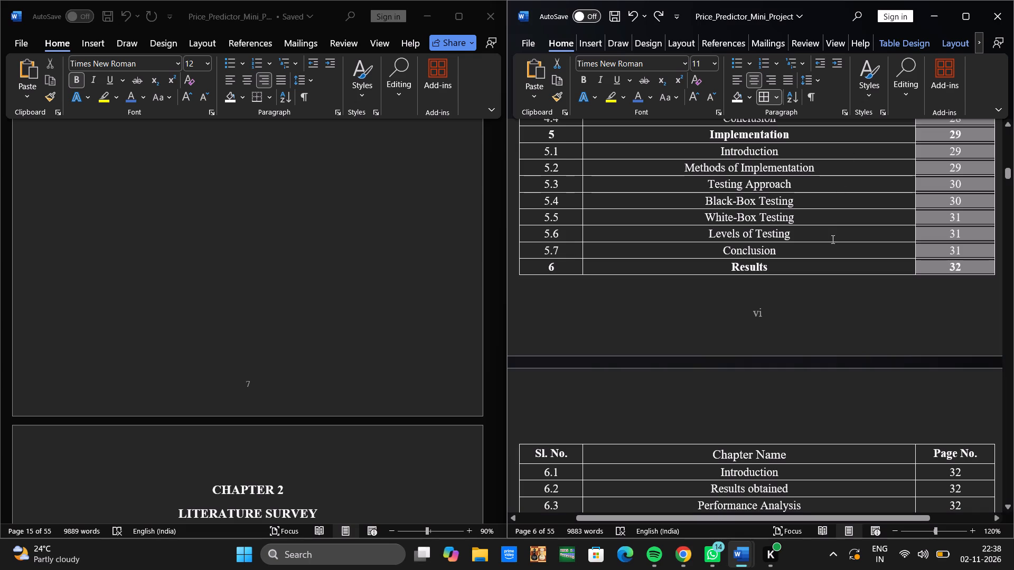
scroll(831, 237, up, 1)
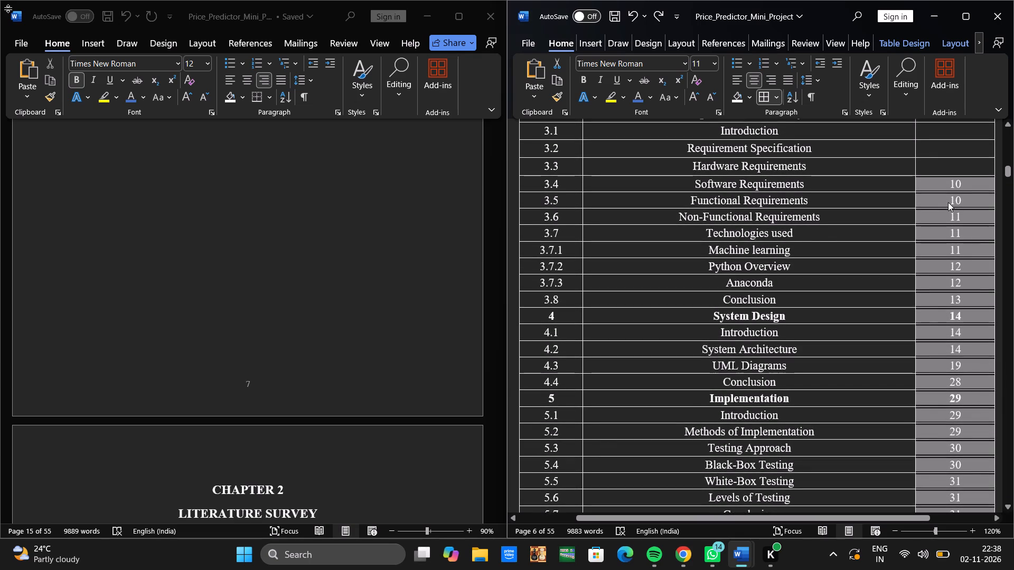
click(956, 192)
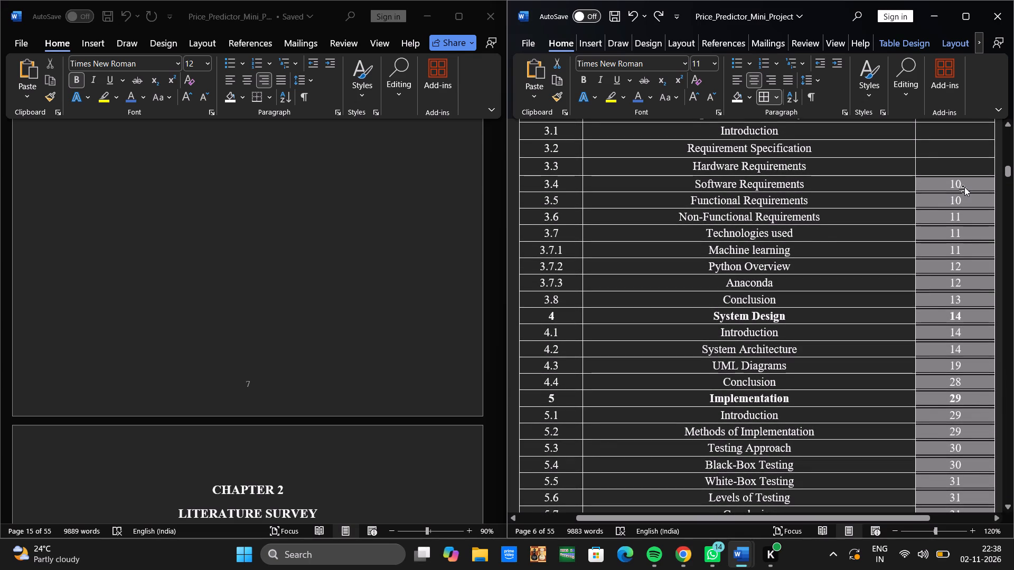
click(964, 187)
key(BackSpace)
key(BackSpace)
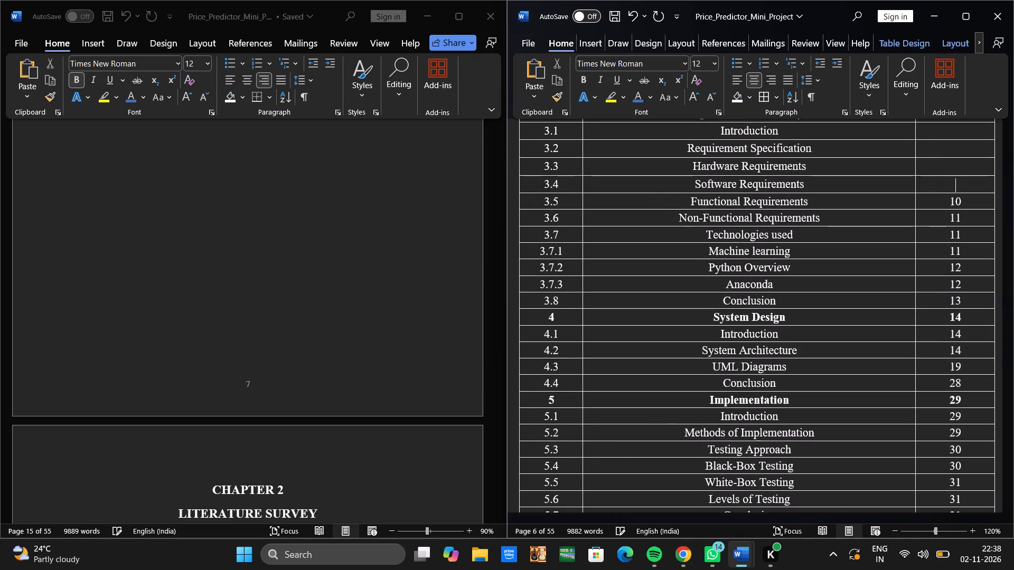
key(Down)
key(Right)
key(BackSpace)
key(BackSpace)
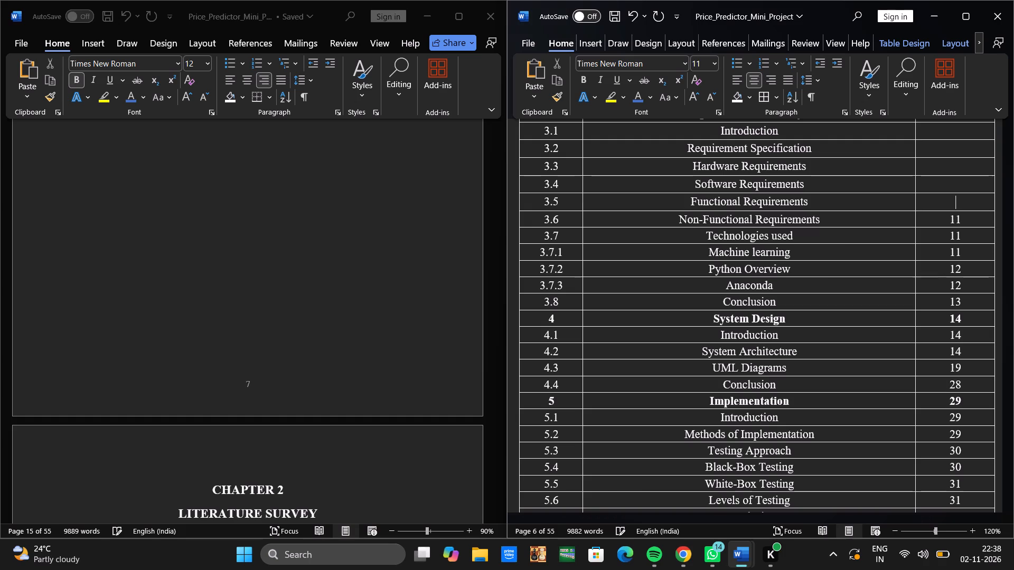
key(Down)
key(Right)
key(BackSpace)
key(BackSpace)
Clear the page numbers of entries 3.7 Technologies used and 3.7.1 Machine learning.
key(Down)
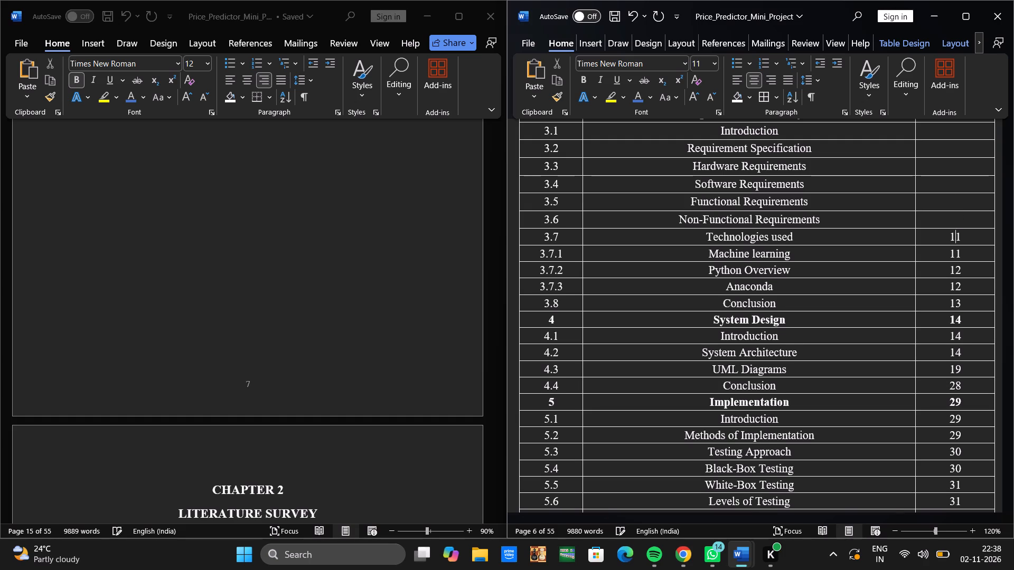
key(Down)
key(Right)
key(BackSpace)
key(BackSpace)
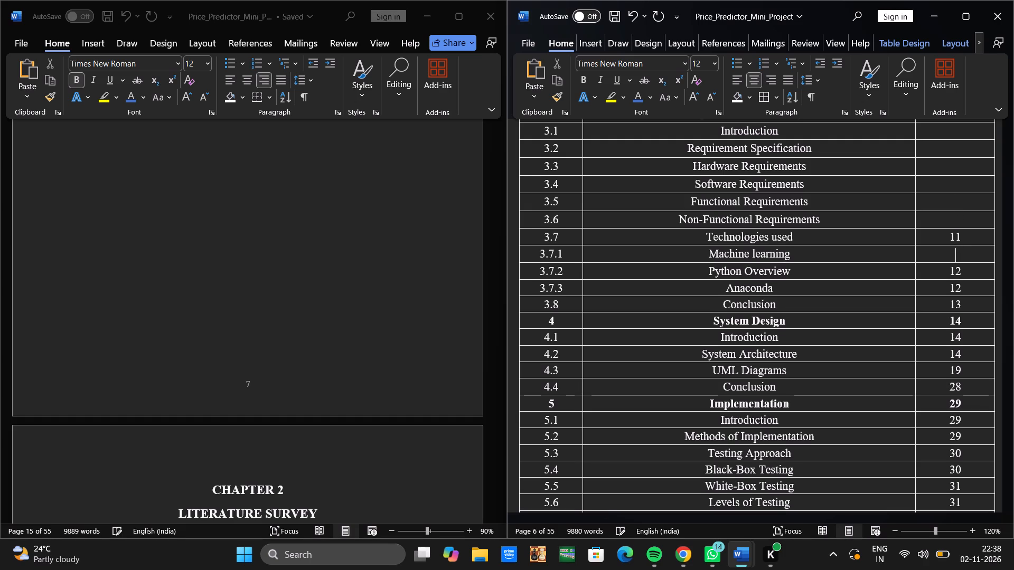
key(BackSpace)
key(BackSpace)
key(Up)
key(Right)
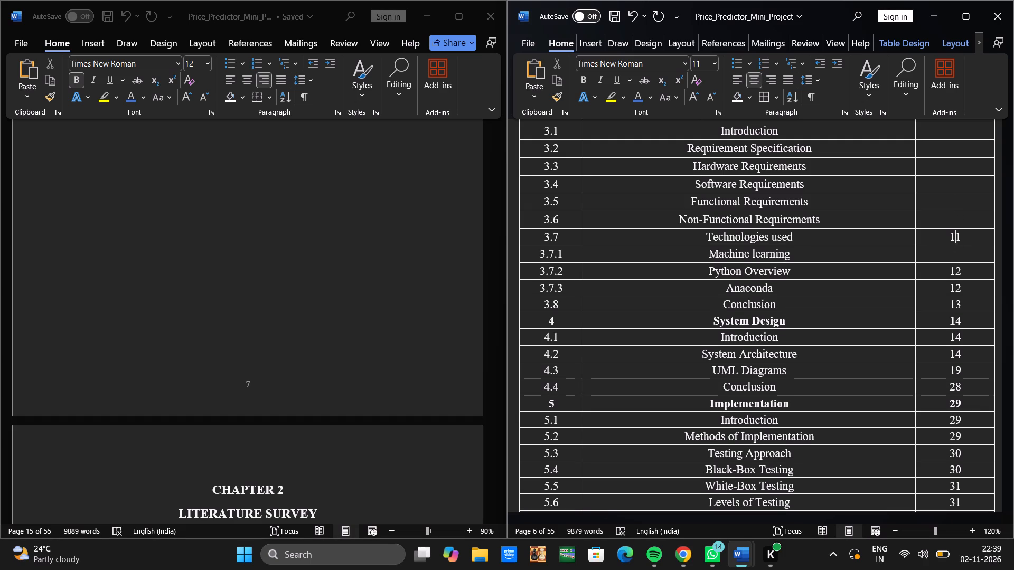
key(Right)
key(BackSpace)
key(BackSpace)
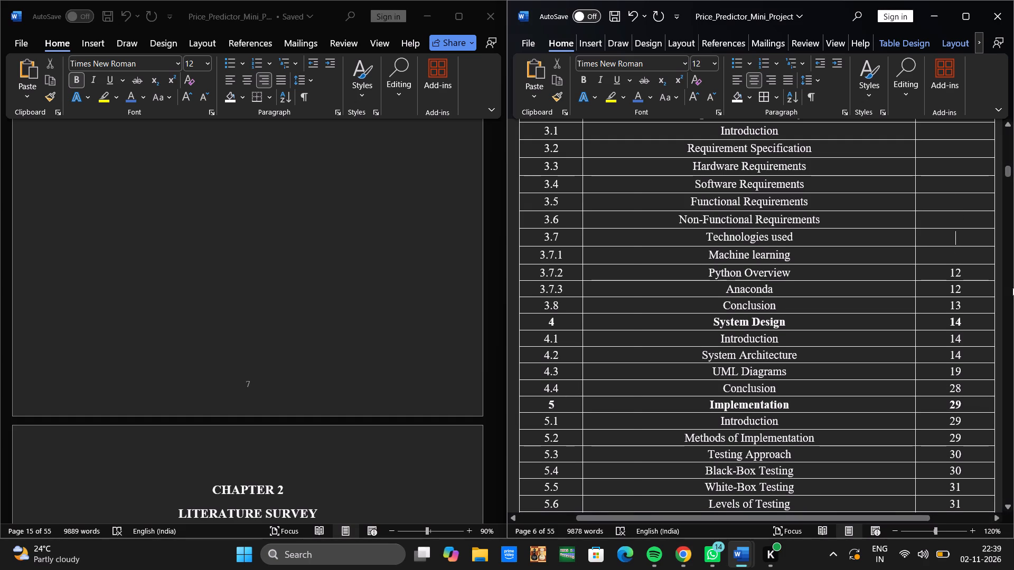
Clear the page numbers of entries 3.7.2 Python Overview, 3.7.3 Anaconda and 3.8 Conclusion.
click(960, 266)
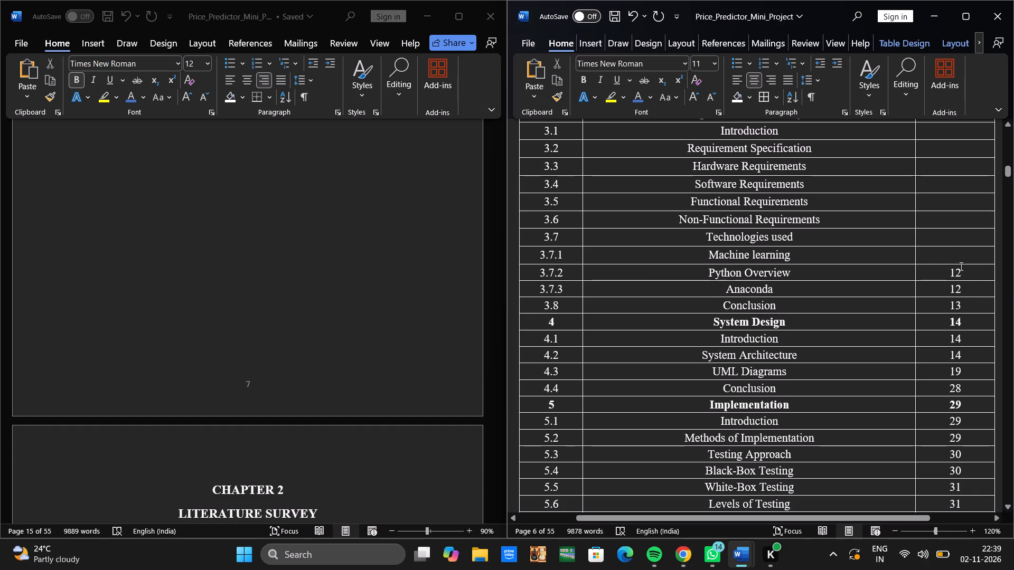
key(BackSpace)
key(BackSpace)
click(974, 286)
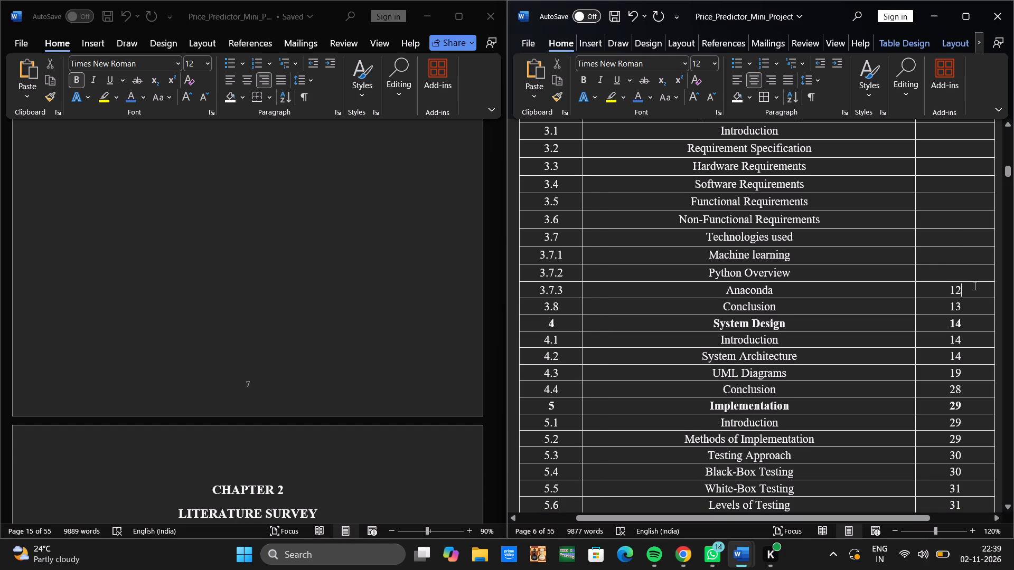
key(BackSpace)
key(BackSpace)
scroll(974, 286, down, 1)
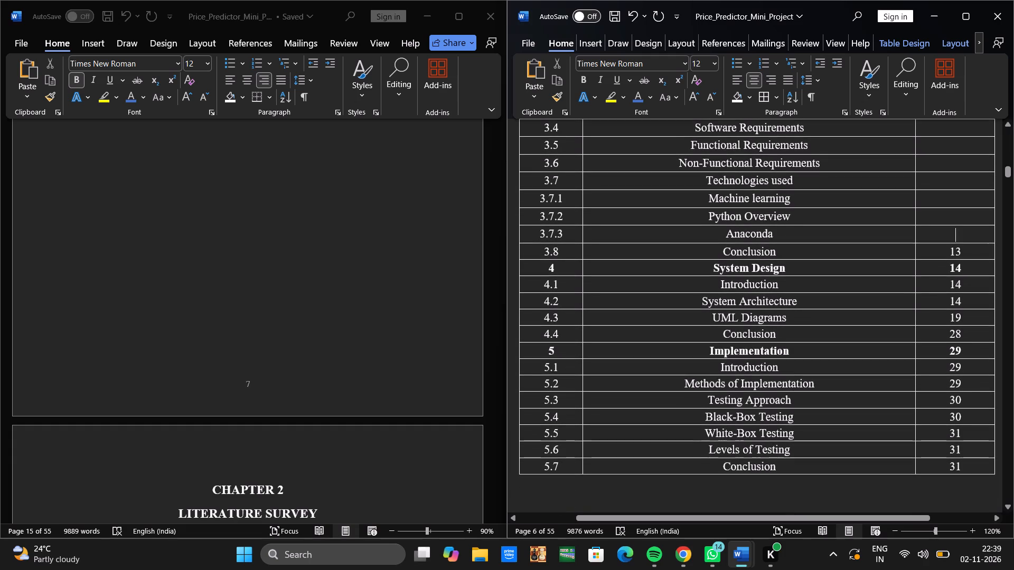
click(967, 259)
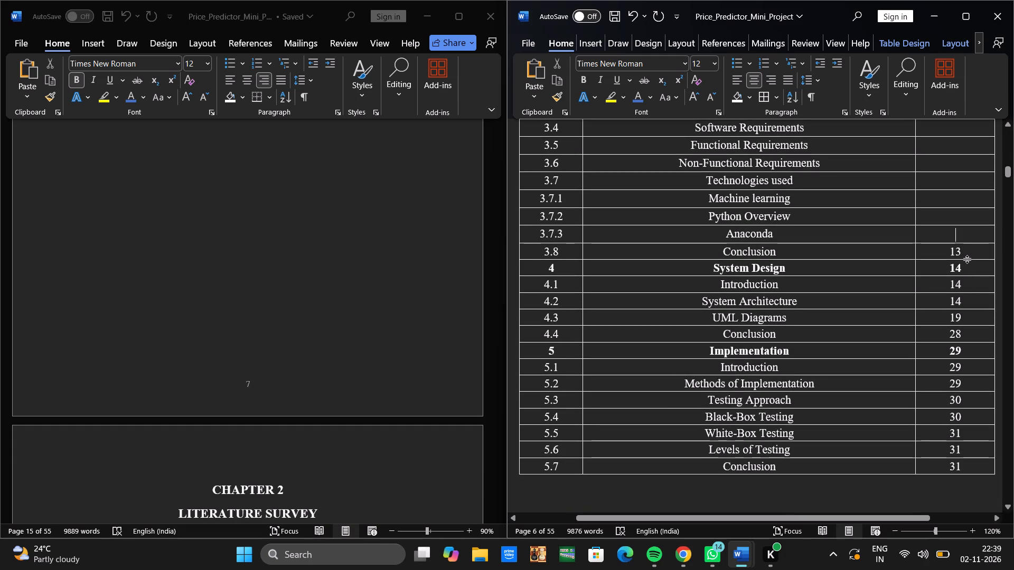
click(967, 253)
key(BackSpace)
key(BackSpace)
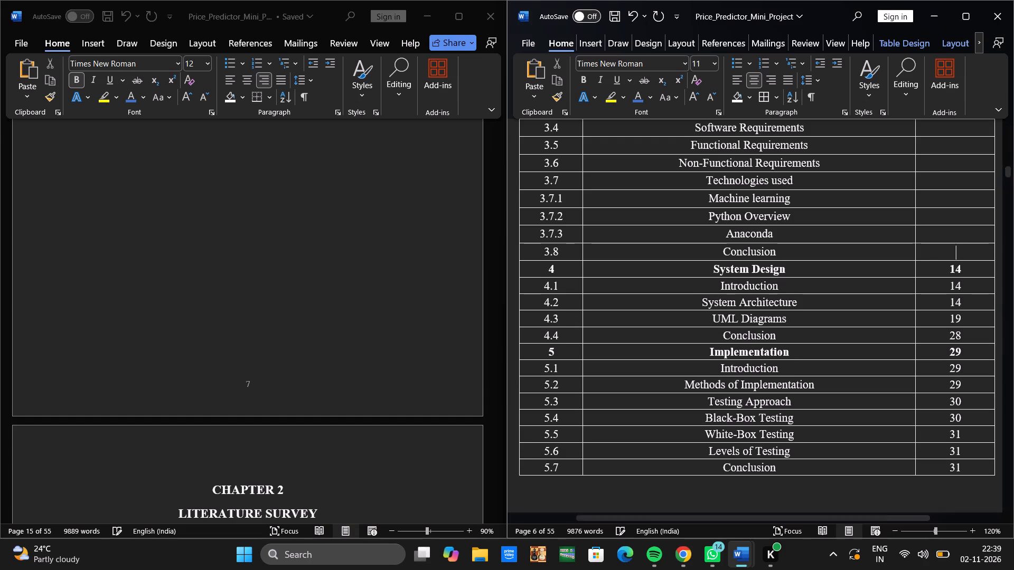
Clear the page numbers of the chapter 4 System Design heading and its entries 4.1 Introduction and 4.2 System Architecture.
click(973, 272)
key(BackSpace)
key(BackSpace)
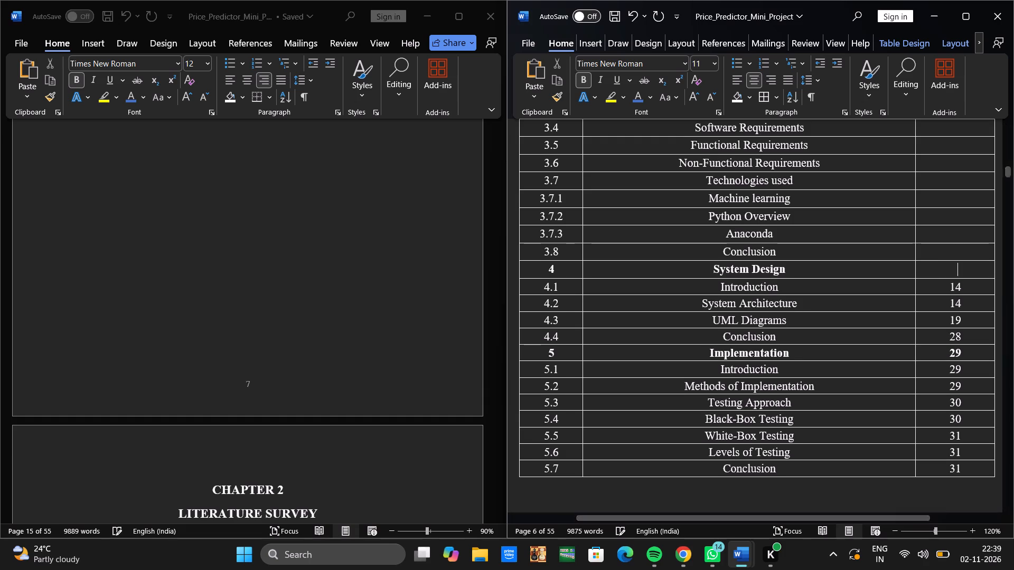
click(974, 289)
key(BackSpace)
key(BackSpace)
click(972, 302)
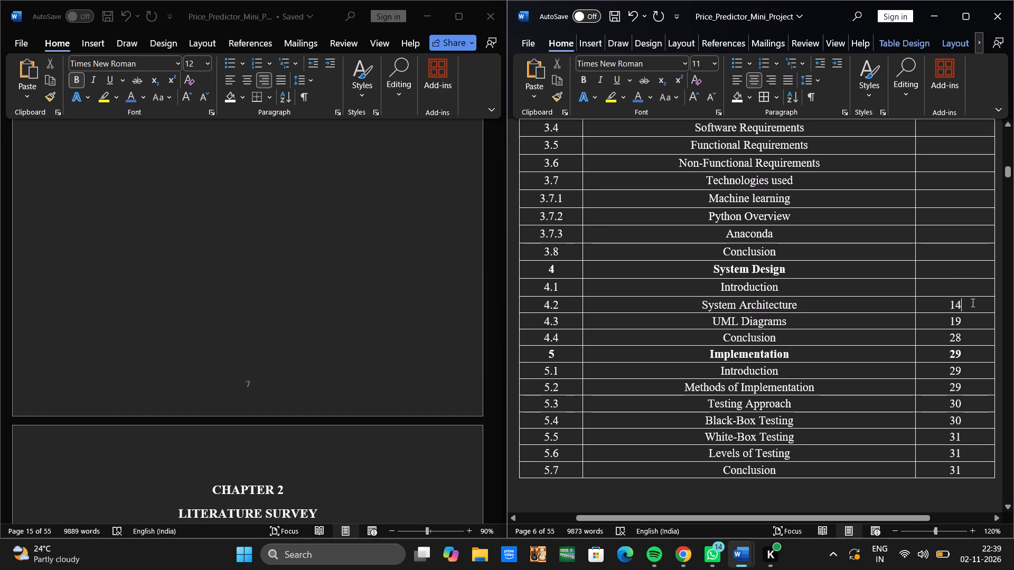
key(BackSpace)
key(BackSpace)
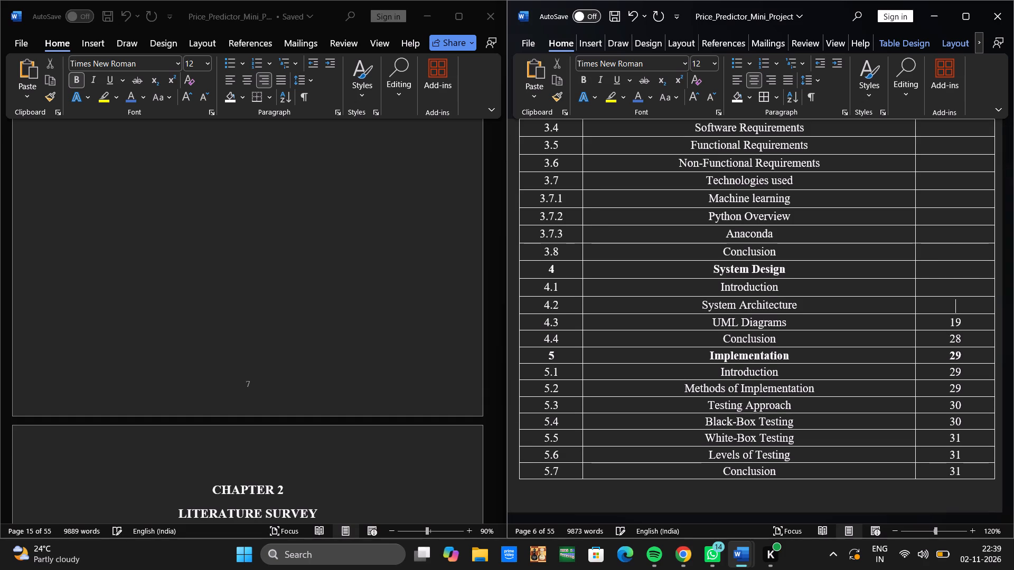